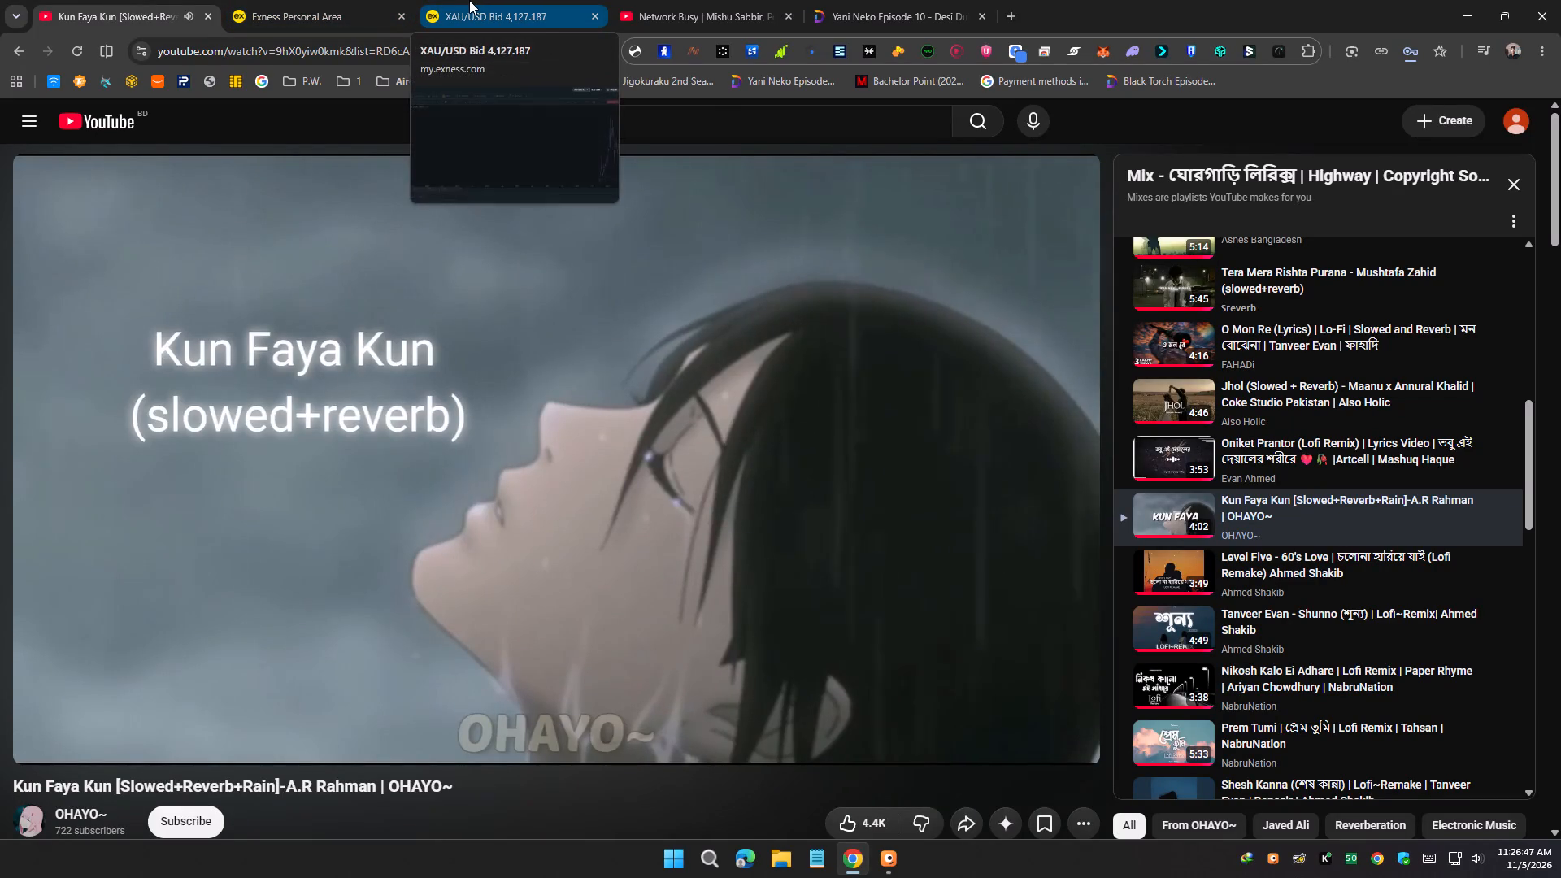
# Go to the Desi Dub Anime home page from the open Yani Neko episode page.
pyautogui.click(896, 0)
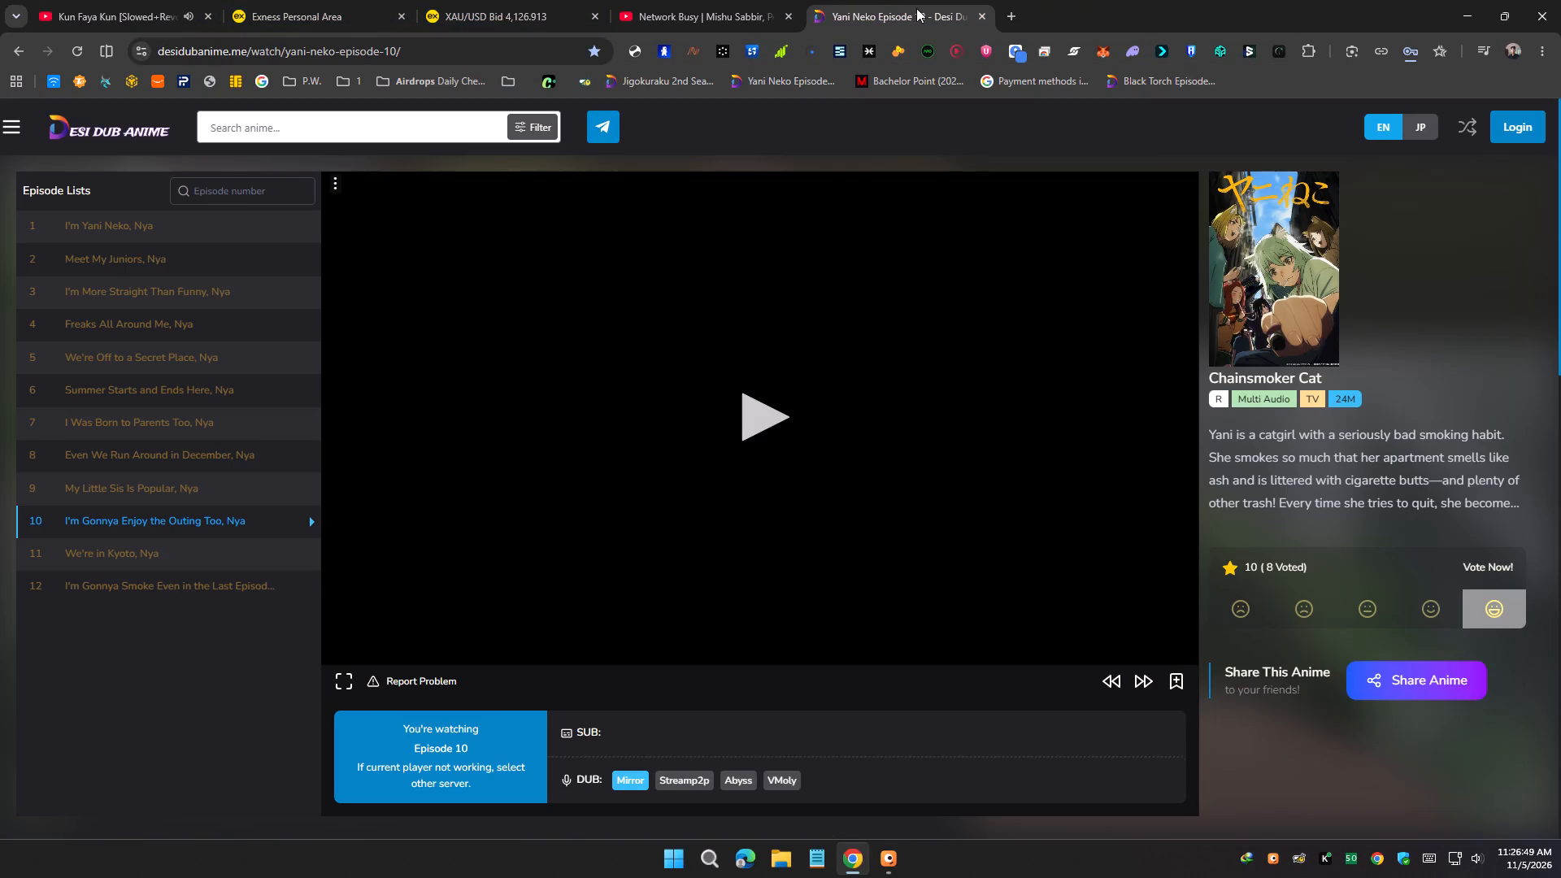
pyautogui.click(147, 132)
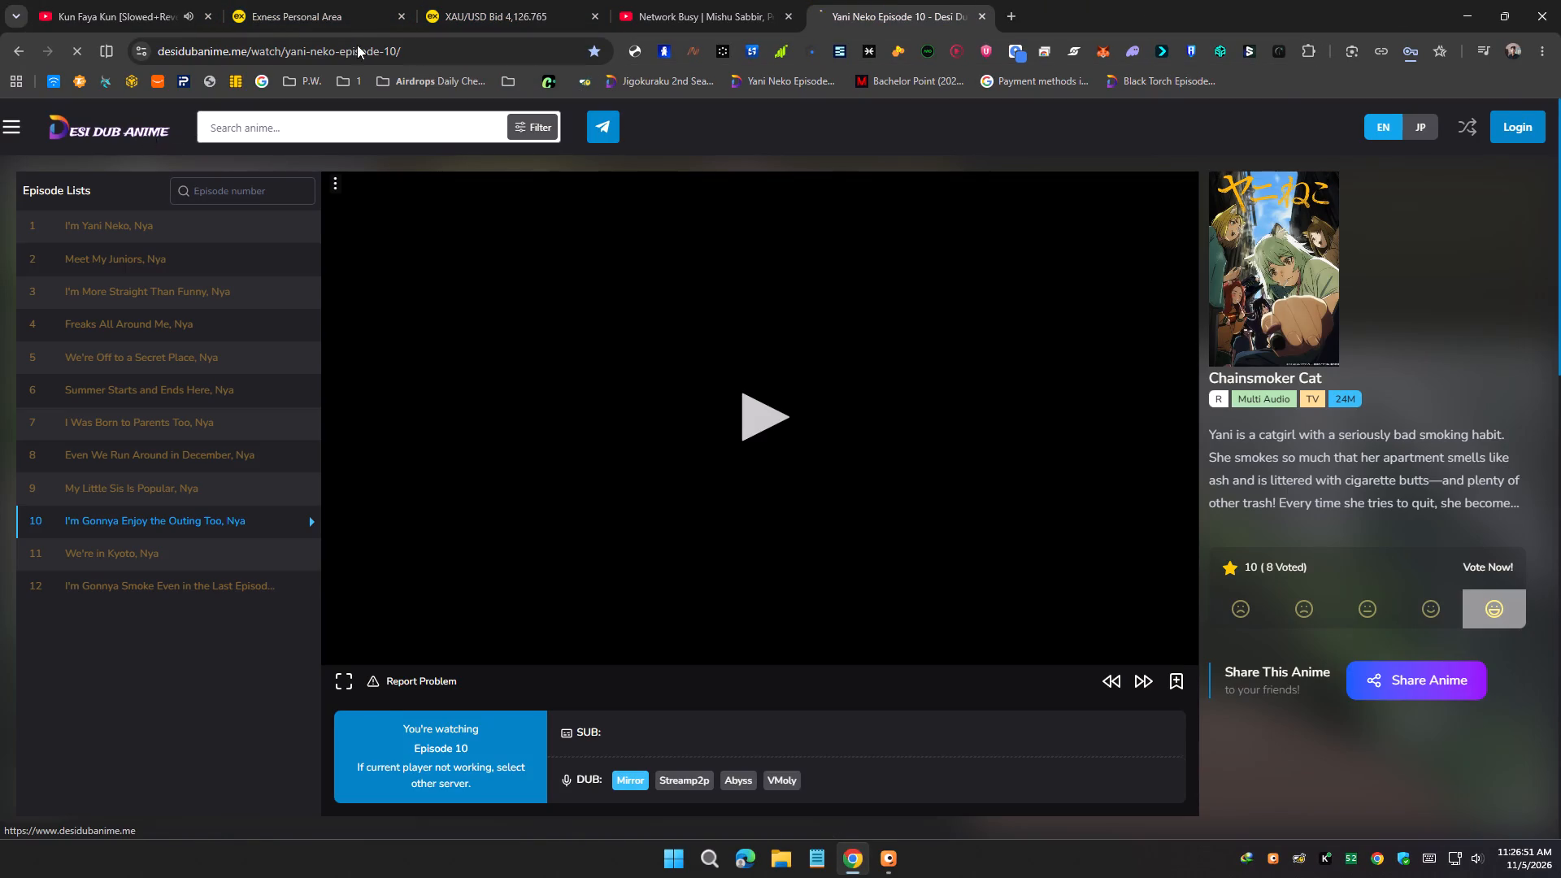
# Return to the Exness terminal and examine the daily gold chart around the marked support levels.
pyautogui.click(467, 0)
pyautogui.scroll(-4, 707, 467)
pyautogui.scroll(9, 650, 484)
pyautogui.scroll(-1, 627, 481)
pyautogui.scroll(2, 627, 481)
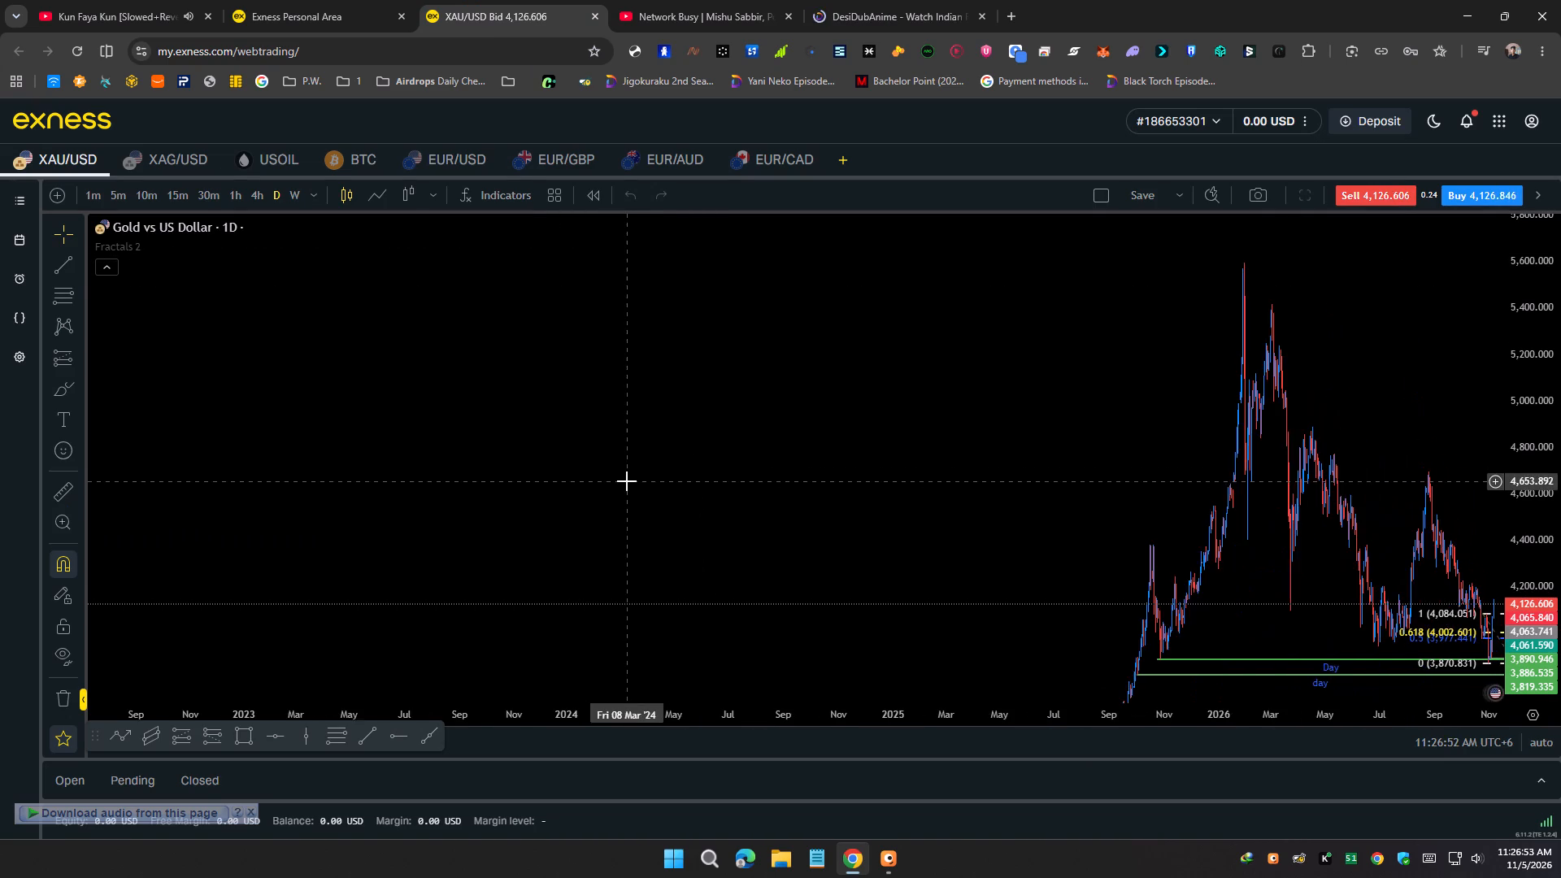
pyautogui.scroll(12, 627, 481)
pyautogui.moveTo(619, 485); pyautogui.dragTo(598, 350)
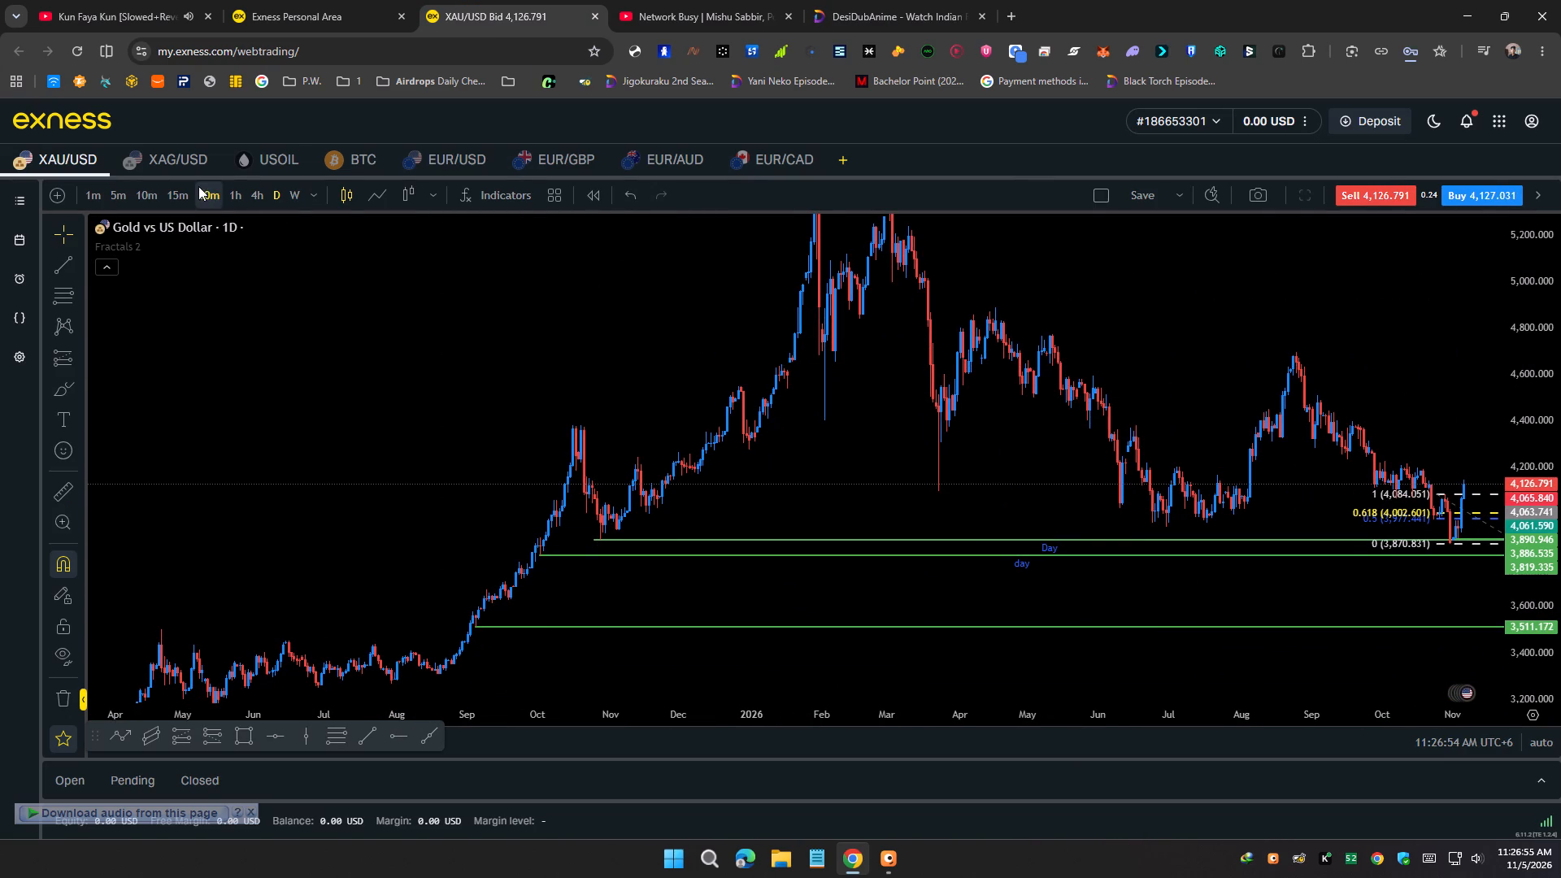
# Switch the Exness chart to BTC on the daily timeframe.
pyautogui.click(338, 169)
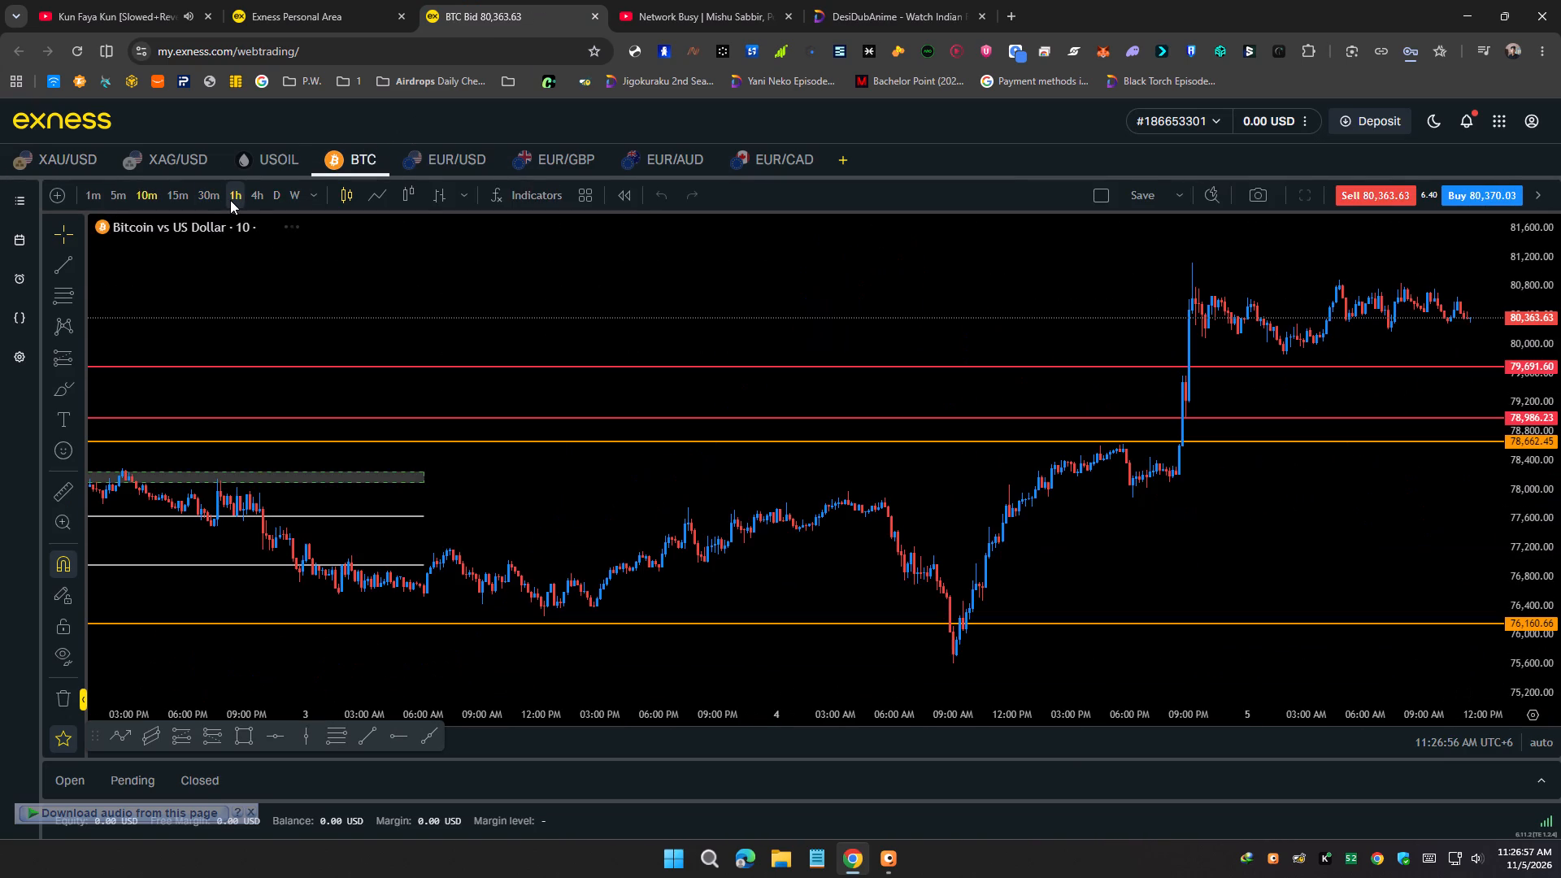
pyautogui.click(276, 201)
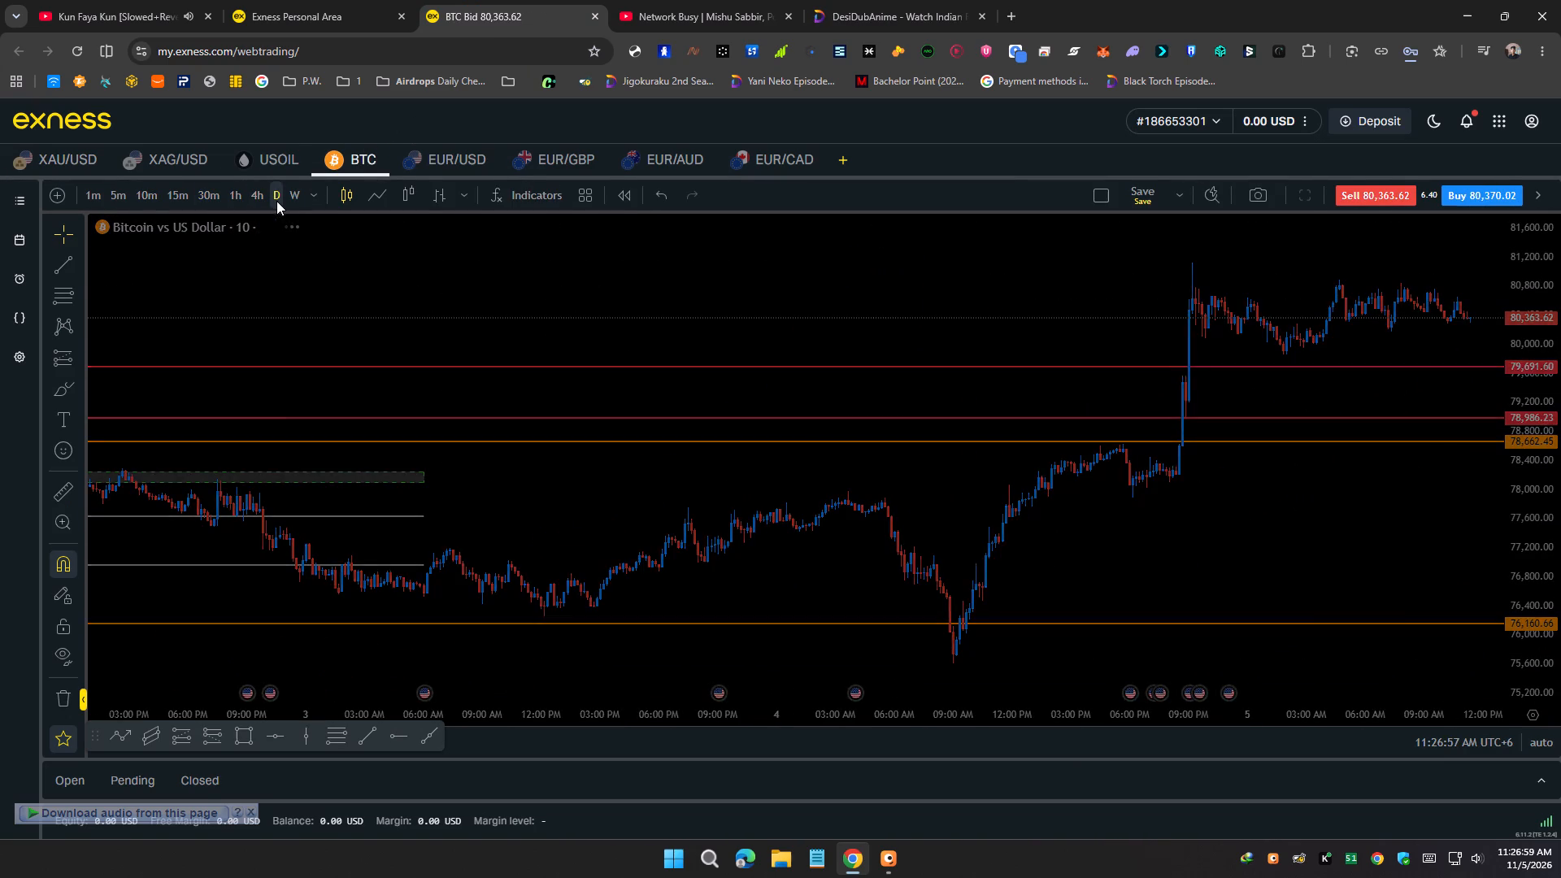
# Examine the recent daily BTC candles around the red 61 and 5 lines and the orange levels.
pyautogui.scroll(-7, 1560, 448)
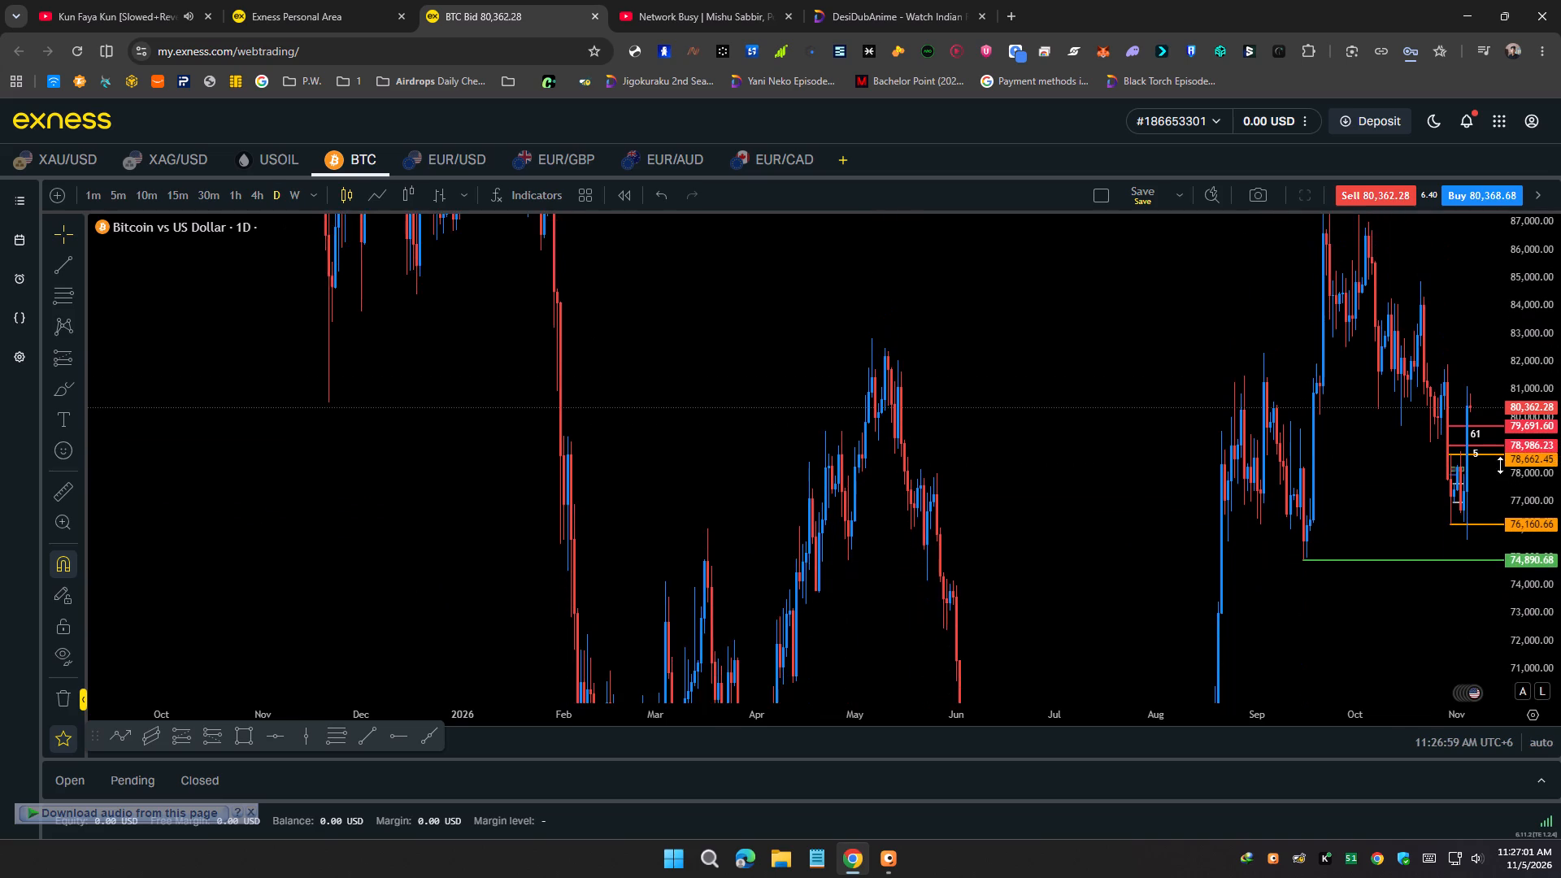
pyautogui.scroll(18, 1234, 468)
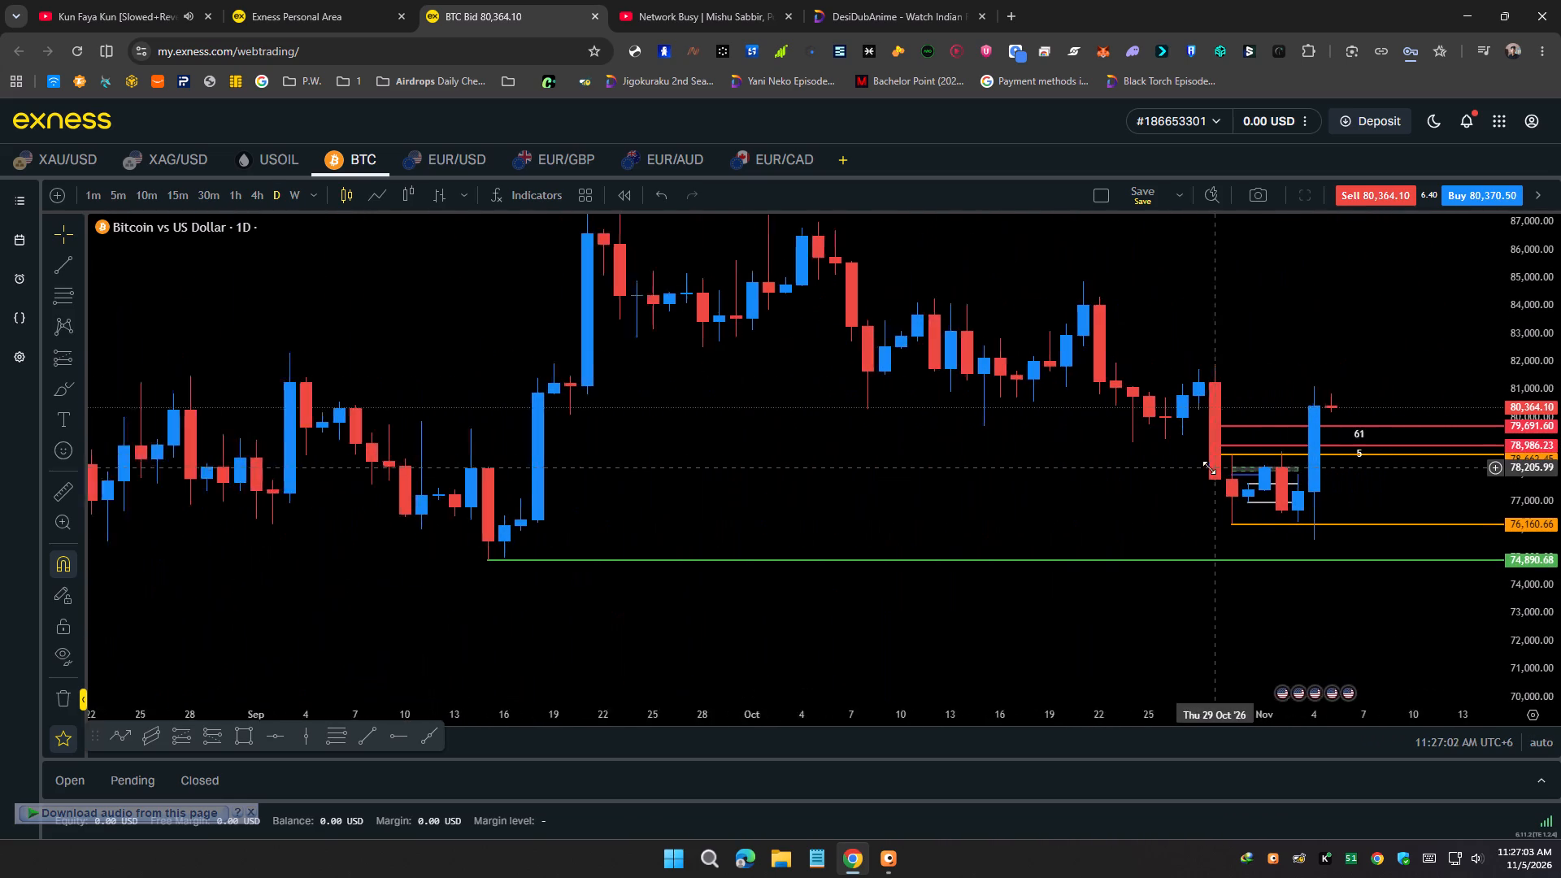
pyautogui.scroll(-4, 1209, 467)
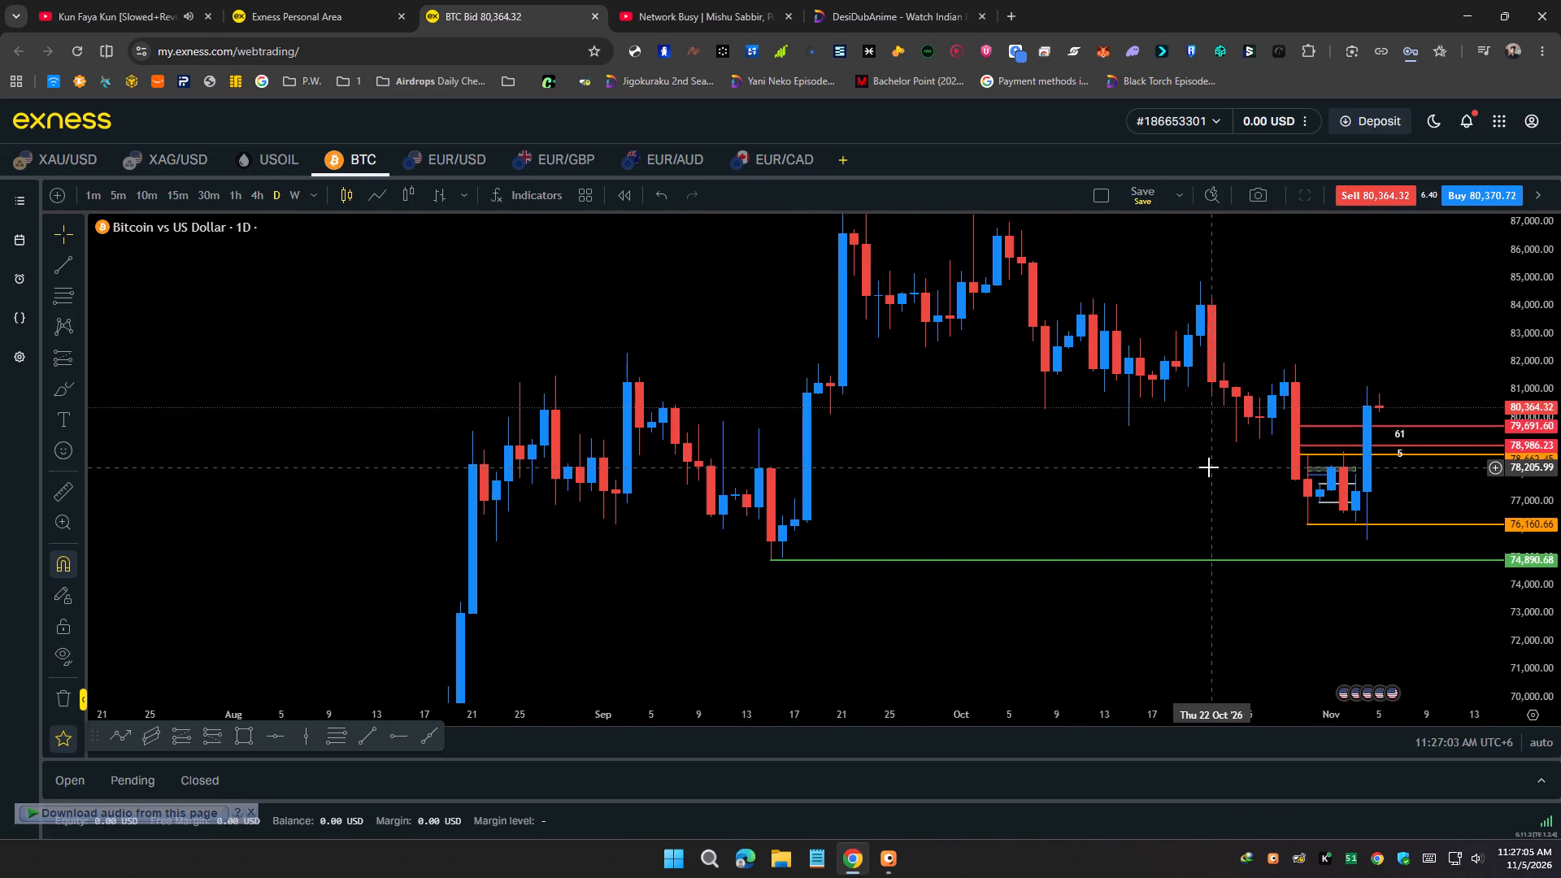
pyautogui.moveTo(1141, 470); pyautogui.dragTo(759, 421)
pyautogui.moveTo(1115, 427); pyautogui.dragTo(776, 390)
pyautogui.scroll(4, 987, 364)
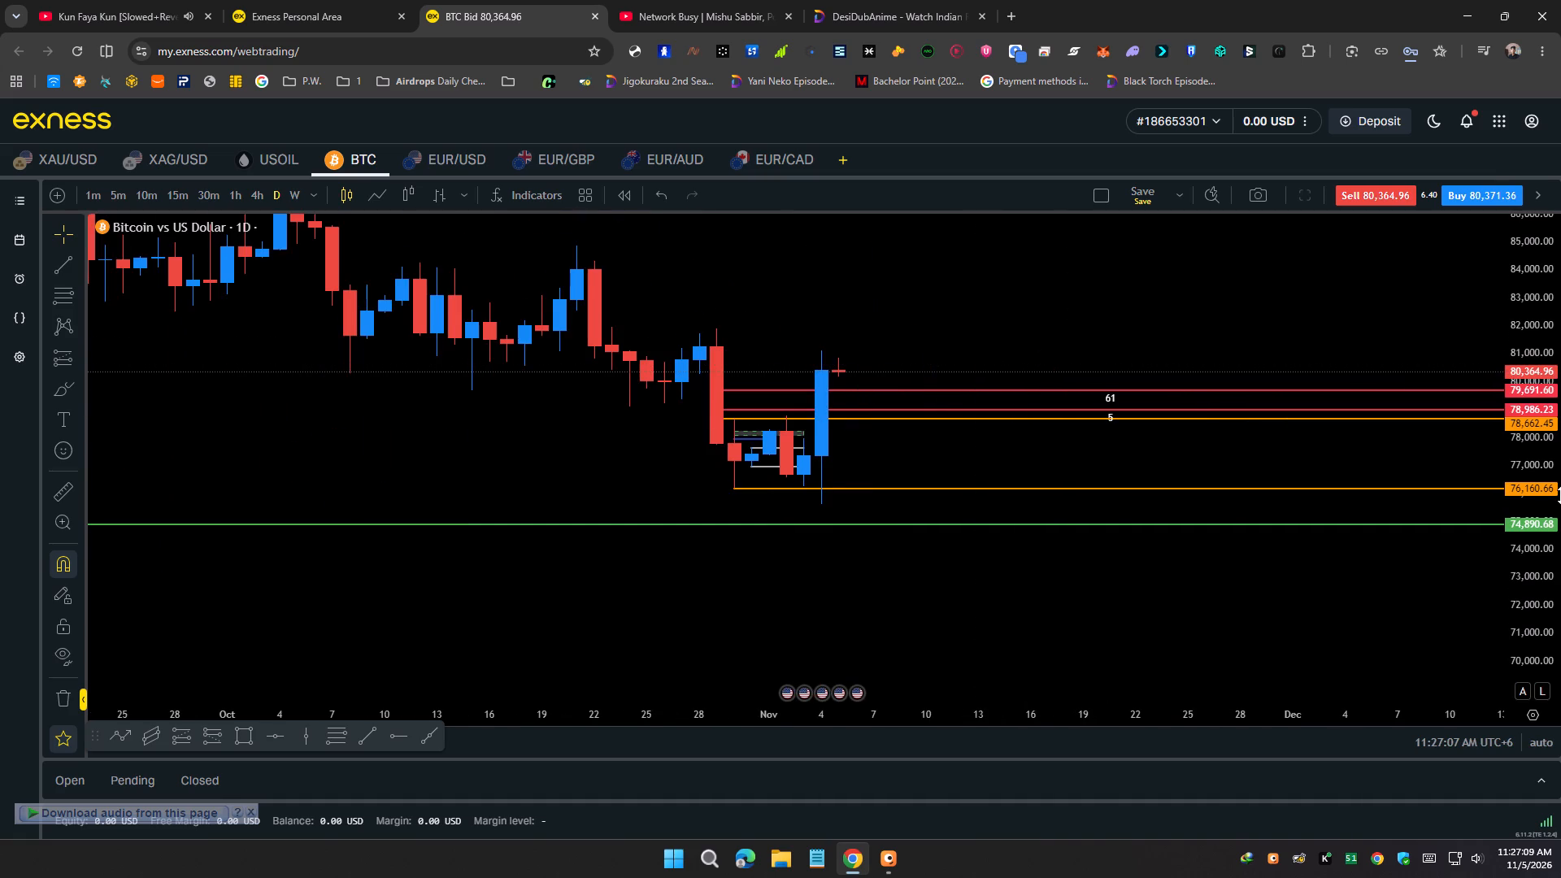
pyautogui.scroll(6, 1560, 495)
pyautogui.moveTo(1114, 445); pyautogui.dragTo(1452, 515)
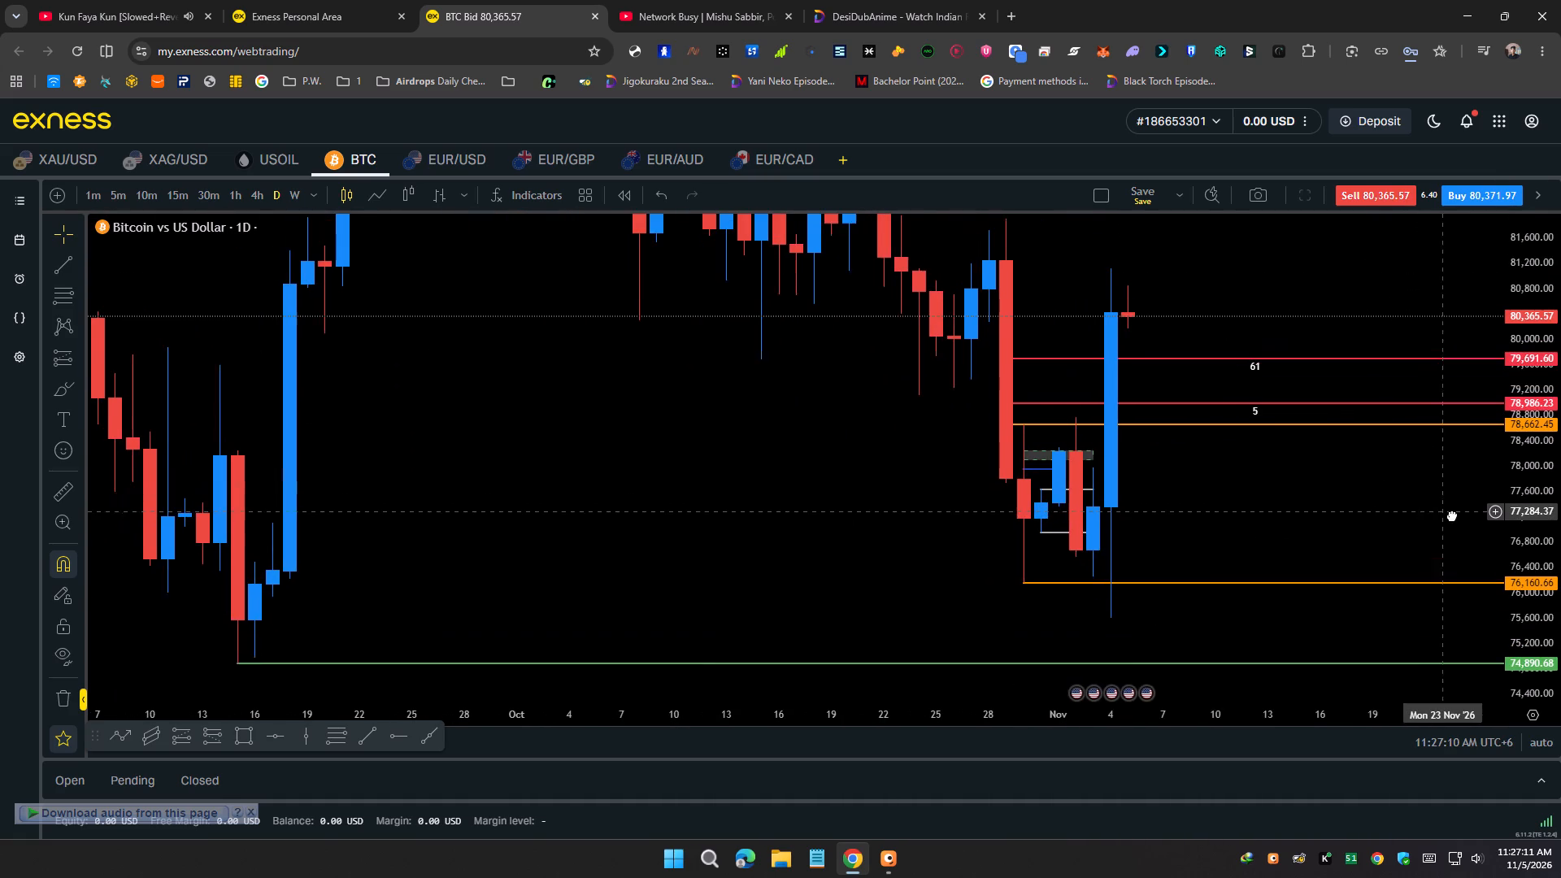
pyautogui.moveTo(1452, 515); pyautogui.dragTo(1449, 532)
pyautogui.click(1175, 427)
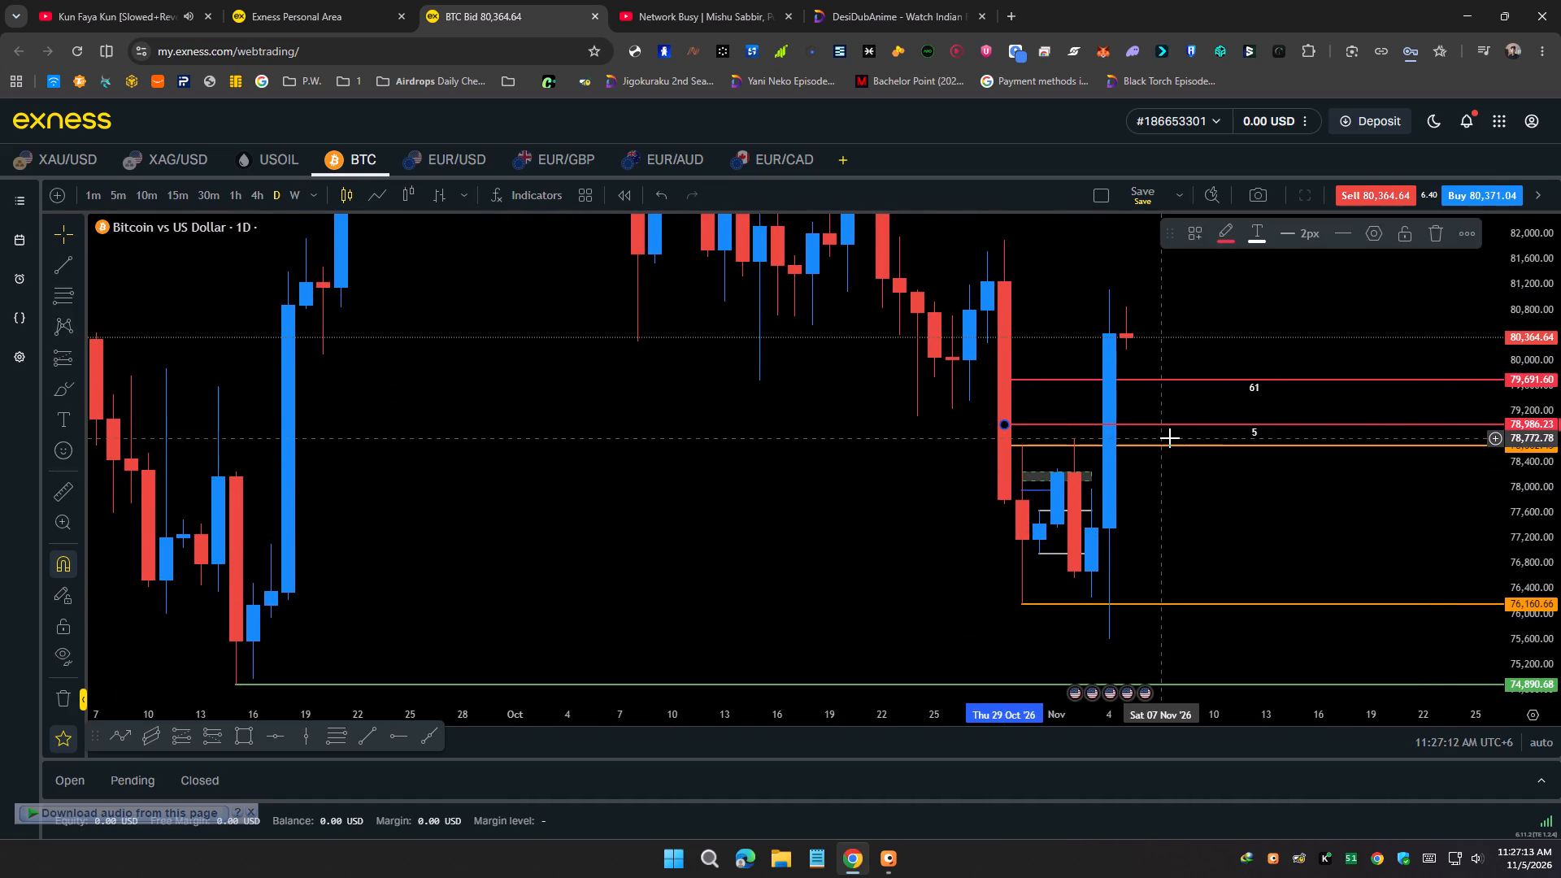
pyautogui.click(1170, 442)
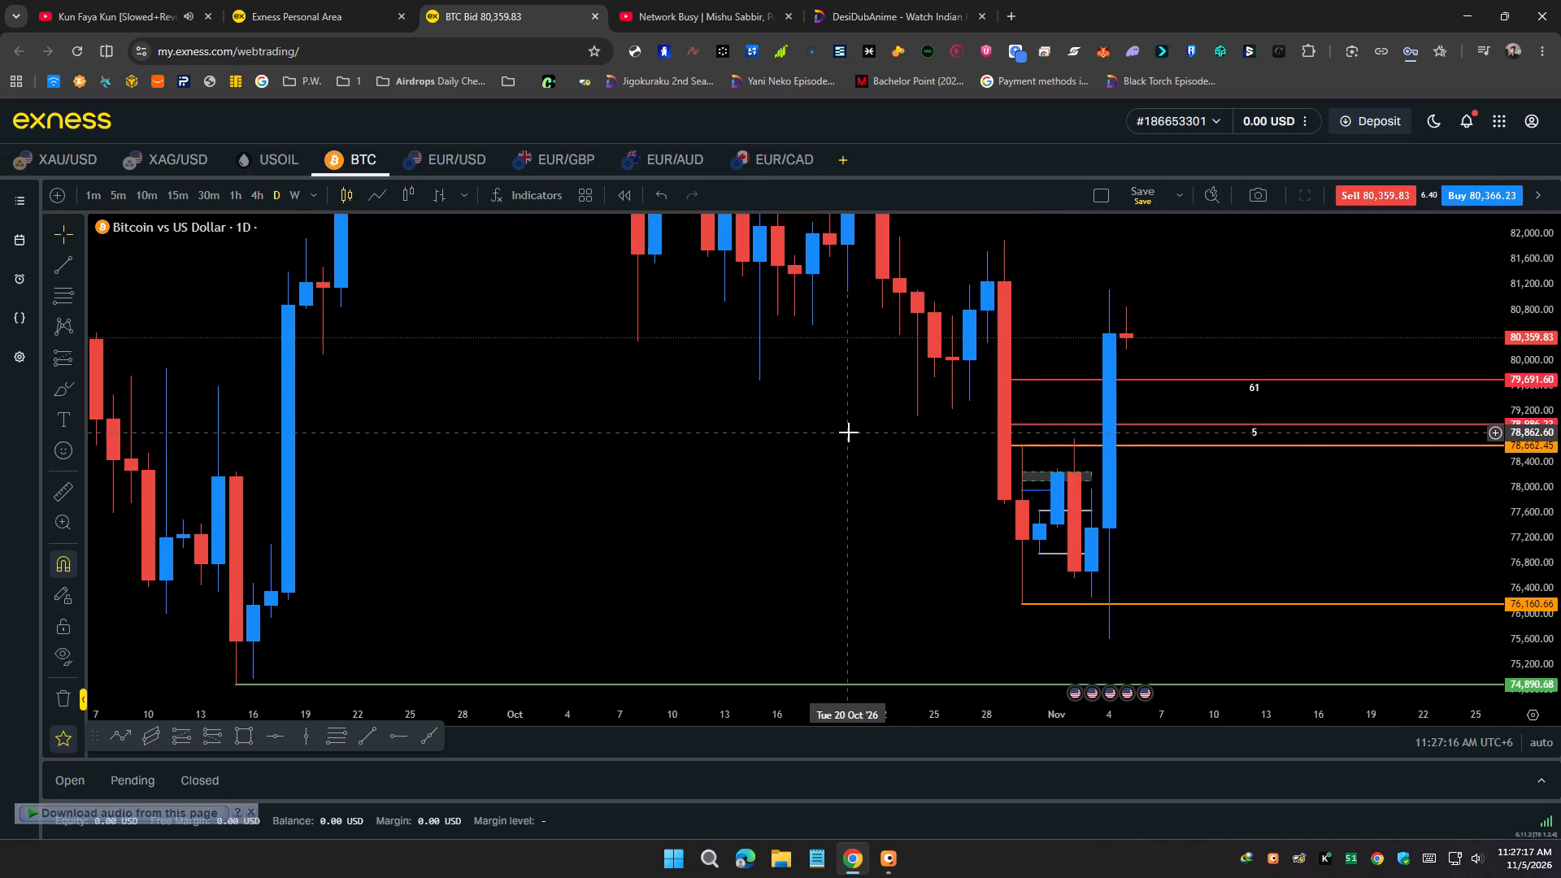
pyautogui.moveTo(852, 434); pyautogui.dragTo(900, 440)
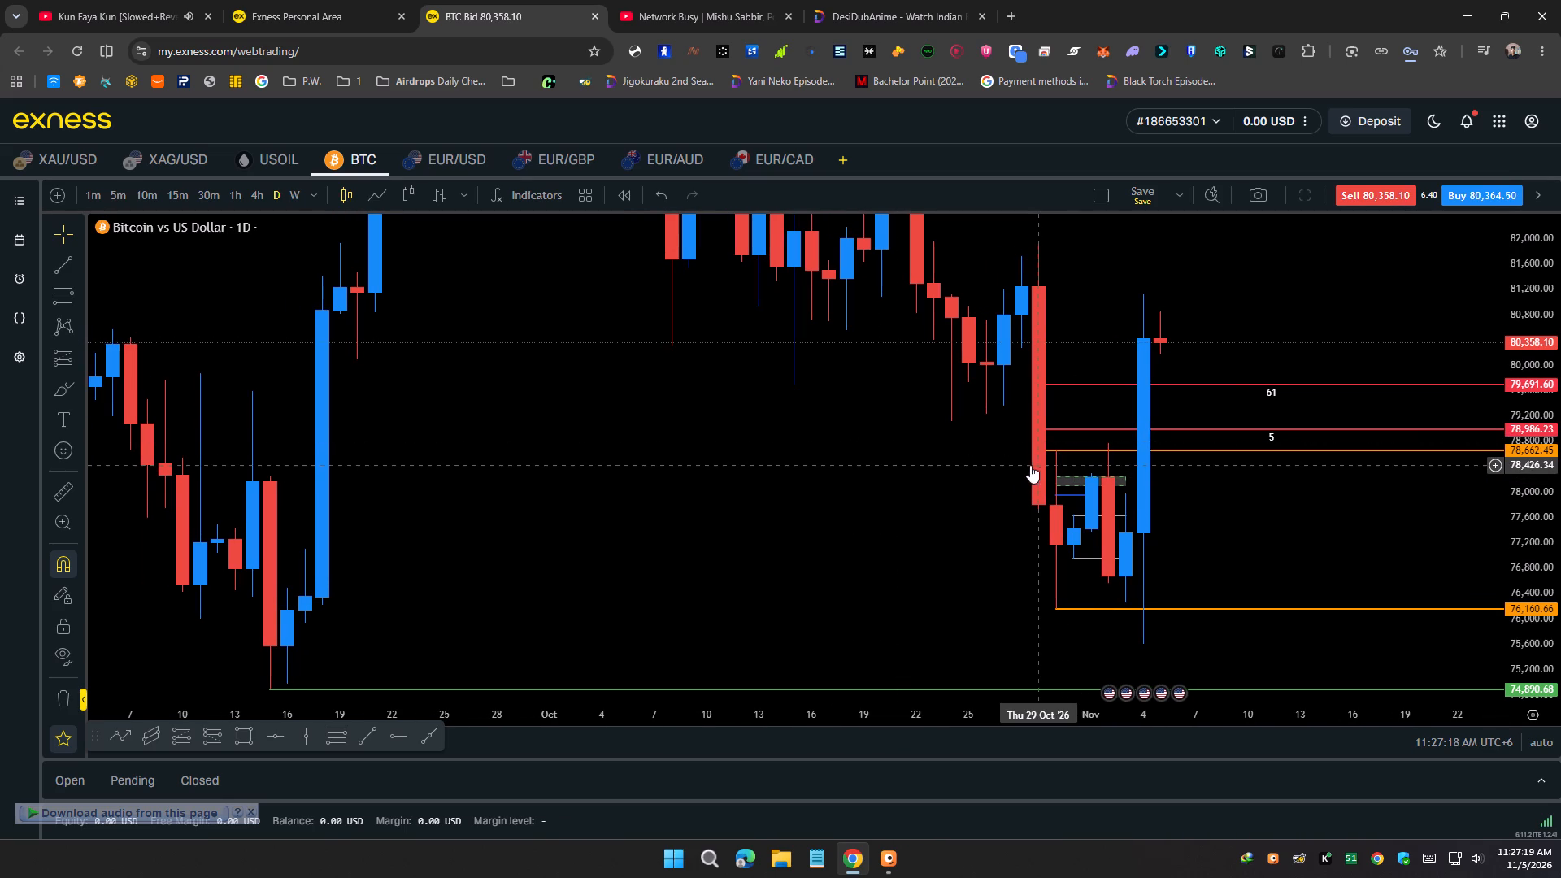
pyautogui.moveTo(988, 419); pyautogui.dragTo(944, 419)
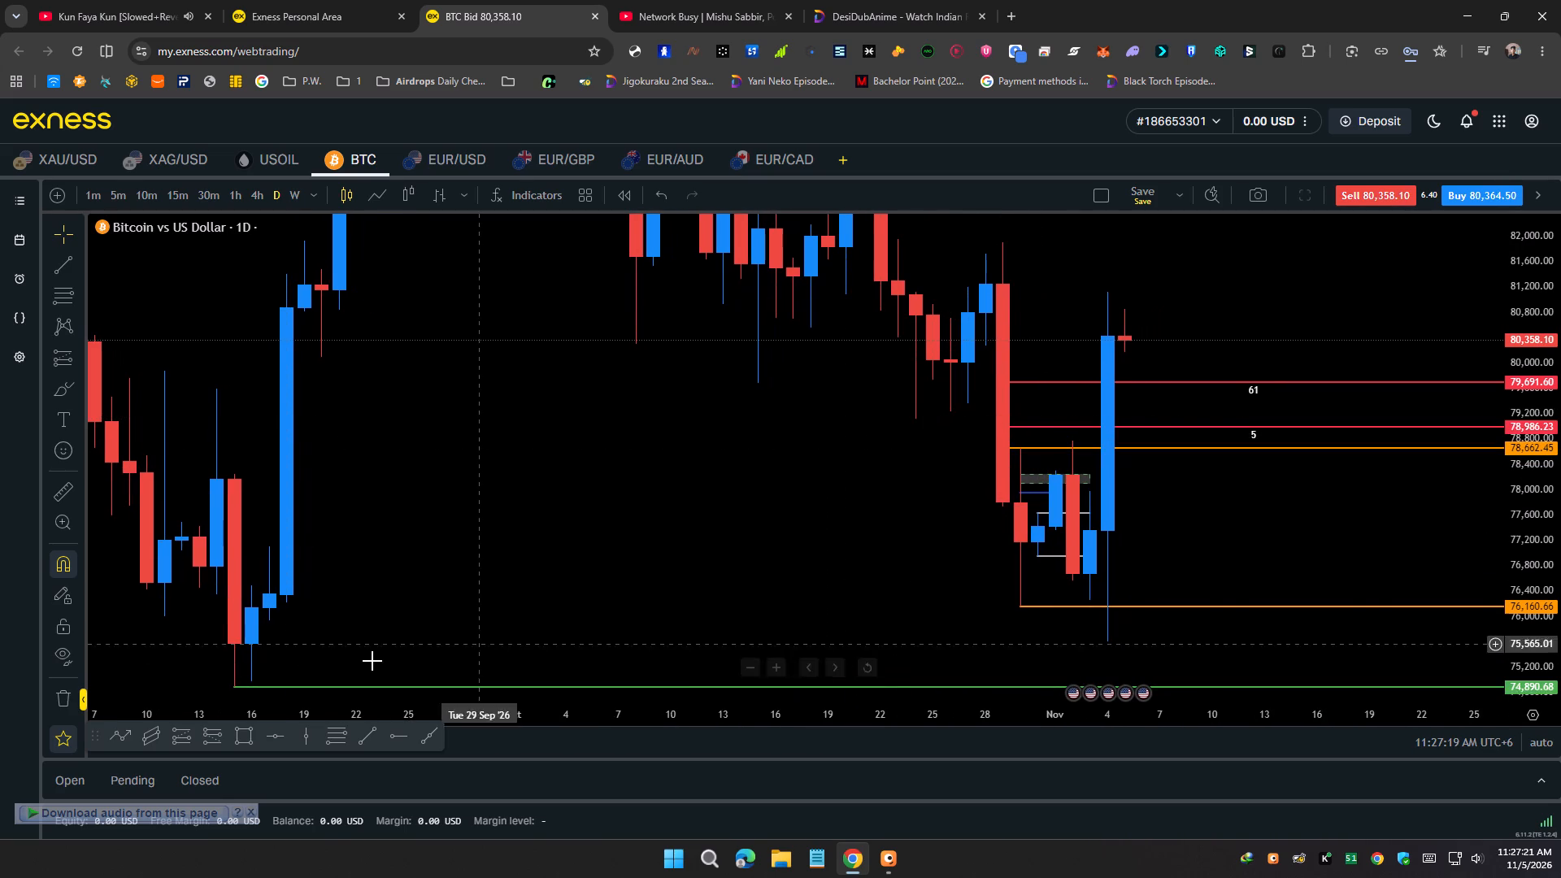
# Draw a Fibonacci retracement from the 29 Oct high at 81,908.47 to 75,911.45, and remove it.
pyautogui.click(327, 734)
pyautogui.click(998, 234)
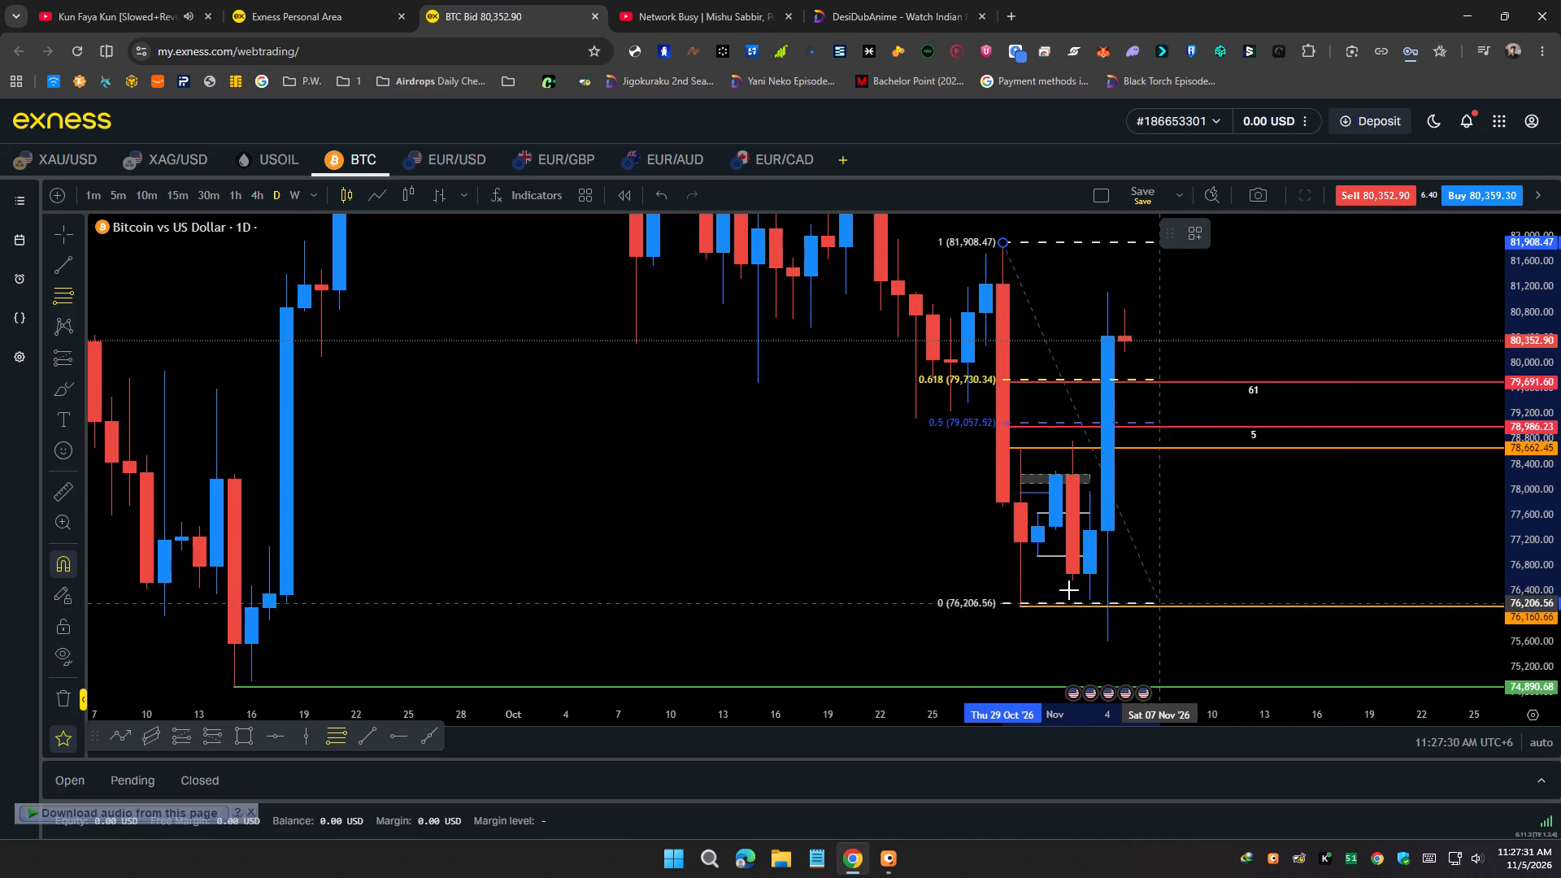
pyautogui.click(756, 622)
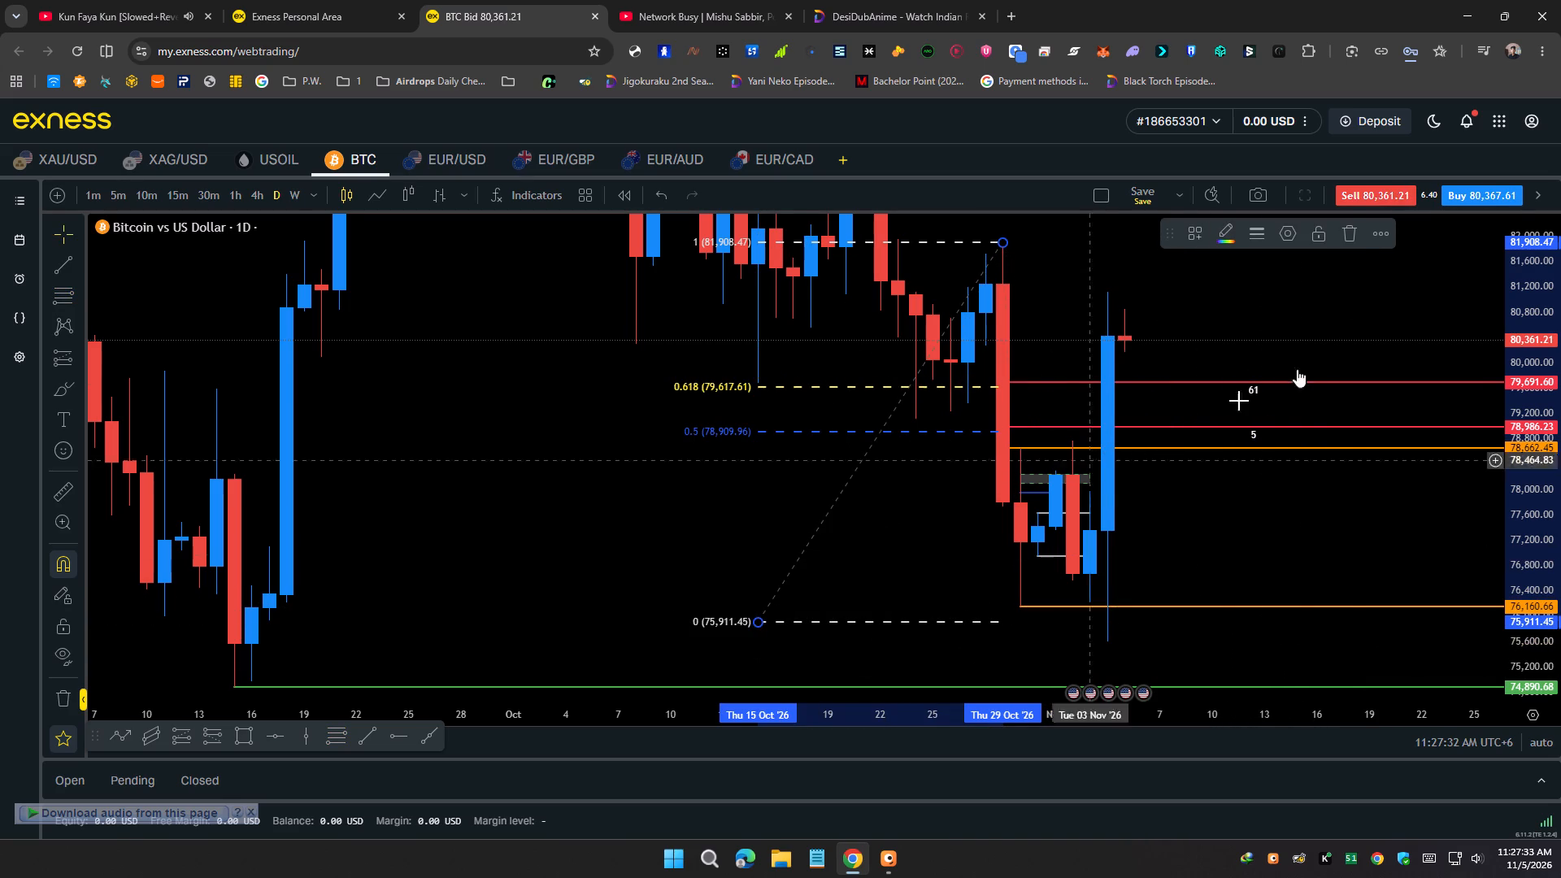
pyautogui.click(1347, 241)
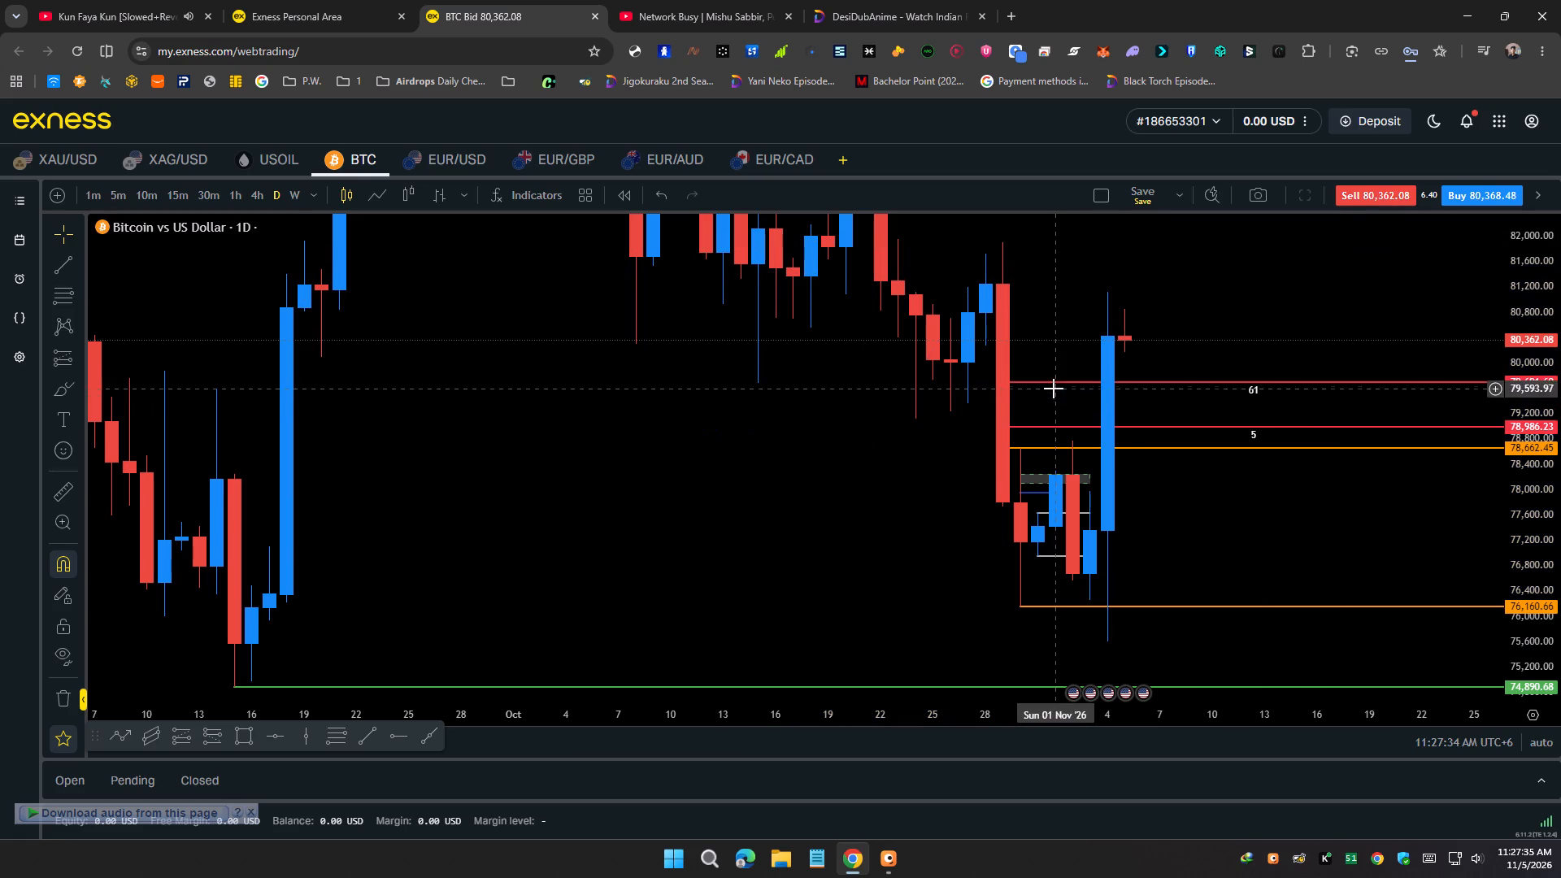
# Delete the two red horizontal lines labelled 61 and 5 from the daily BTC chart.
pyautogui.click(1047, 380)
pyautogui.doubleClick(1302, 380)
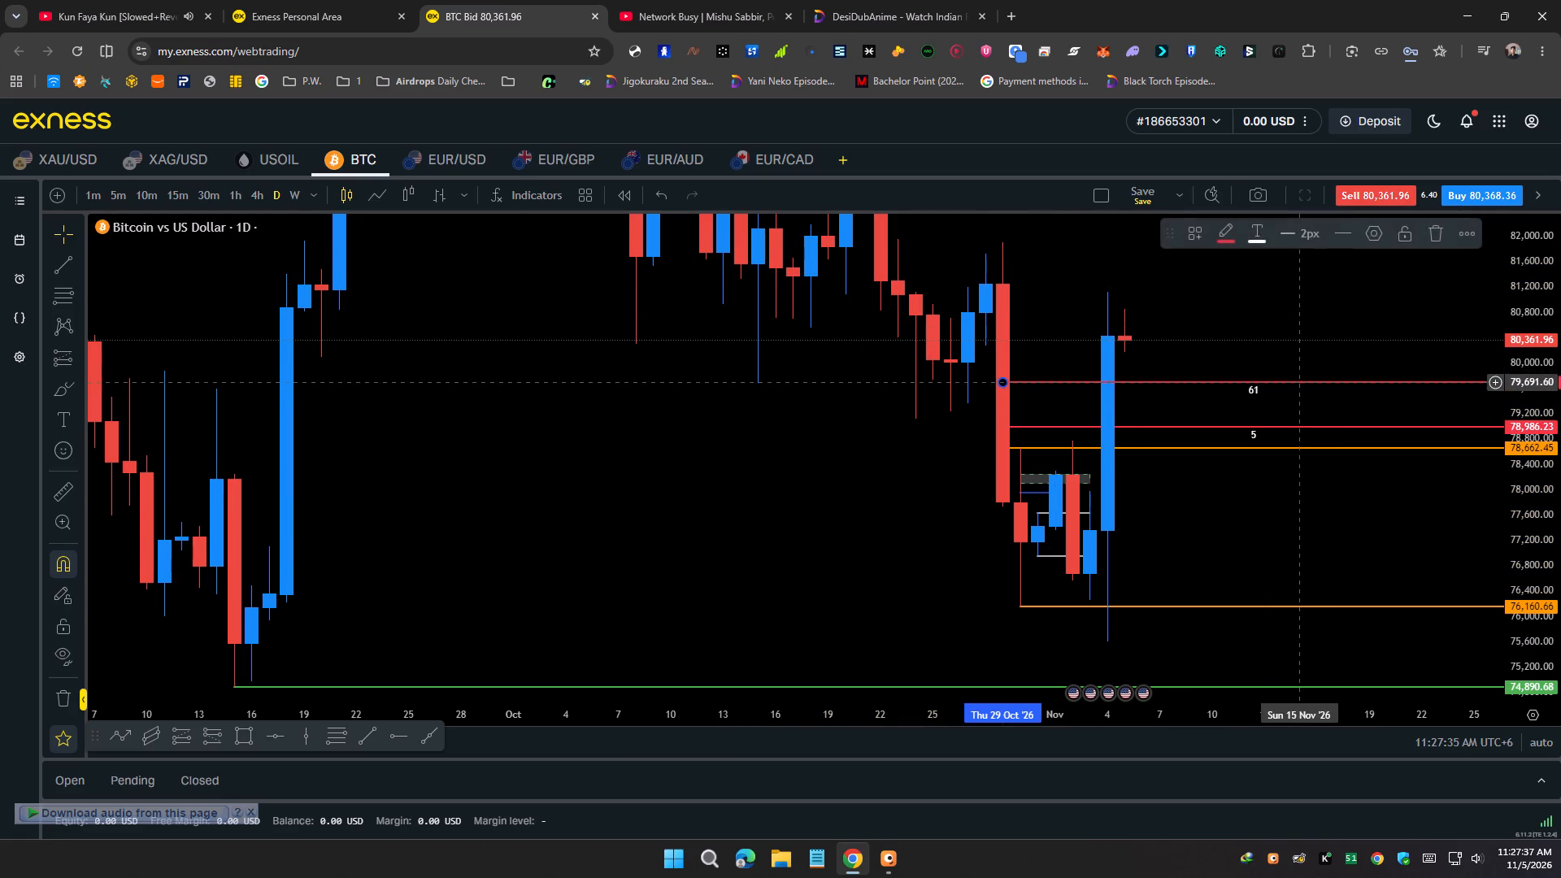
pyautogui.click(1264, 363)
pyautogui.click(1273, 386)
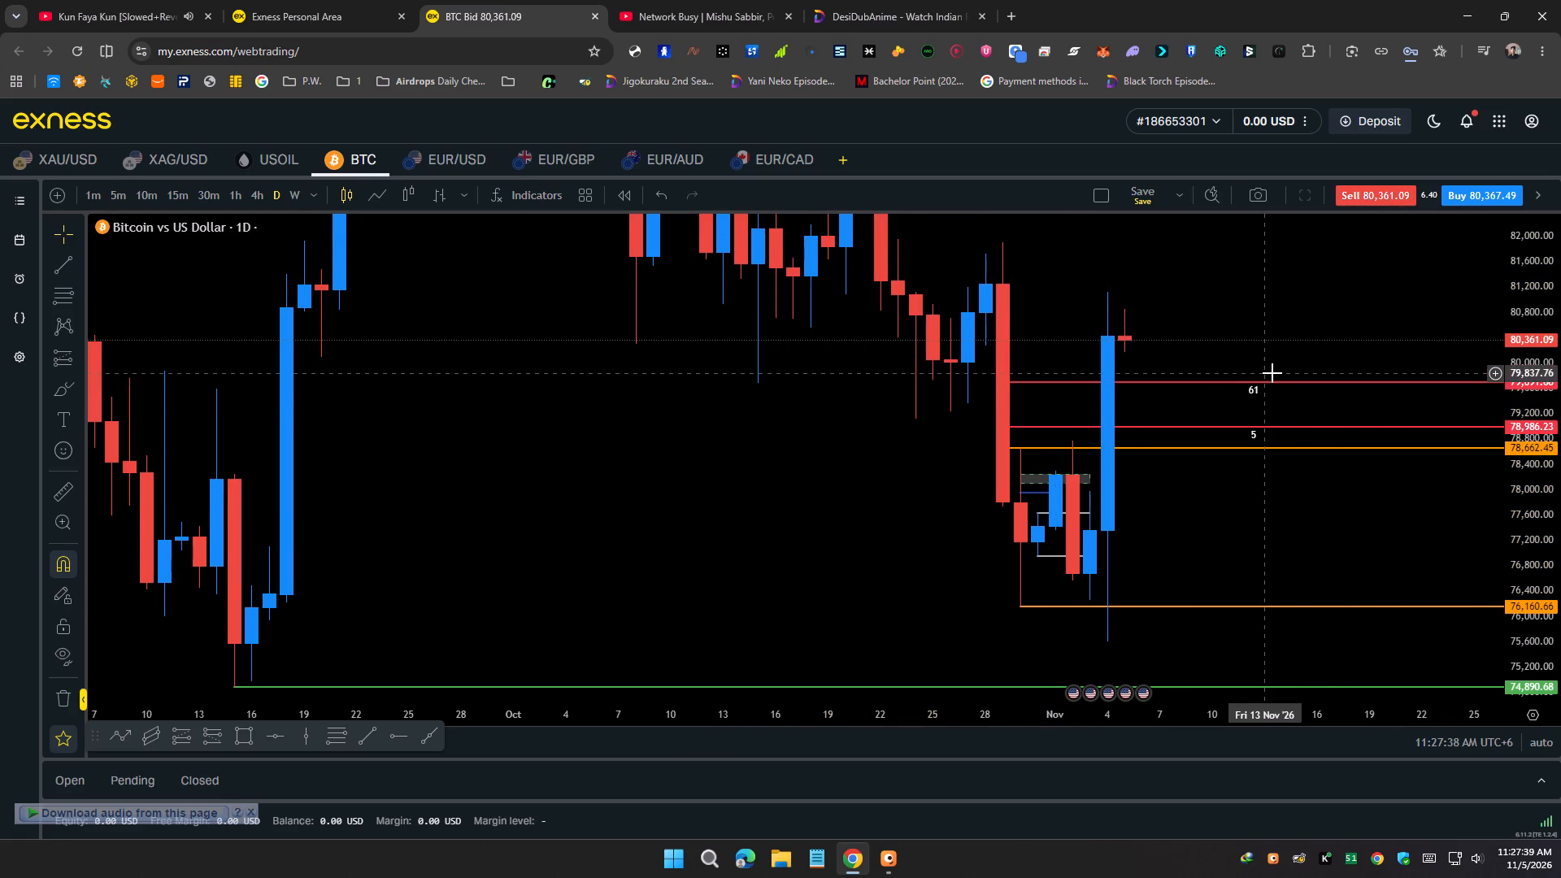
pyautogui.click(1275, 382)
pyautogui.click(1432, 235)
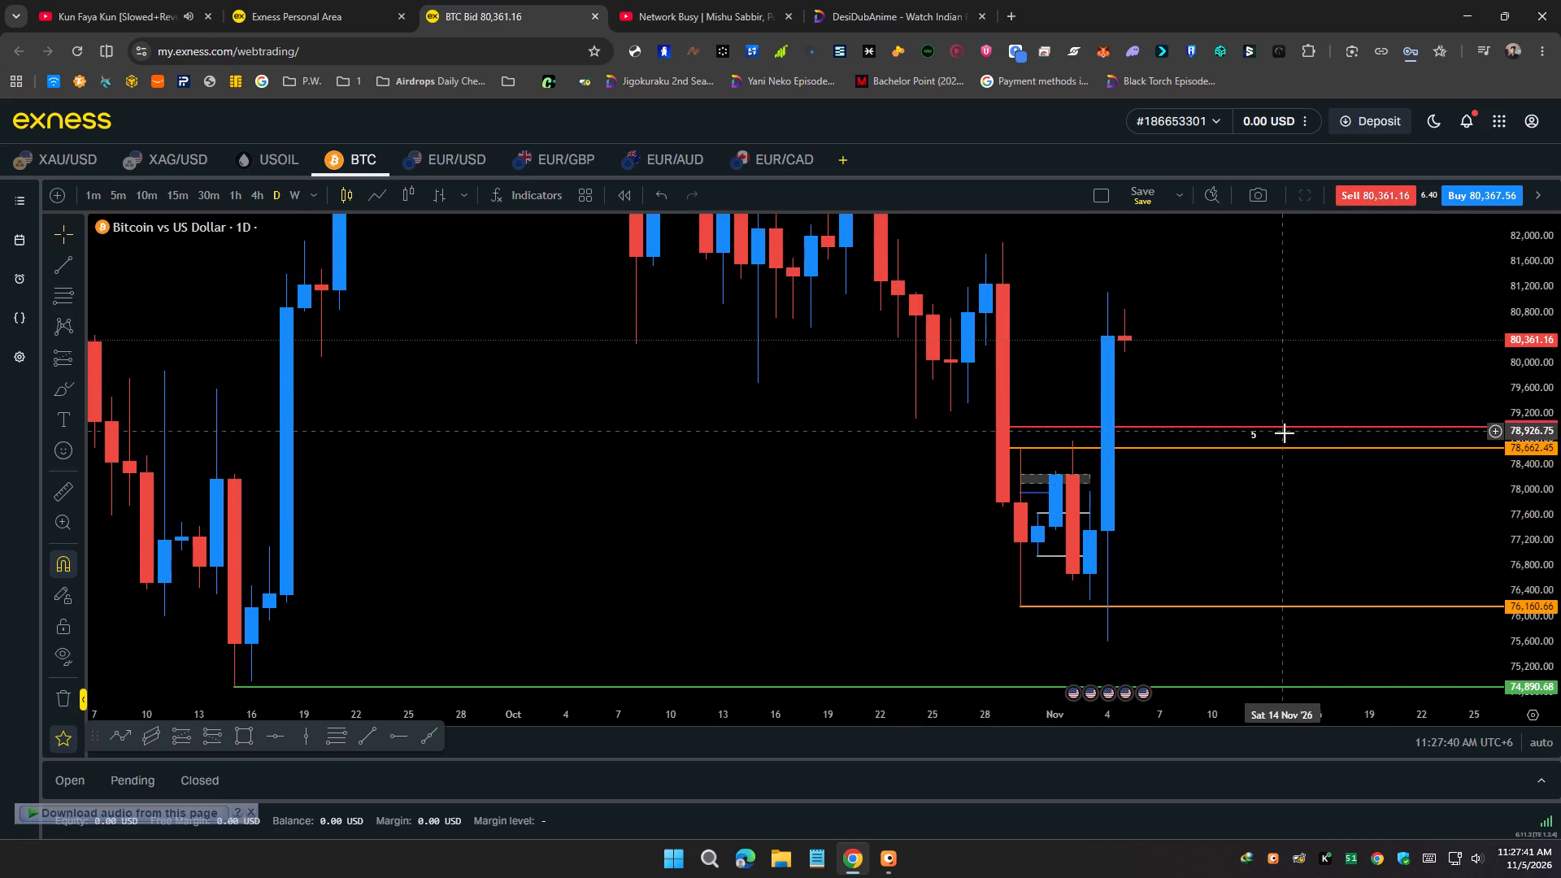
pyautogui.click(1271, 428)
pyautogui.click(1437, 245)
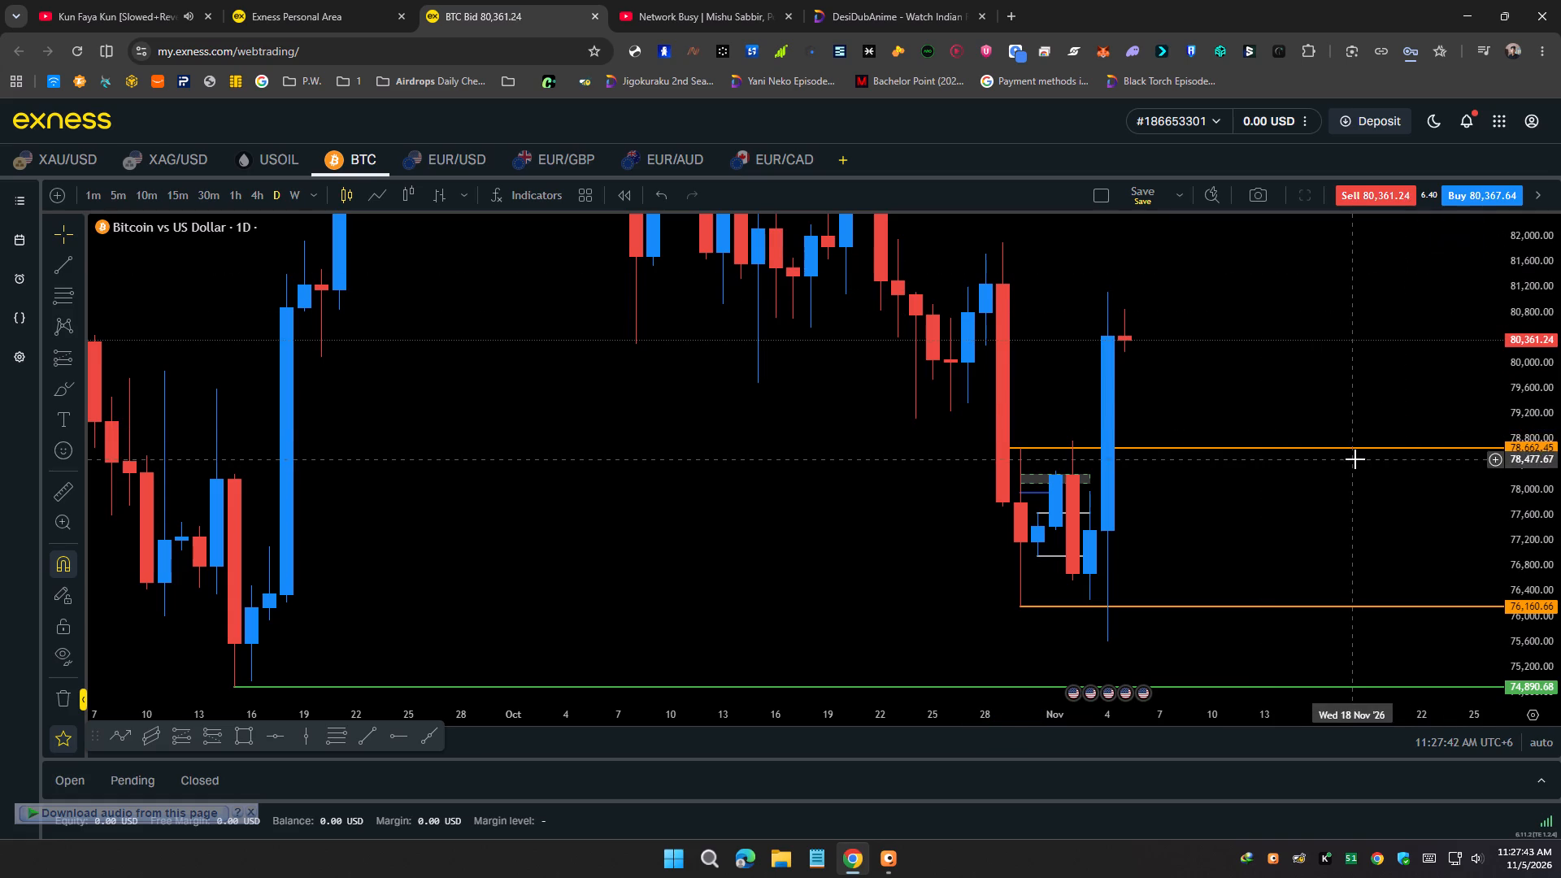
# Examine the wider daily BTC price history around and below the green 74,890.68 line.
pyautogui.moveTo(1339, 511); pyautogui.dragTo(1128, 346)
pyautogui.scroll(-5, 1558, 454)
pyautogui.scroll(-7, 1291, 597)
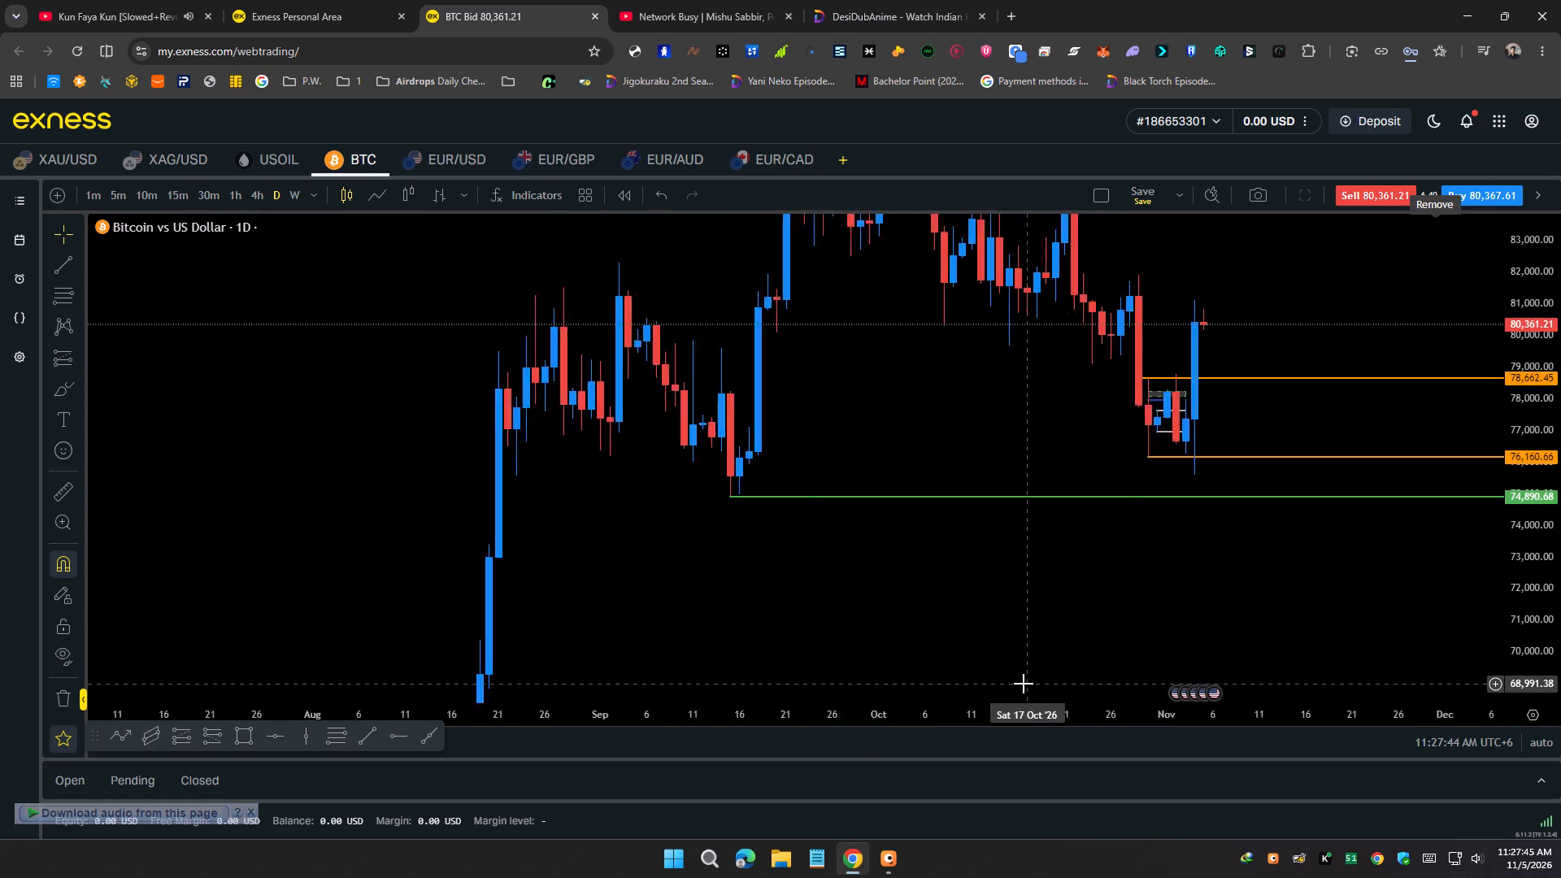
pyautogui.scroll(-6, 1024, 684)
pyautogui.moveTo(1009, 577); pyautogui.dragTo(758, 485)
pyautogui.scroll(3, 760, 498)
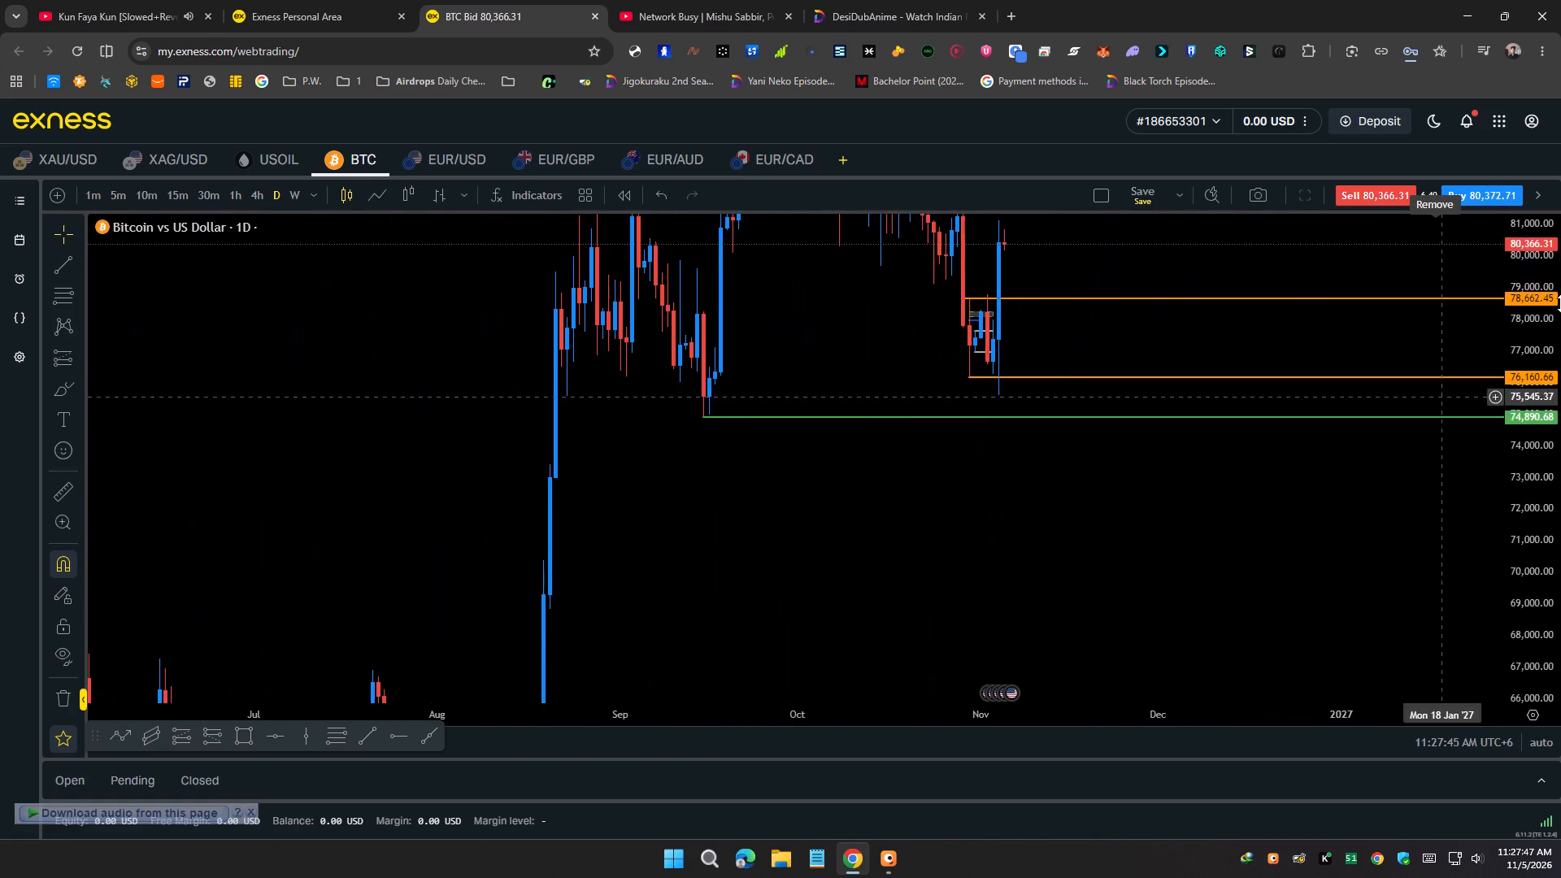
pyautogui.scroll(-5, 1560, 307)
pyautogui.scroll(-5, 926, 452)
pyautogui.moveTo(962, 523); pyautogui.dragTo(920, 492)
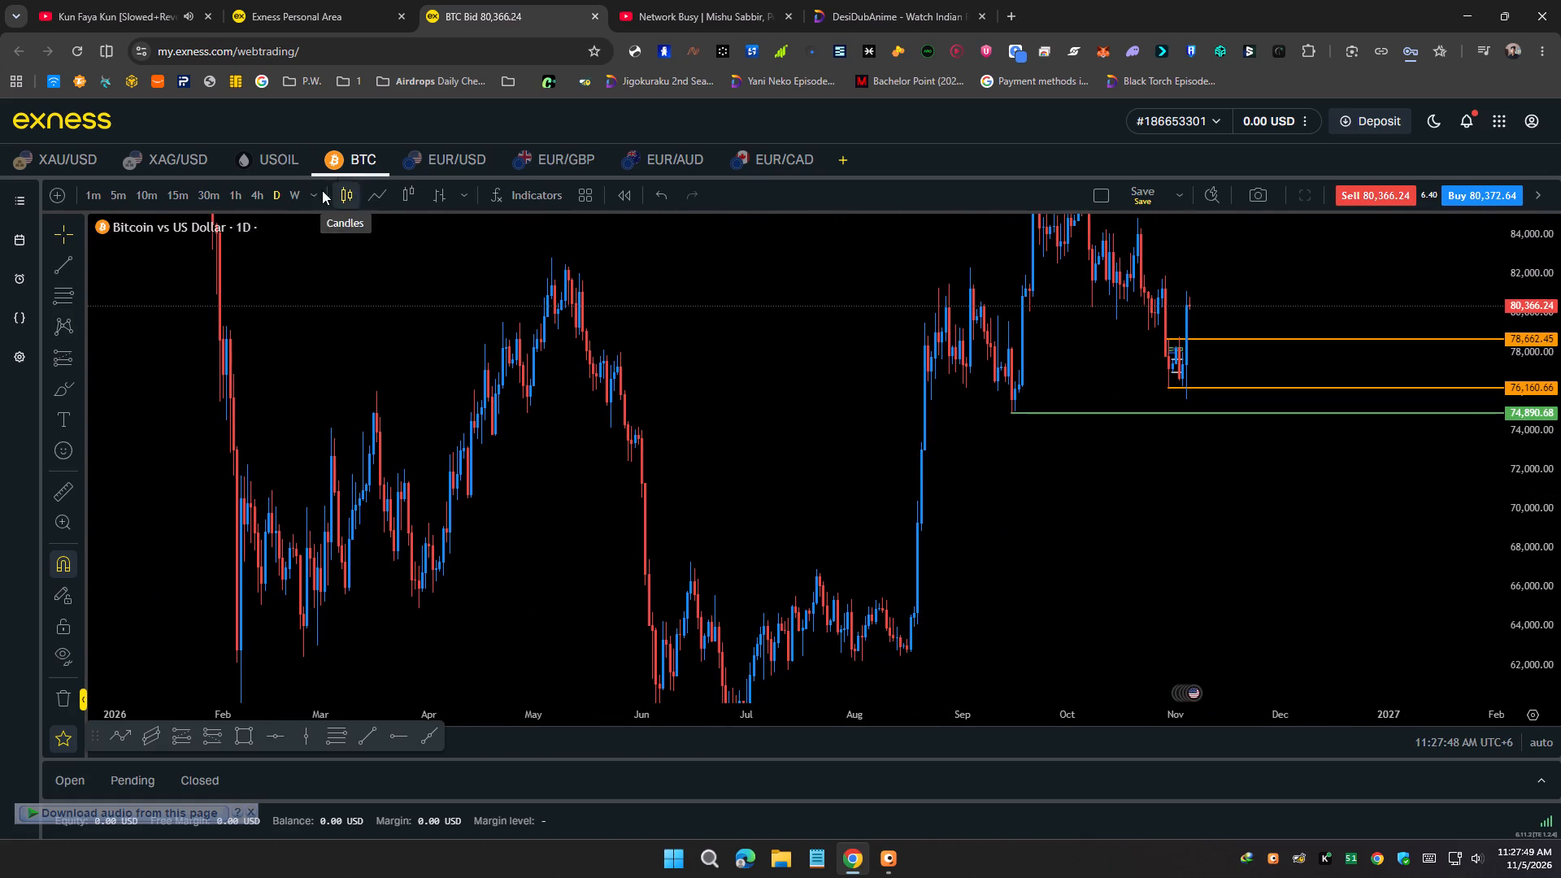
# Switch the BTC chart to the weekly timeframe.
pyautogui.click(302, 195)
# Draw a green horizontal ray at 62,636.71 starting from the base of the 16 Aug '26 weekly candle.
pyautogui.scroll(-7, 1557, 431)
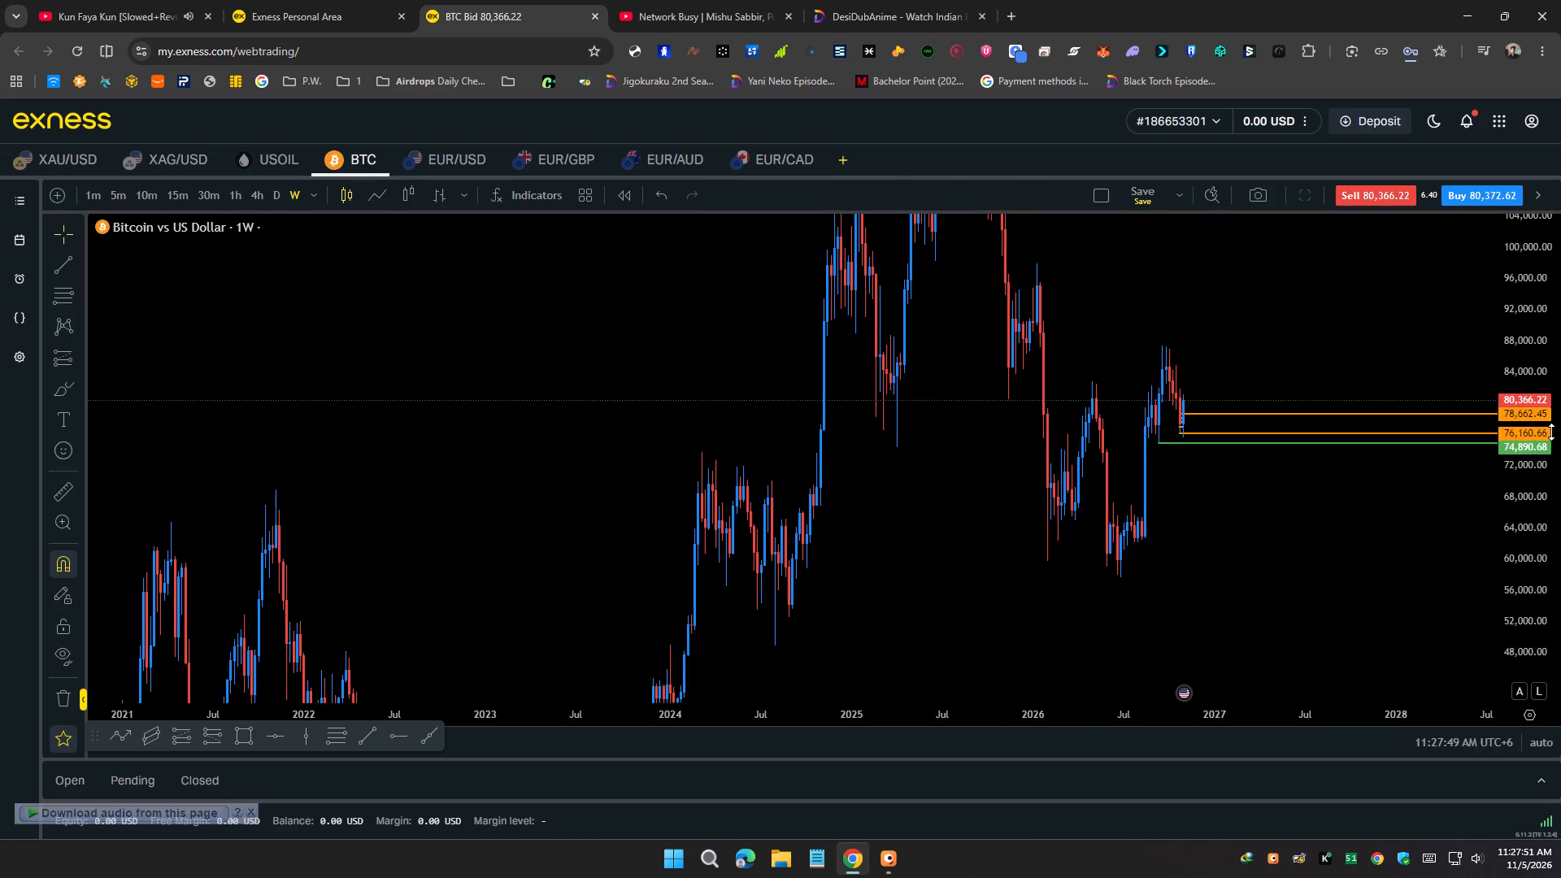
pyautogui.scroll(5, 1211, 467)
pyautogui.scroll(5, 1560, 499)
pyautogui.scroll(2, 1183, 478)
pyautogui.moveTo(1138, 472); pyautogui.dragTo(1107, 327)
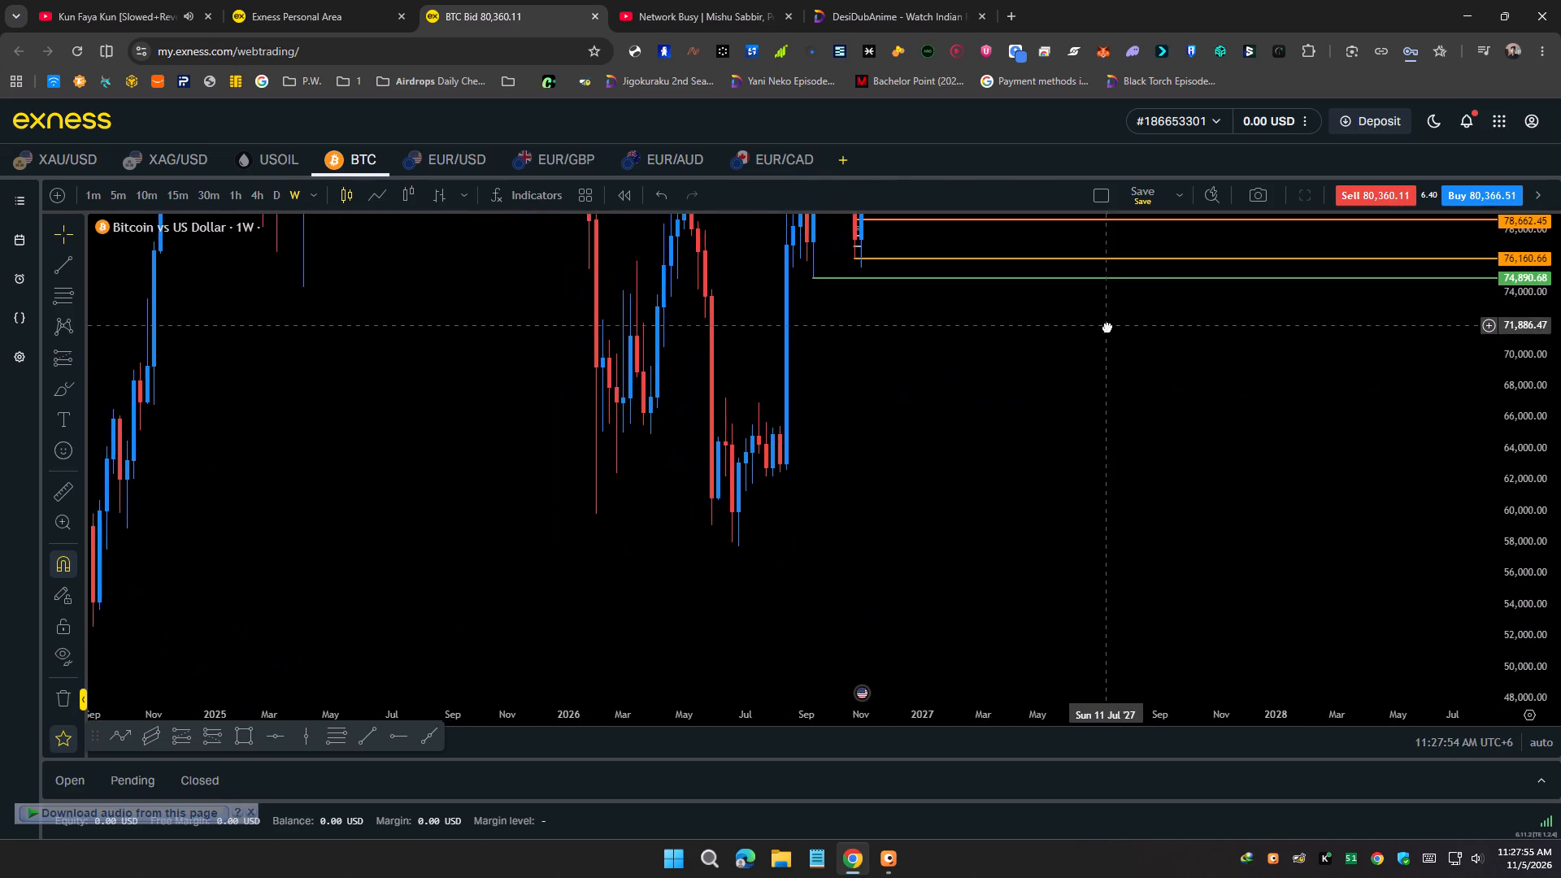
pyautogui.moveTo(1107, 327); pyautogui.dragTo(1361, 332)
pyautogui.scroll(4, 1211, 378)
pyautogui.scroll(2, 1560, 341)
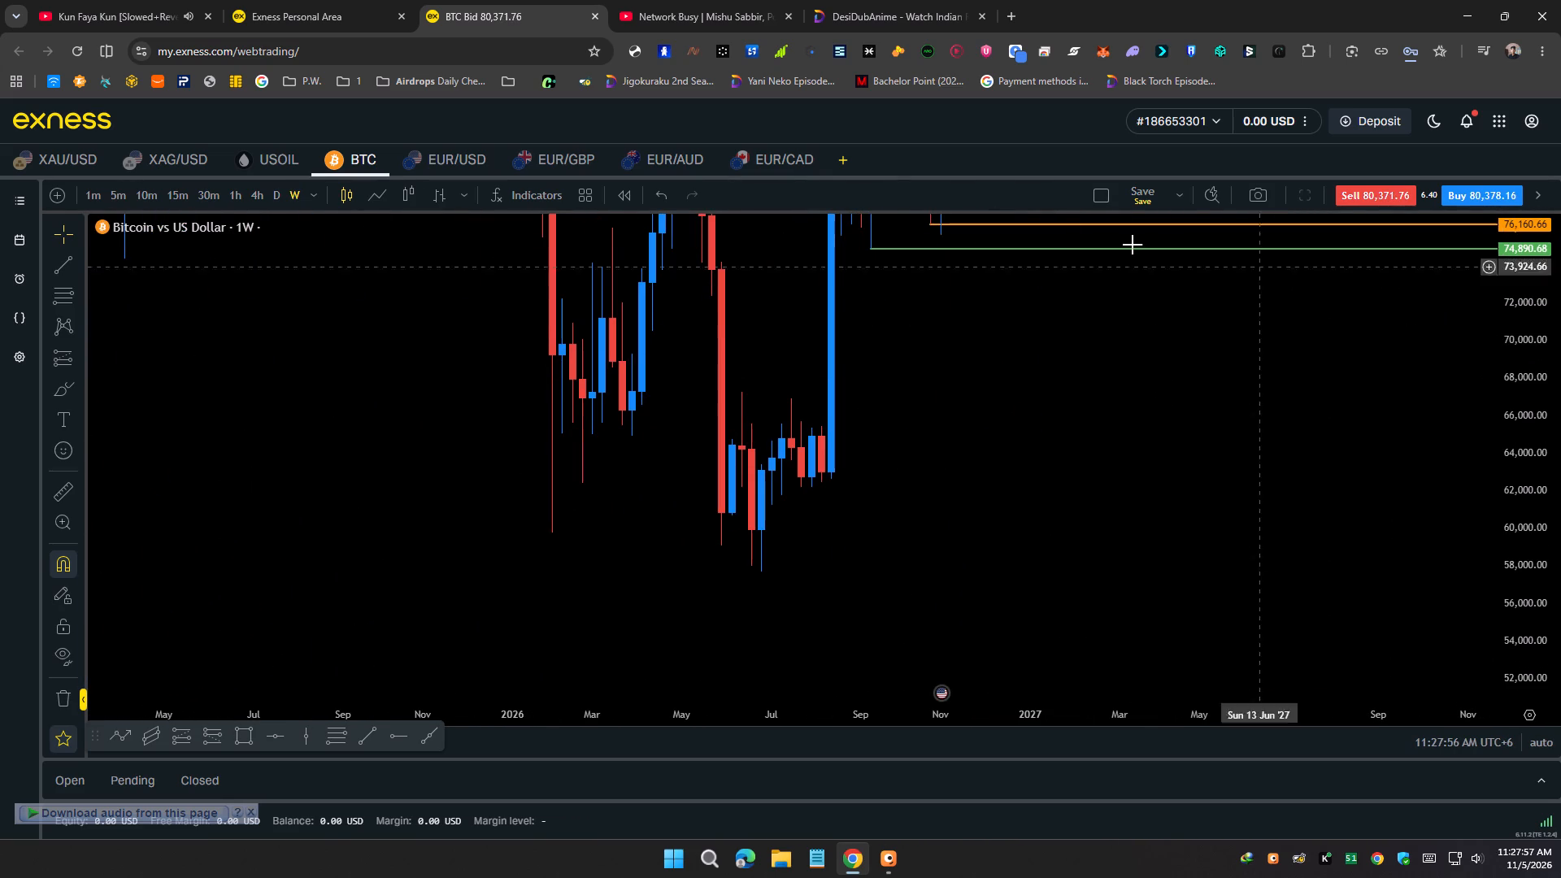
pyautogui.click(872, 250)
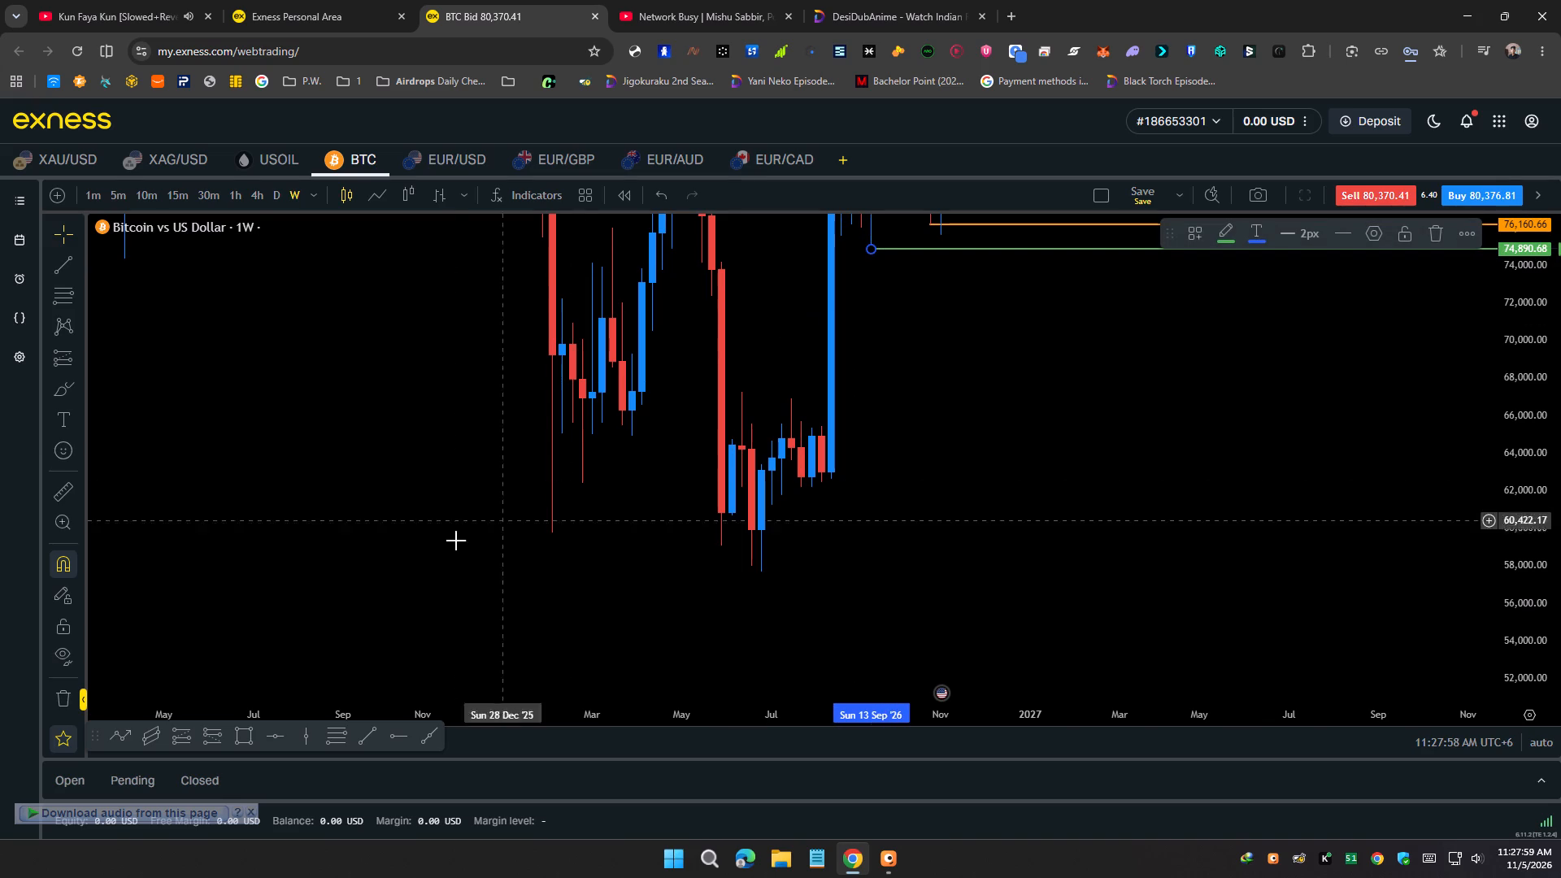
pyautogui.click(402, 744)
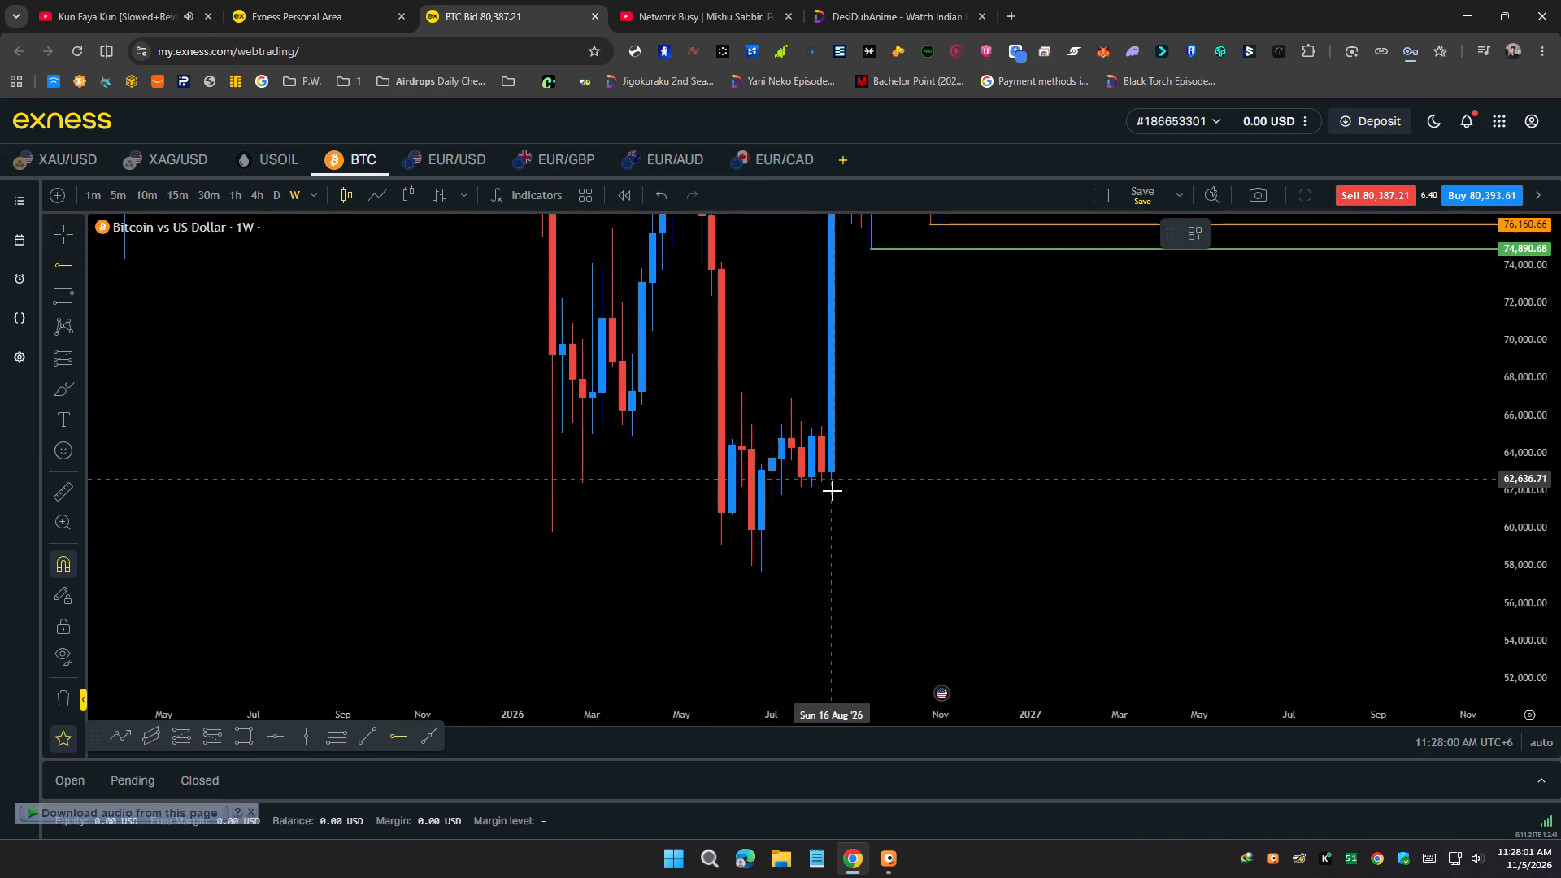
pyautogui.click(833, 489)
pyautogui.click(1235, 233)
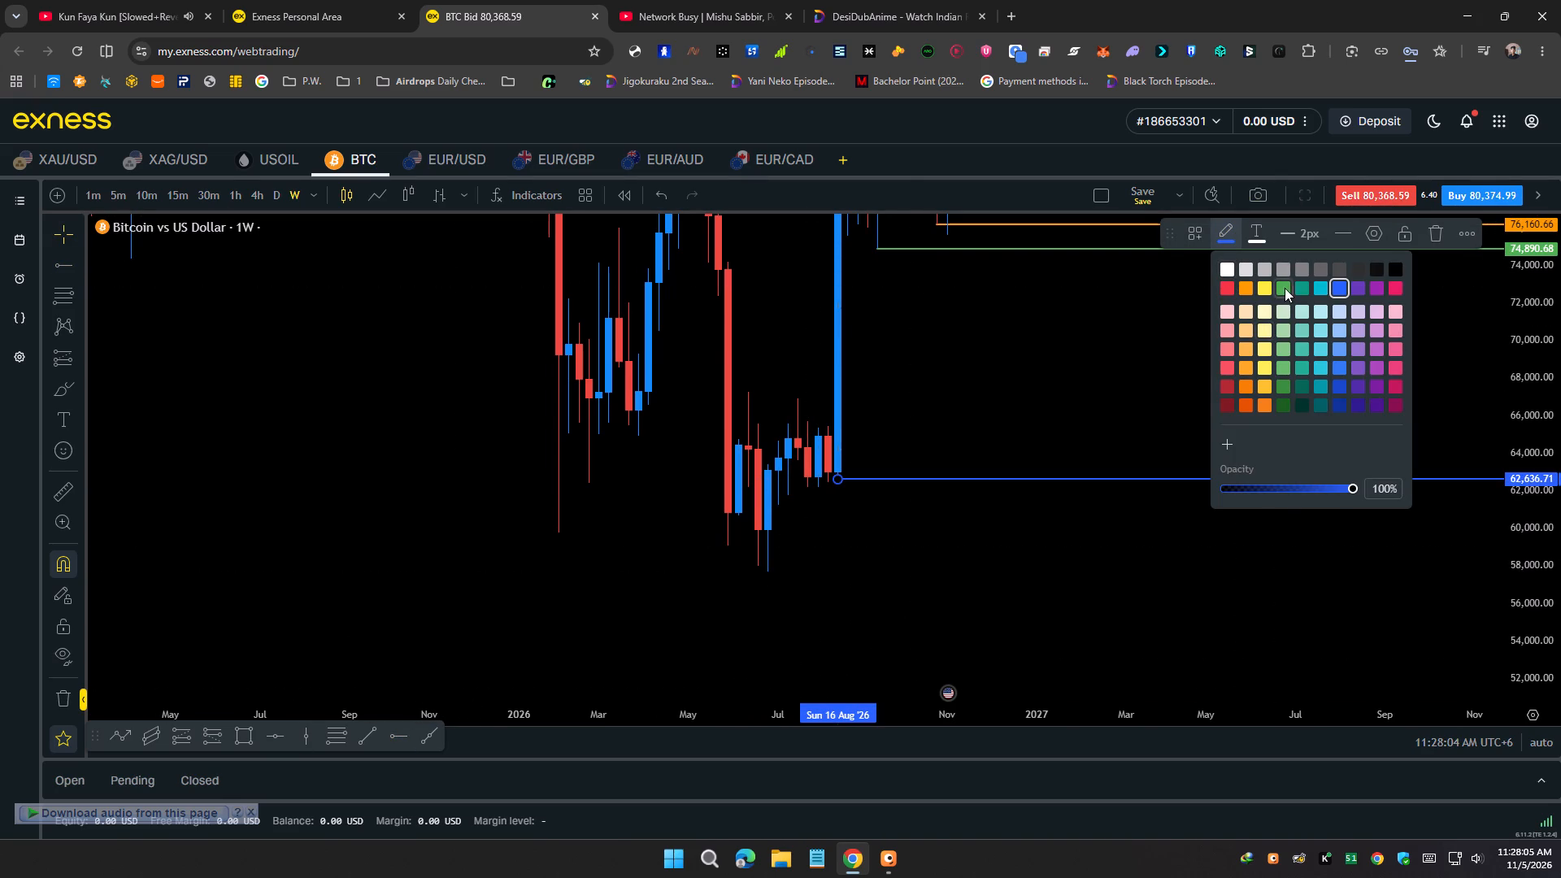
pyautogui.click(1285, 288)
# Examine the latest weekly BTC candles against the orange and green levels.
pyautogui.moveTo(1069, 370); pyautogui.dragTo(946, 464)
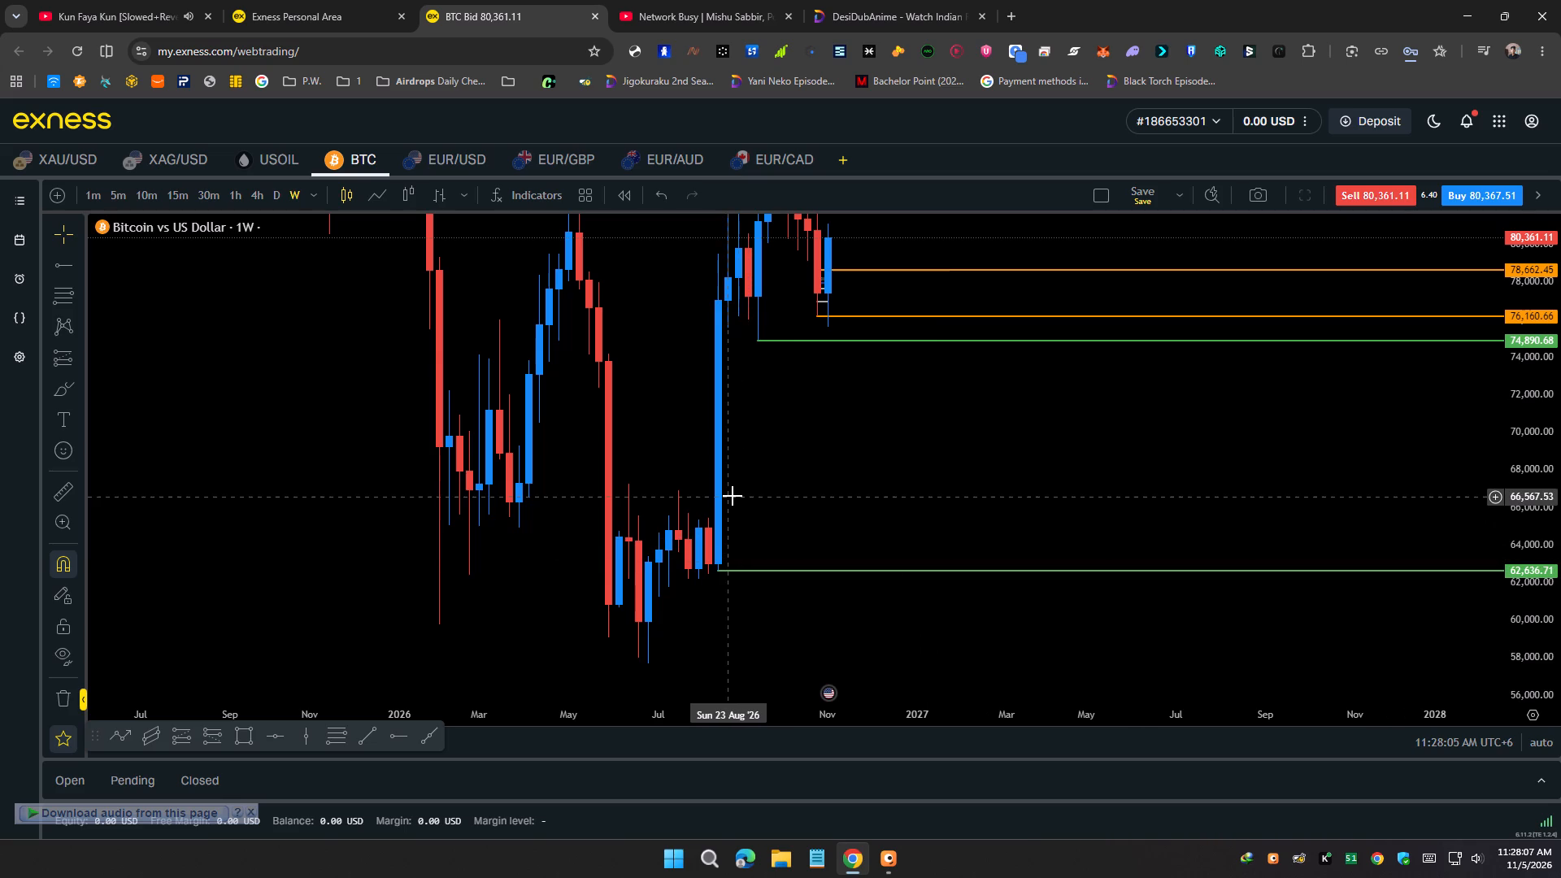
pyautogui.moveTo(733, 496); pyautogui.dragTo(843, 638)
pyautogui.scroll(3, 797, 569)
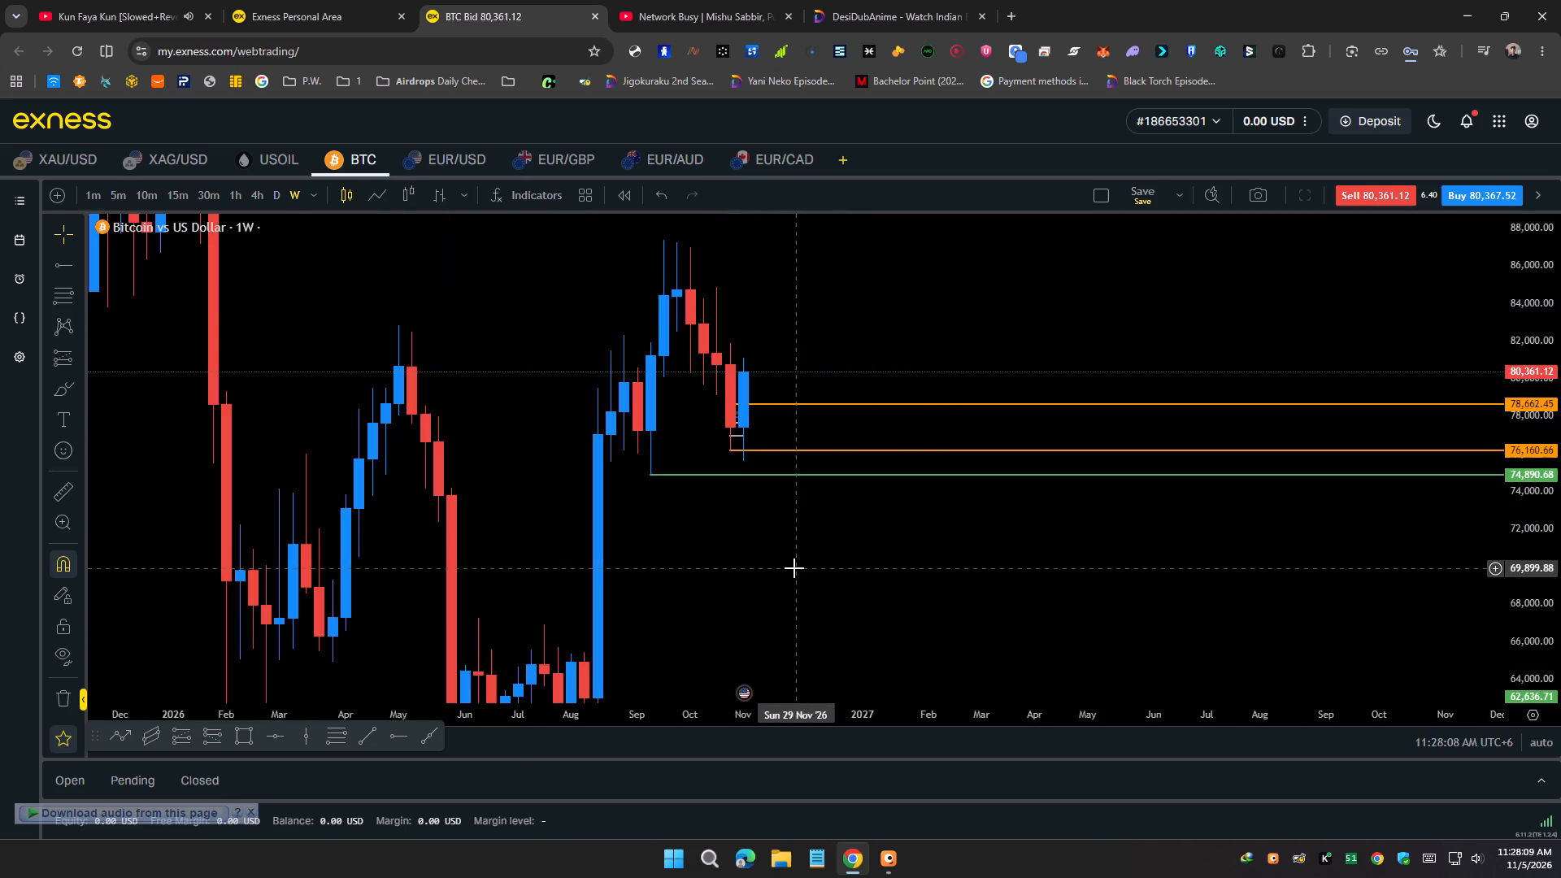
pyautogui.moveTo(794, 568); pyautogui.dragTo(886, 627)
pyautogui.scroll(3, 1560, 451)
pyautogui.moveTo(1024, 297); pyautogui.dragTo(1267, 216)
pyautogui.moveTo(1084, 324); pyautogui.dragTo(1190, 286)
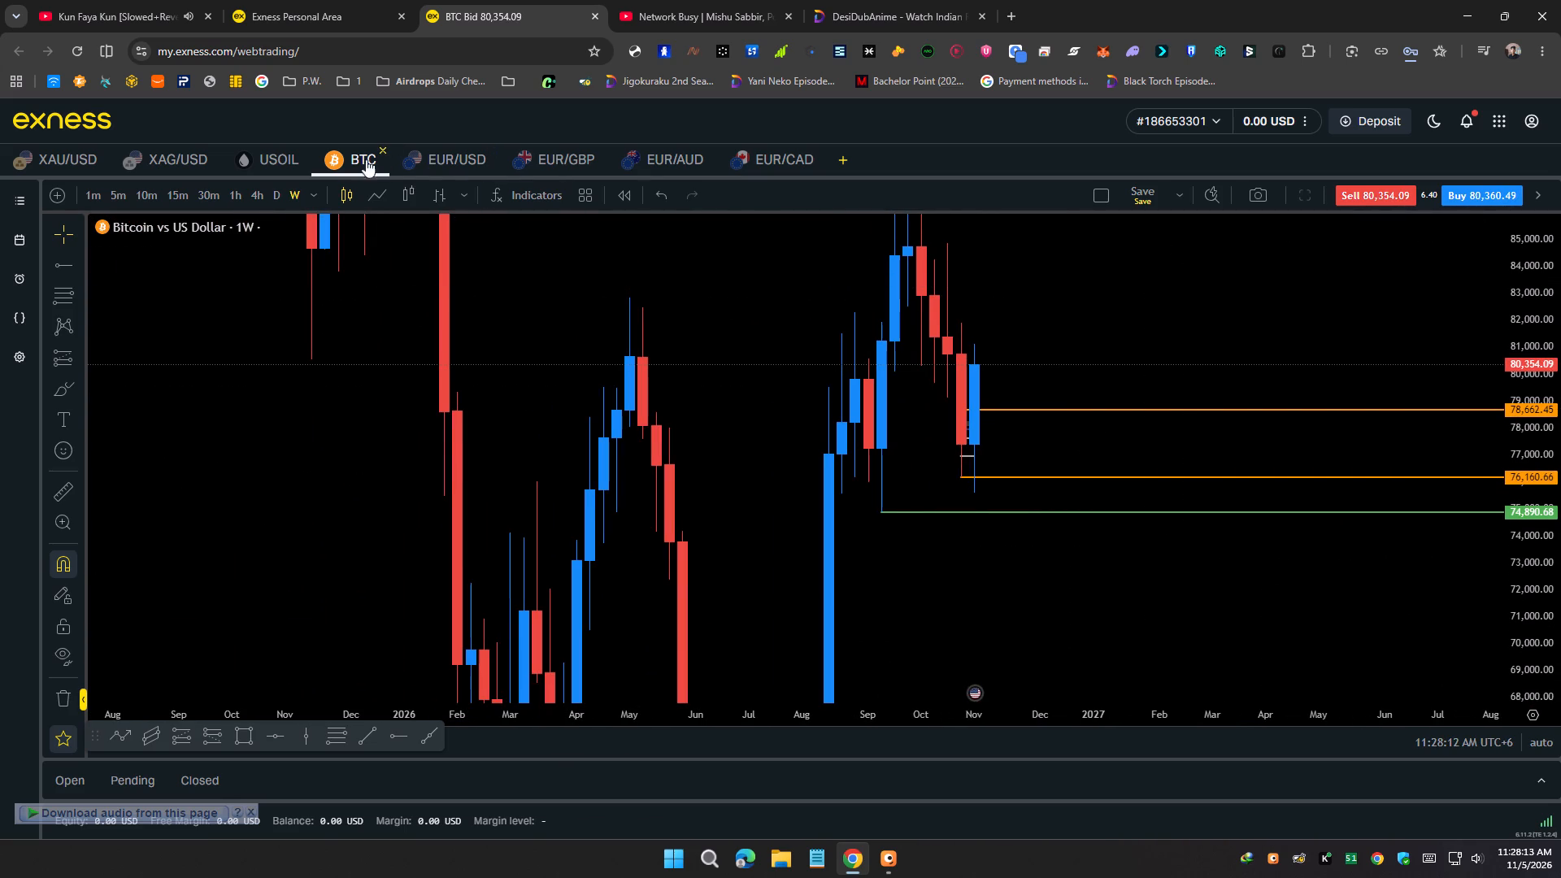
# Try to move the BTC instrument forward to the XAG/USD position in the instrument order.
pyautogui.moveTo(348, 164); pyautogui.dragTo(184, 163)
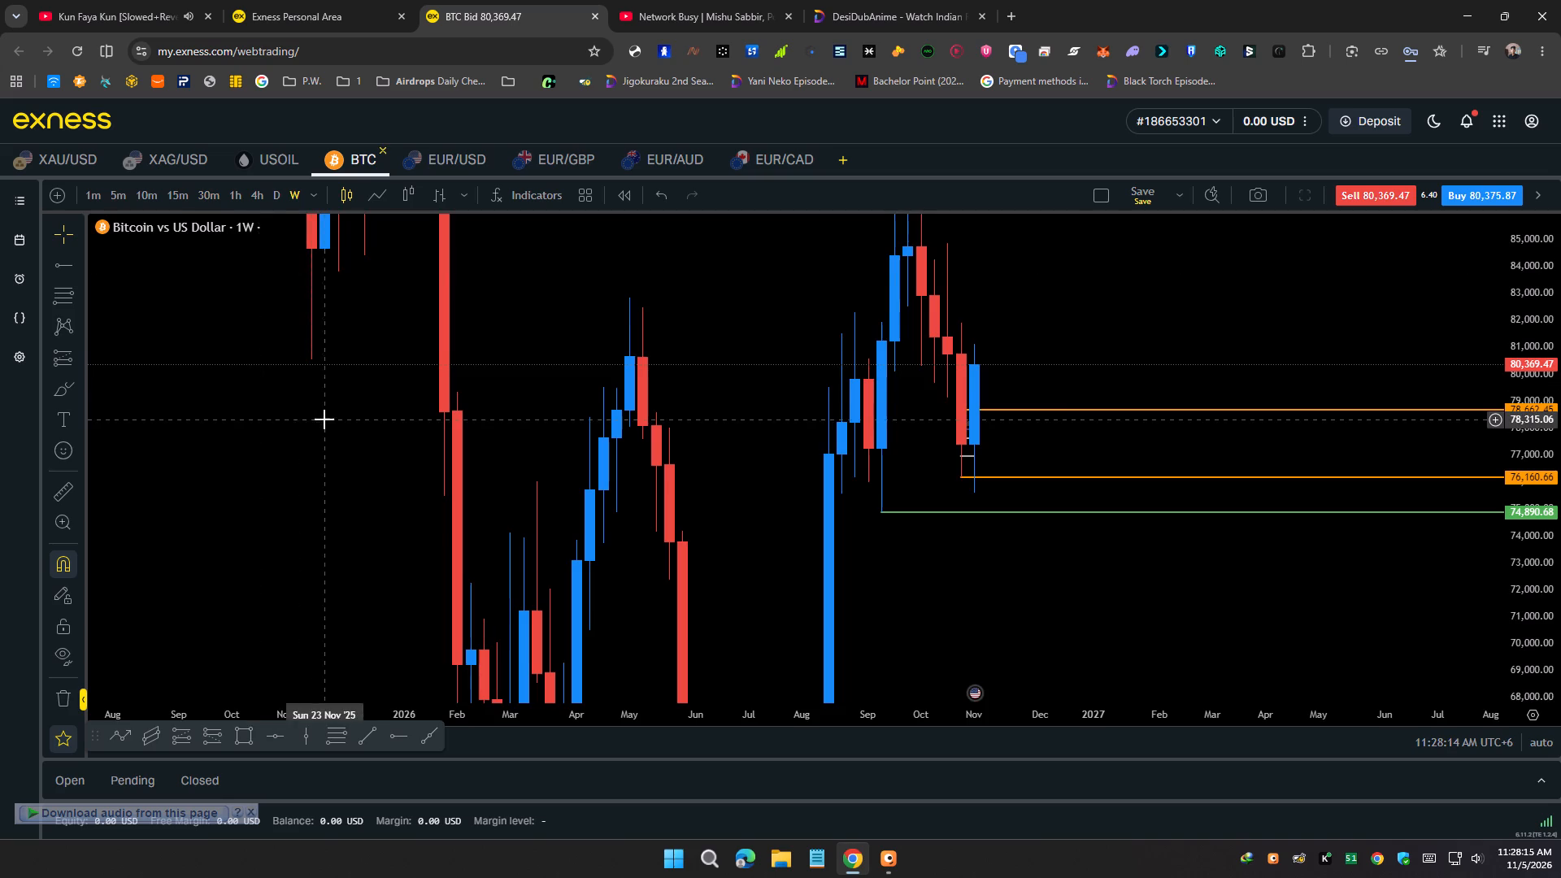
# Examine the weekly BTC price action from the 2025 highs to the latest candles against the orange and green levels.
pyautogui.moveTo(323, 419); pyautogui.dragTo(185, 385)
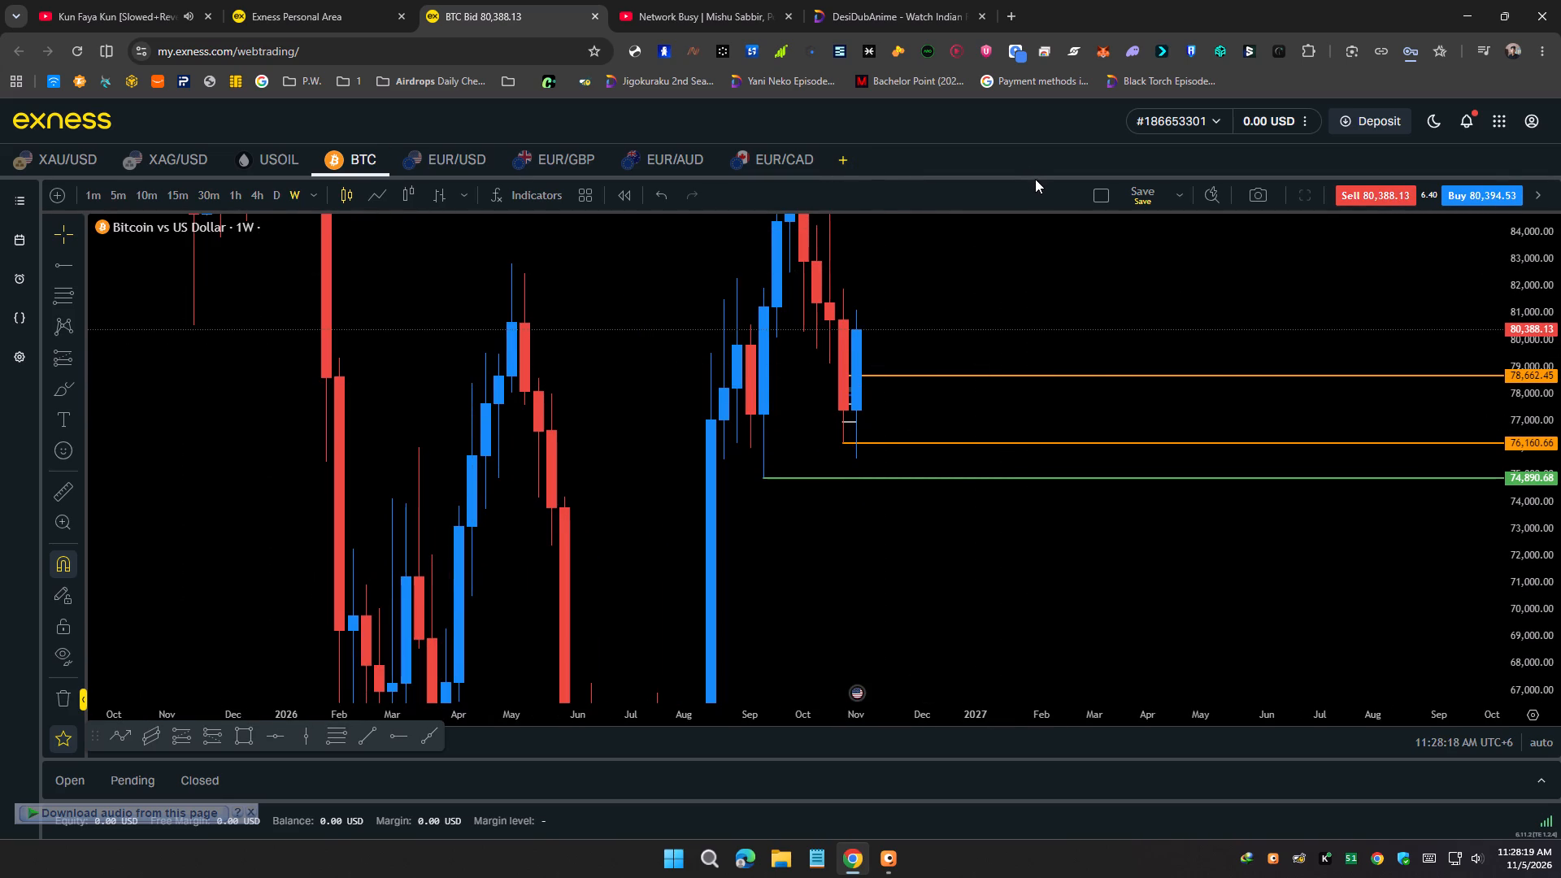
pyautogui.moveTo(1036, 180); pyautogui.dragTo(1040, 236)
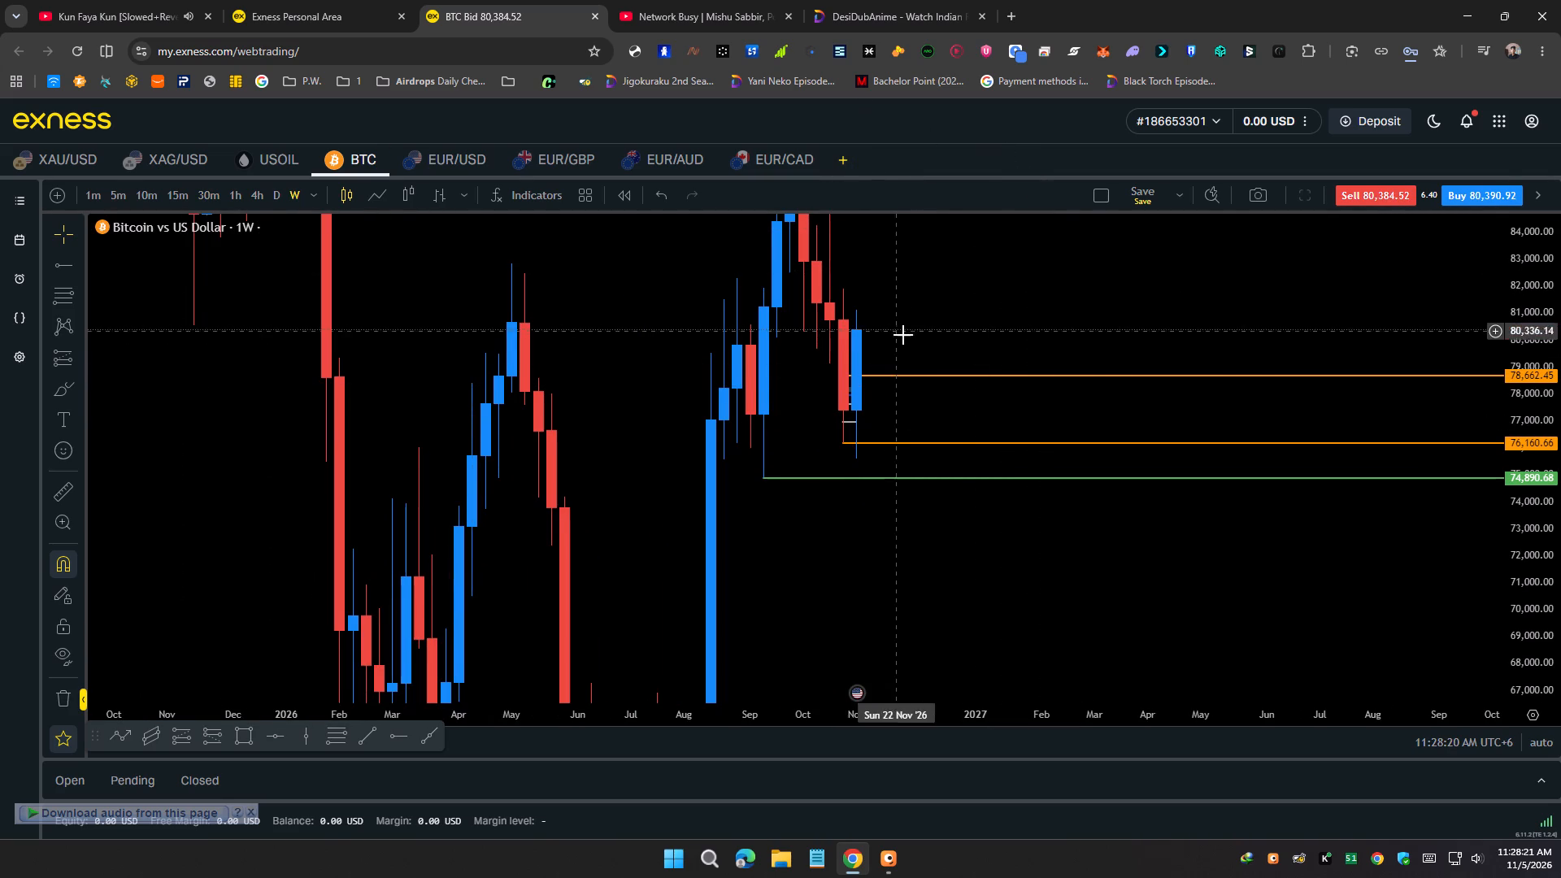
pyautogui.moveTo(922, 322); pyautogui.dragTo(983, 293)
pyautogui.scroll(3, 963, 302)
pyautogui.scroll(-5, 1560, 429)
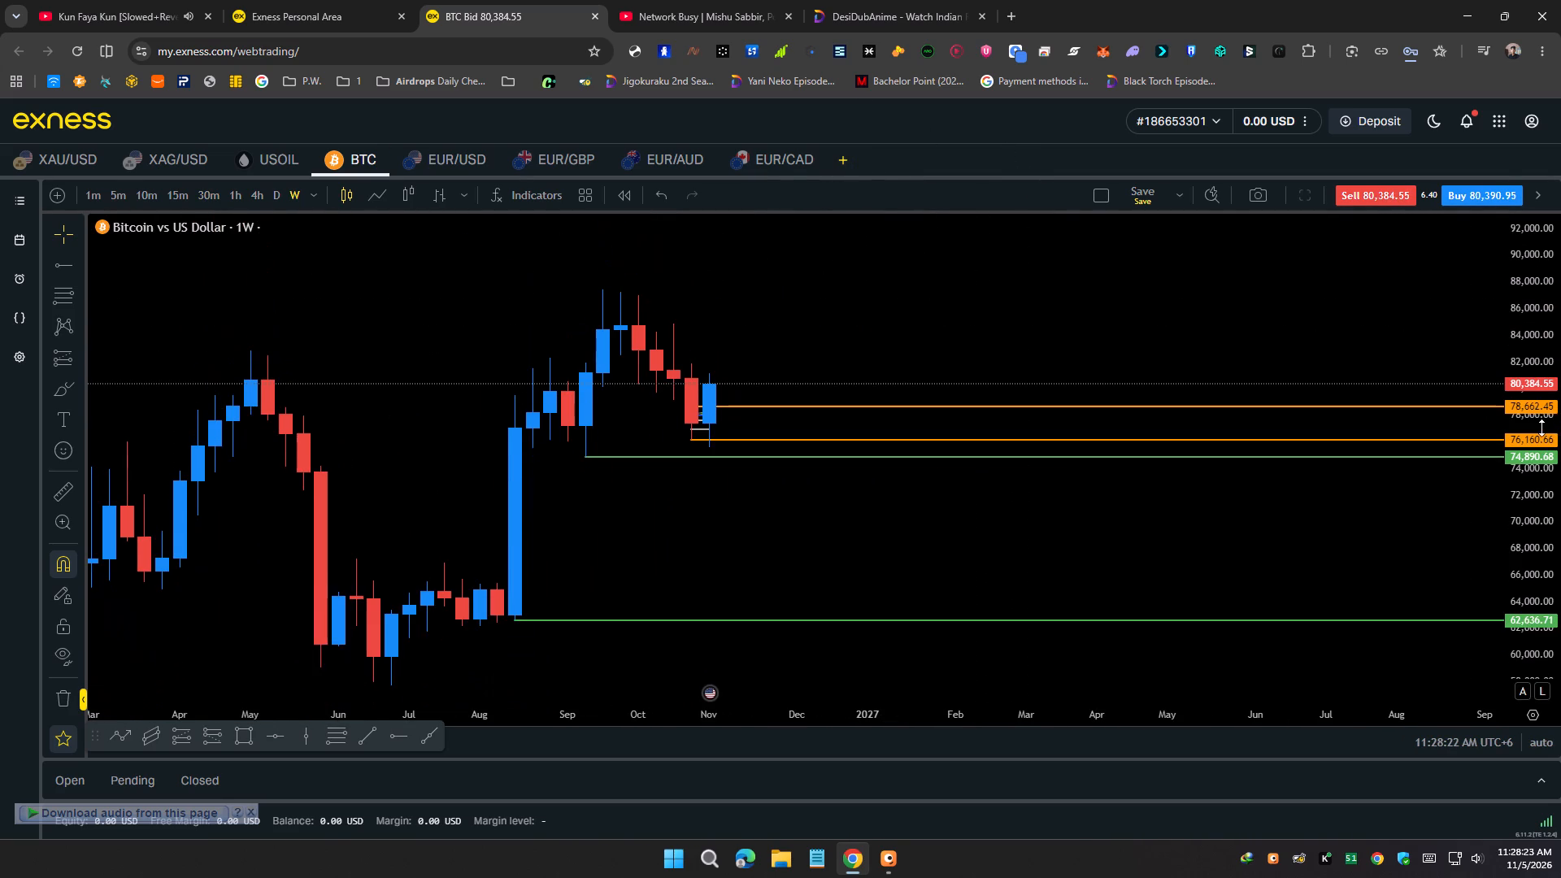
pyautogui.scroll(2, 1541, 428)
pyautogui.moveTo(847, 331); pyautogui.dragTo(862, 337)
pyautogui.scroll(-5, 867, 333)
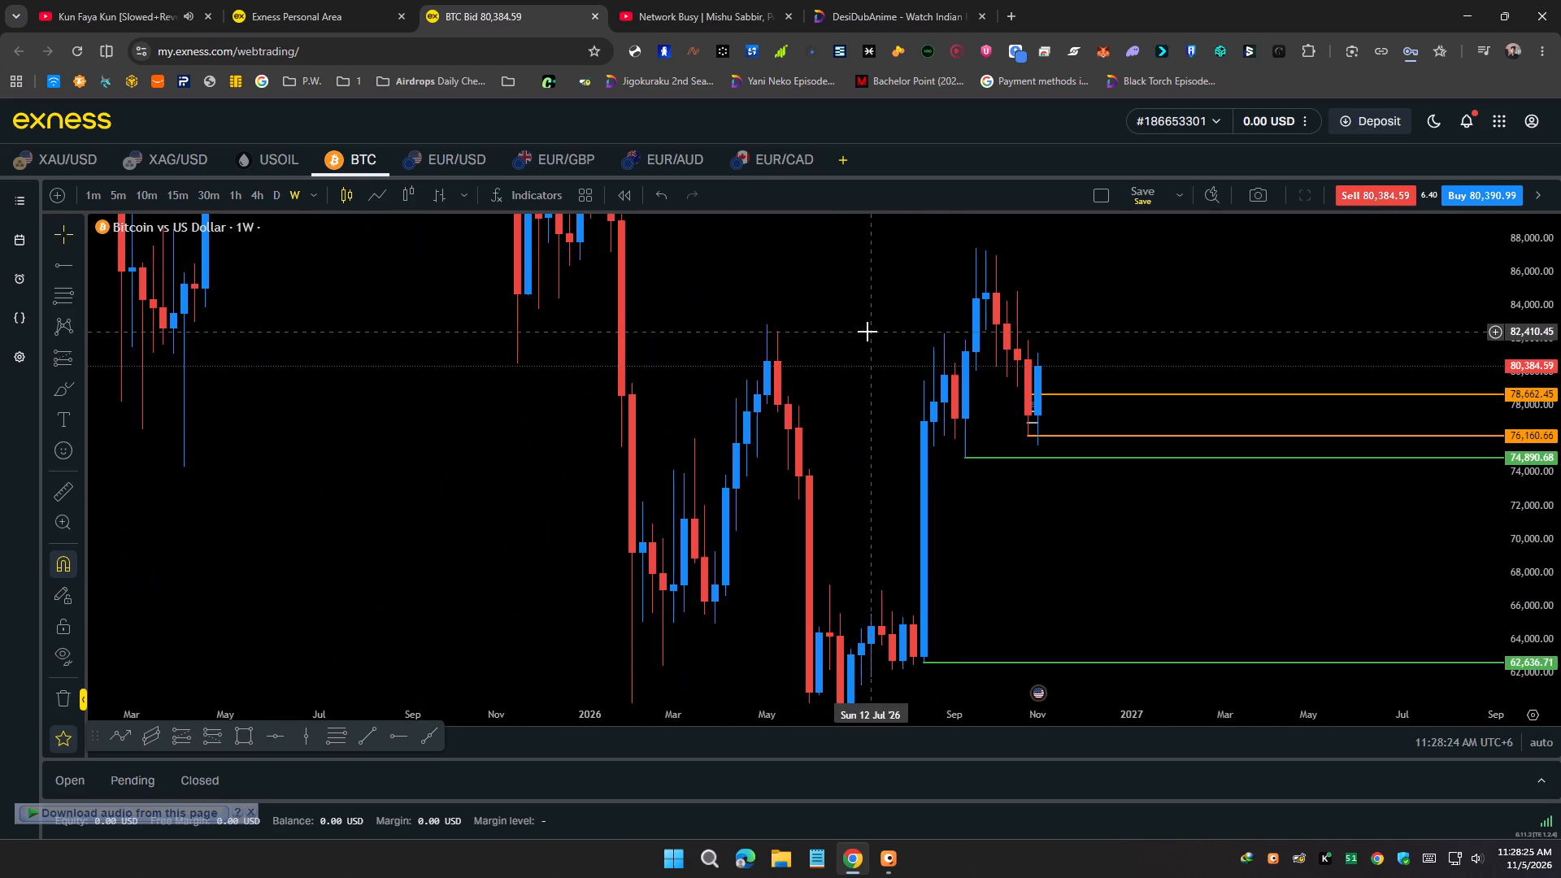
pyautogui.moveTo(867, 332); pyautogui.dragTo(742, 466)
pyautogui.scroll(-6, 1560, 285)
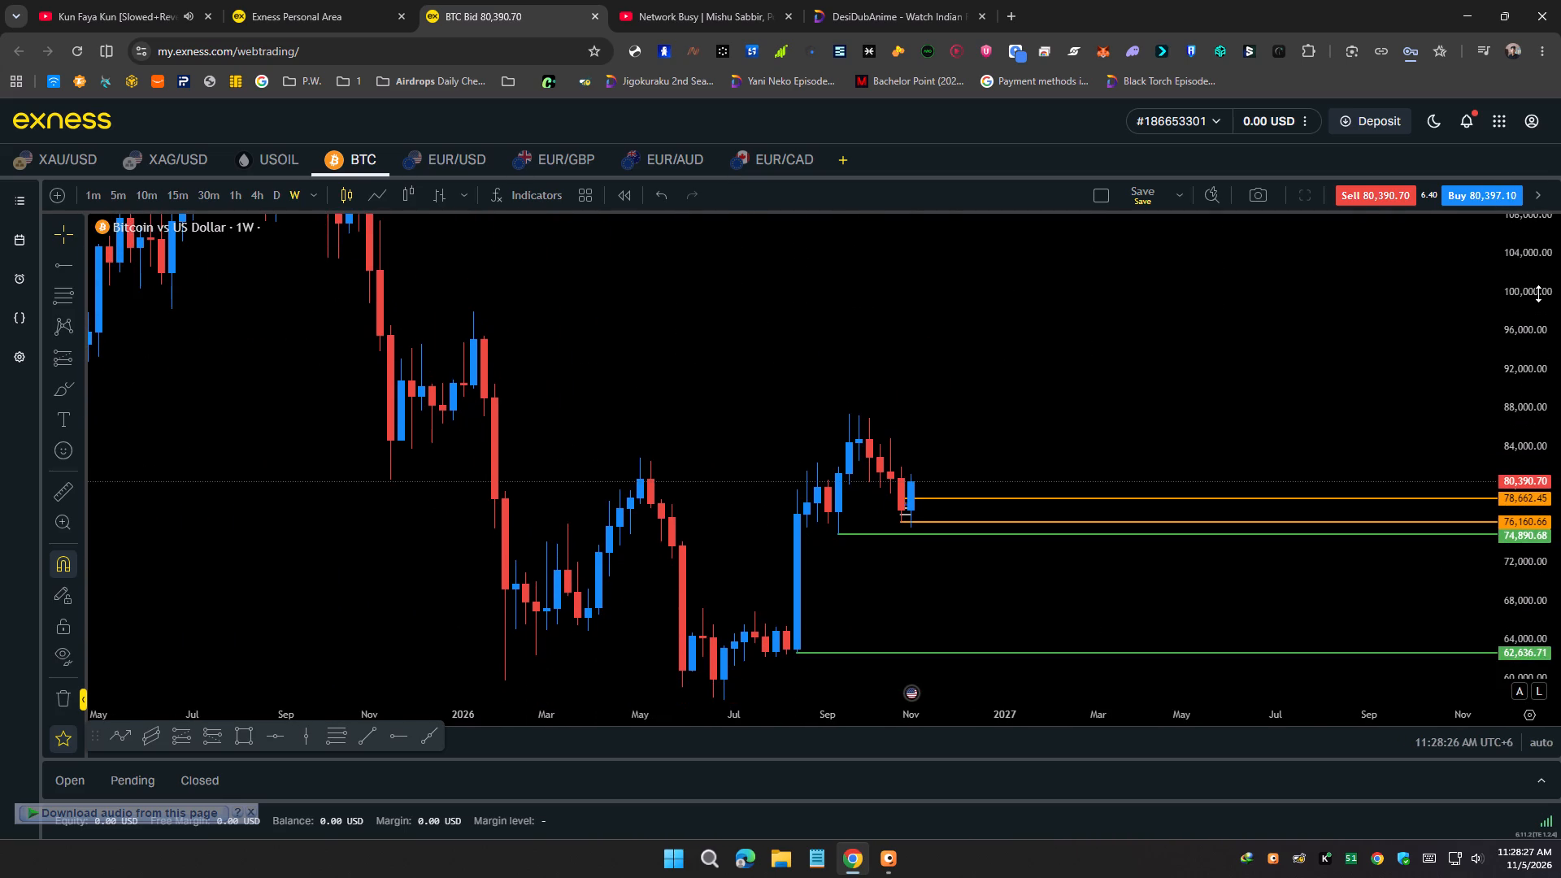
pyautogui.moveTo(1162, 329); pyautogui.dragTo(1194, 258)
pyautogui.scroll(-2, 1181, 267)
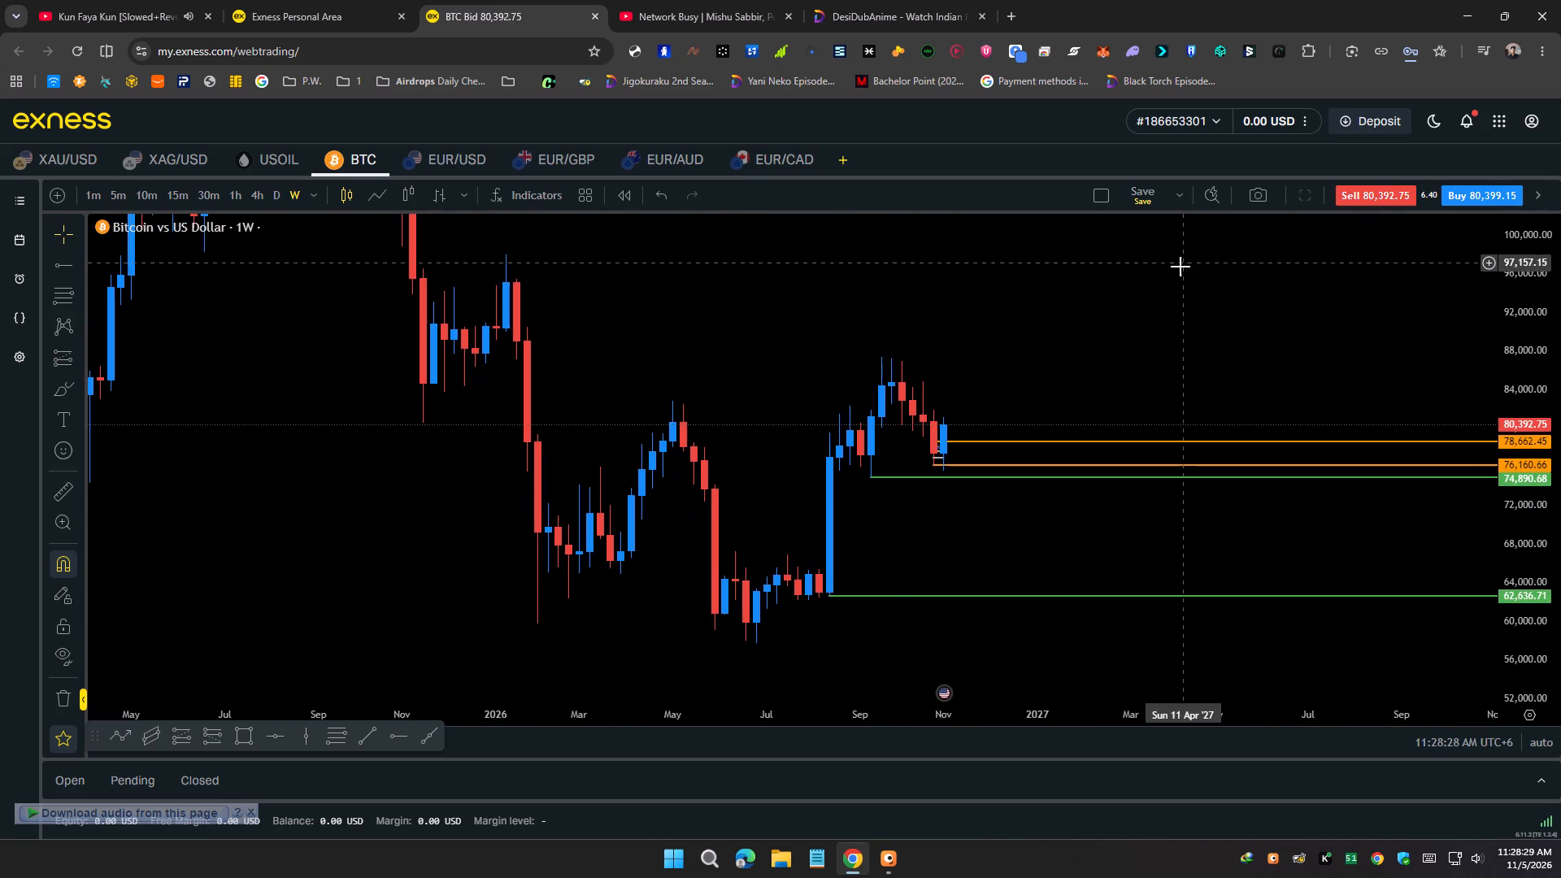
pyautogui.scroll(-5, 1181, 267)
pyautogui.moveTo(1067, 361); pyautogui.dragTo(874, 685)
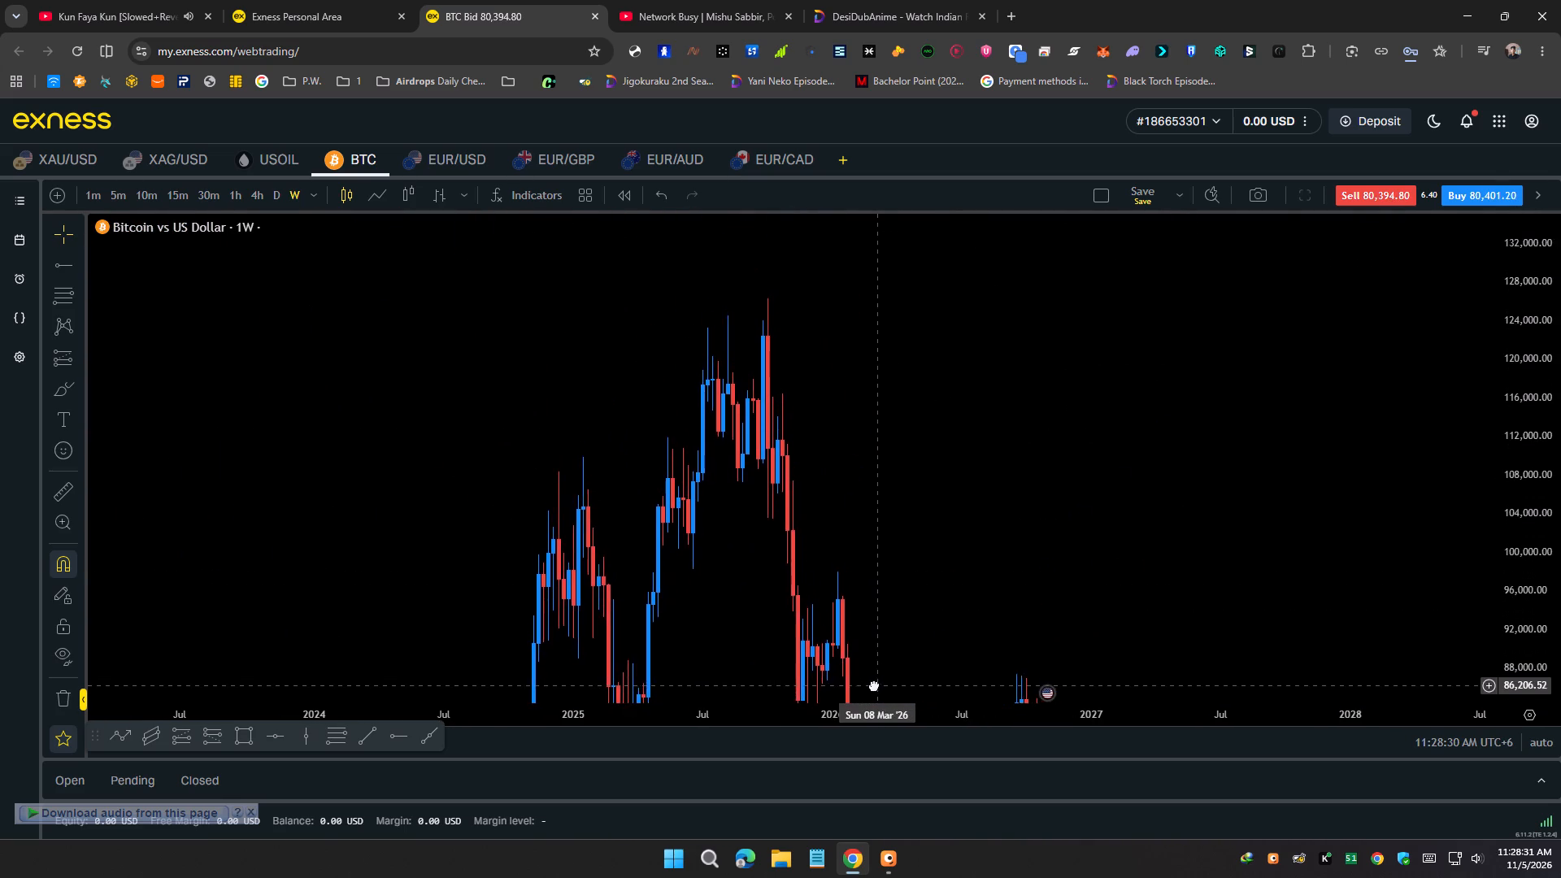
pyautogui.moveTo(874, 685); pyautogui.dragTo(969, 366)
pyautogui.scroll(6, 972, 365)
pyautogui.moveTo(1073, 312); pyautogui.dragTo(1476, 290)
pyautogui.scroll(4, 1416, 305)
# Switch the BTC chart to the daily timeframe.
pyautogui.click(280, 193)
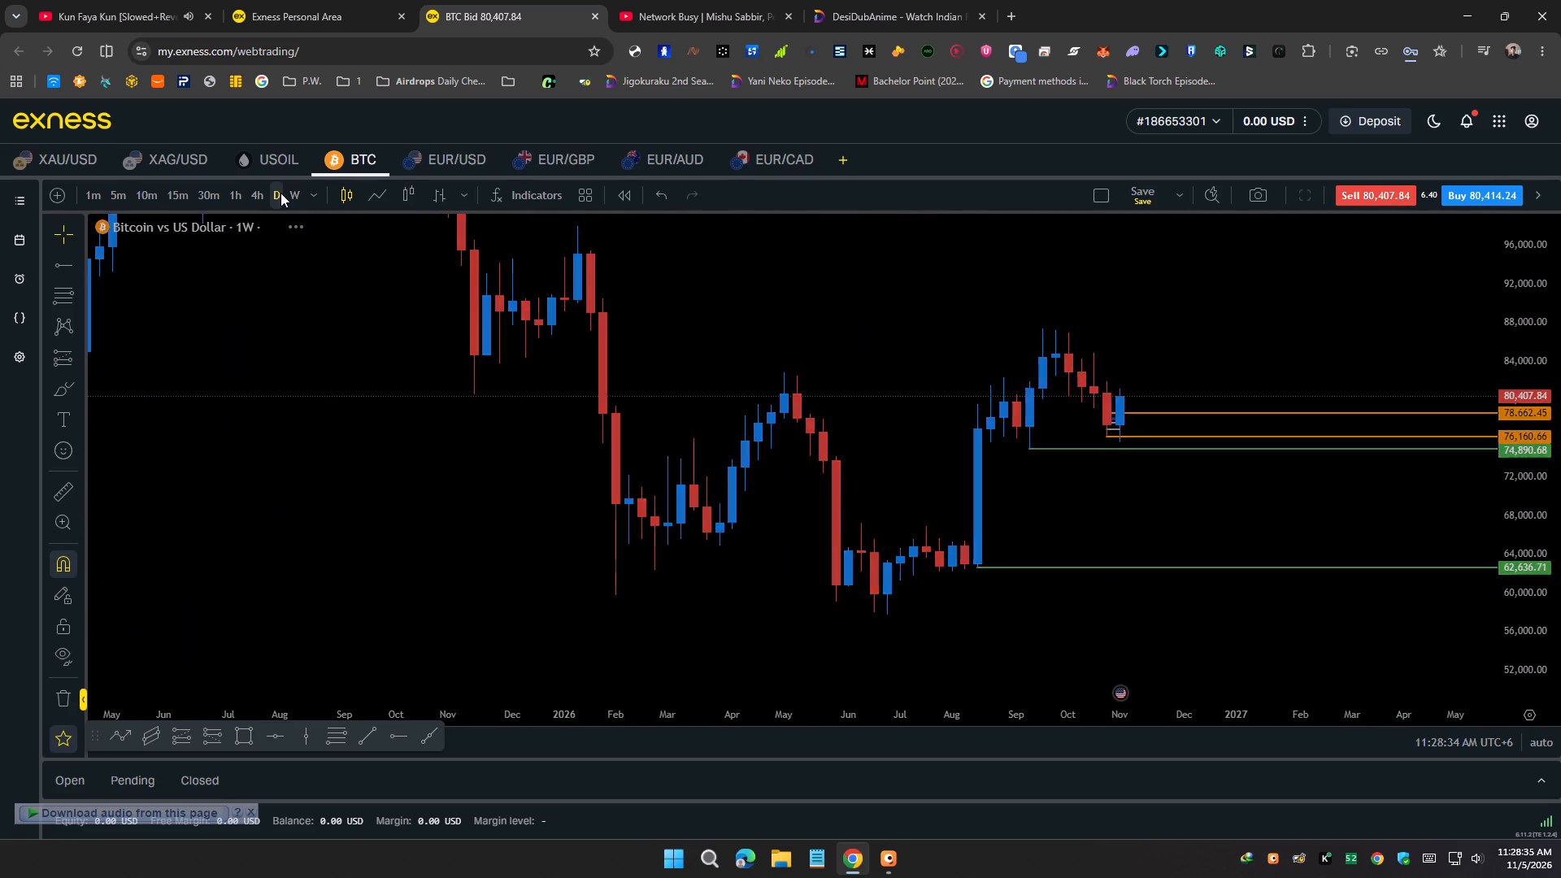
# Examine the daily BTC candles from August to November '26 against the orange and green levels.
pyautogui.scroll(2, 1560, 402)
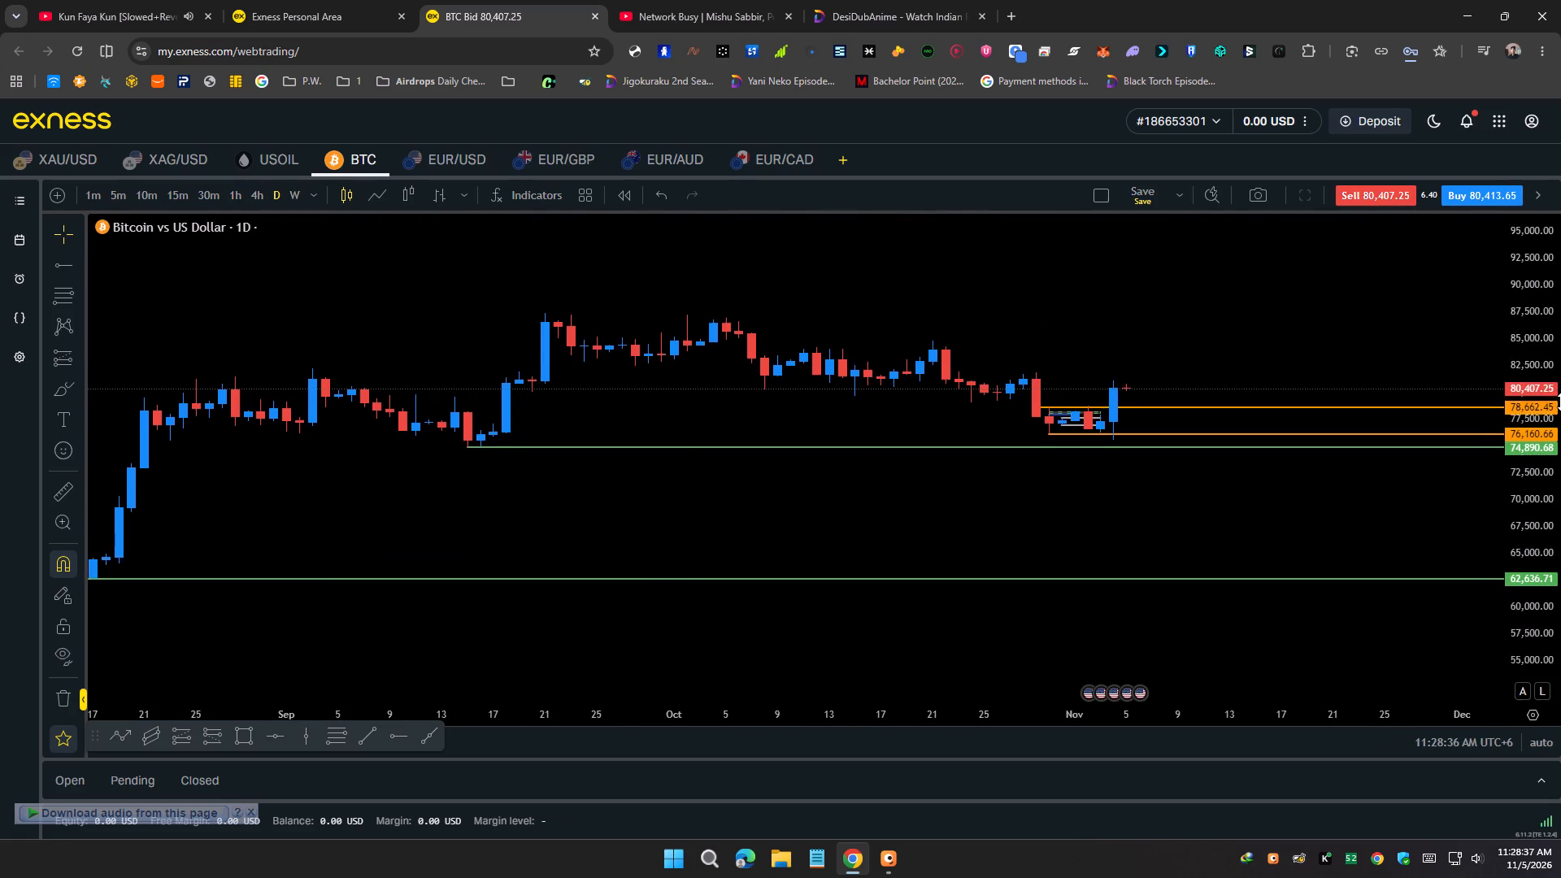
pyautogui.scroll(2, 1560, 402)
pyautogui.scroll(-4, 1122, 441)
pyautogui.moveTo(1012, 528); pyautogui.dragTo(835, 597)
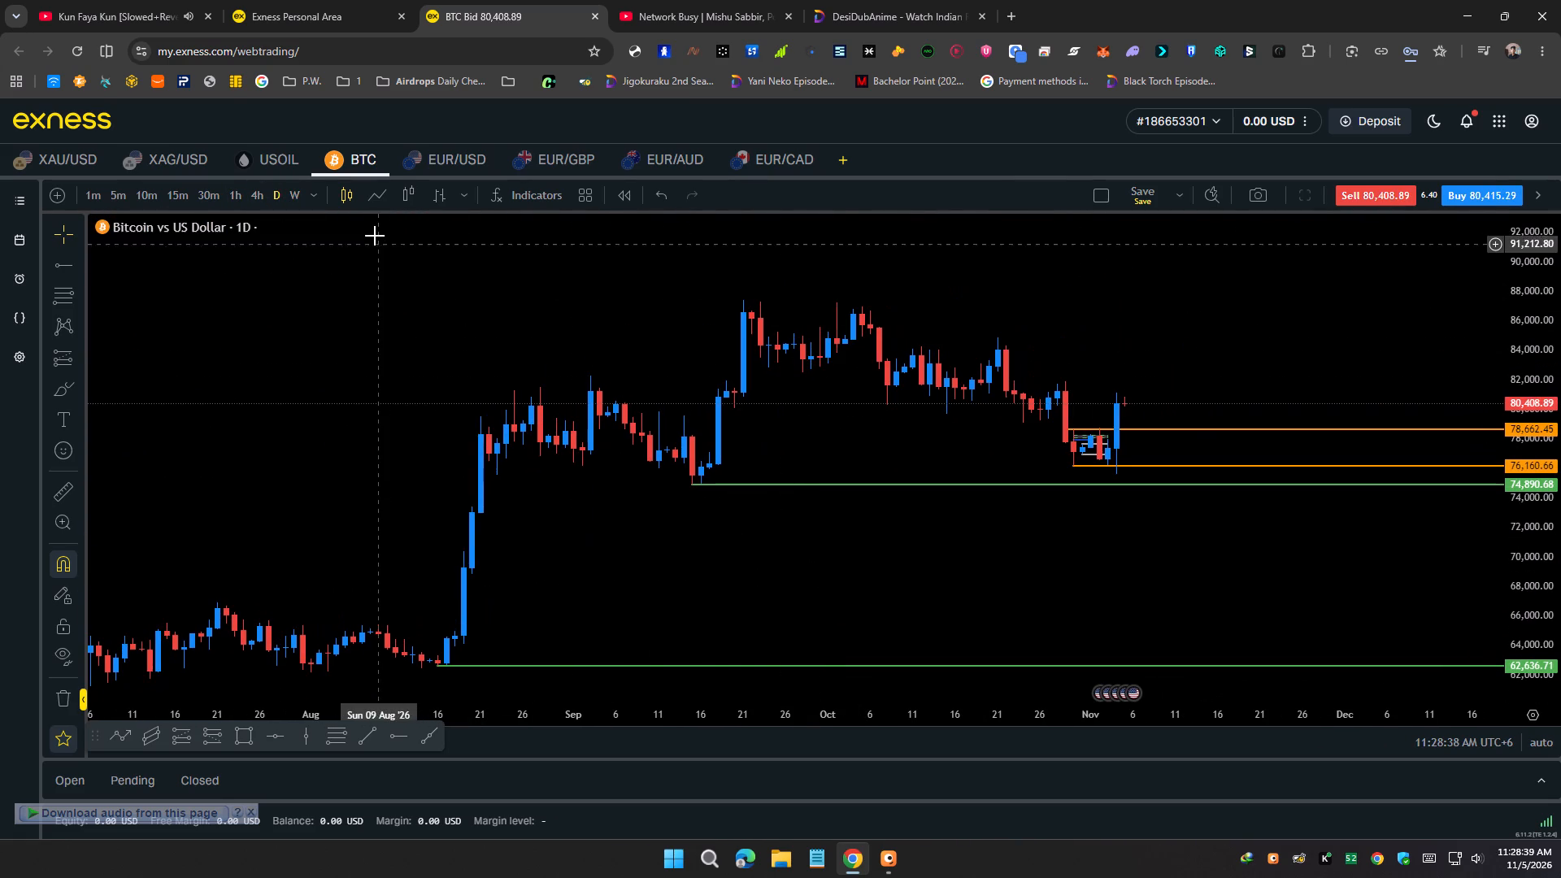
pyautogui.moveTo(374, 234); pyautogui.dragTo(380, 272)
pyautogui.scroll(3, 1560, 480)
pyautogui.moveTo(1329, 376); pyautogui.dragTo(1184, 461)
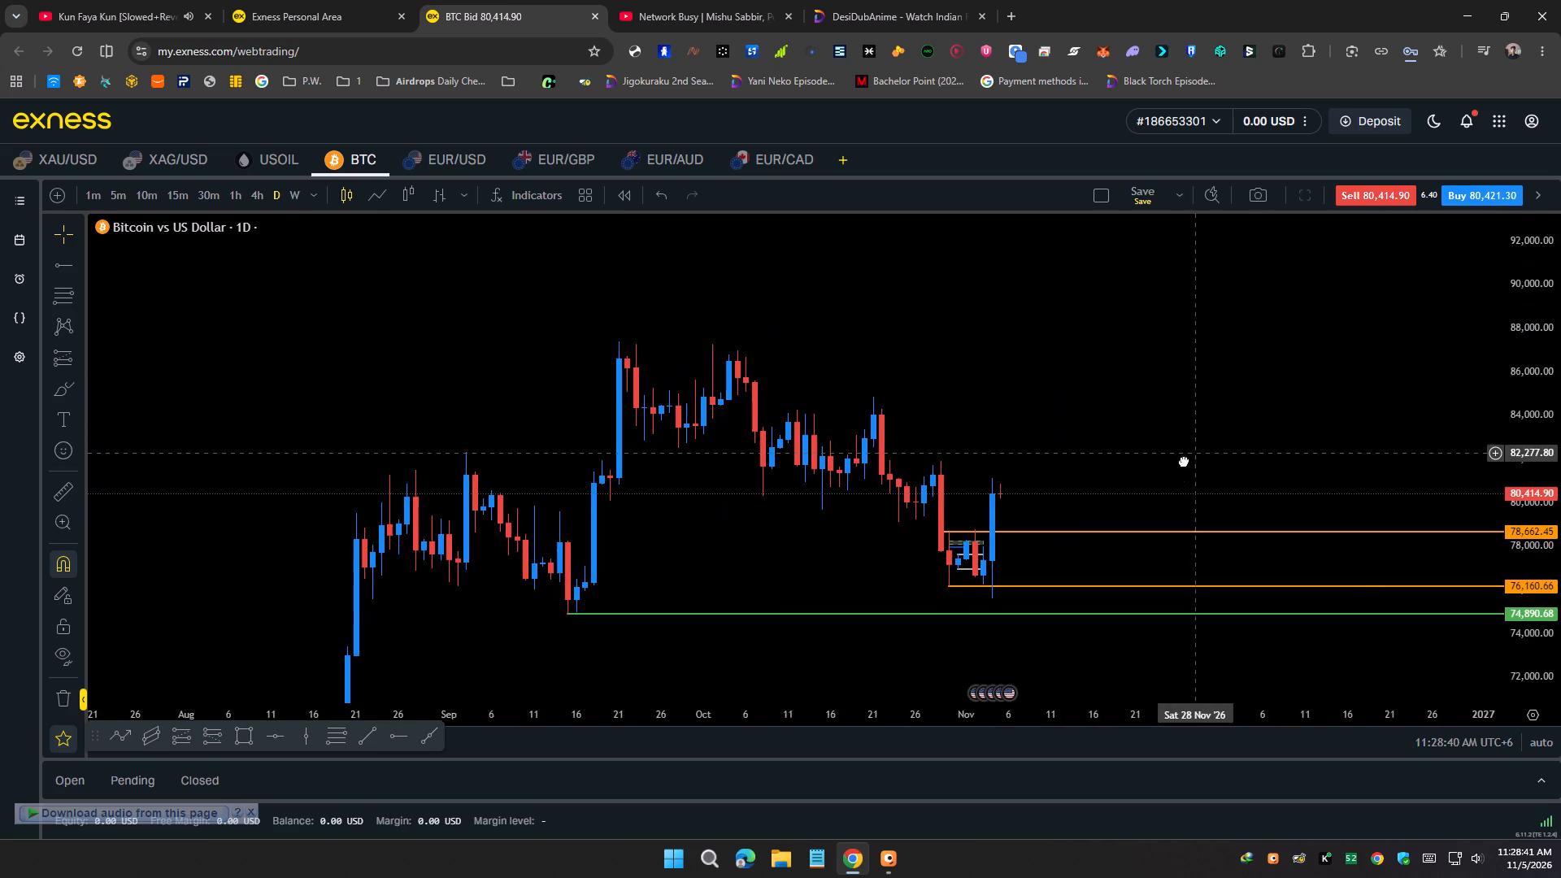
pyautogui.moveTo(1184, 461); pyautogui.dragTo(1169, 465)
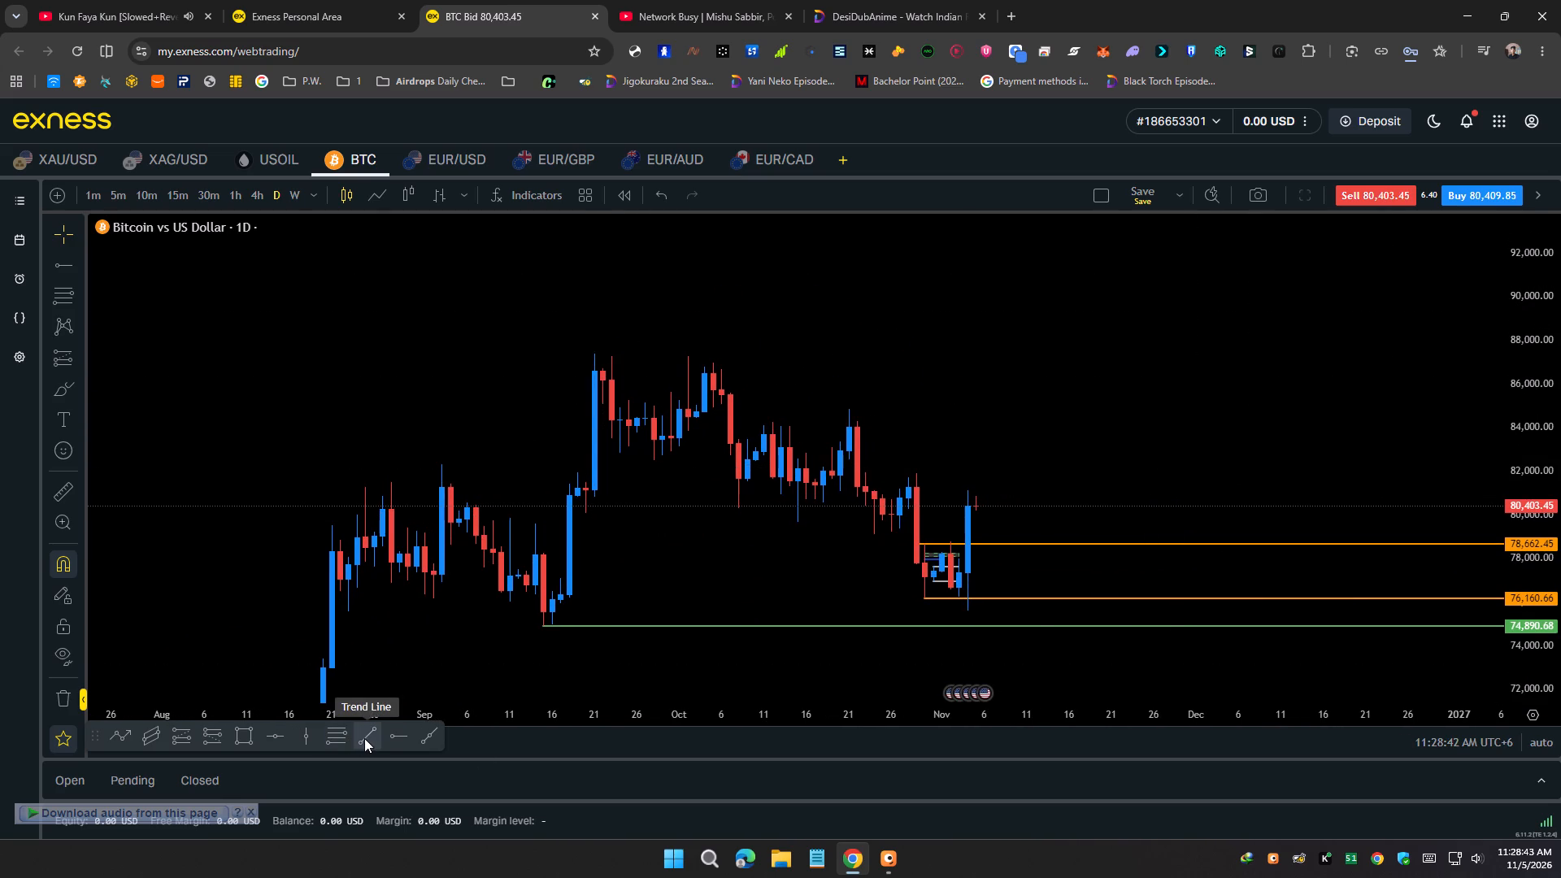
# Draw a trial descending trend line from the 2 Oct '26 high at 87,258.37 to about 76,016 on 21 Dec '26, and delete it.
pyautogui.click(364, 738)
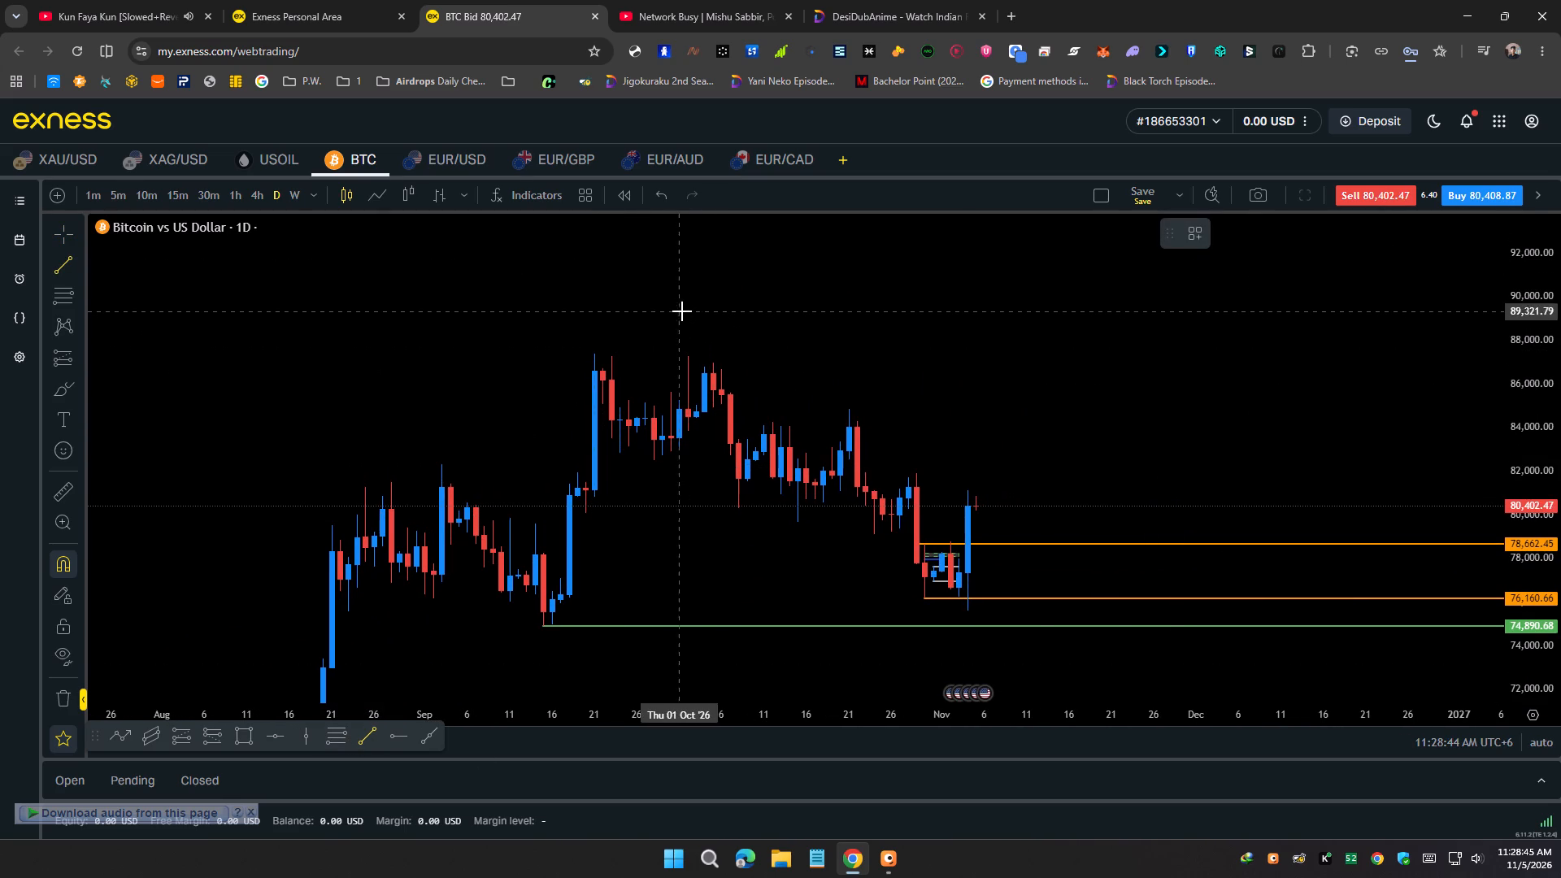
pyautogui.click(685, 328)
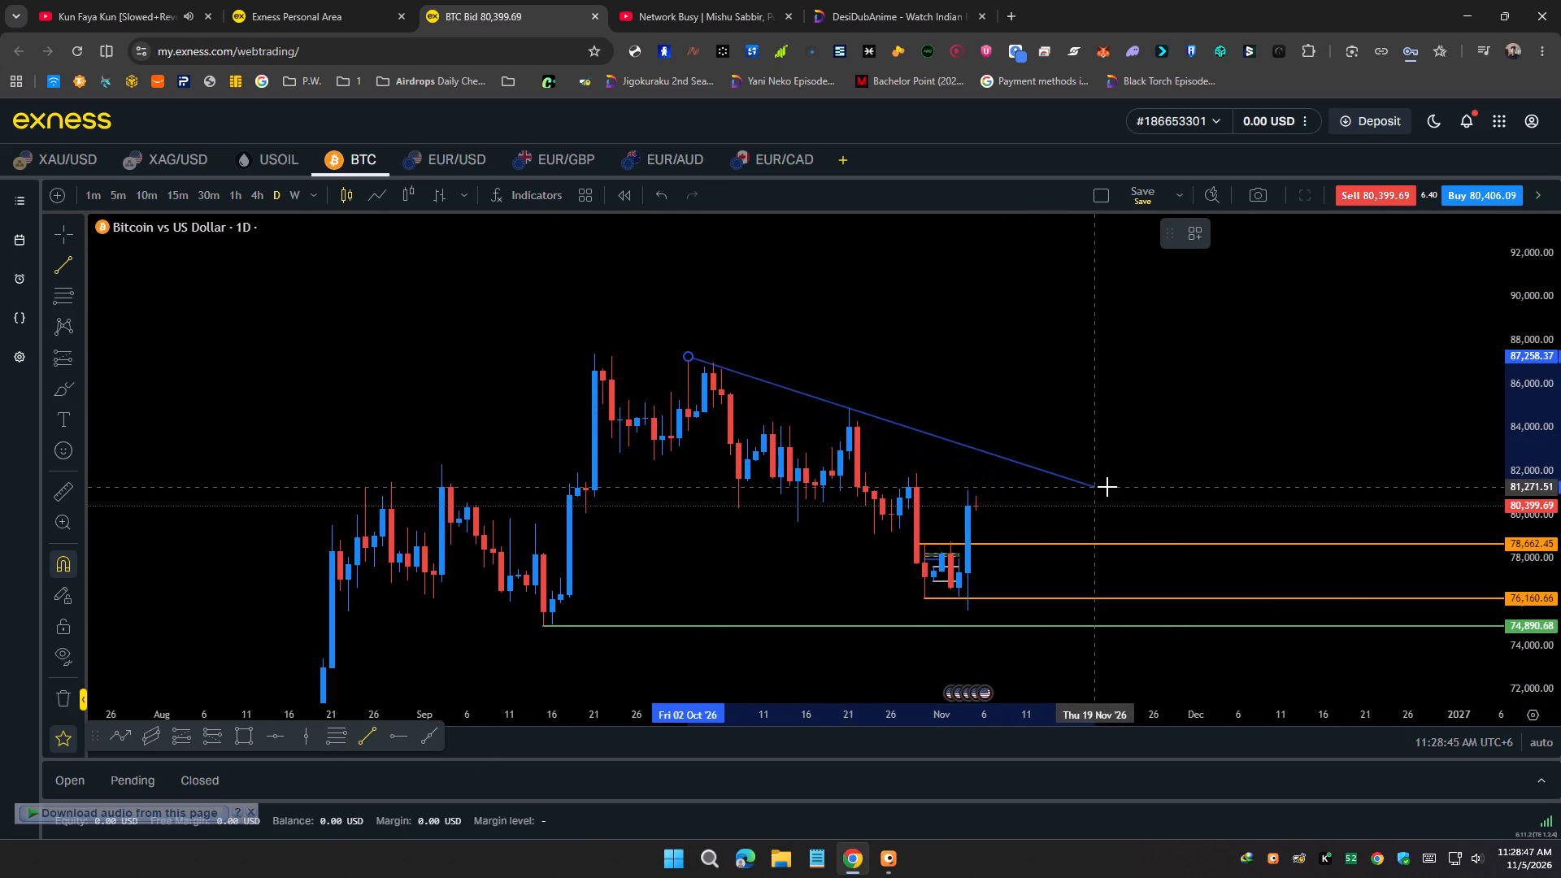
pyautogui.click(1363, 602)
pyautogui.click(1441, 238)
# Delete the small grey rectangle between 78,101.12 and 78,245.58 over the 30 Oct to 3 Nov '26 daily candles.
pyautogui.moveTo(1284, 335); pyautogui.dragTo(1337, 278)
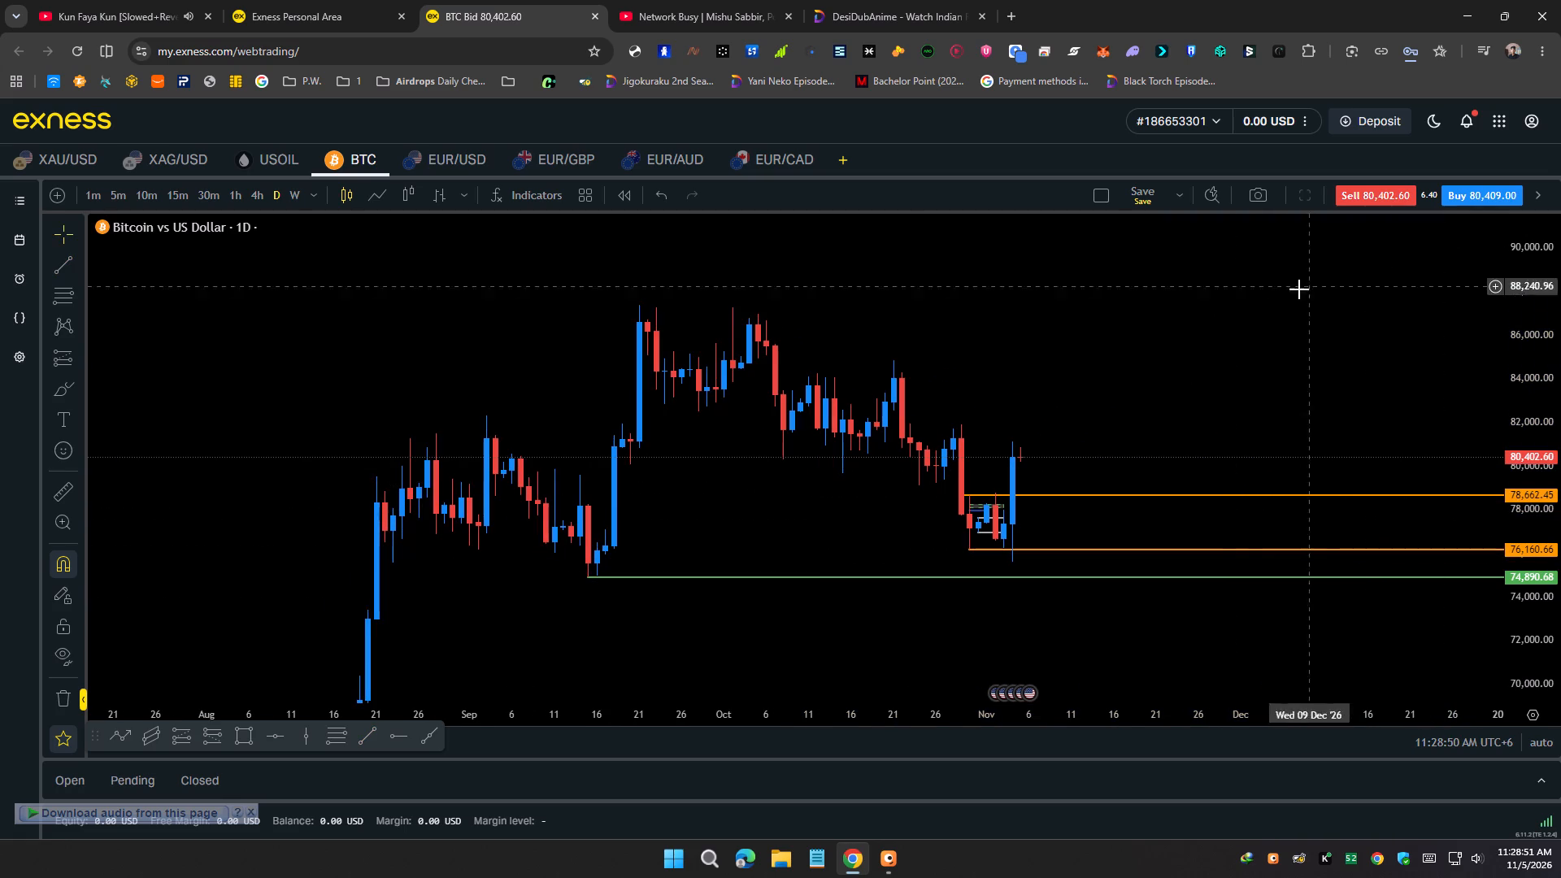
pyautogui.scroll(5, 535, 376)
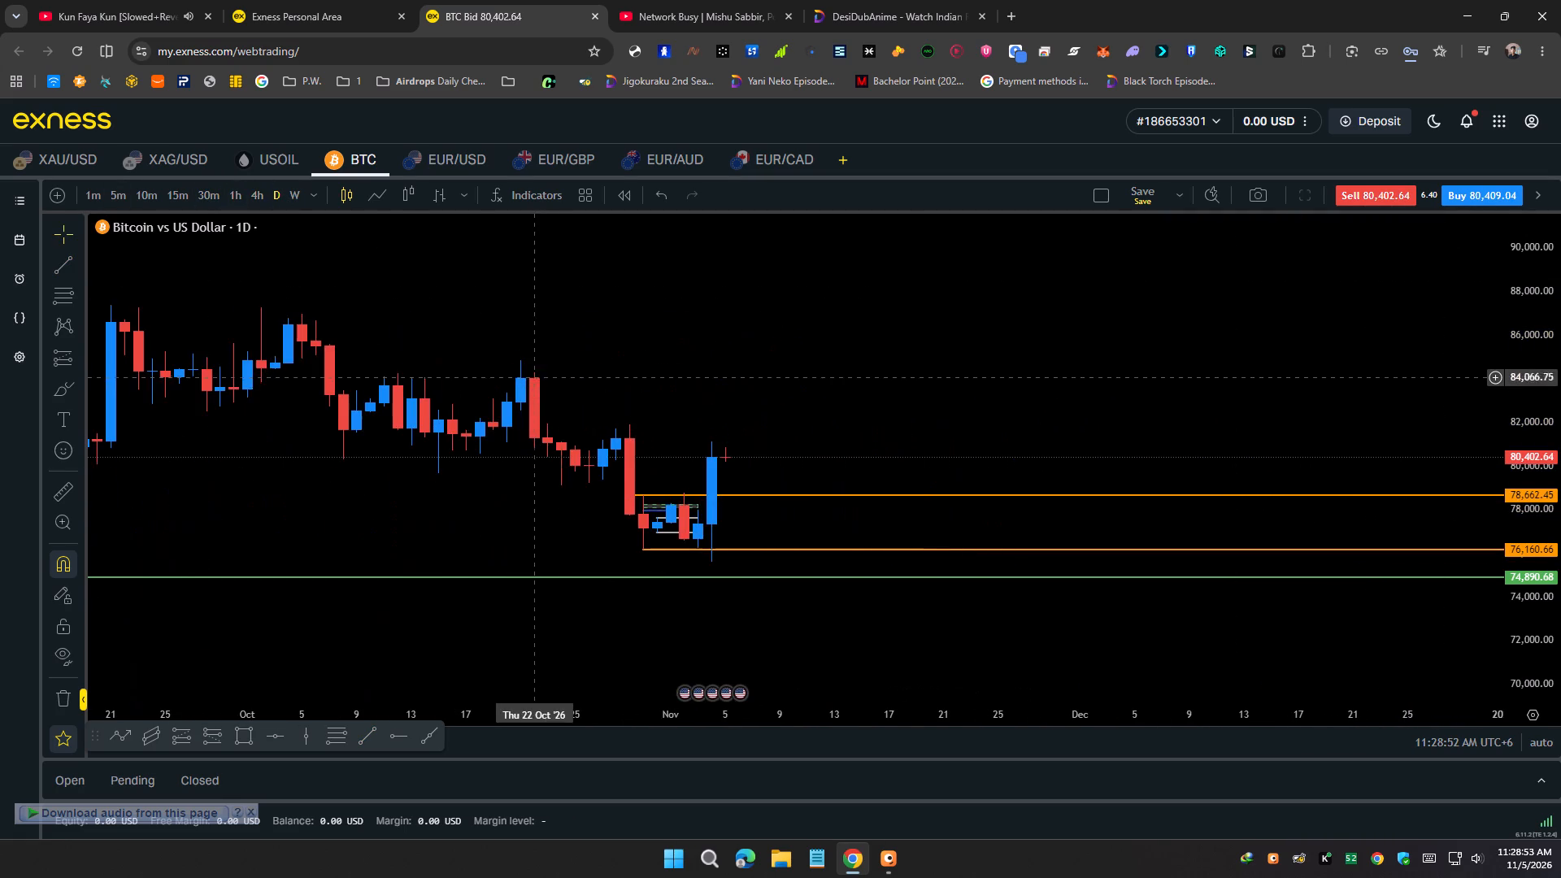
pyautogui.scroll(7, 1560, 535)
pyautogui.moveTo(899, 445); pyautogui.dragTo(1109, 377)
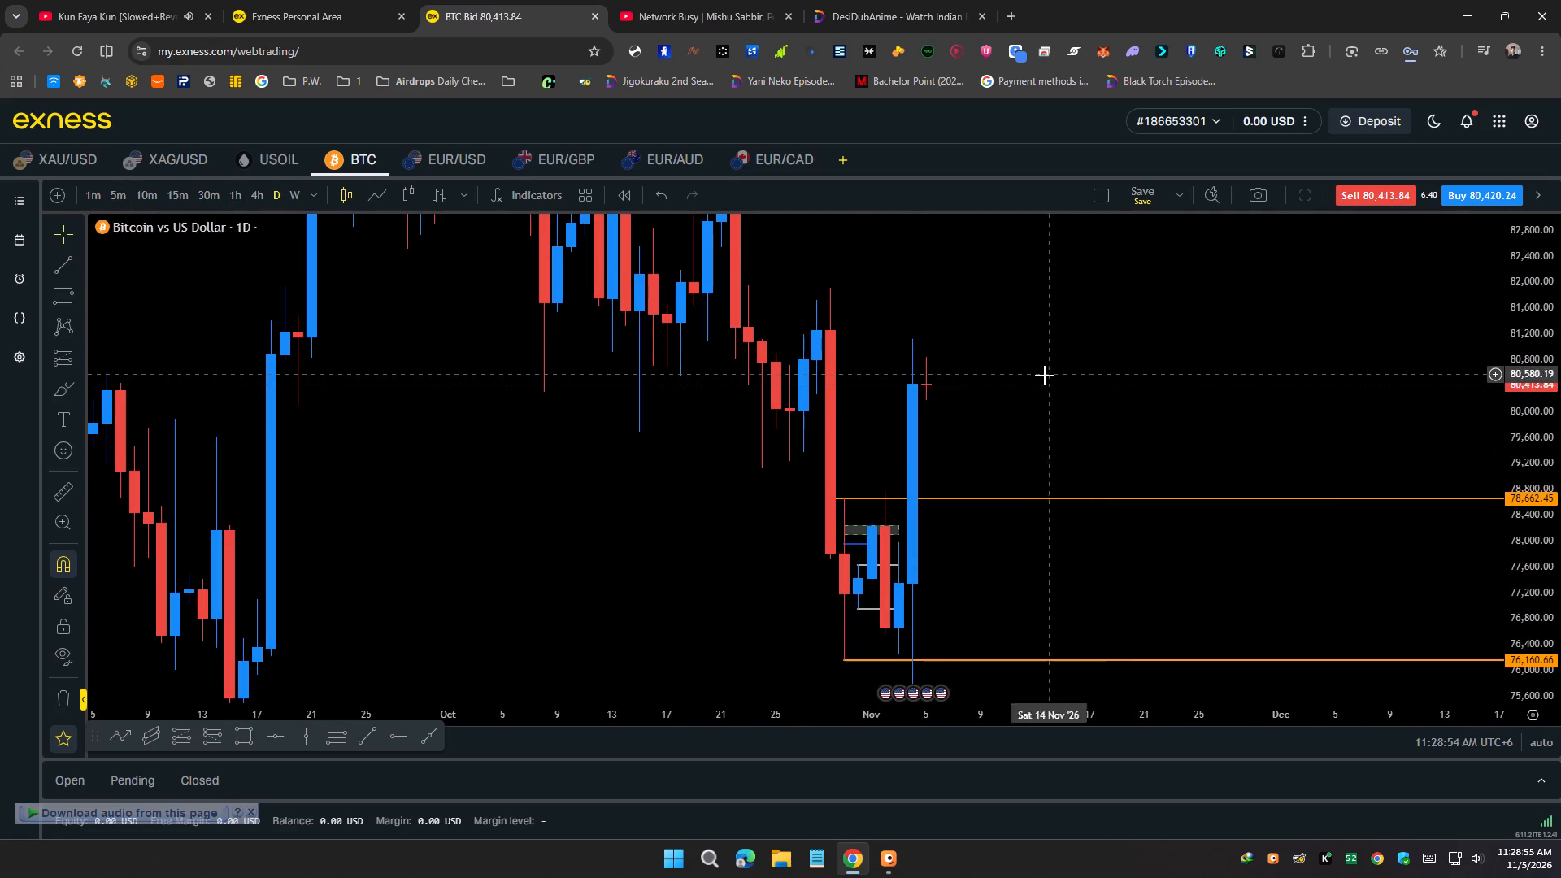
pyautogui.moveTo(814, 398); pyautogui.dragTo(789, 389)
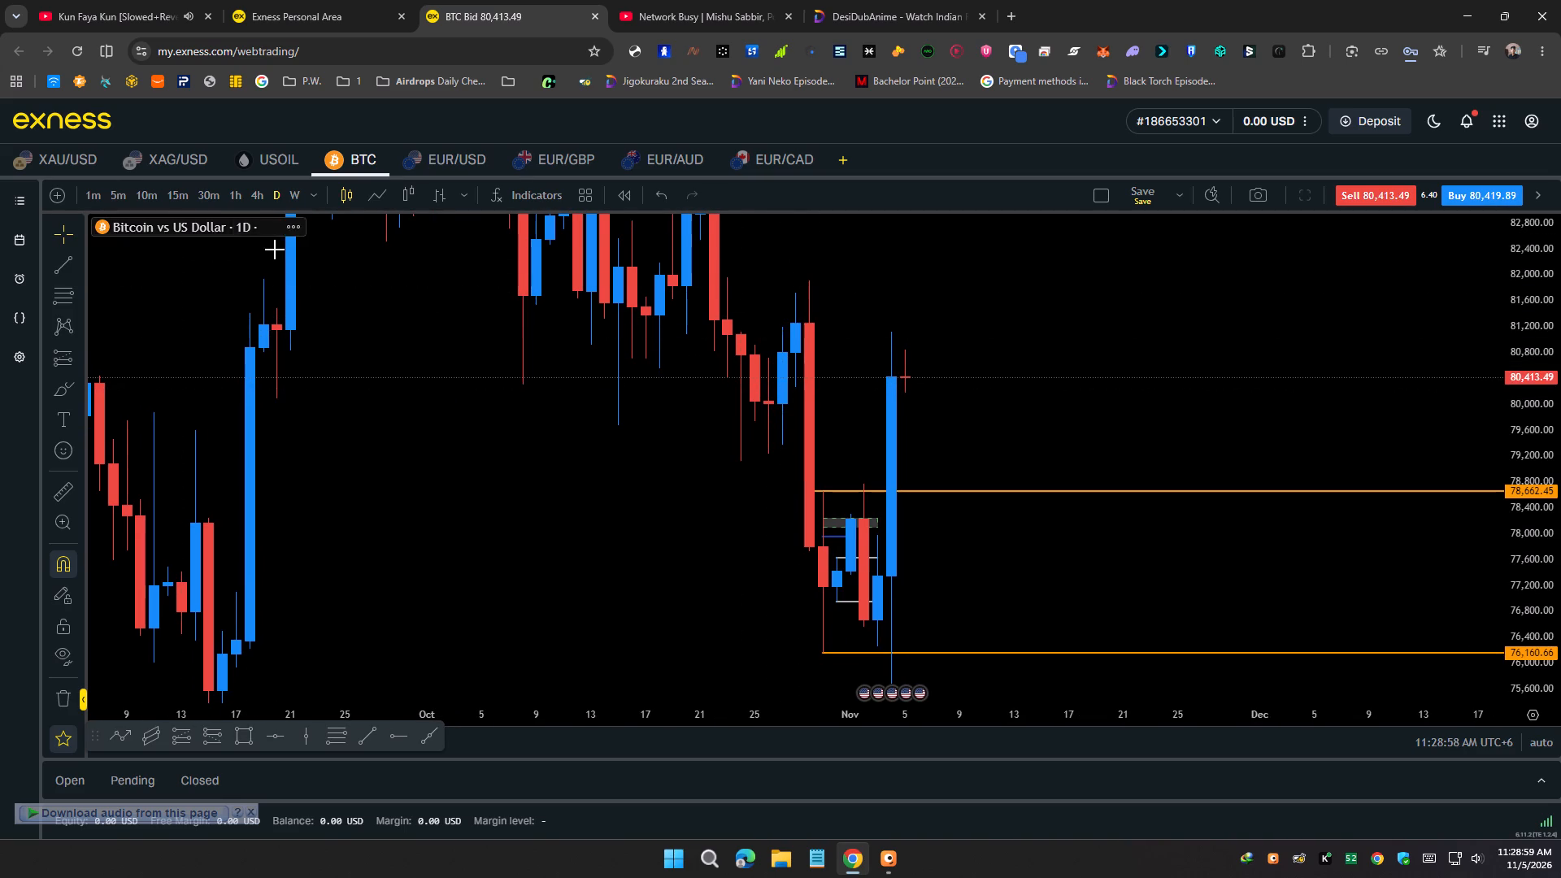
pyautogui.scroll(-3, 1535, 356)
pyautogui.click(851, 508)
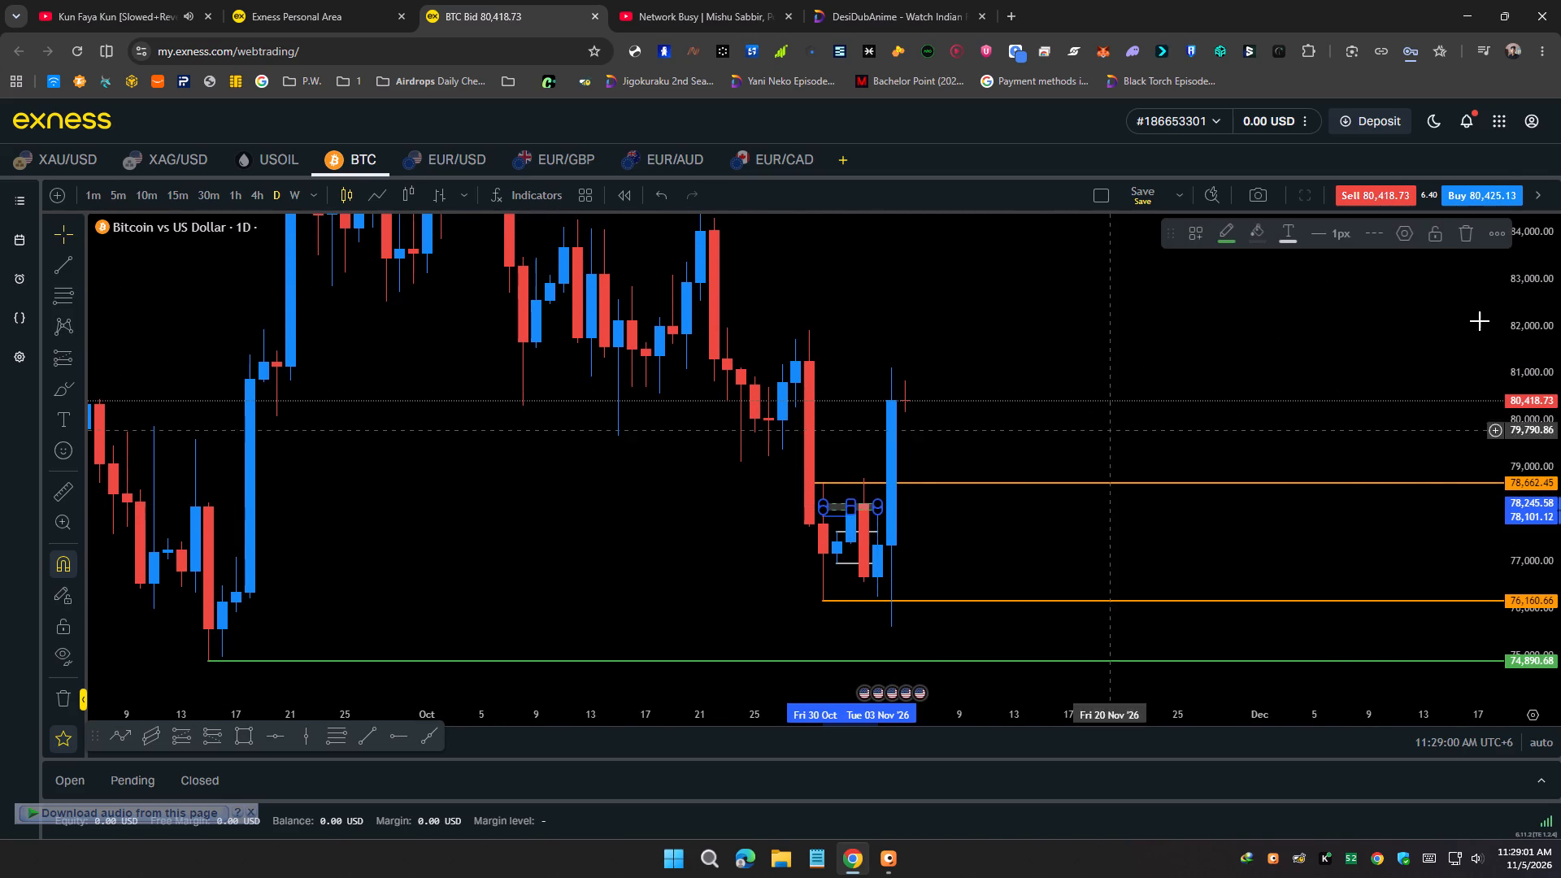
pyautogui.click(1462, 233)
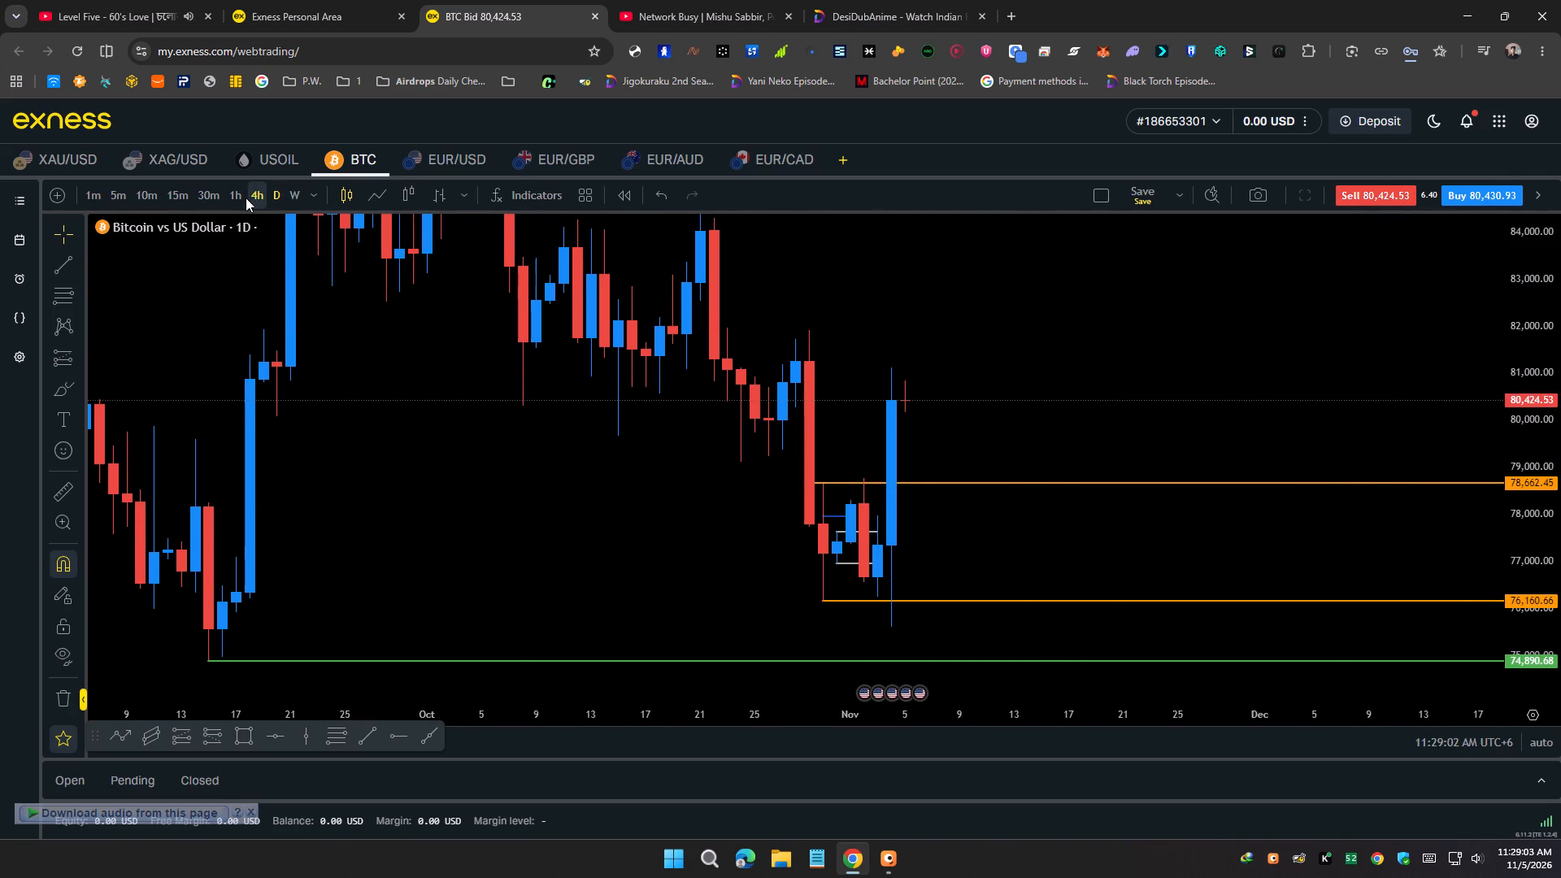
# Move the start of the lower orange ray to the 4 Nov '26 candle's low at 75,608.98.
pyautogui.moveTo(436, 427); pyautogui.dragTo(341, 331)
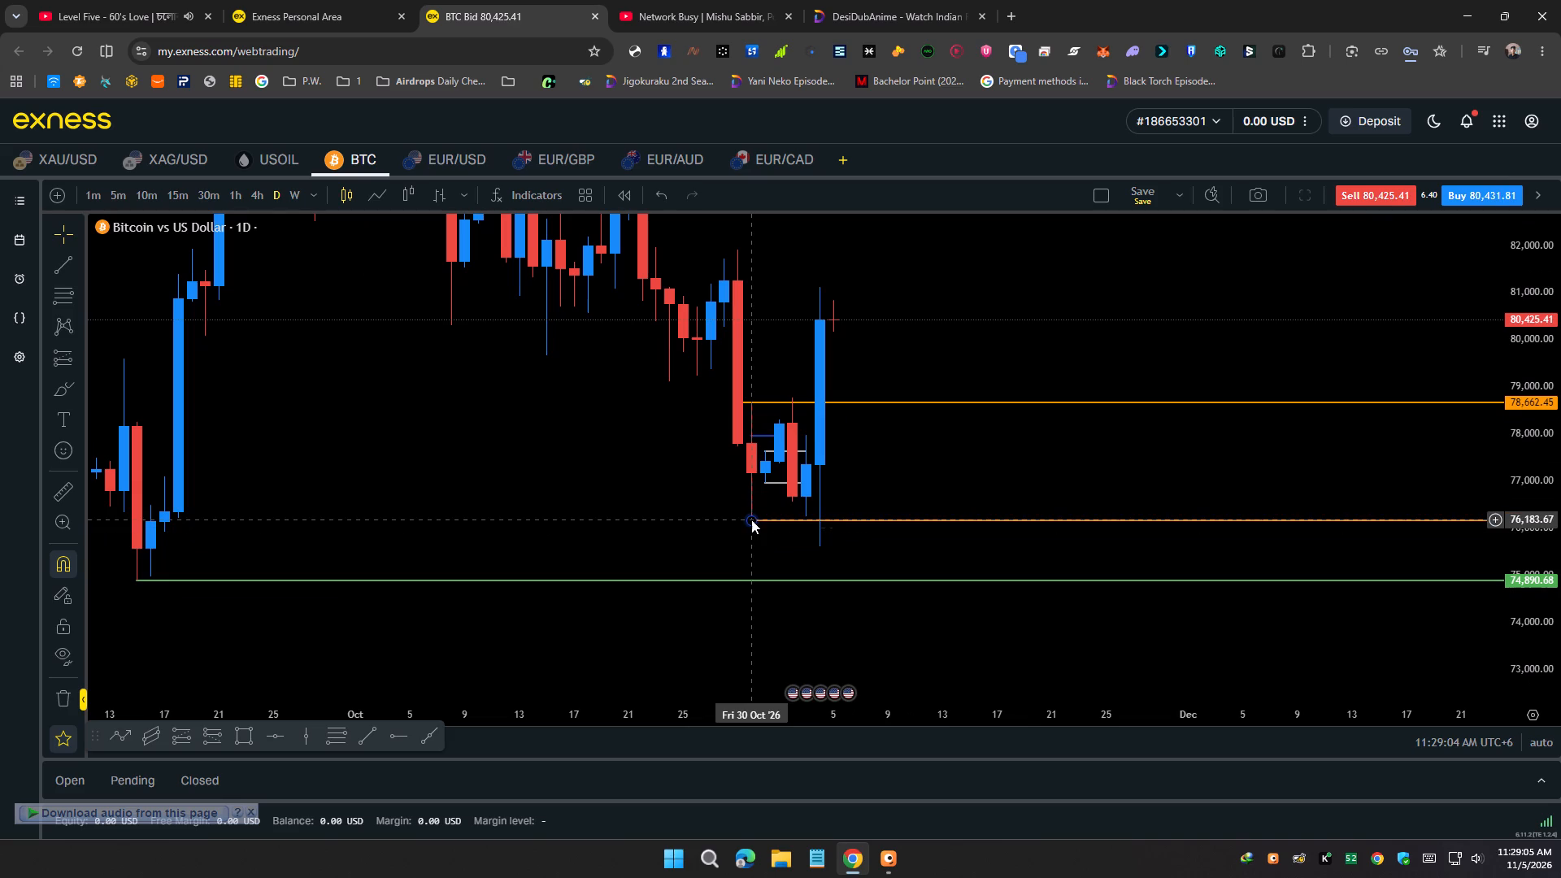
pyautogui.moveTo(750, 517); pyautogui.dragTo(816, 548)
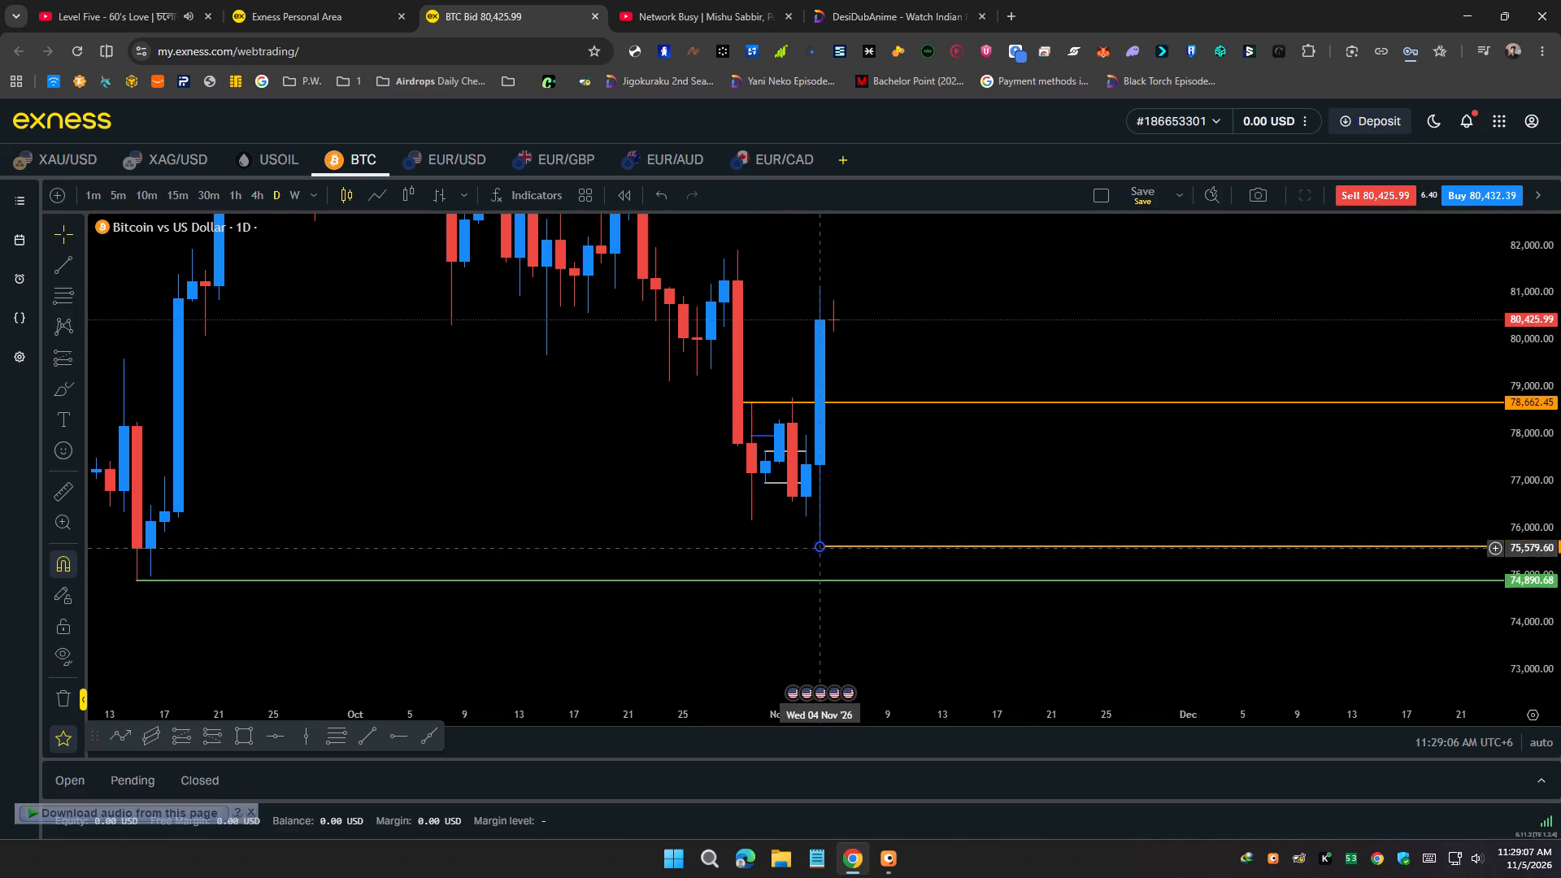
# Move the start of the upper orange ray to the 4 Nov '26 candle's high at 81,121.88.
pyautogui.moveTo(705, 526); pyautogui.dragTo(815, 515)
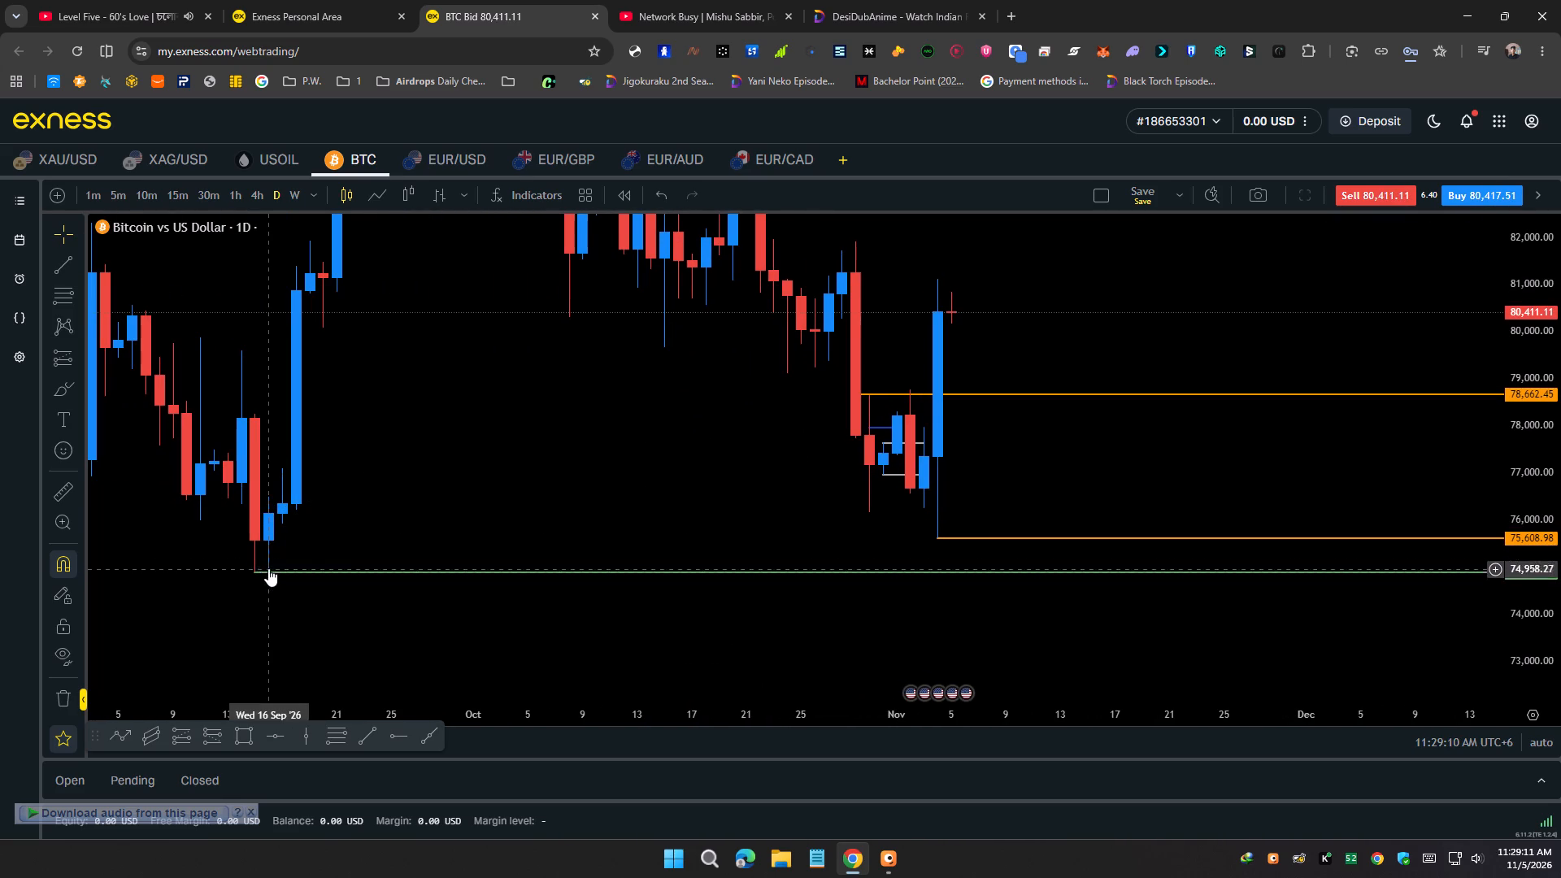
pyautogui.moveTo(391, 530); pyautogui.dragTo(680, 504)
pyautogui.moveTo(683, 499); pyautogui.dragTo(606, 550)
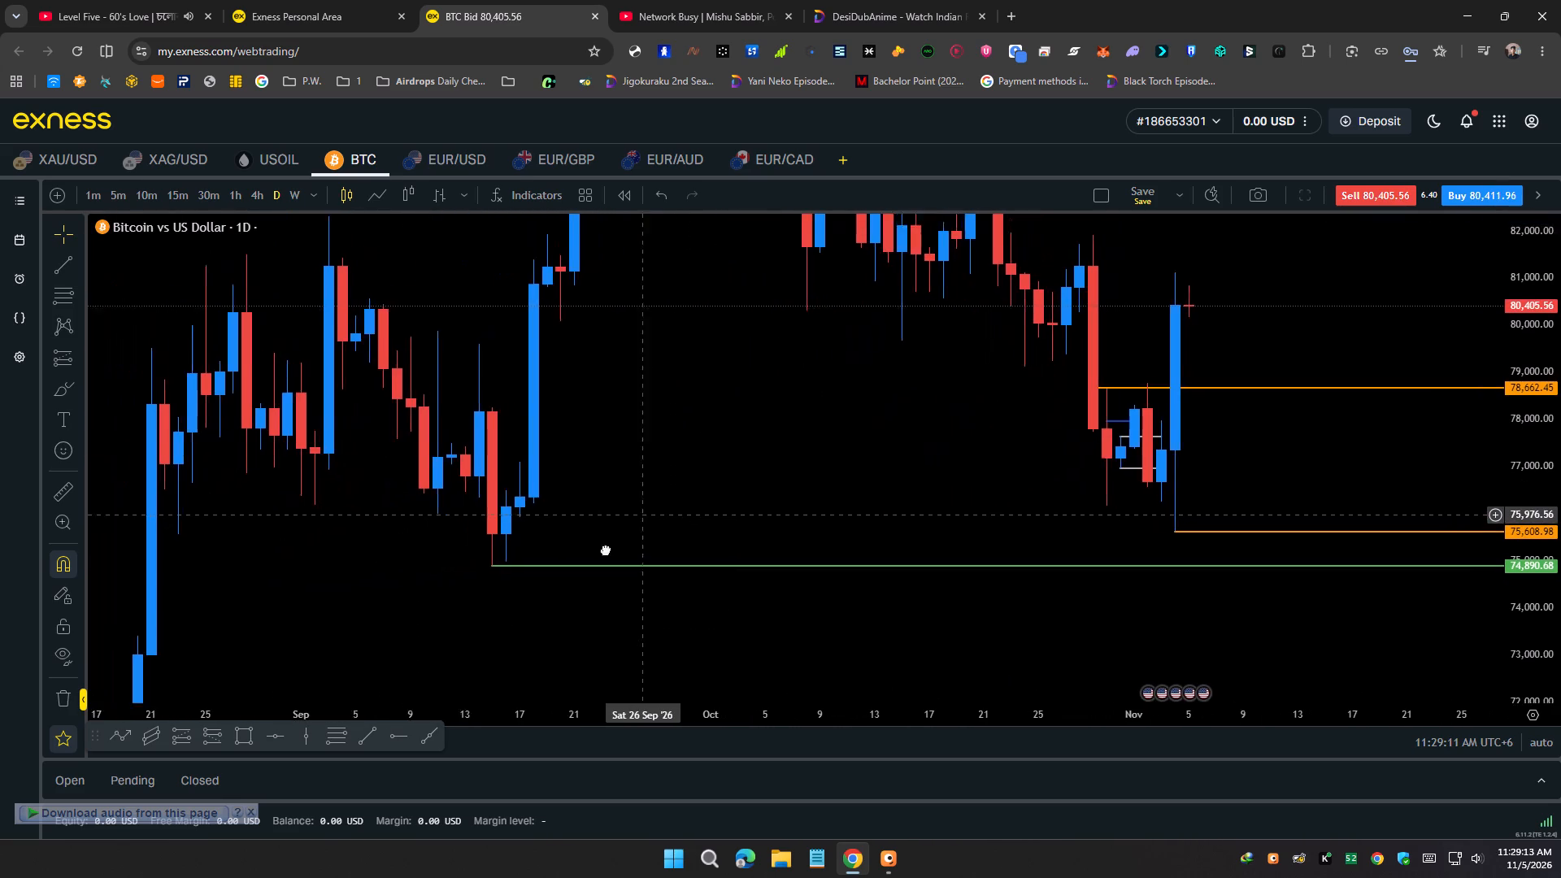
pyautogui.moveTo(606, 550); pyautogui.dragTo(537, 631)
pyautogui.scroll(2, 523, 610)
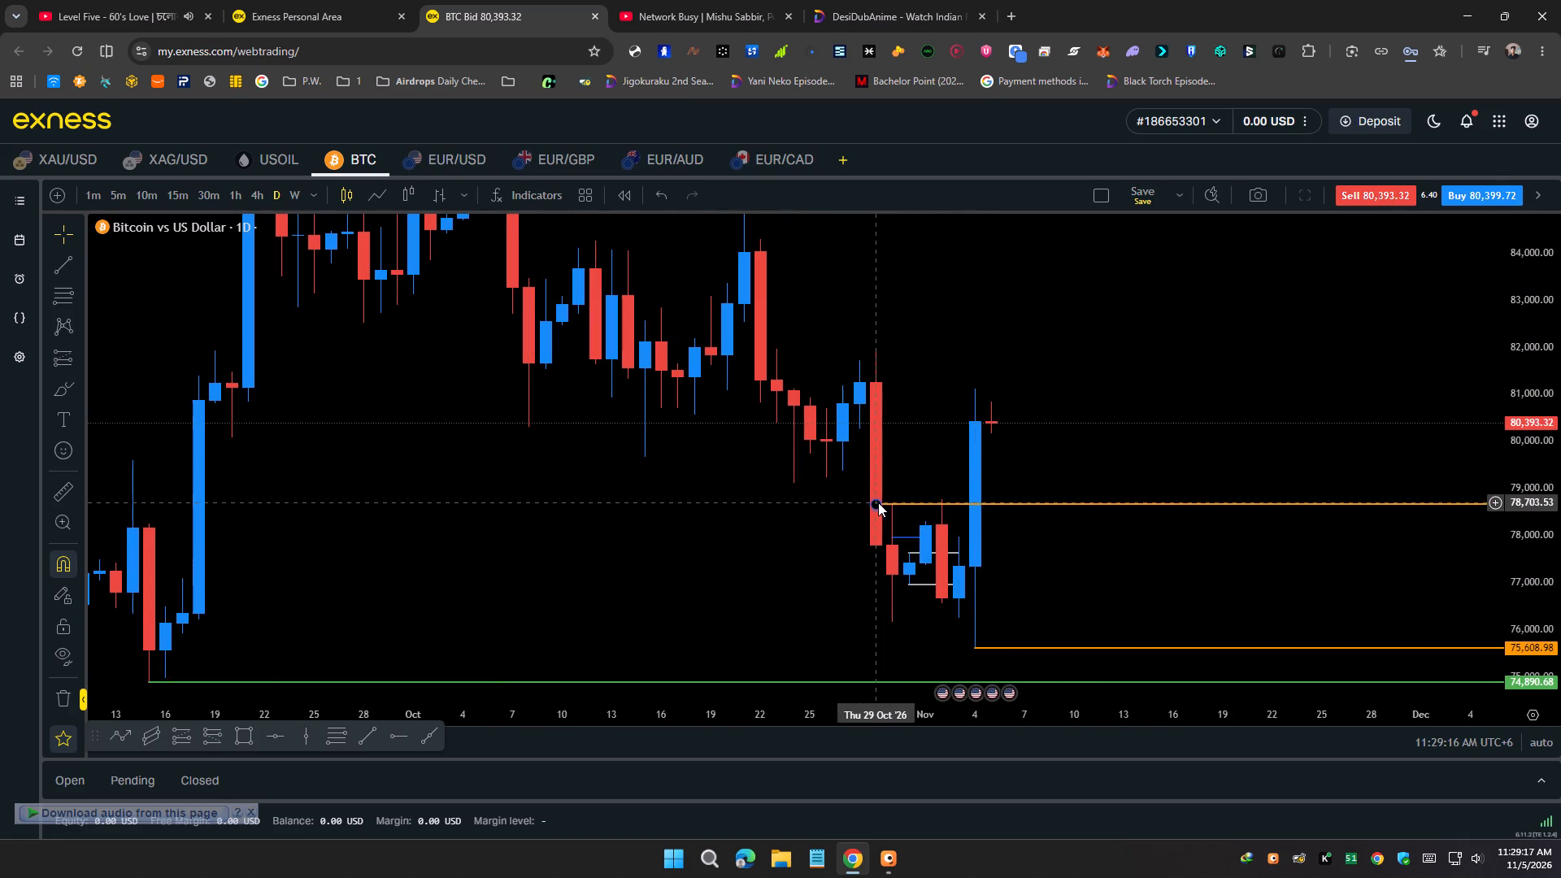
pyautogui.moveTo(877, 502); pyautogui.dragTo(975, 389)
# Reposition the short blue line to run nearly level from the 29 Oct '26 high at 81,908.47 to 22 Nov '26 at about 81,914.
pyautogui.moveTo(880, 467); pyautogui.dragTo(700, 421)
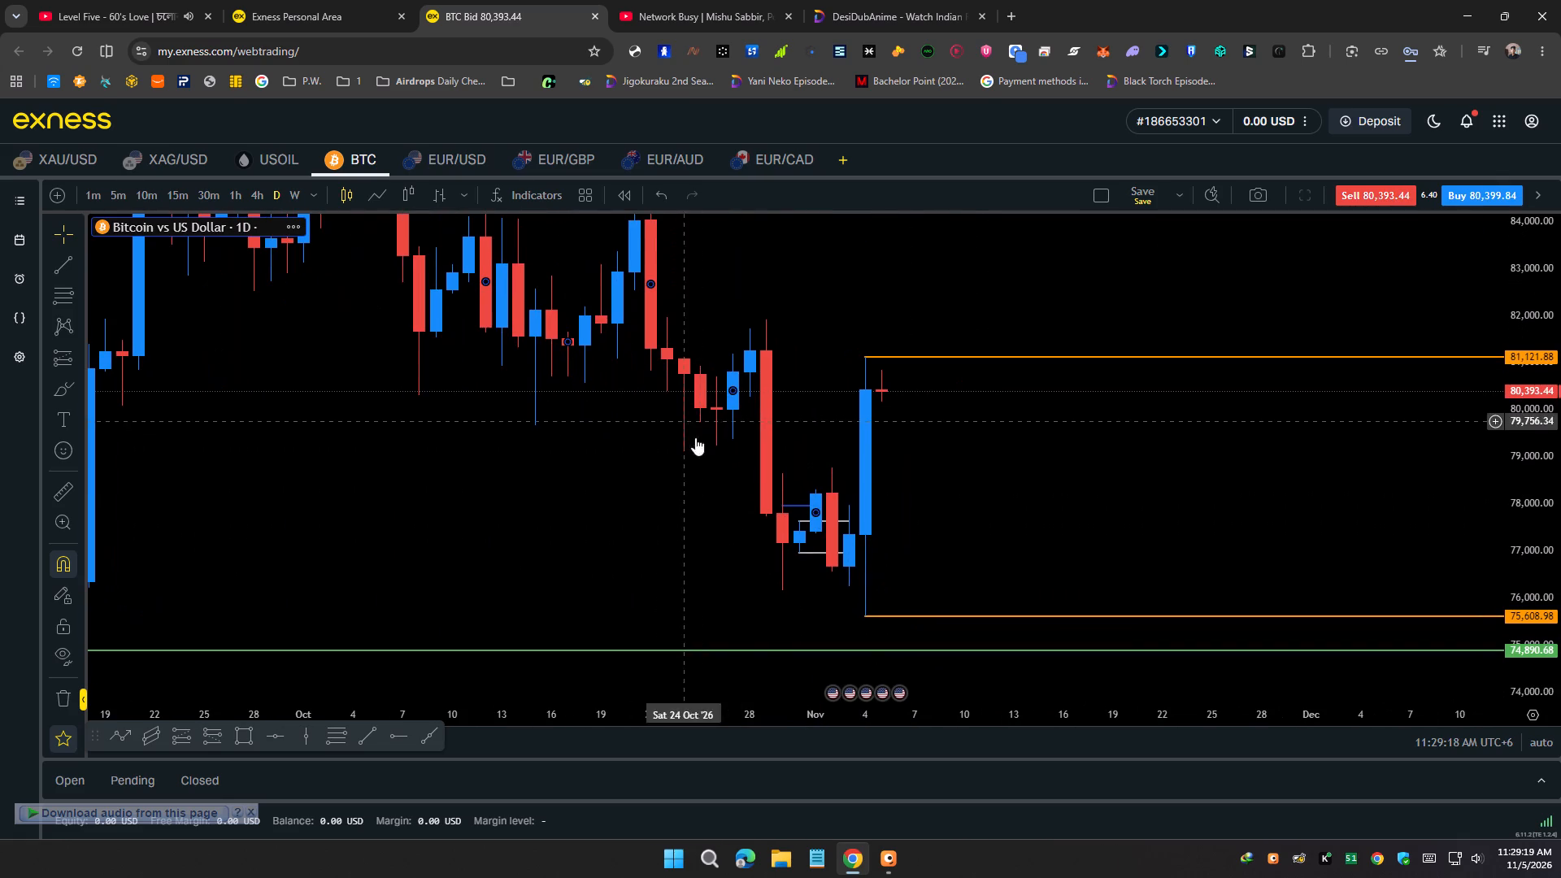
pyautogui.moveTo(781, 504); pyautogui.dragTo(767, 443)
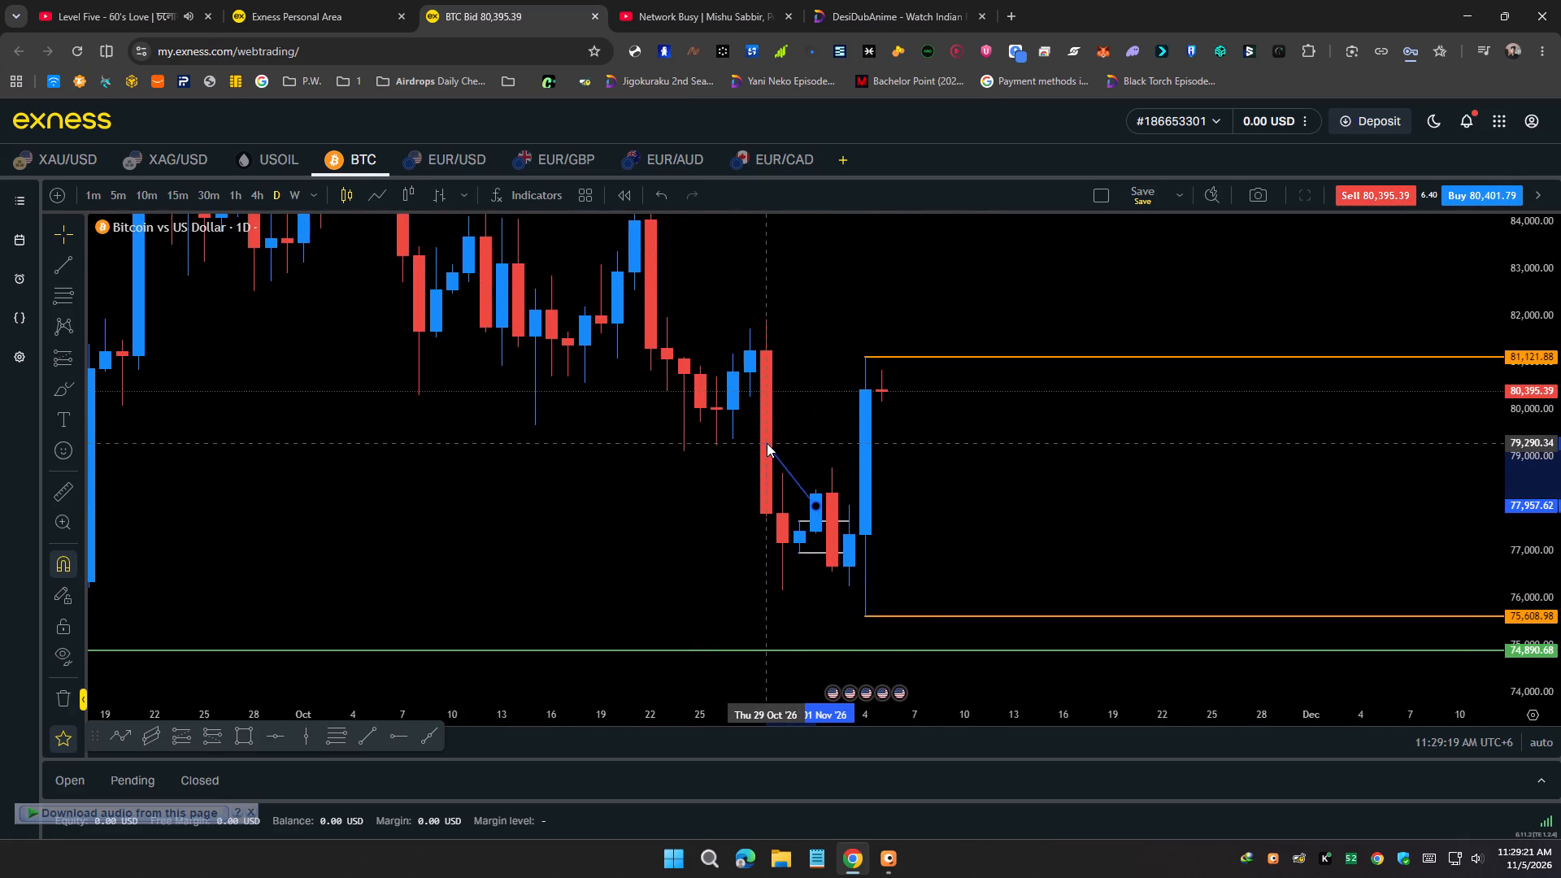
pyautogui.moveTo(767, 443); pyautogui.dragTo(763, 296)
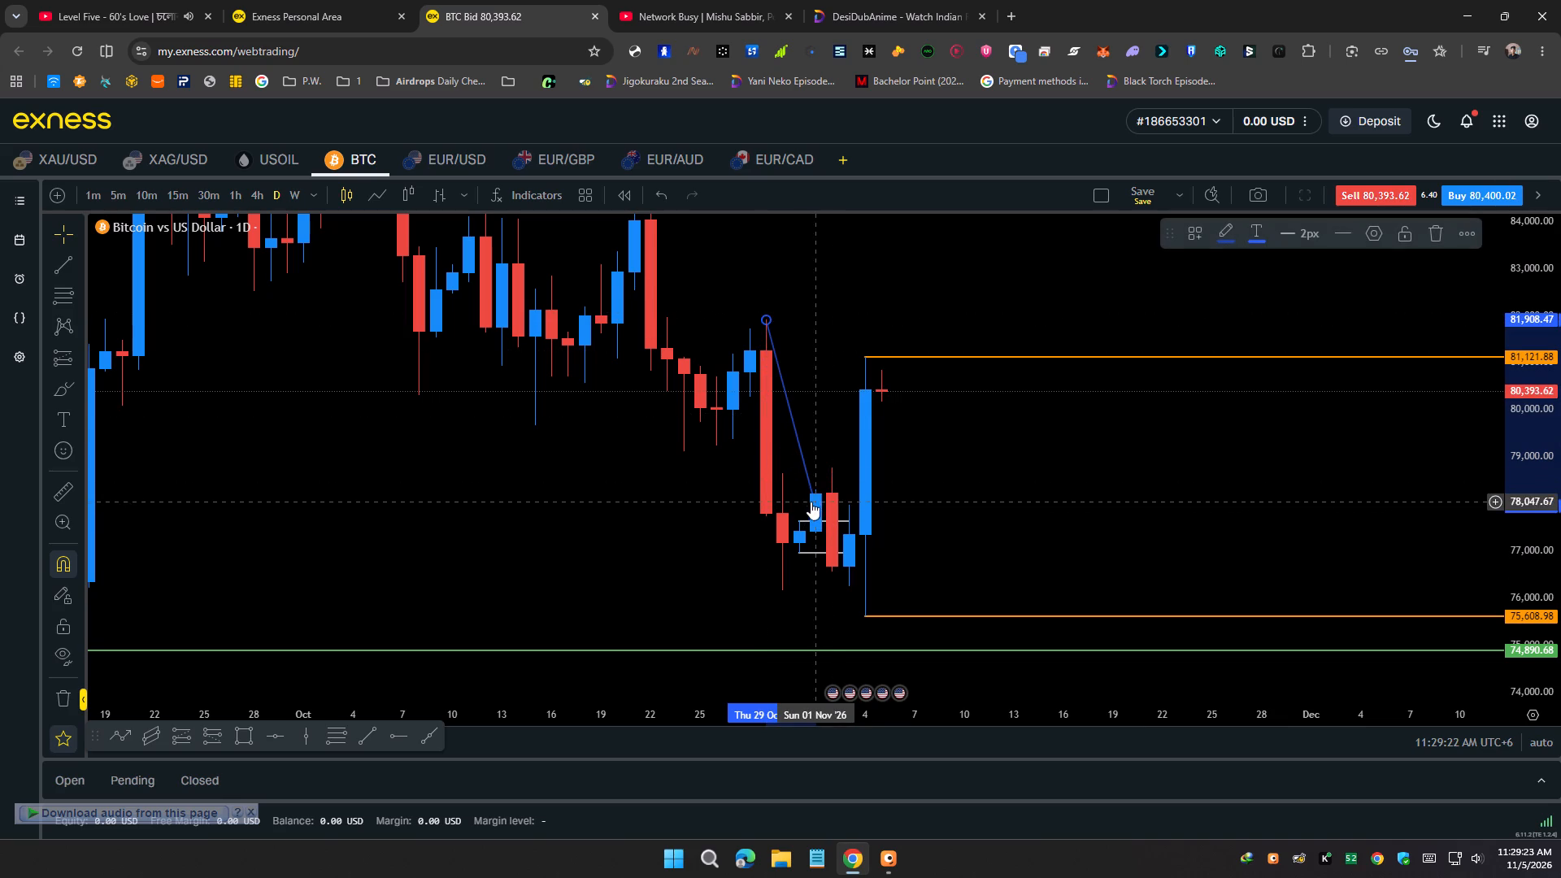
pyautogui.moveTo(815, 502); pyautogui.dragTo(889, 317)
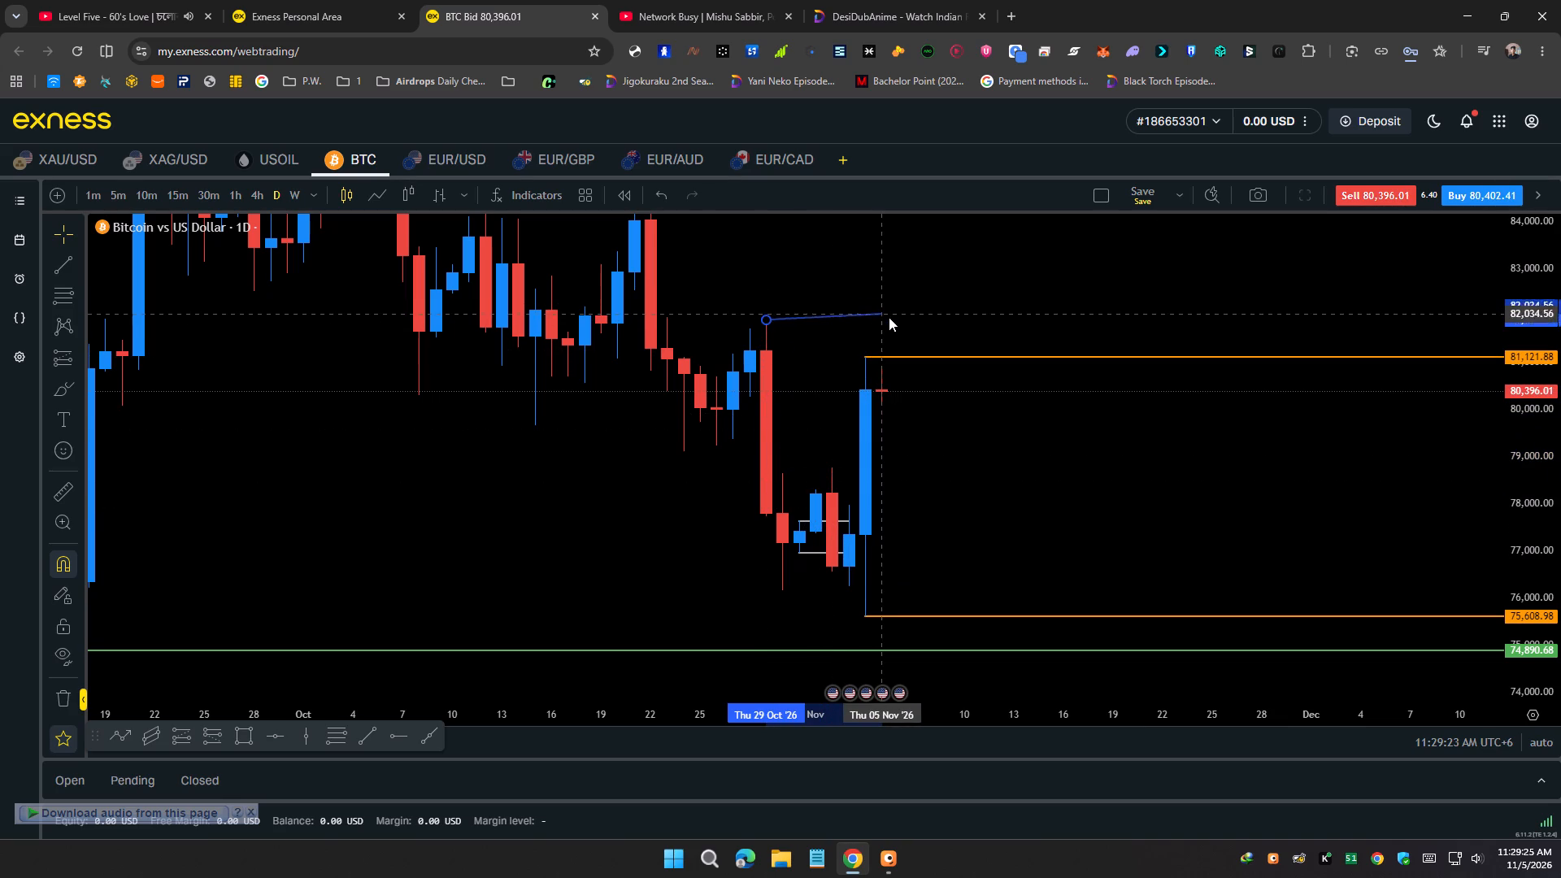
pyautogui.moveTo(889, 317); pyautogui.dragTo(888, 319)
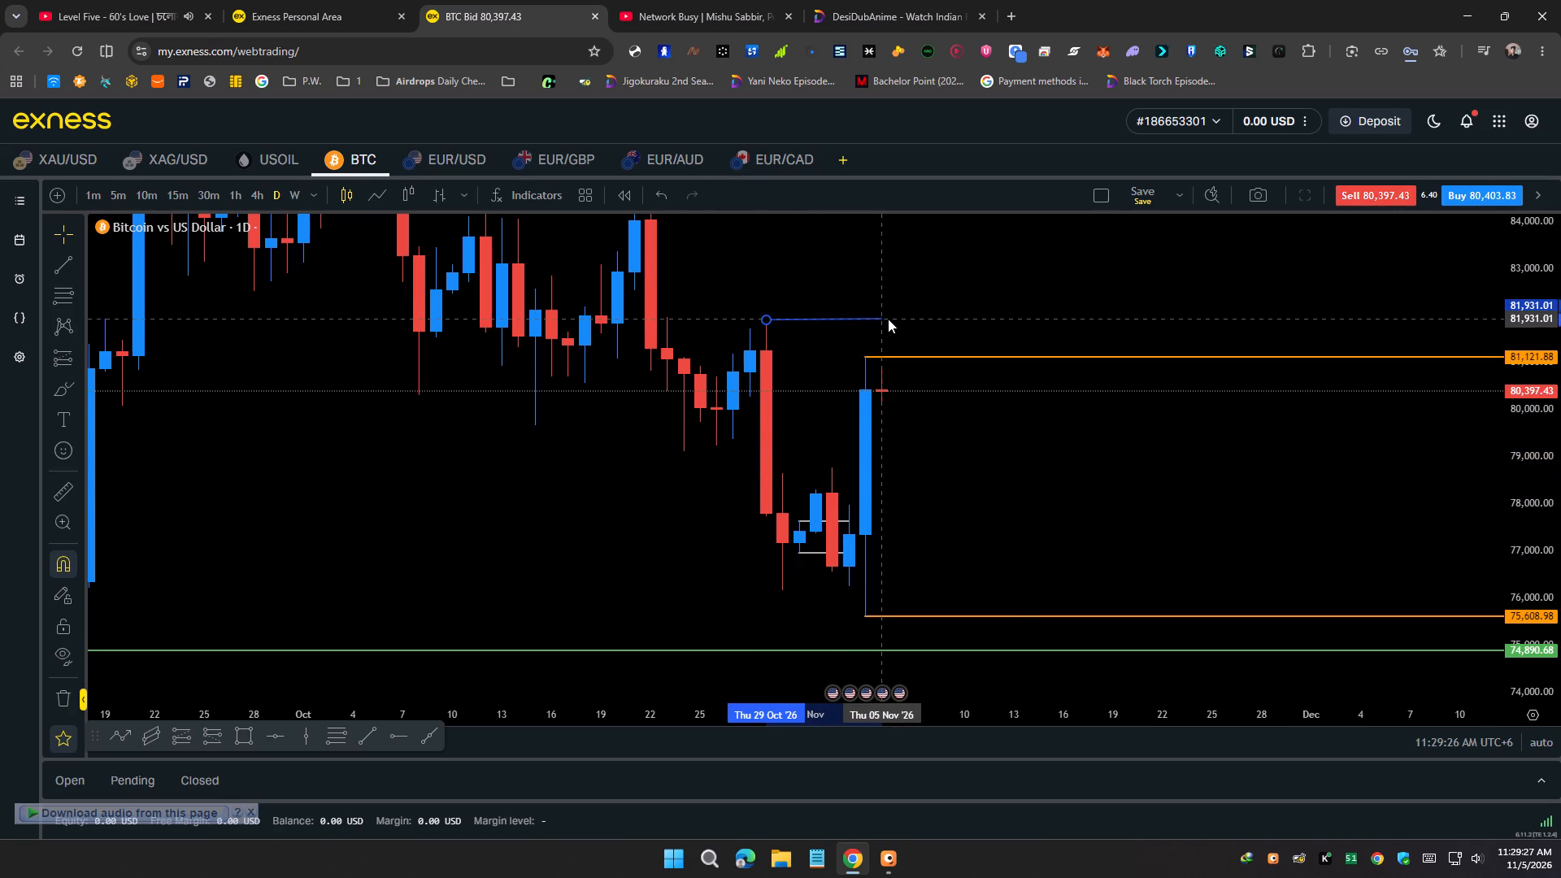
pyautogui.moveTo(888, 319); pyautogui.dragTo(1164, 322)
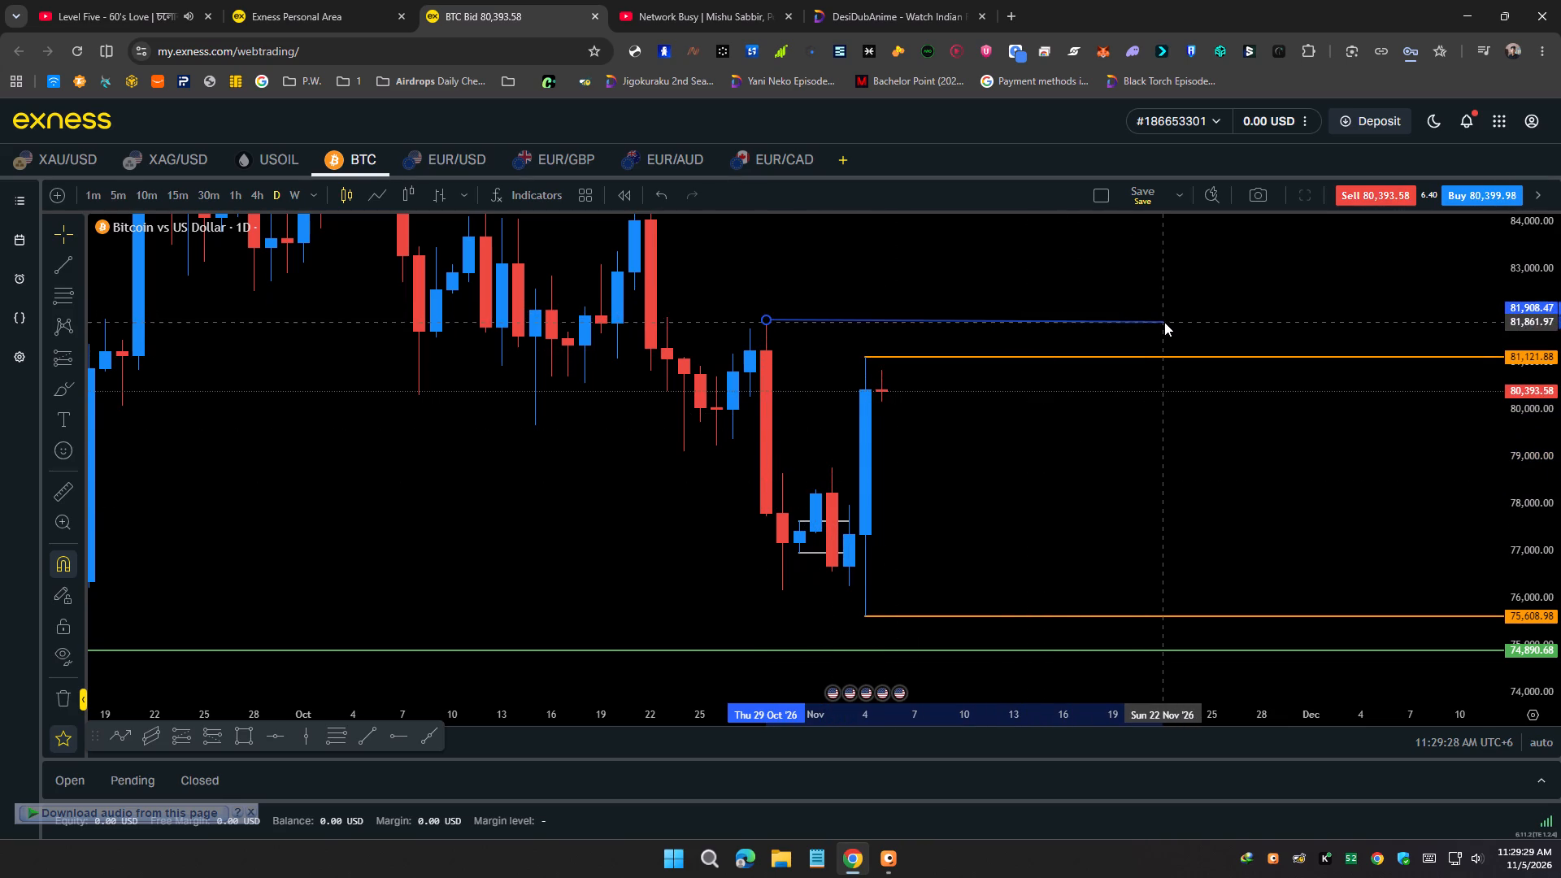
pyautogui.moveTo(1164, 322); pyautogui.dragTo(1169, 319)
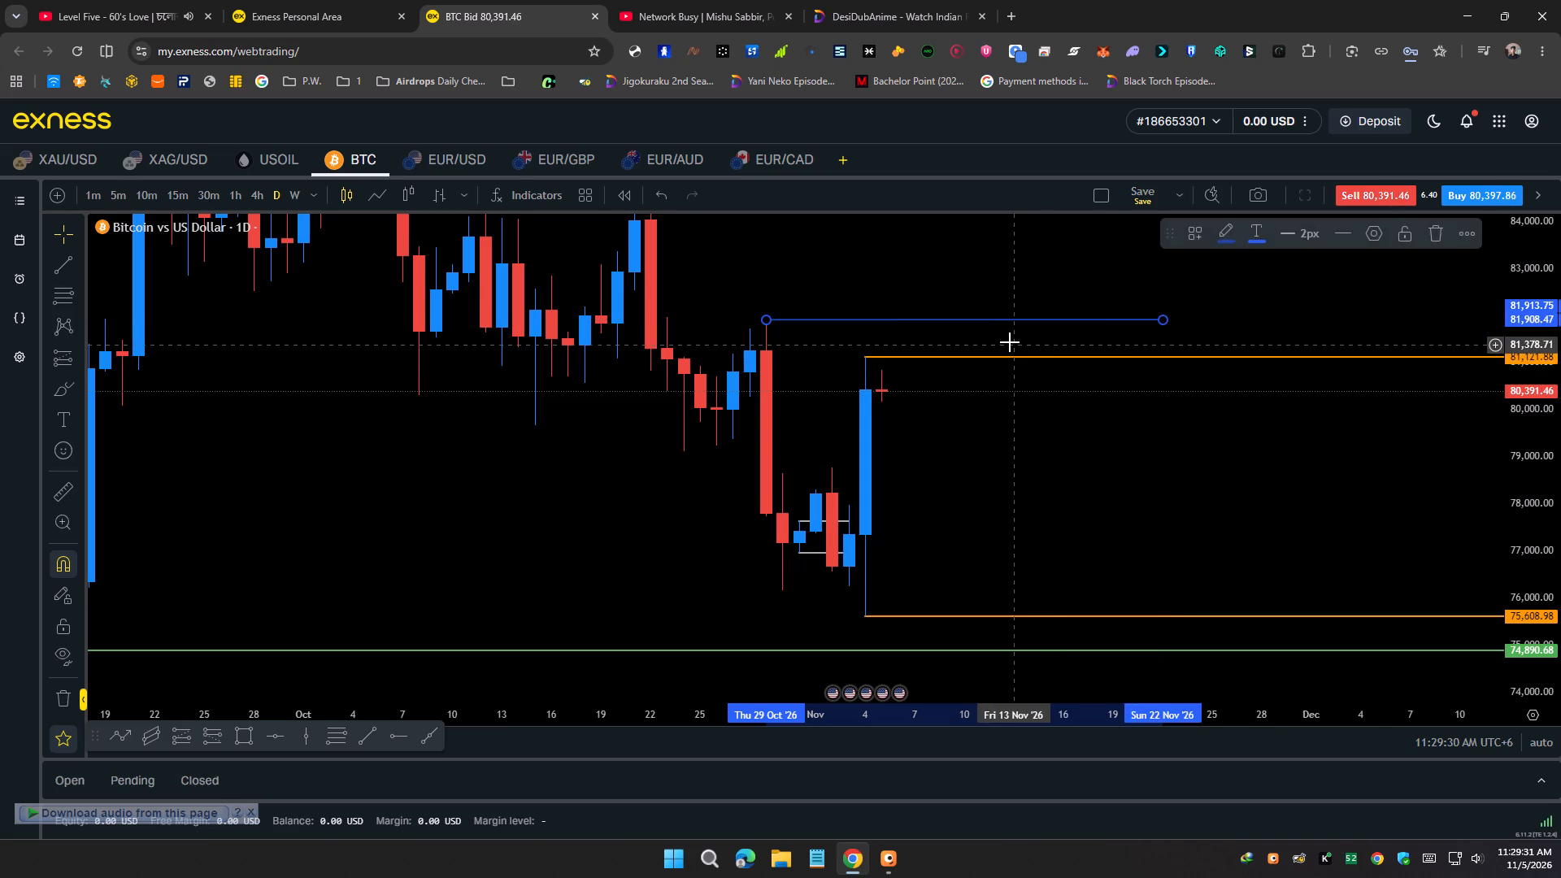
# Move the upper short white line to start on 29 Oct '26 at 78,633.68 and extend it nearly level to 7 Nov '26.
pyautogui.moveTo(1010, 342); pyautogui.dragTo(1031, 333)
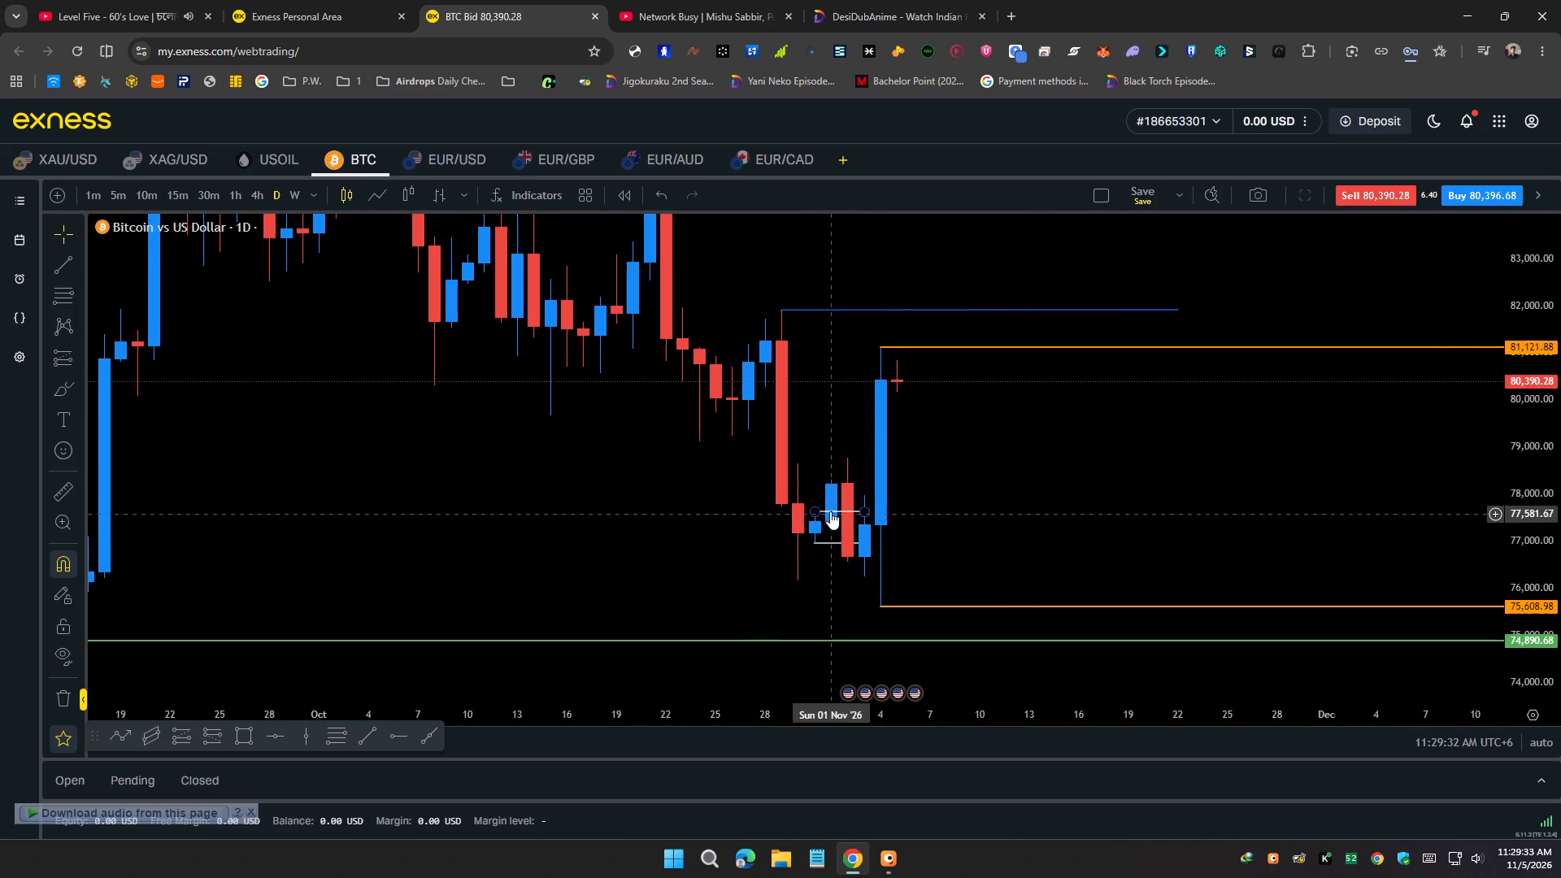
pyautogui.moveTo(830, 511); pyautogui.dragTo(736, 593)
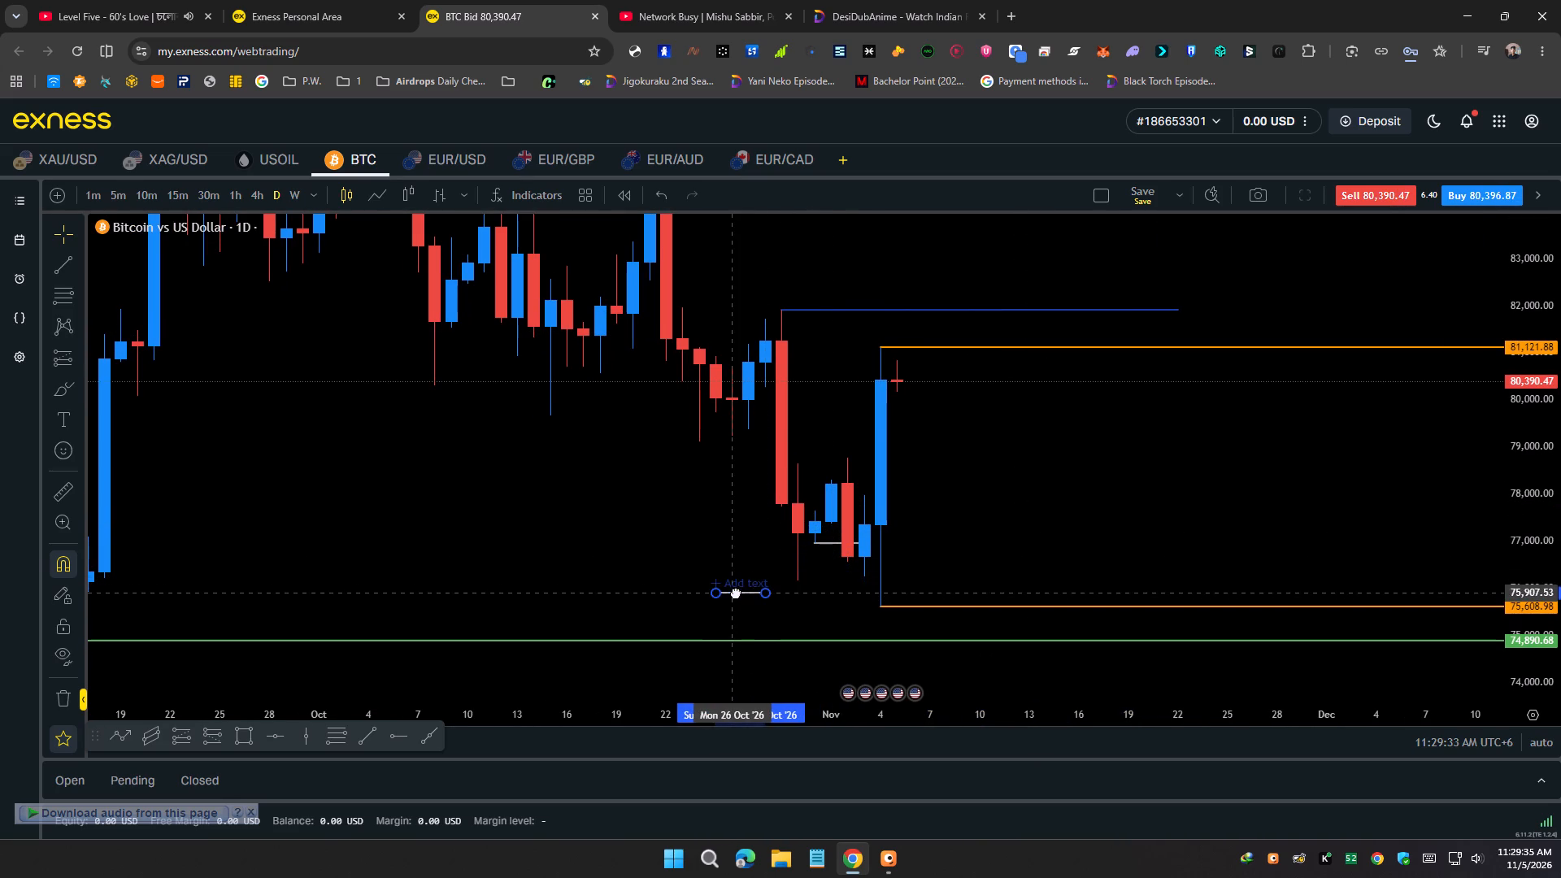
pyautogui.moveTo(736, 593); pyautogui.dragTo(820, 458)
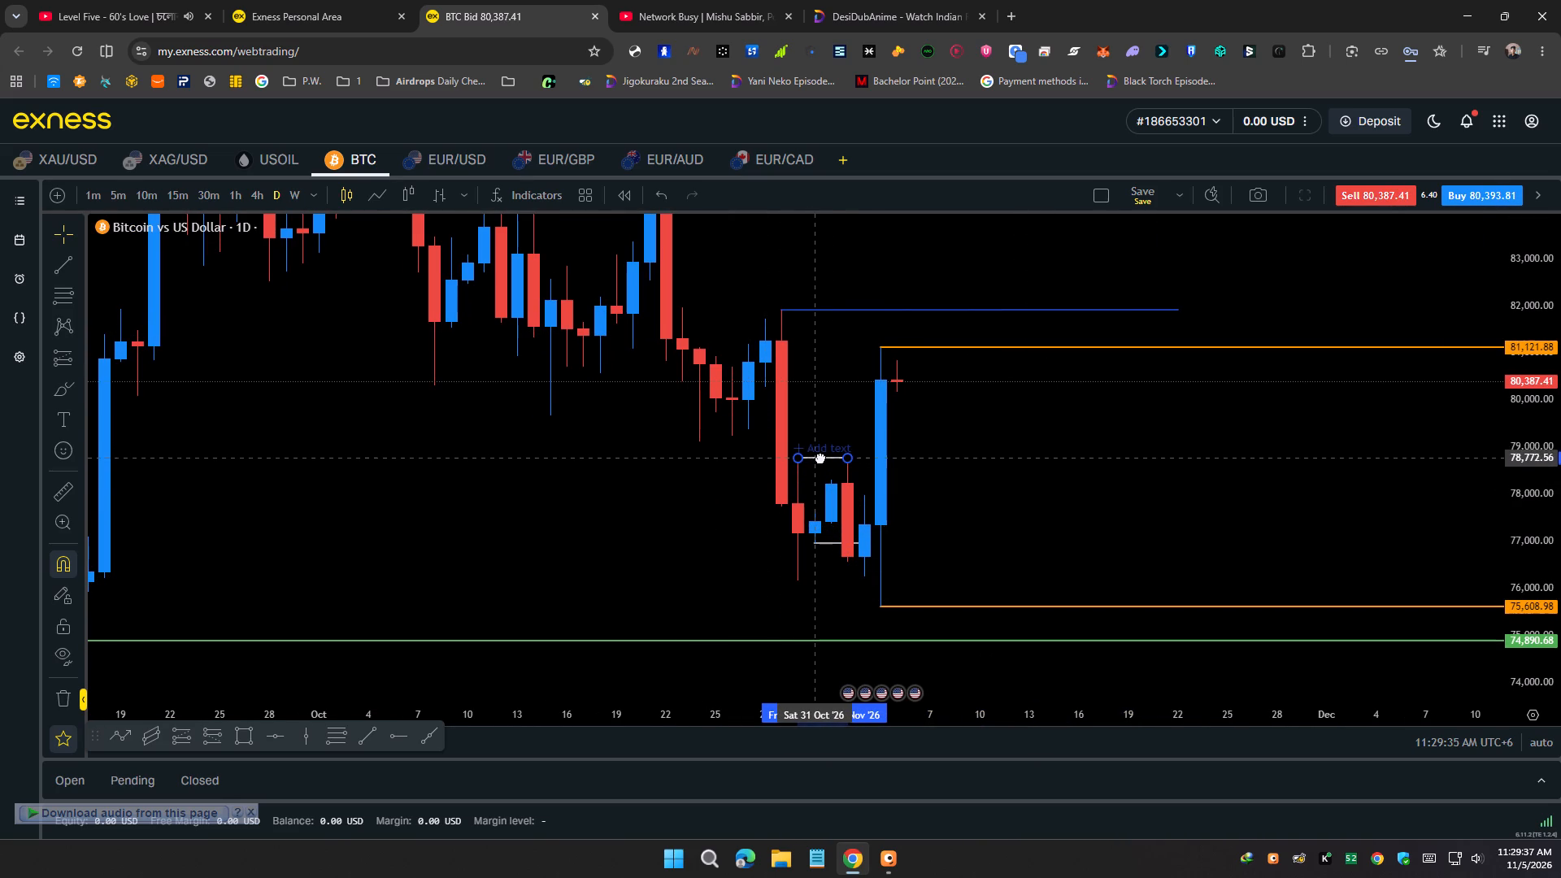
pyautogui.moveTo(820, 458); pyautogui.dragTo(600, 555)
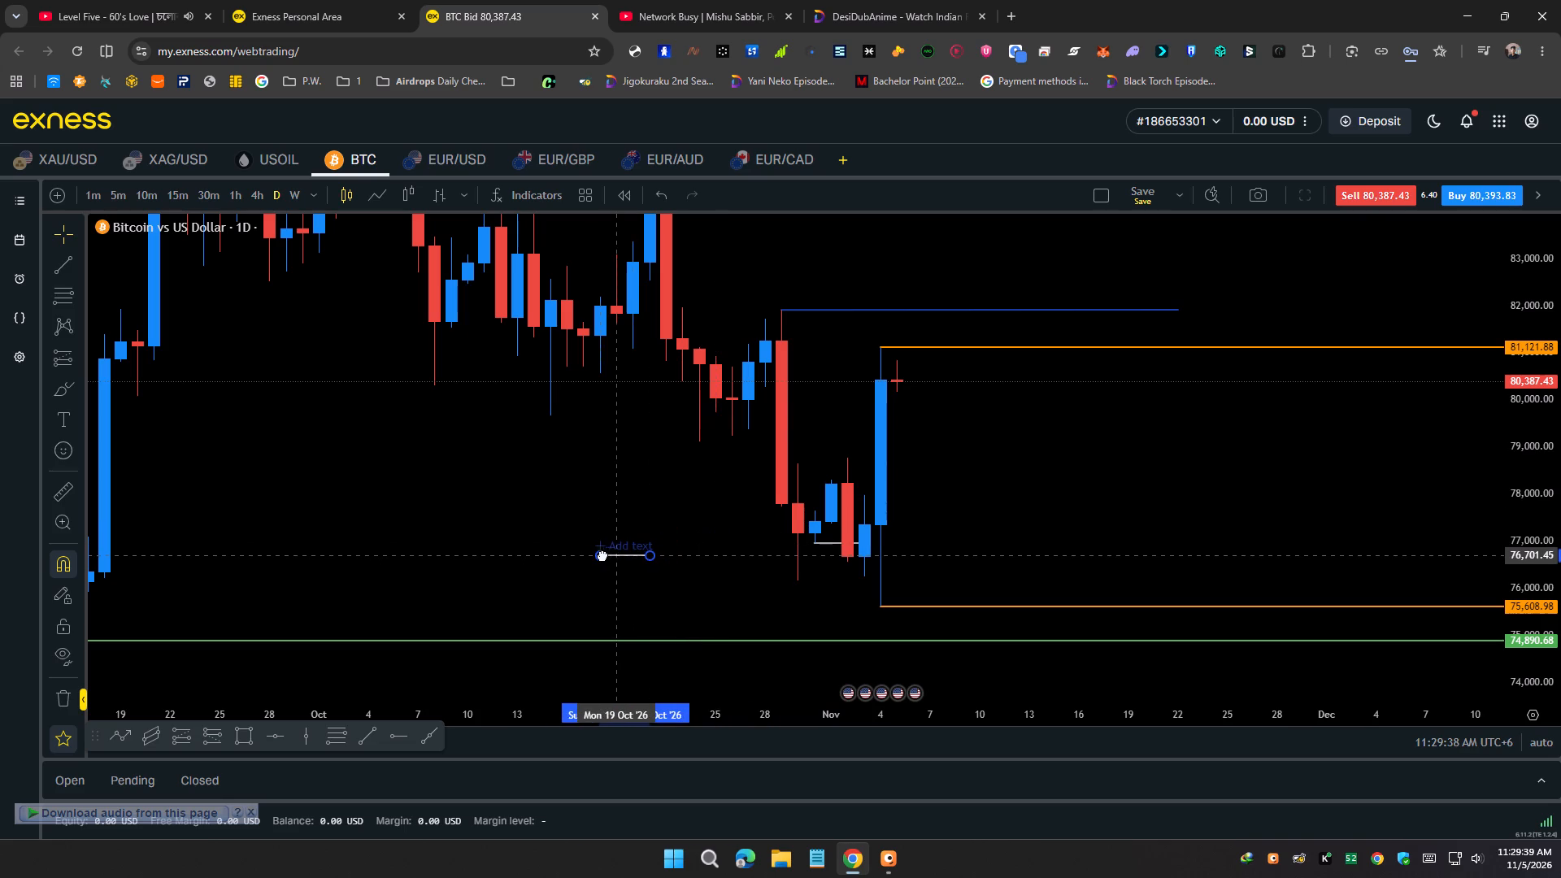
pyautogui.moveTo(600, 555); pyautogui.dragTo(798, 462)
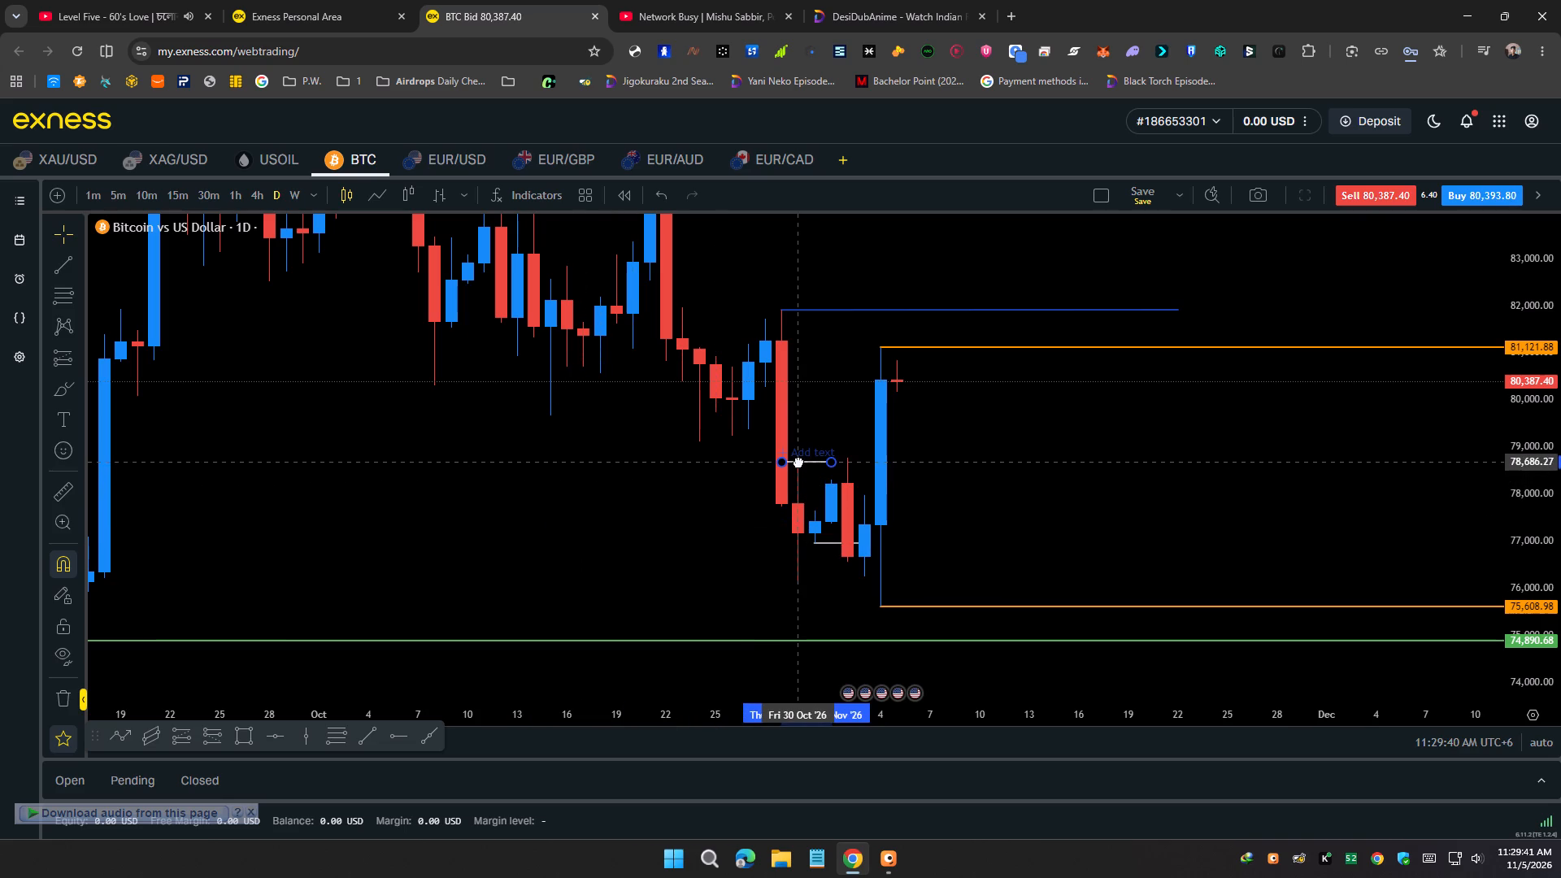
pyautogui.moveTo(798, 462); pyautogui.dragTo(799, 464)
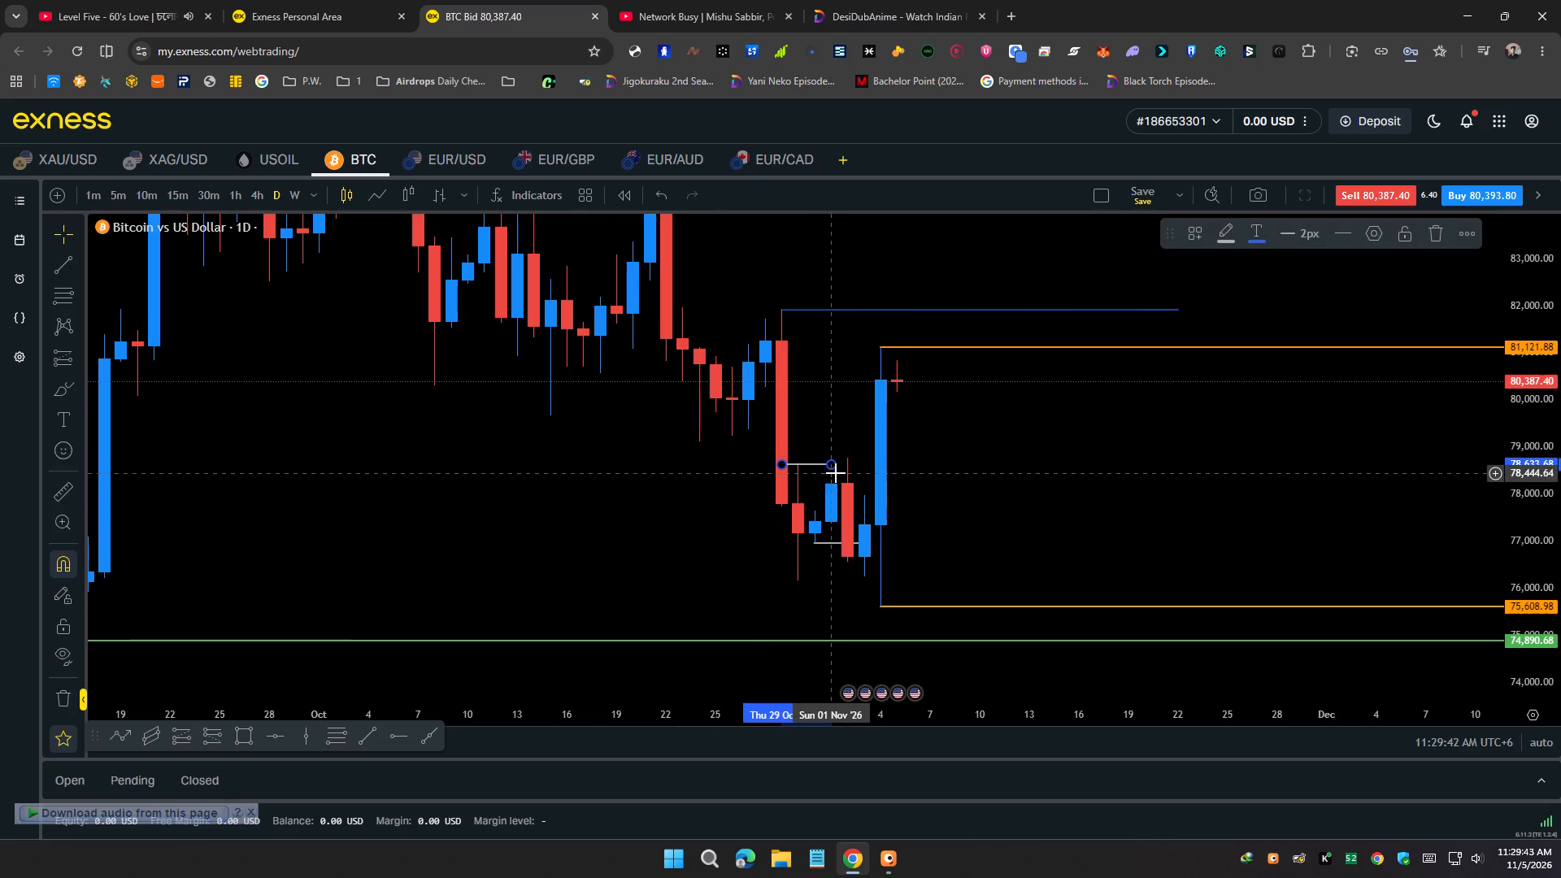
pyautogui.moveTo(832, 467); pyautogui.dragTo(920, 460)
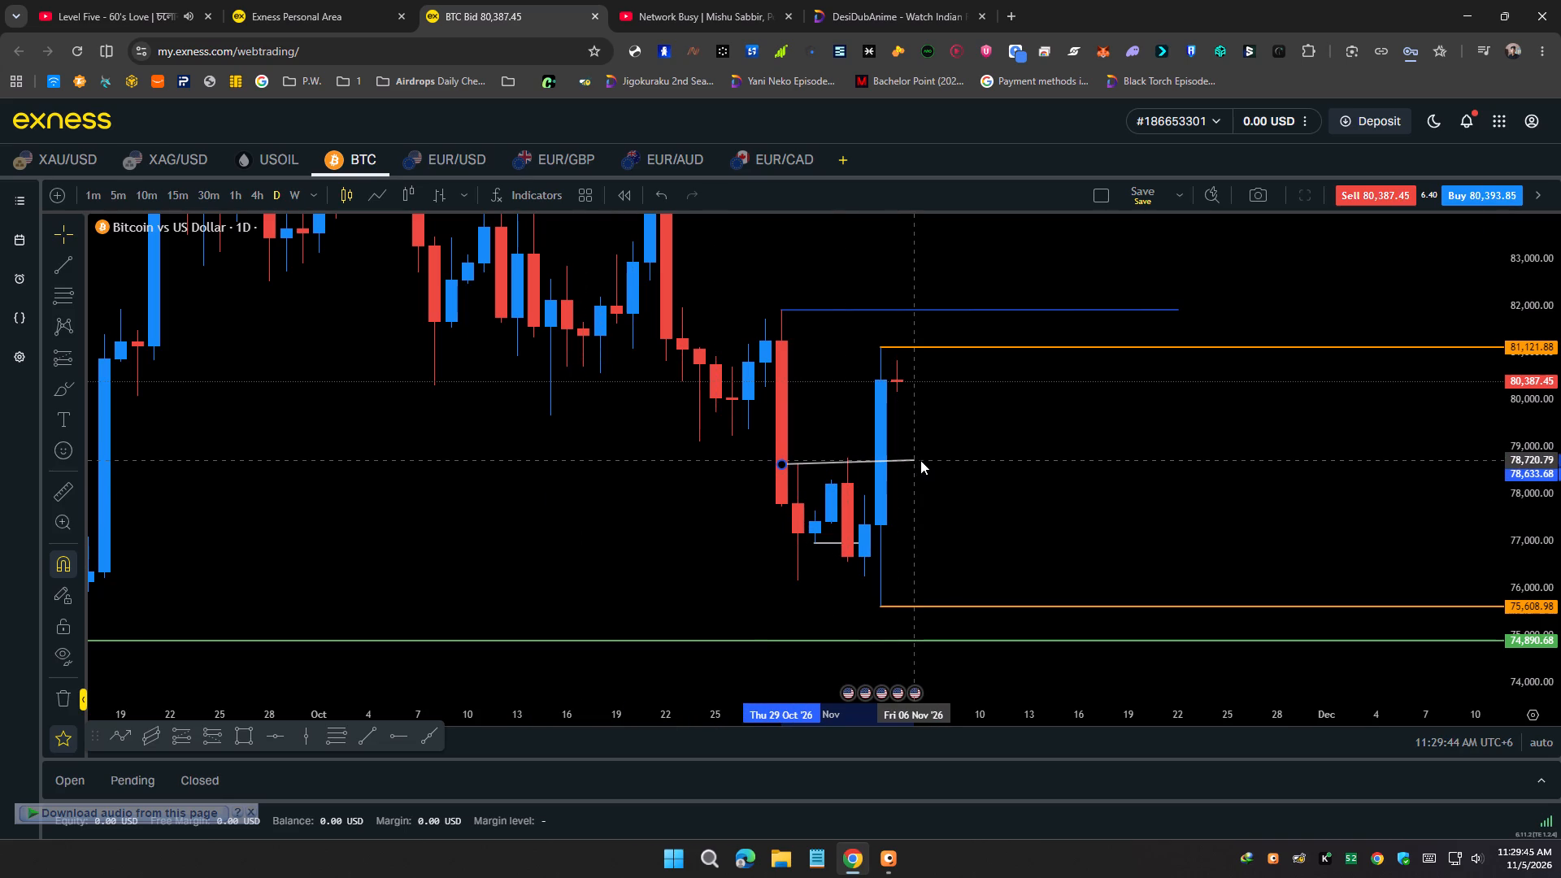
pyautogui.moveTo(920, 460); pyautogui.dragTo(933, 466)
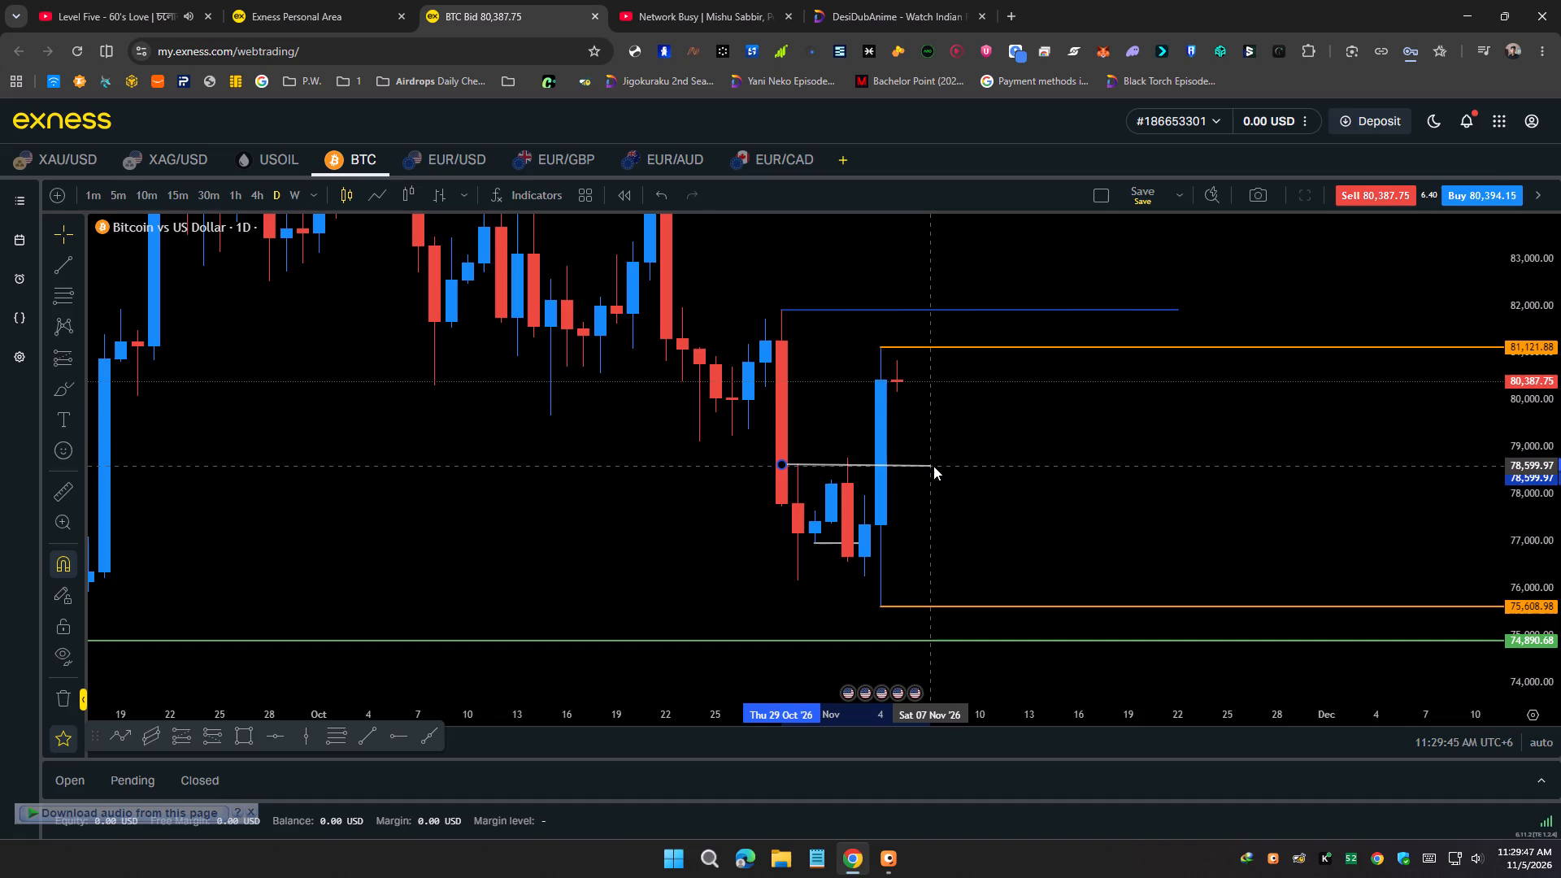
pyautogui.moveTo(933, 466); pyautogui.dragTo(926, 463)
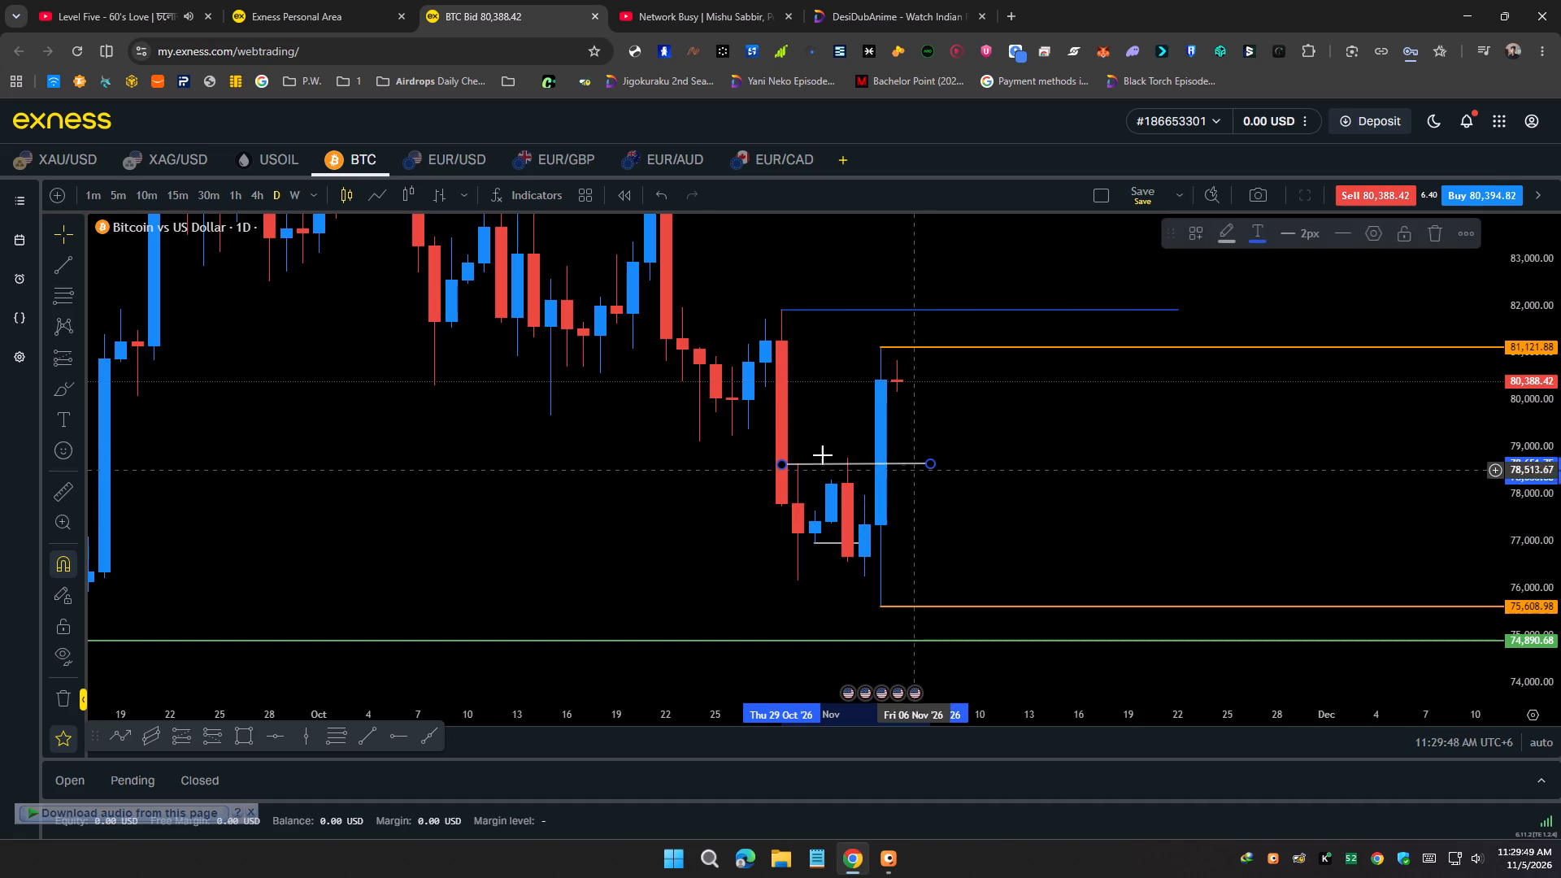
# Switch the chart to the 1-hour timeframe and delete the long white line starting at 78,633.68 on 29 Oct '26.
pyautogui.click(231, 191)
pyautogui.scroll(-6, 287, 244)
pyautogui.scroll(-3, 455, 337)
pyautogui.moveTo(747, 512); pyautogui.dragTo(491, 474)
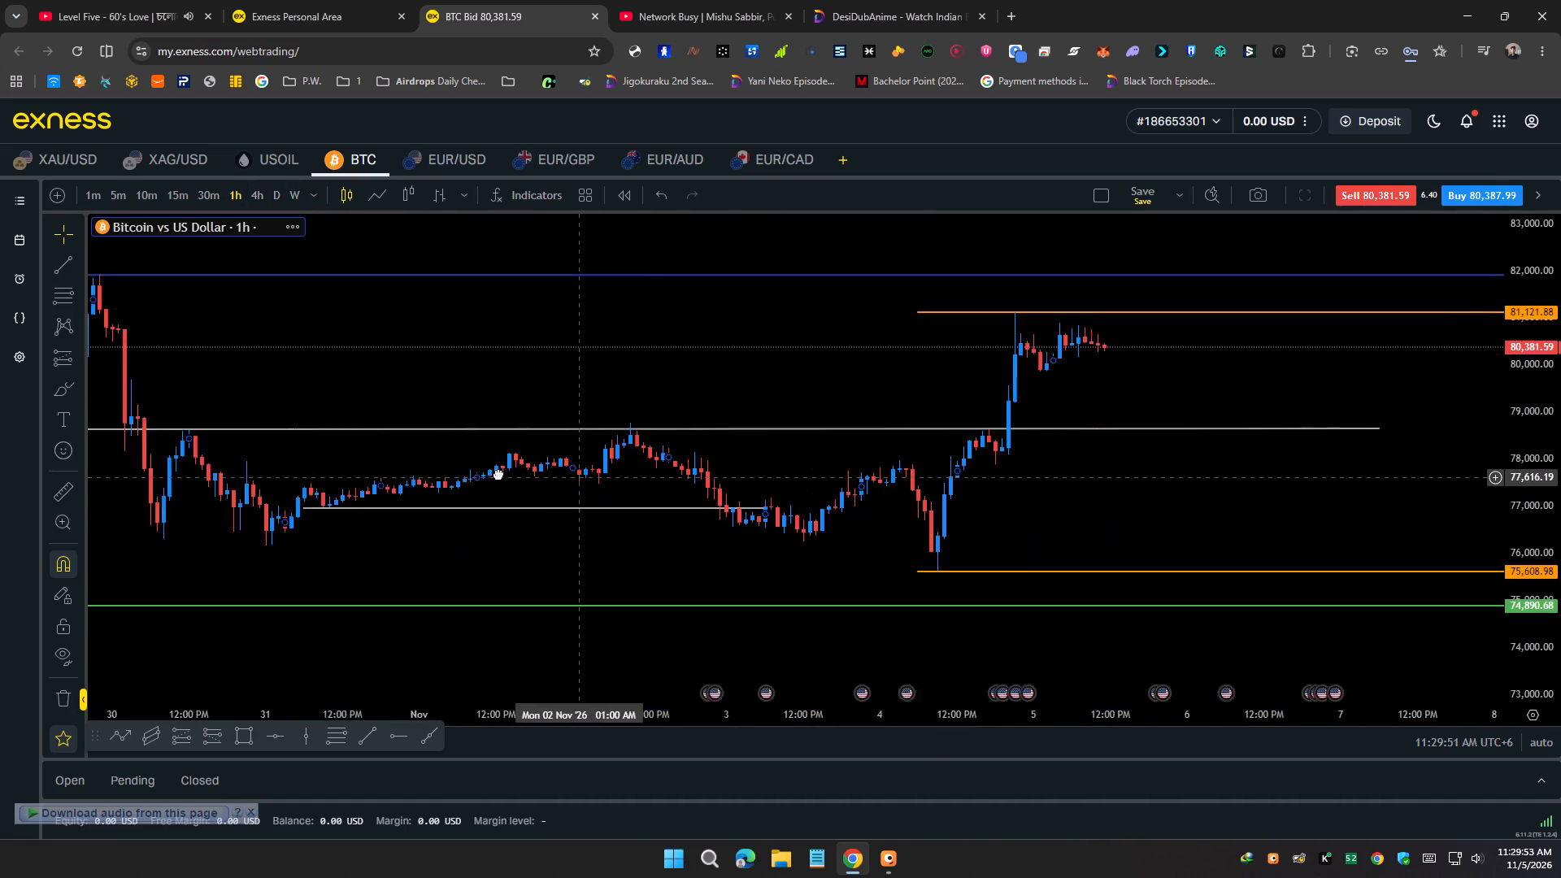
pyautogui.moveTo(491, 474); pyautogui.dragTo(714, 495)
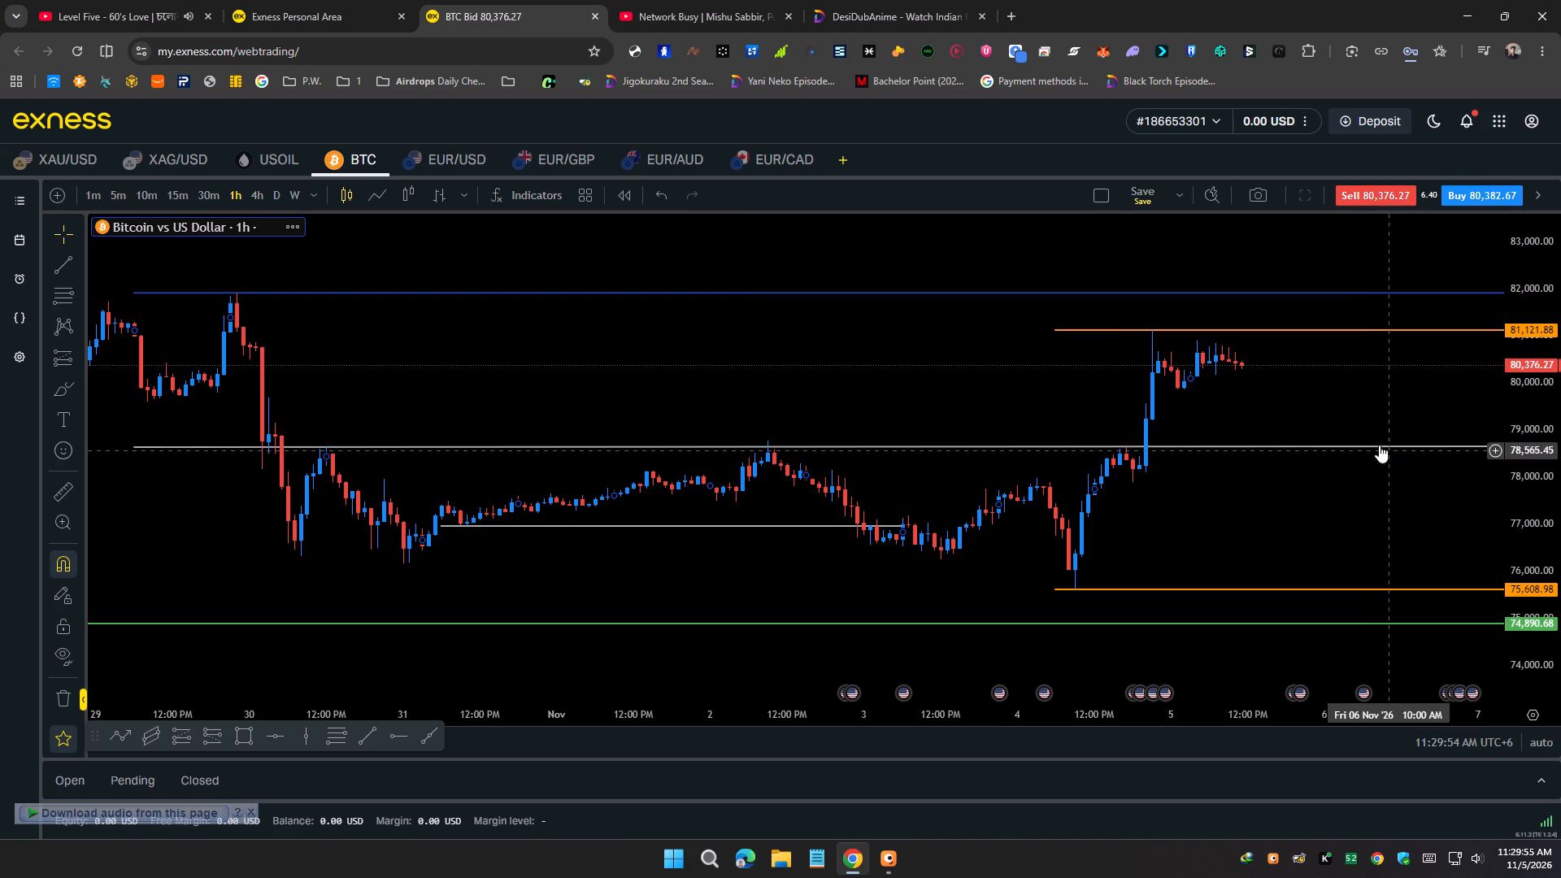
pyautogui.click(1376, 441)
pyautogui.click(1354, 446)
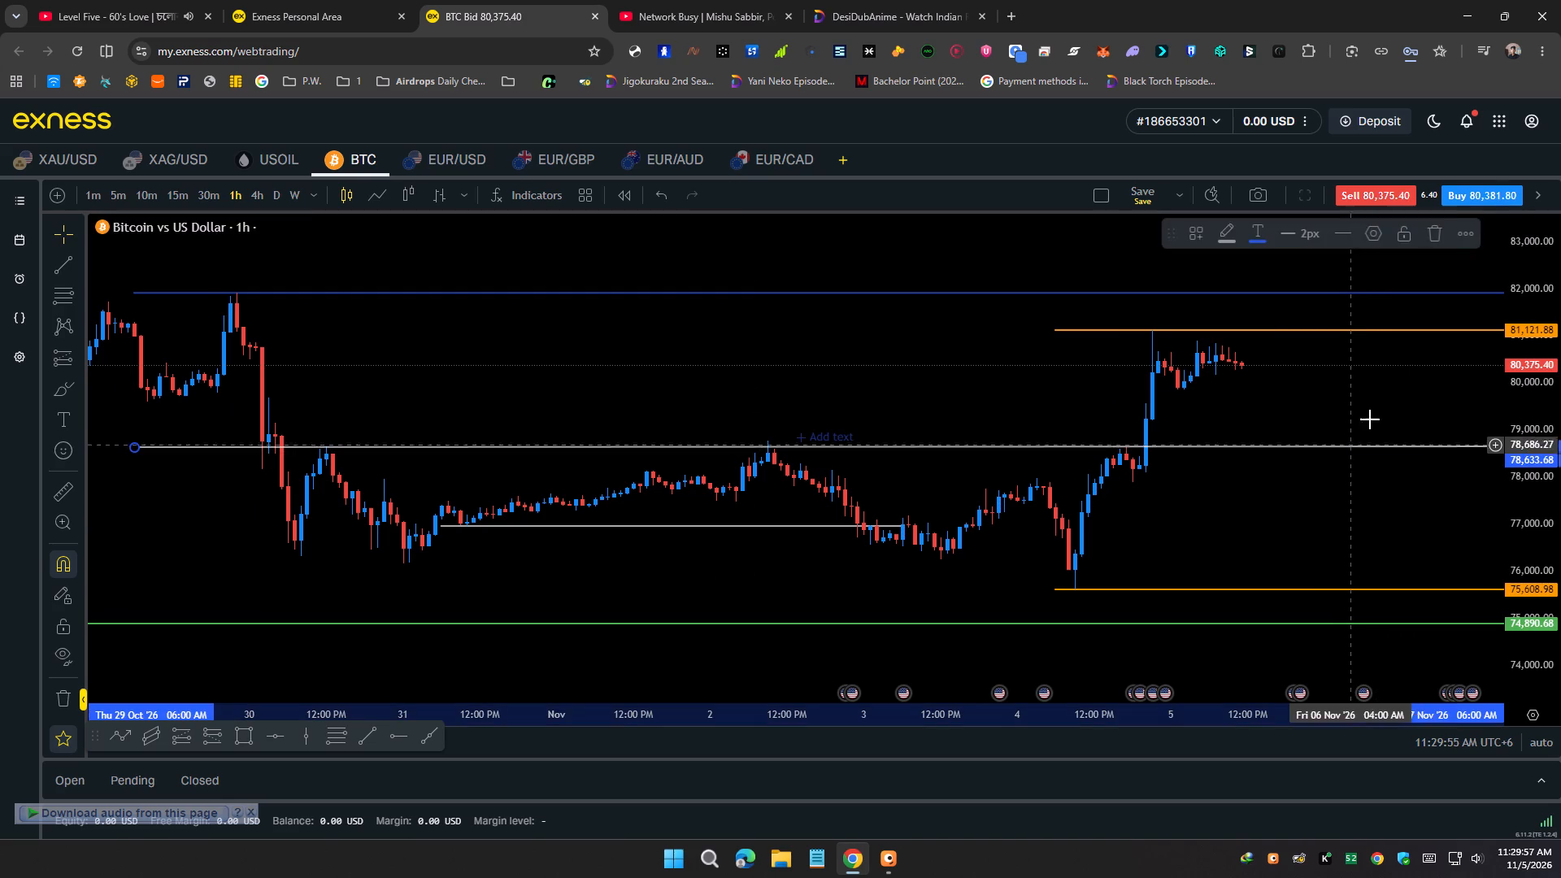
pyautogui.click(1441, 237)
# Reposition the remaining short white line to start at 02:00 AM on 31 Oct '26, at about 77,000.
pyautogui.moveTo(1304, 487); pyautogui.dragTo(1275, 471)
pyautogui.scroll(-4, 1258, 464)
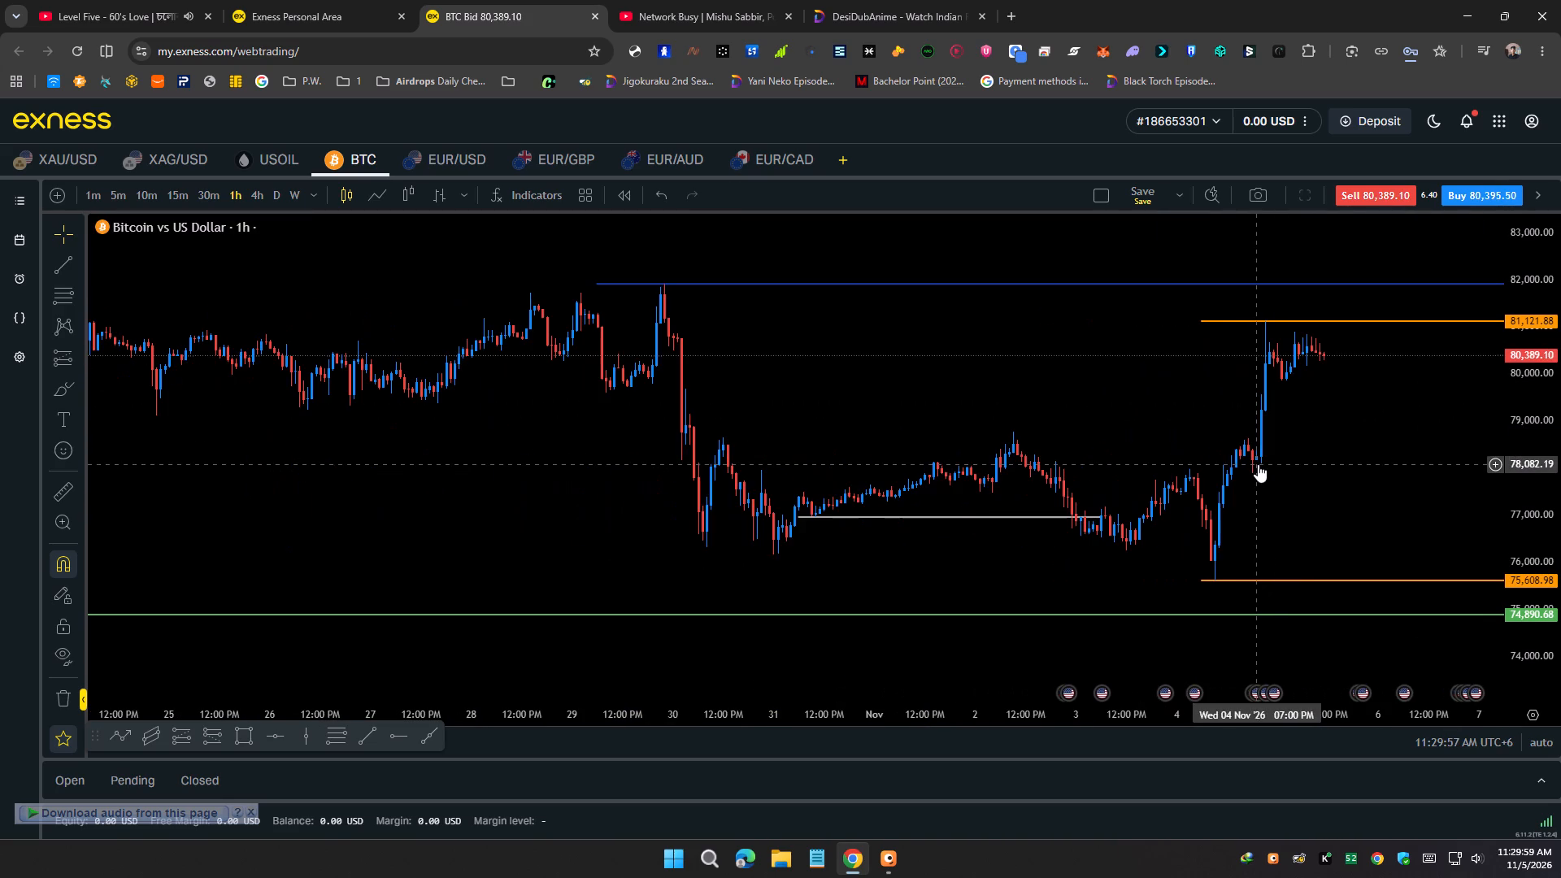
pyautogui.moveTo(976, 516); pyautogui.dragTo(837, 467)
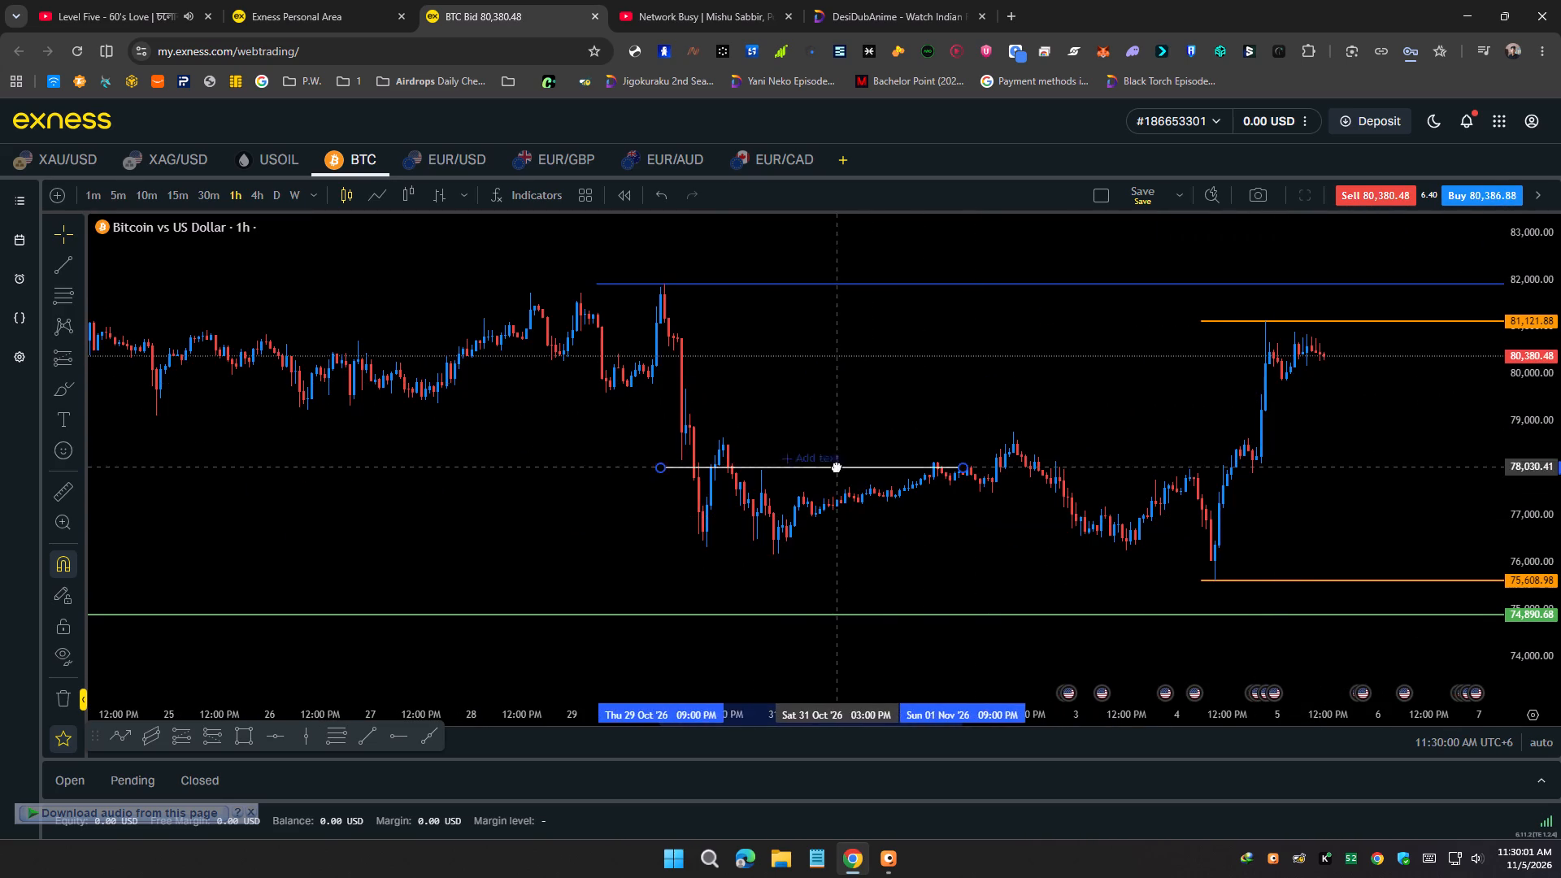
pyautogui.moveTo(837, 467); pyautogui.dragTo(490, 518)
pyautogui.moveTo(816, 558); pyautogui.dragTo(685, 525)
pyautogui.scroll(2, 685, 524)
pyautogui.moveTo(641, 493); pyautogui.dragTo(648, 493)
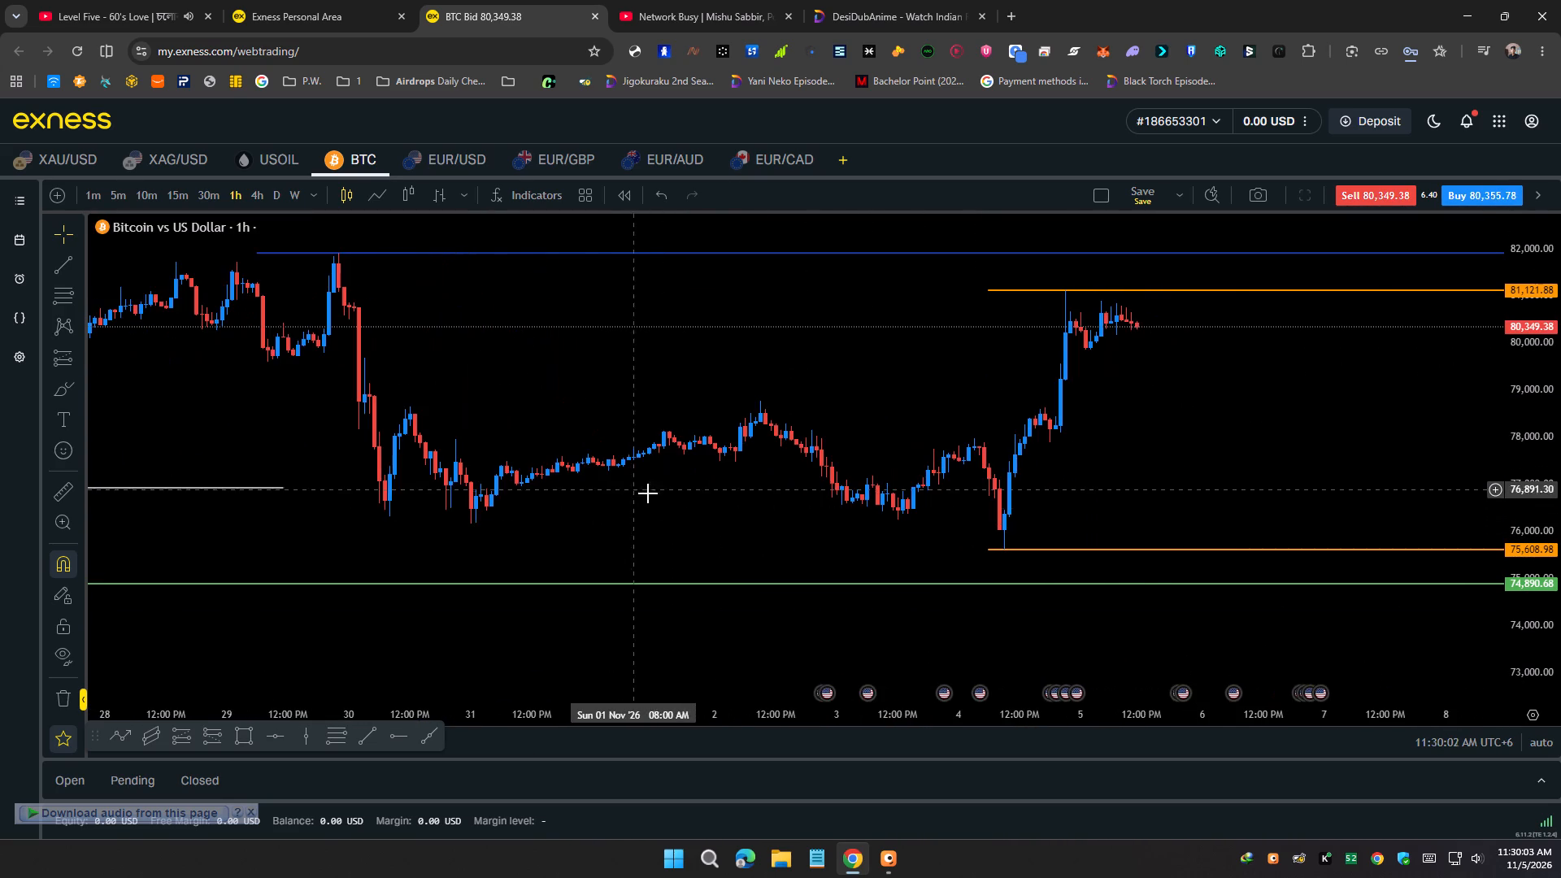
pyautogui.moveTo(648, 493); pyautogui.dragTo(963, 505)
pyautogui.scroll(3, 1560, 392)
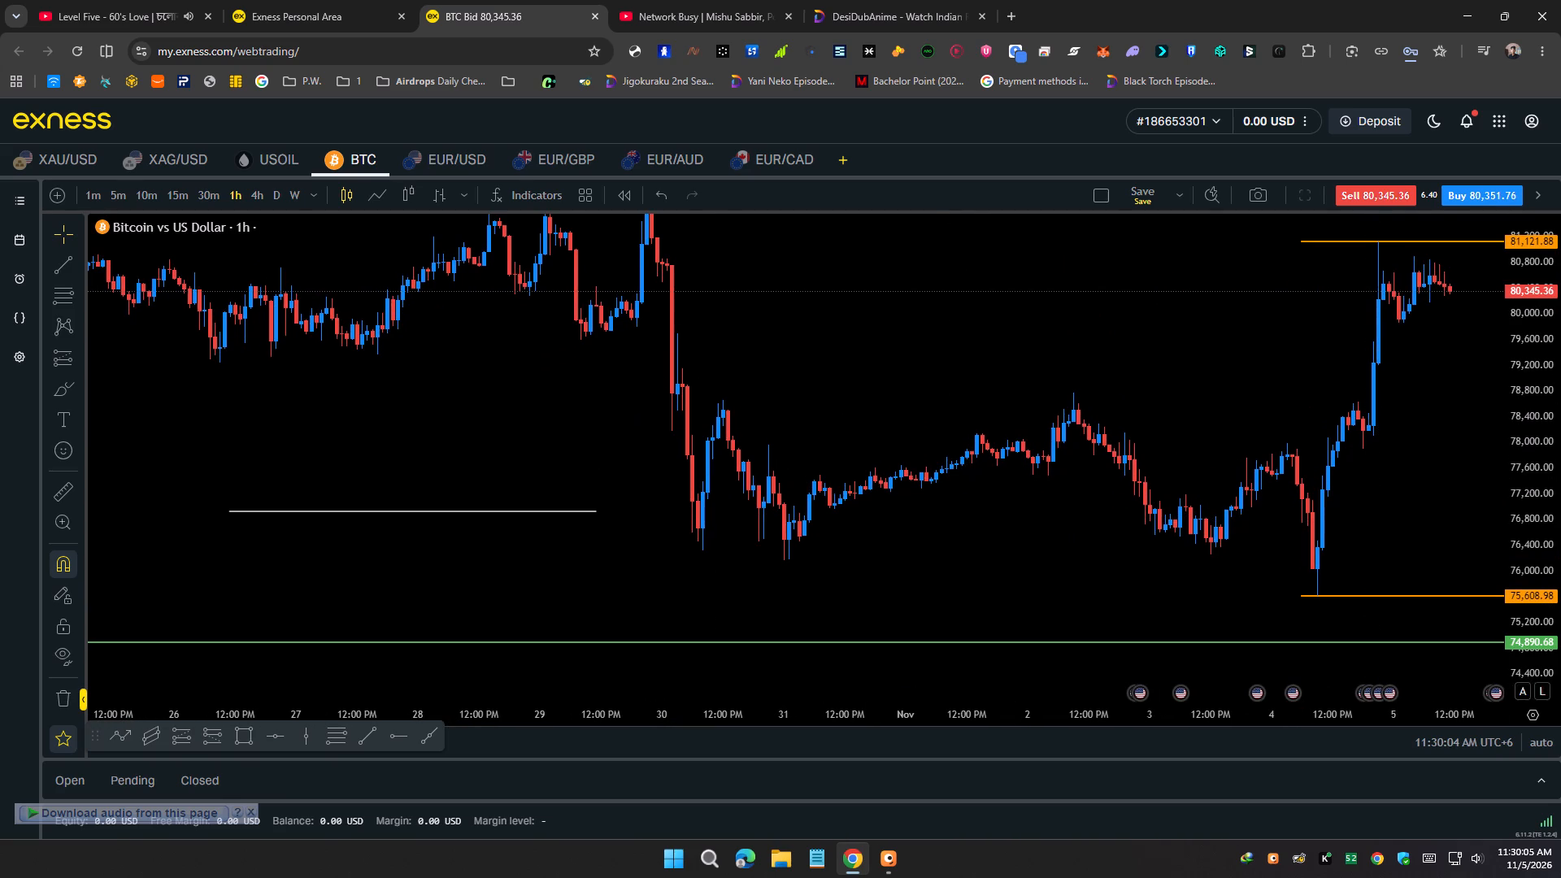
pyautogui.moveTo(450, 338); pyautogui.dragTo(562, 442)
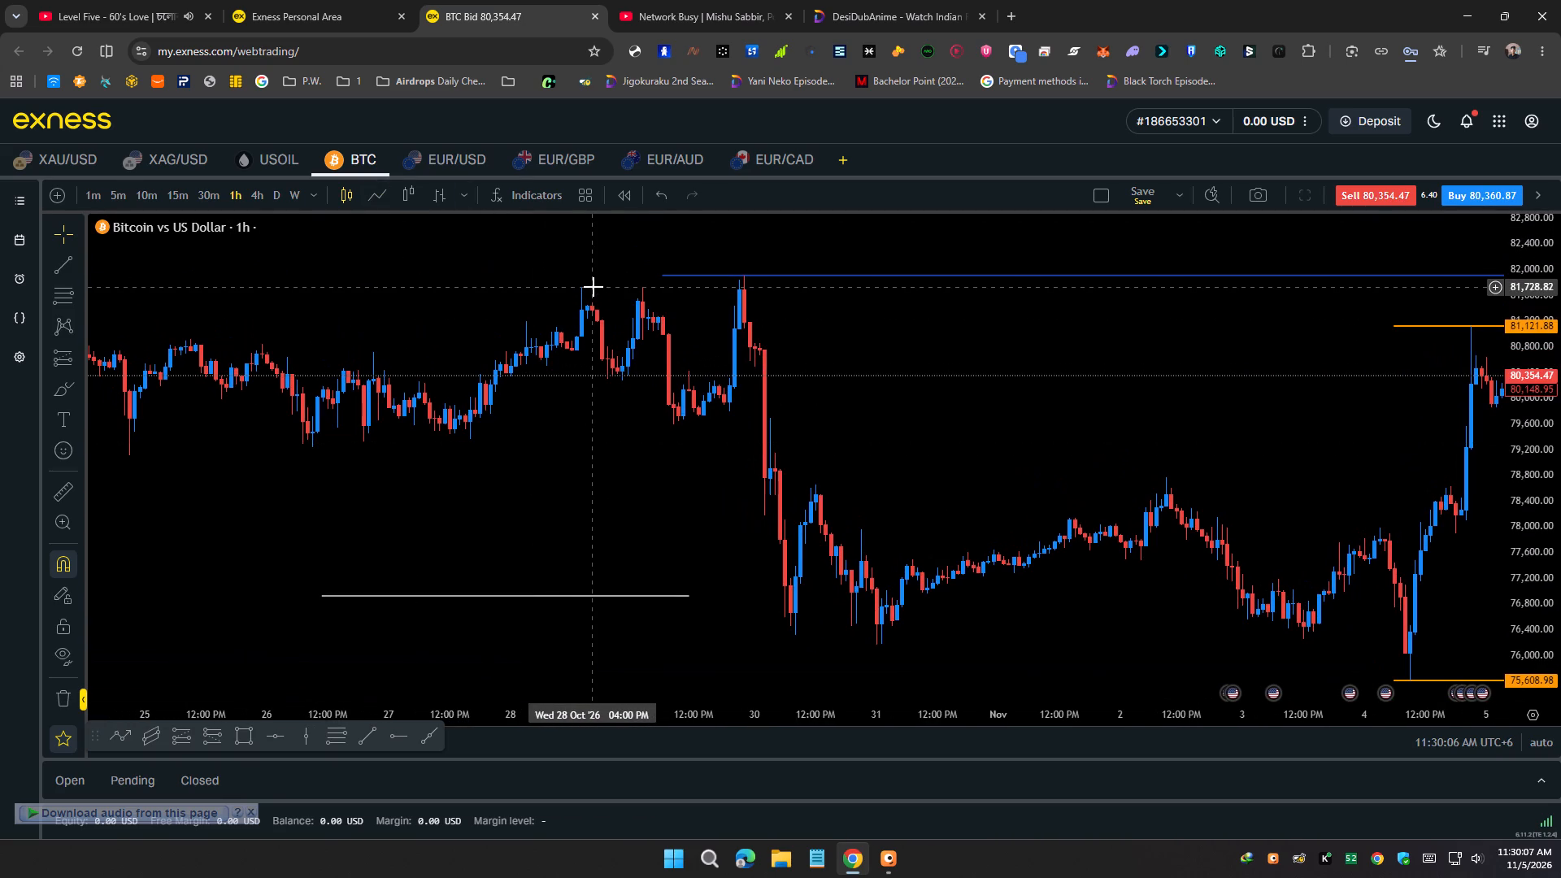
pyautogui.moveTo(667, 400); pyautogui.dragTo(378, 216)
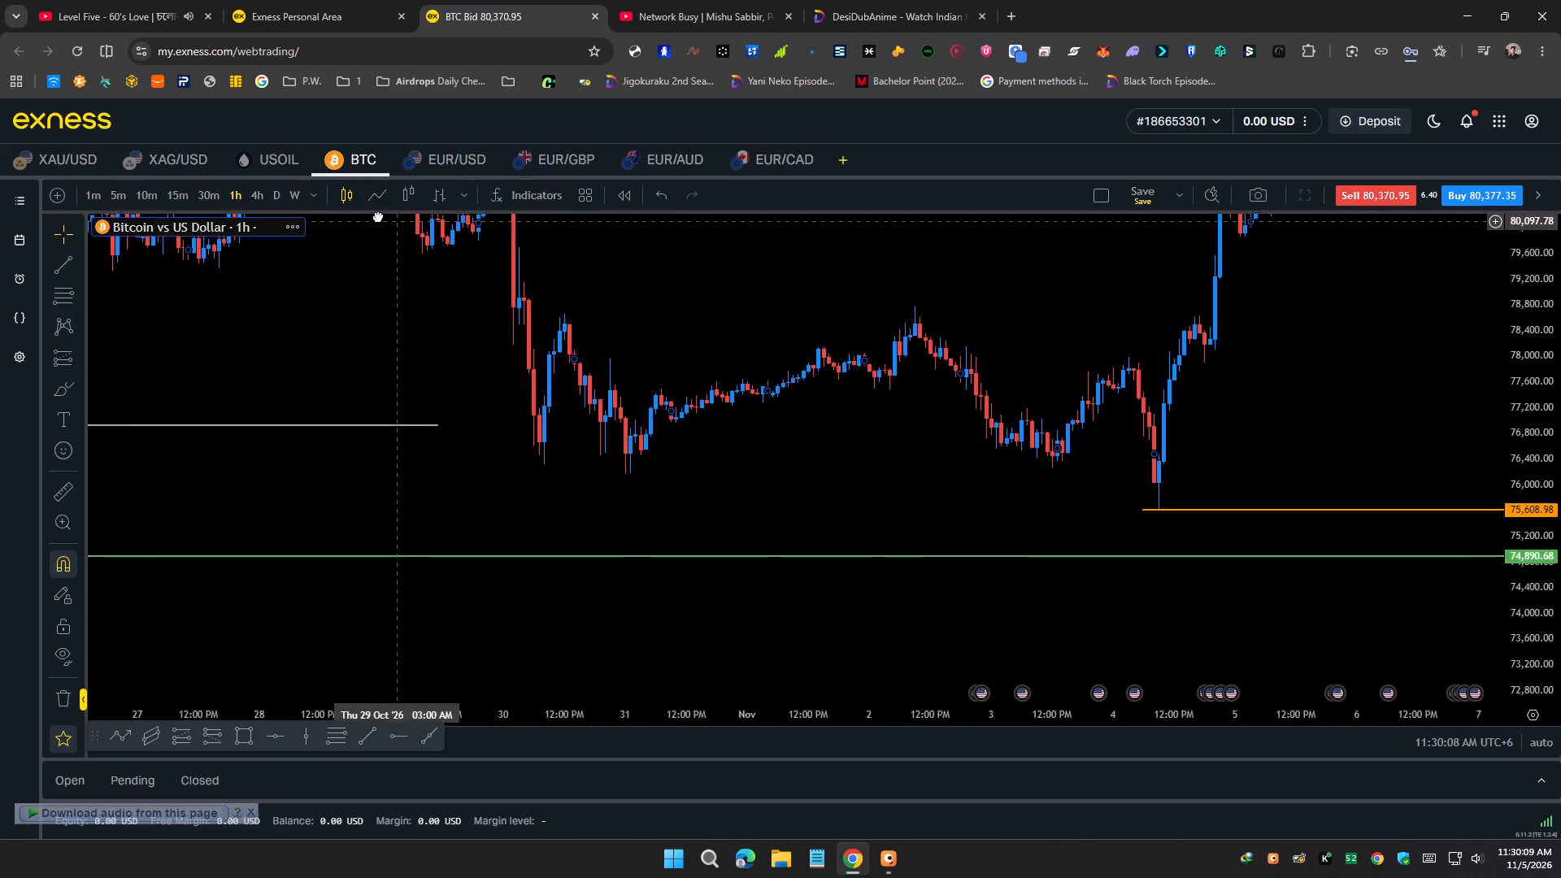
pyautogui.moveTo(378, 216); pyautogui.dragTo(344, 213)
pyautogui.moveTo(360, 415); pyautogui.dragTo(924, 409)
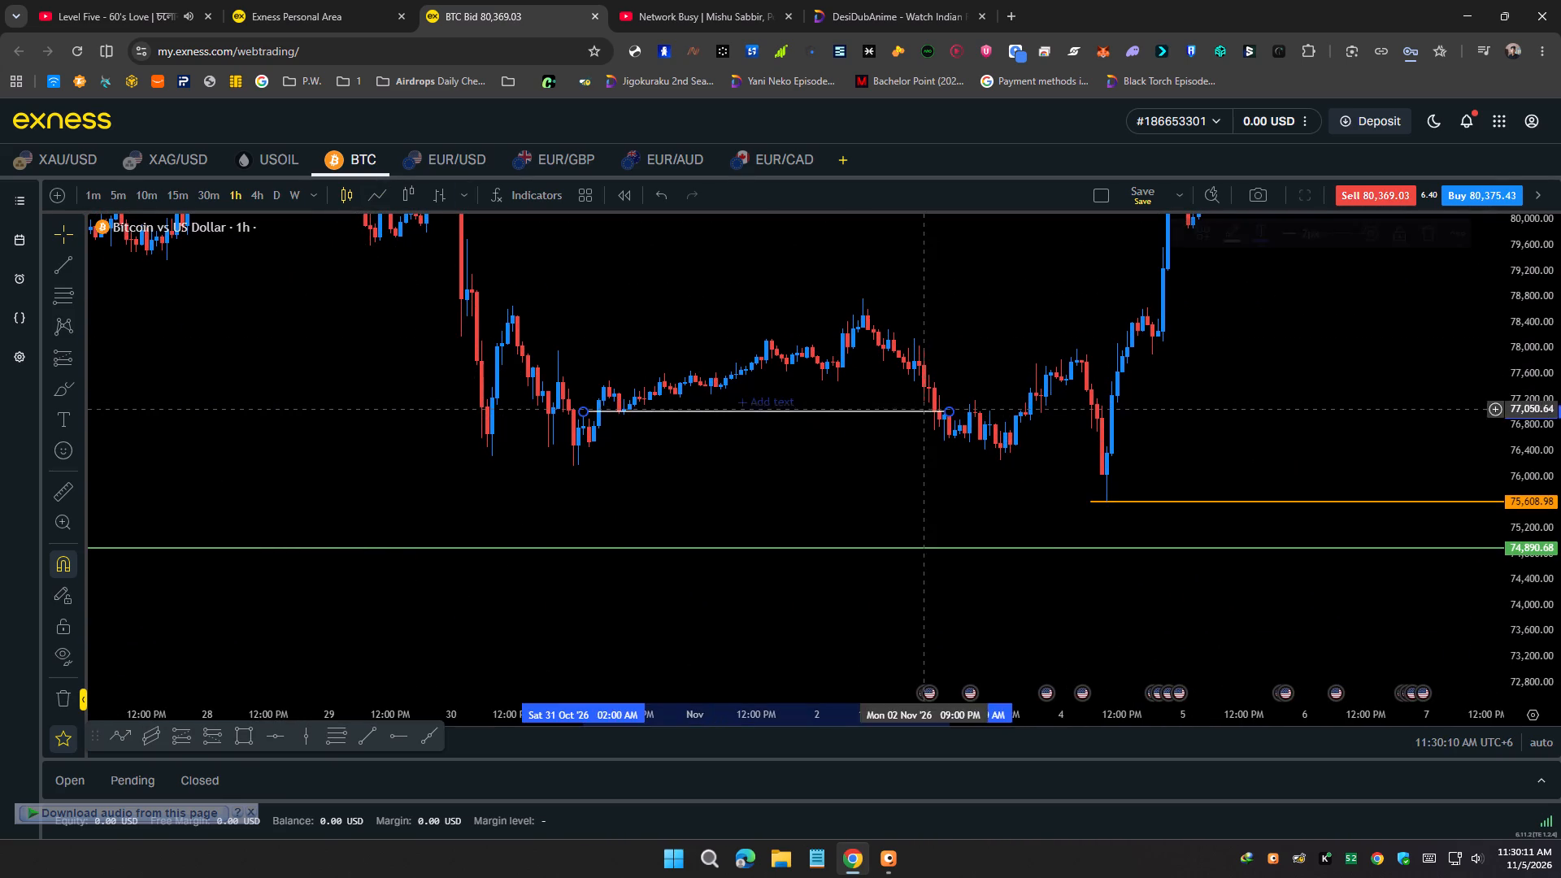
# Examine the 1-hour price action between the blue line and the short white line from late October to 5 Nov '26.
pyautogui.moveTo(971, 307); pyautogui.dragTo(789, 548)
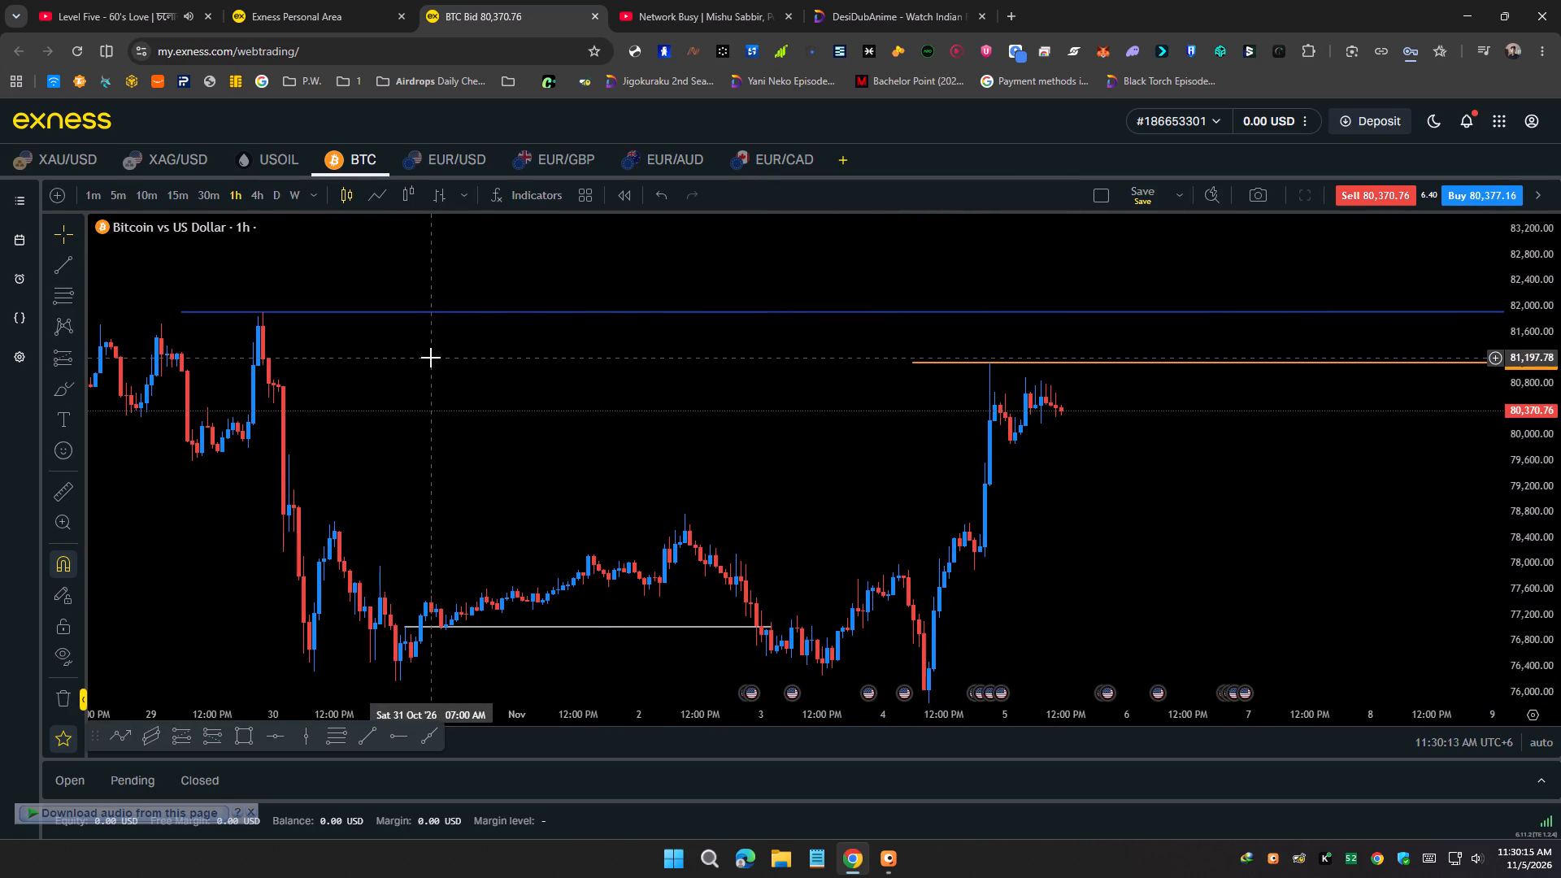
pyautogui.moveTo(435, 368); pyautogui.dragTo(528, 346)
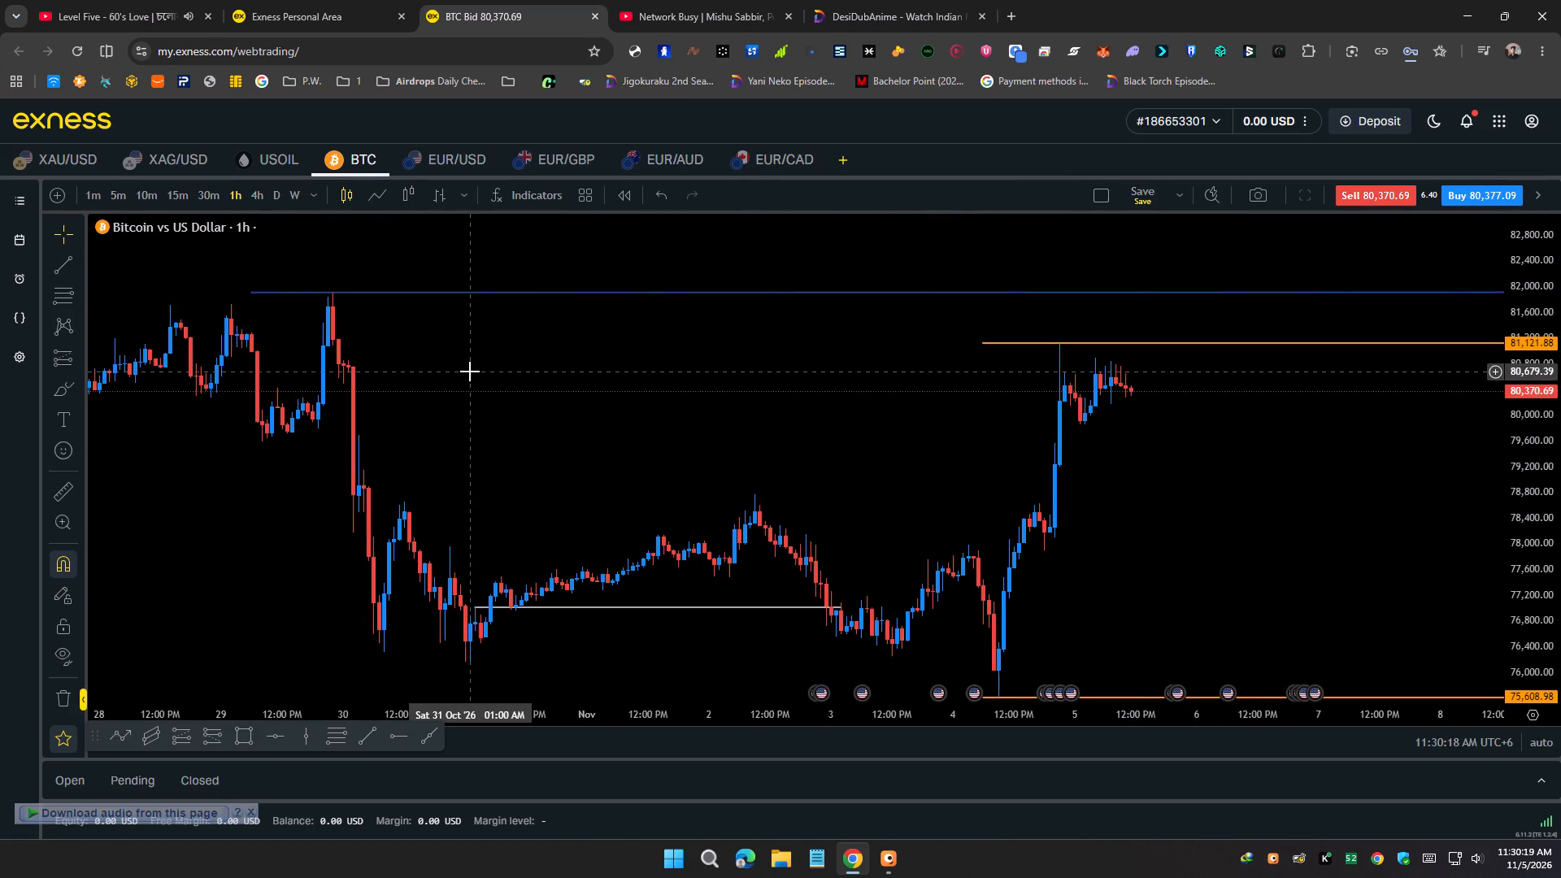
pyautogui.click(472, 373)
pyautogui.moveTo(479, 434); pyautogui.dragTo(538, 436)
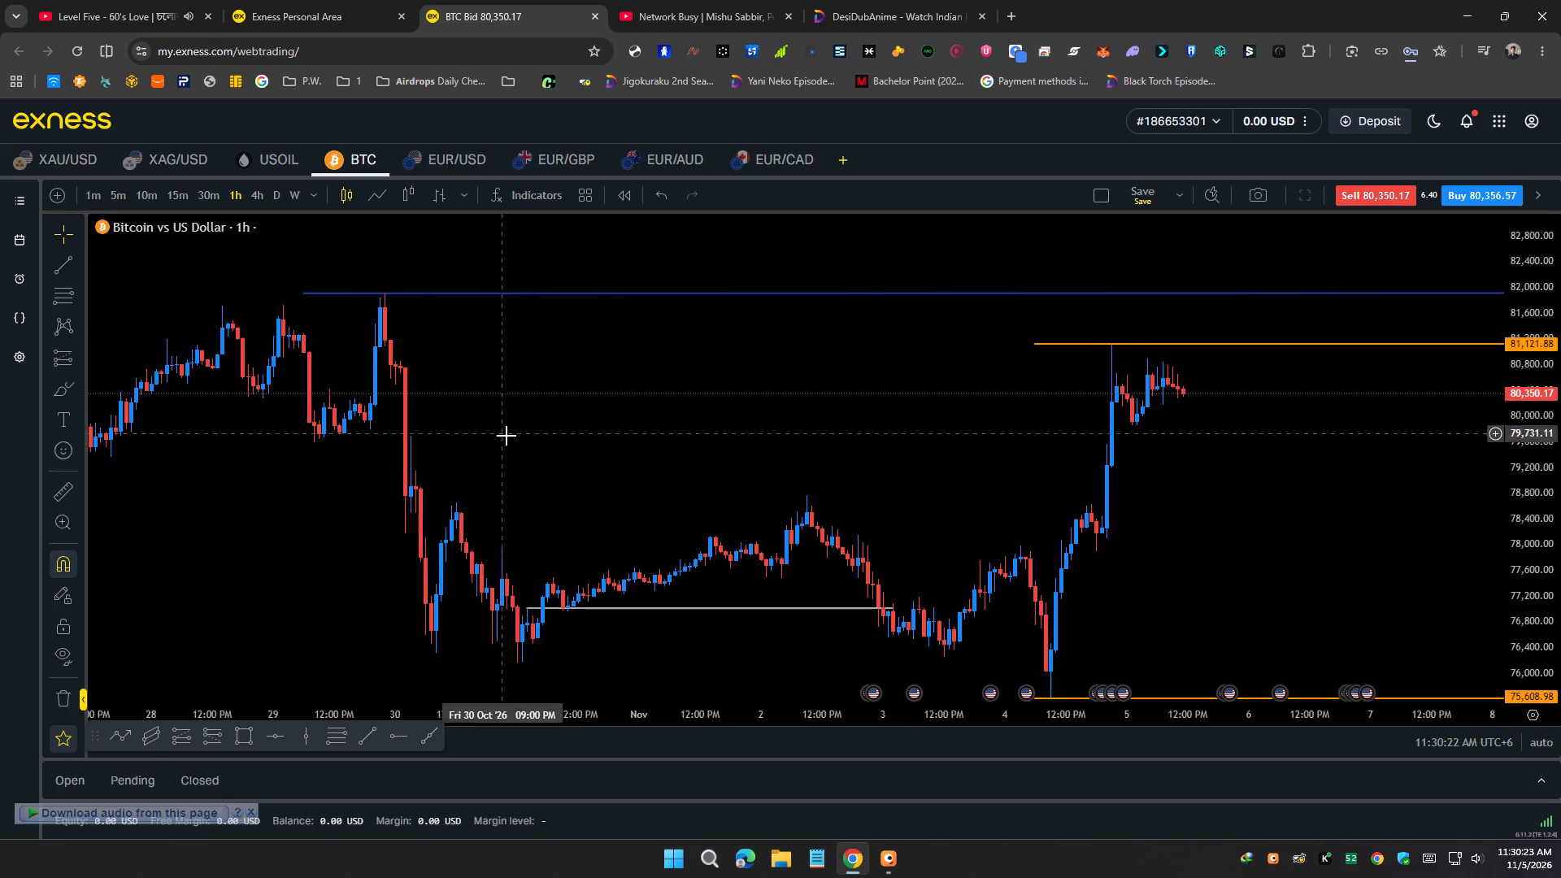
# Switch the chart to the 5-minute timeframe and locate the 29 Oct '26 evening high at the blue line.
pyautogui.click(203, 185)
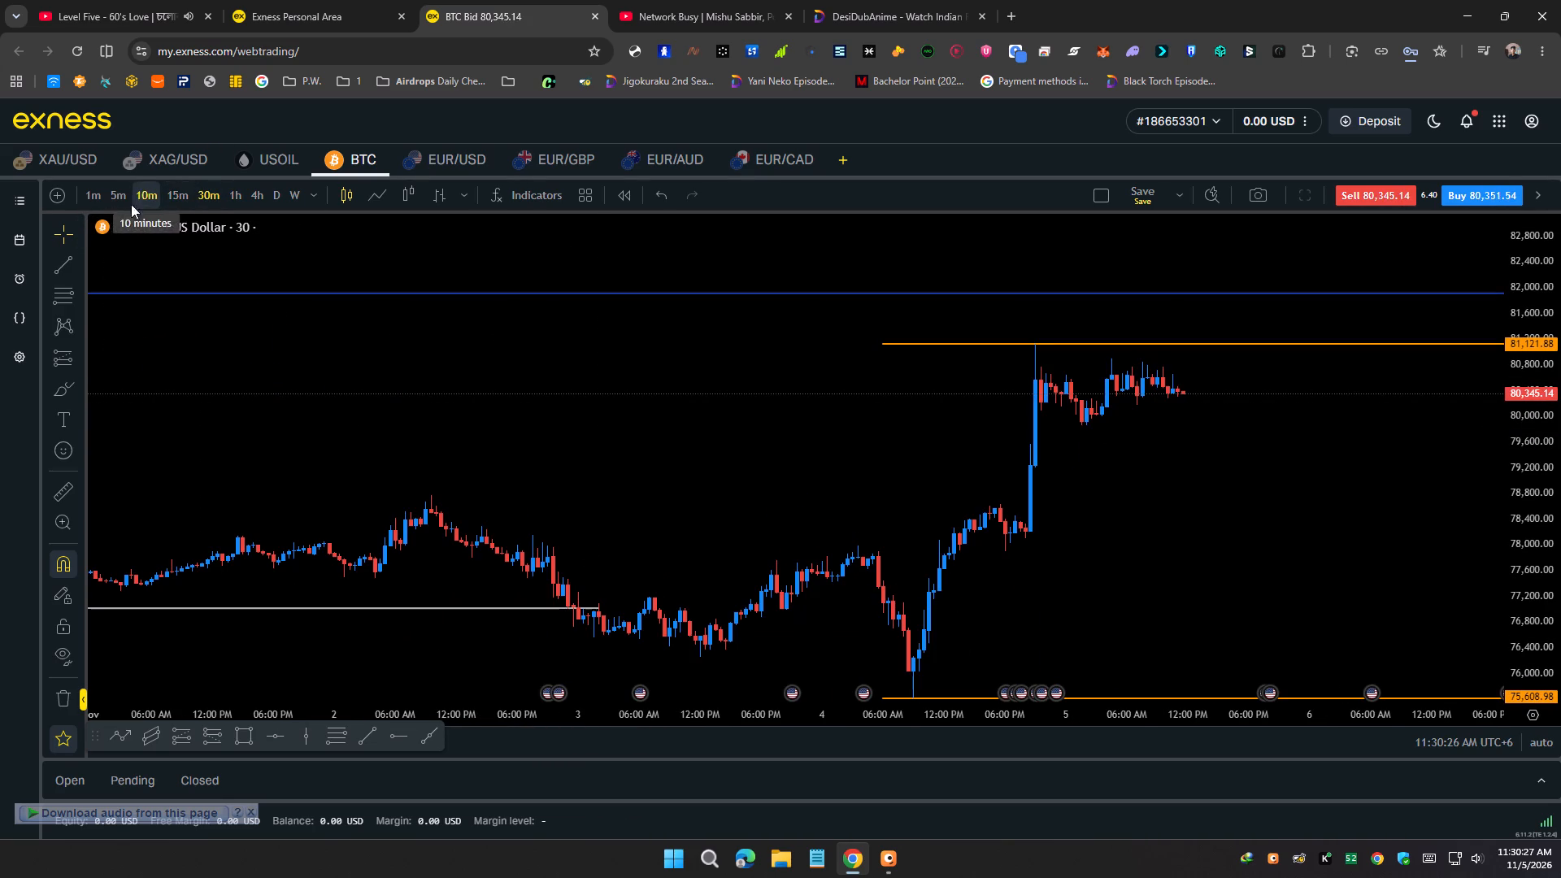
pyautogui.click(127, 200)
pyautogui.scroll(-12, 188, 258)
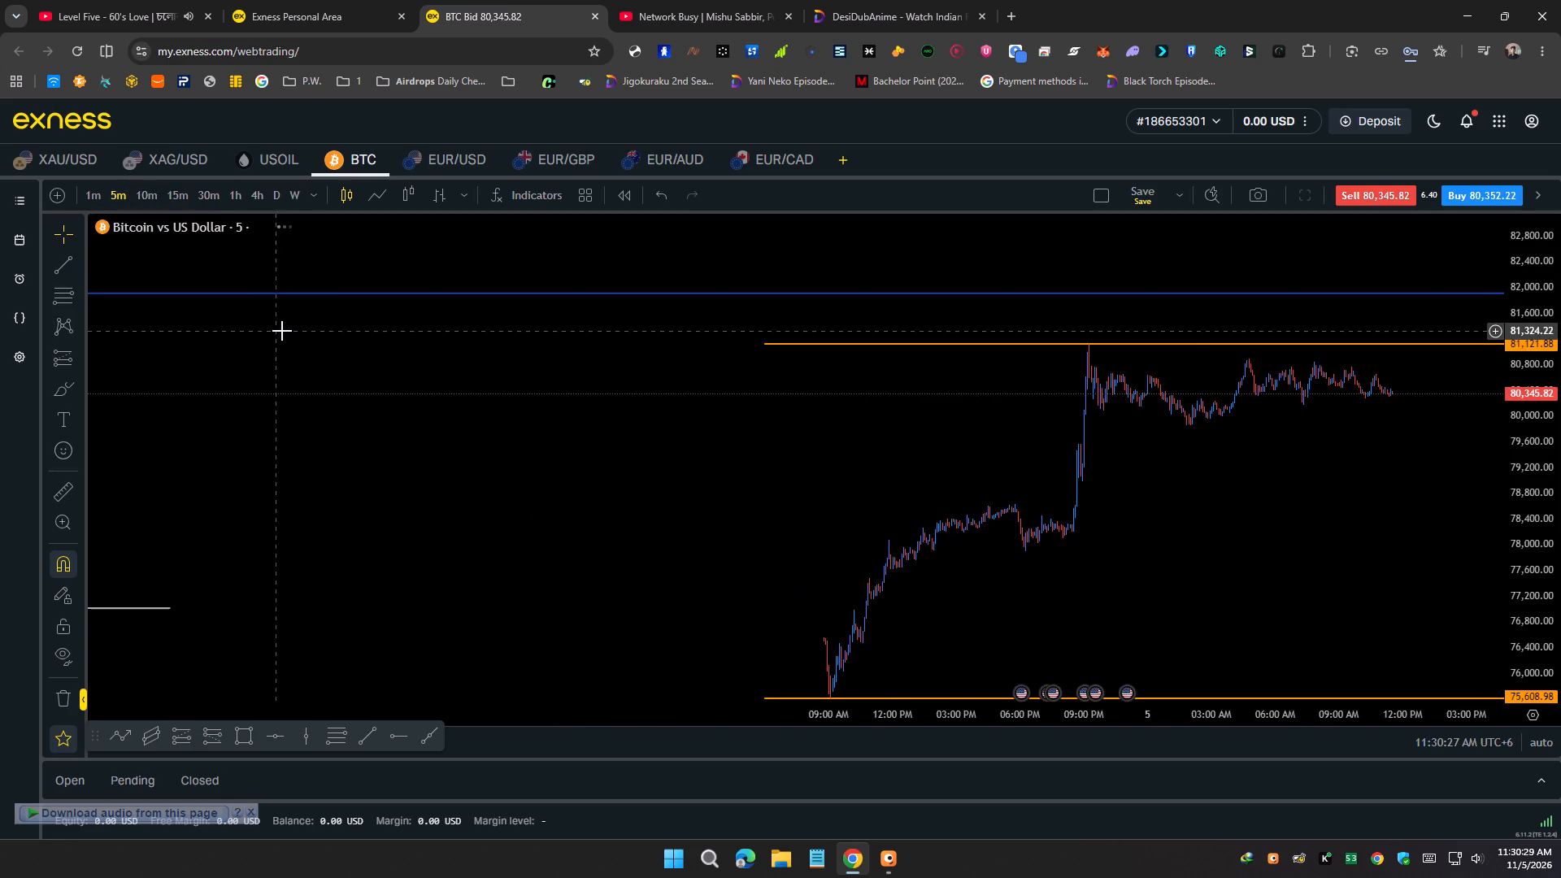
pyautogui.scroll(-10, 285, 331)
pyautogui.moveTo(498, 381); pyautogui.dragTo(744, 377)
pyautogui.scroll(8, 742, 371)
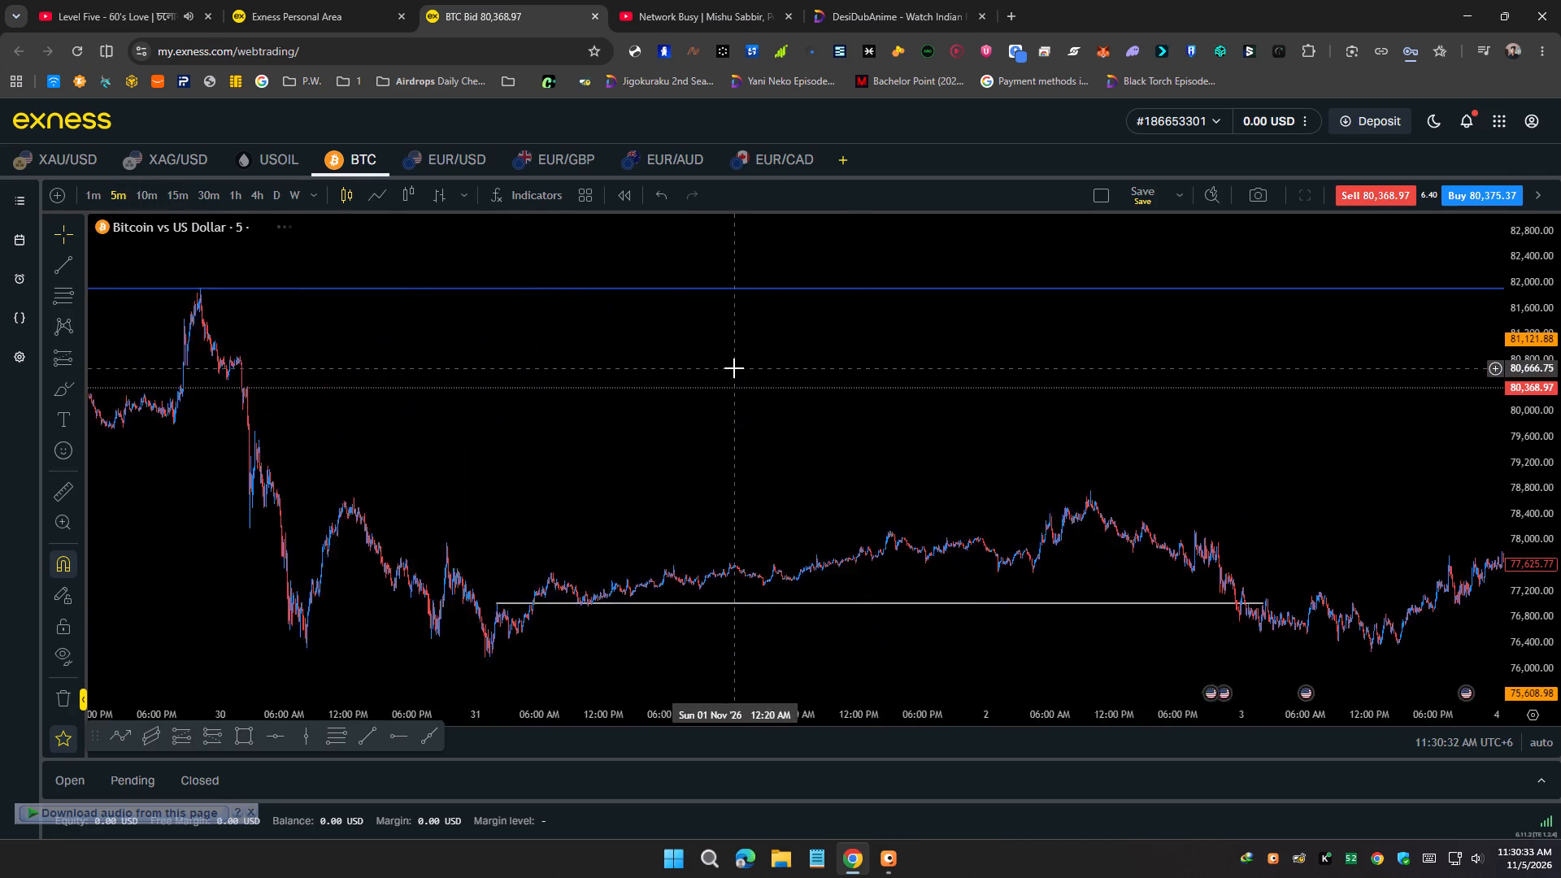
pyautogui.moveTo(524, 390); pyautogui.dragTo(1302, 399)
pyautogui.scroll(5, 1184, 400)
pyautogui.scroll(3, 1082, 513)
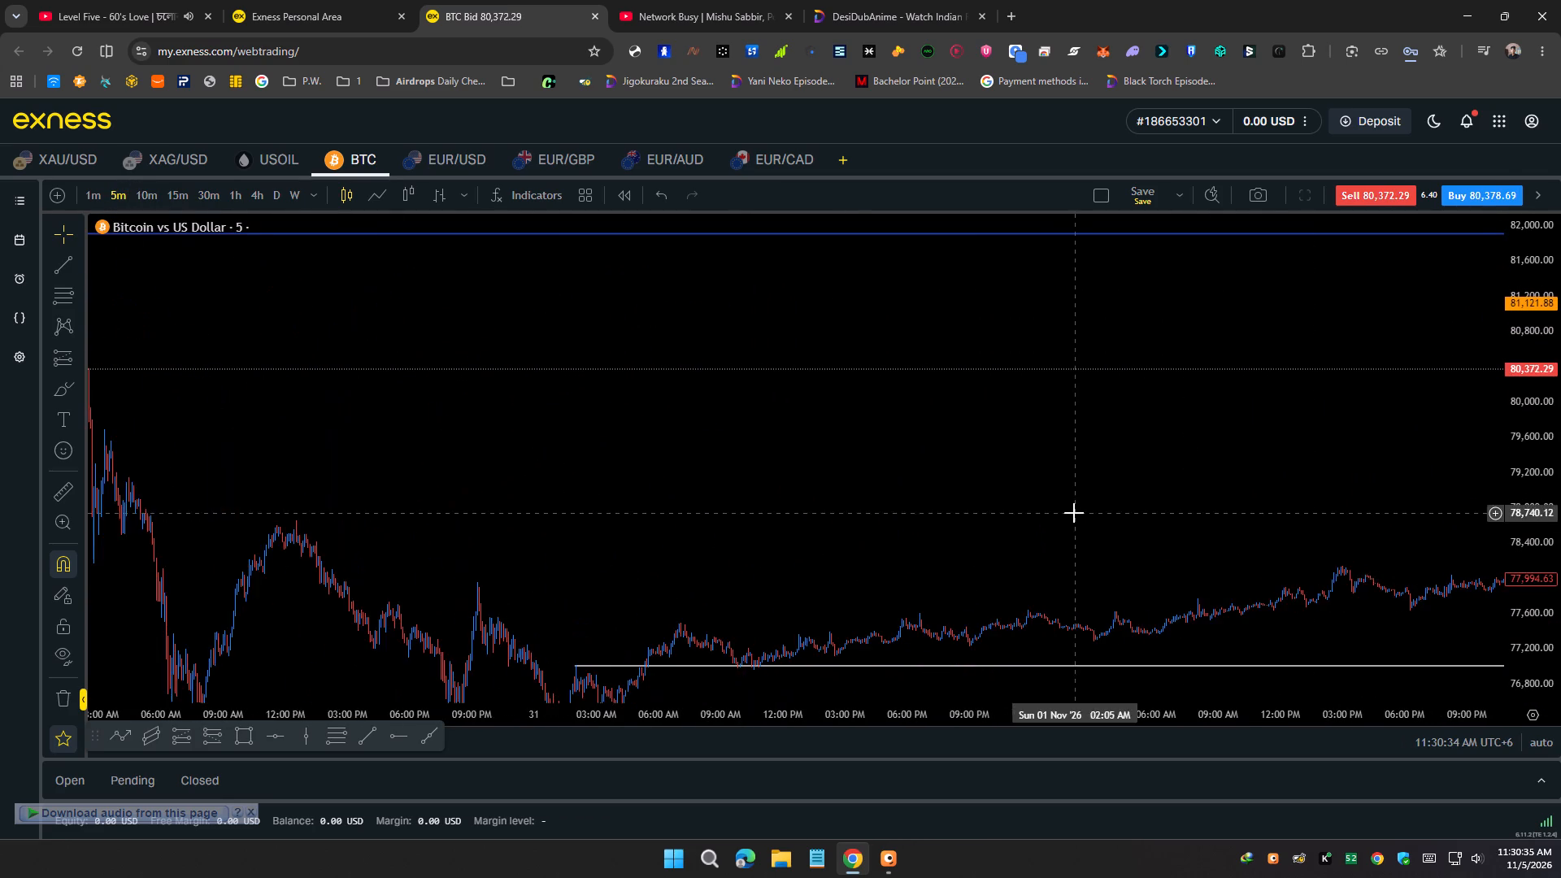
pyautogui.moveTo(292, 452); pyautogui.dragTo(1560, 528)
pyautogui.scroll(13, 1014, 467)
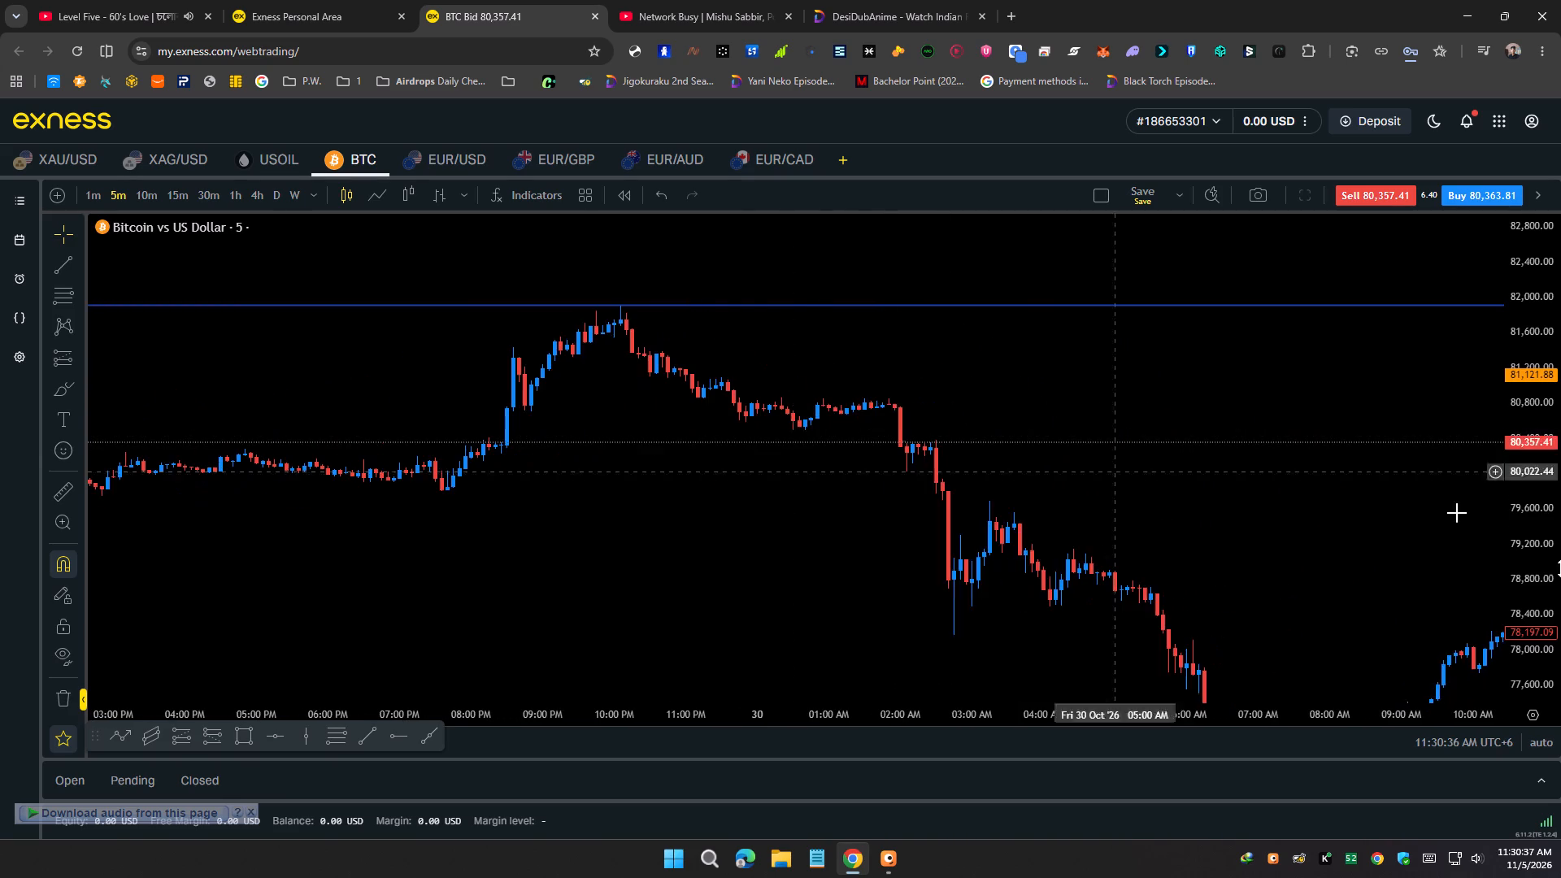
pyautogui.scroll(4, 1560, 585)
pyautogui.moveTo(1092, 538); pyautogui.dragTo(1034, 651)
pyautogui.scroll(2, 1553, 524)
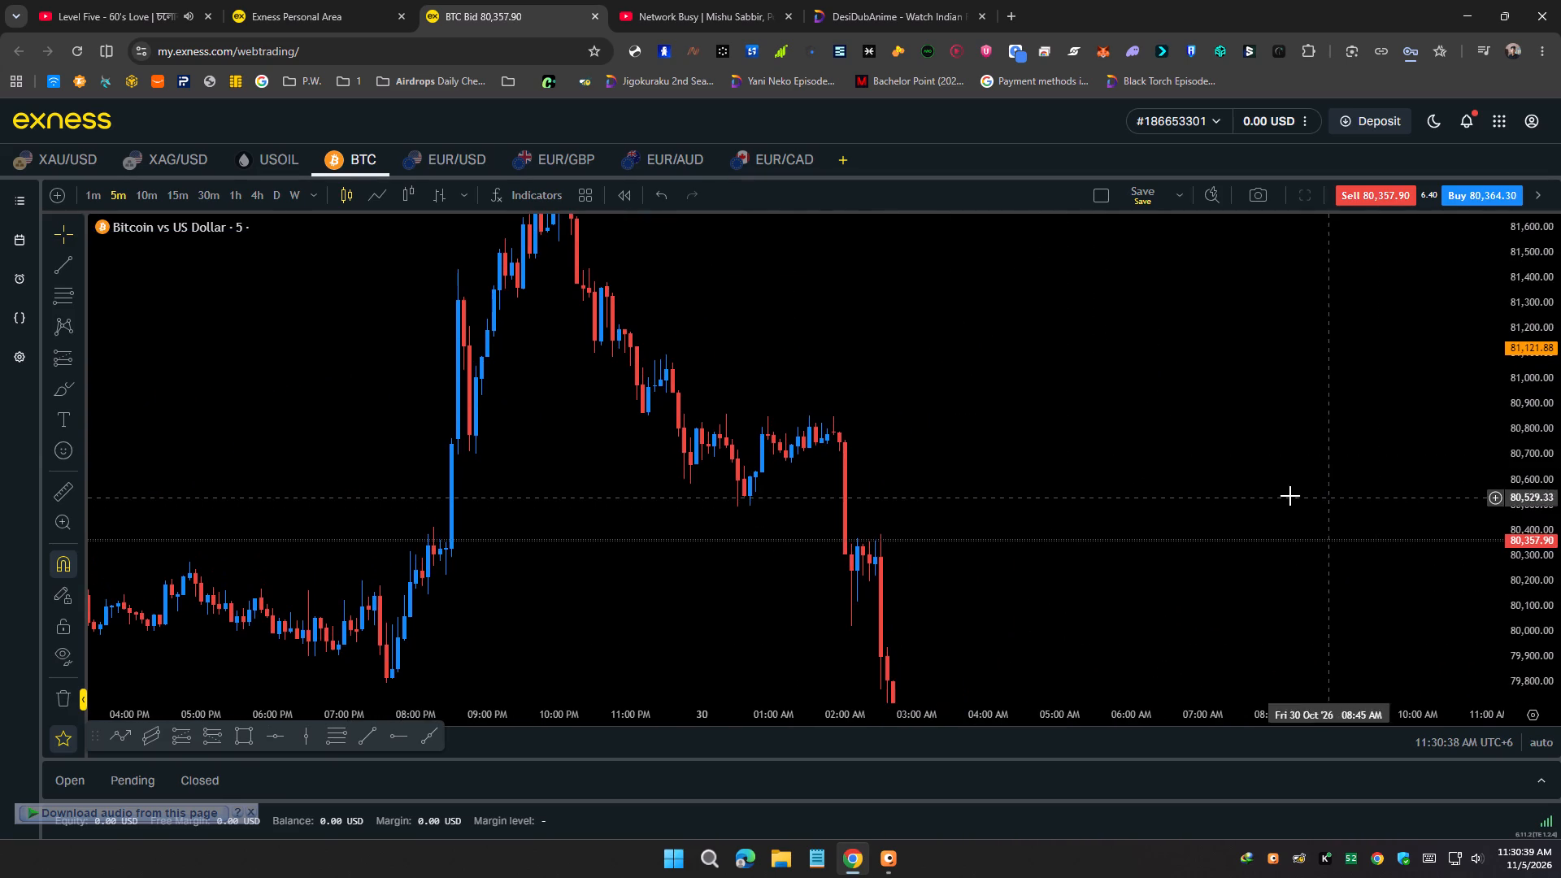
pyautogui.moveTo(699, 463); pyautogui.dragTo(733, 582)
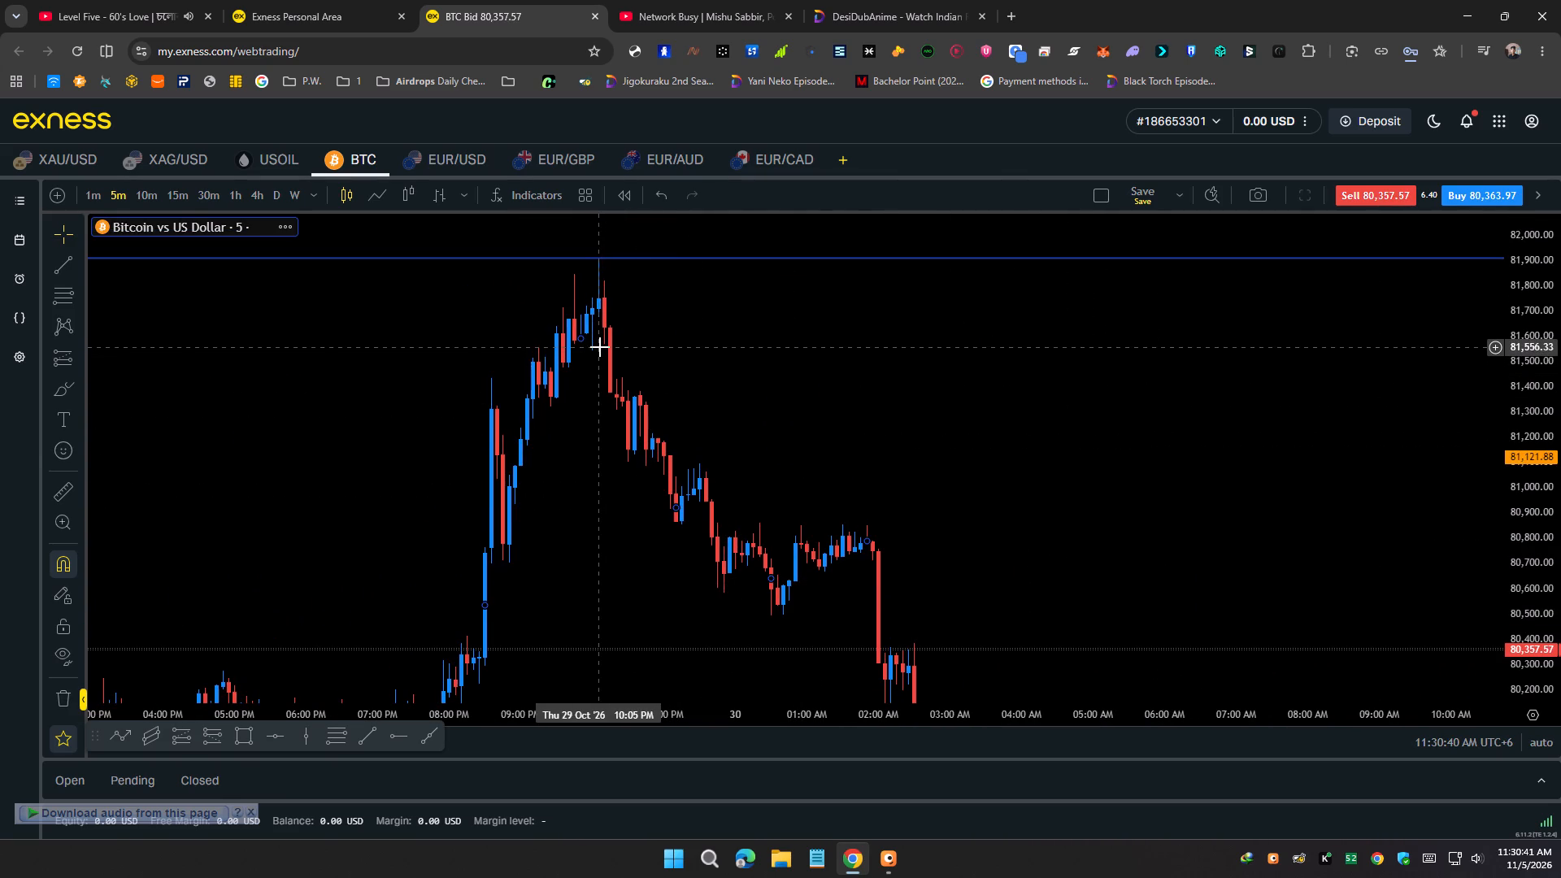
pyautogui.moveTo(600, 347); pyautogui.dragTo(572, 356)
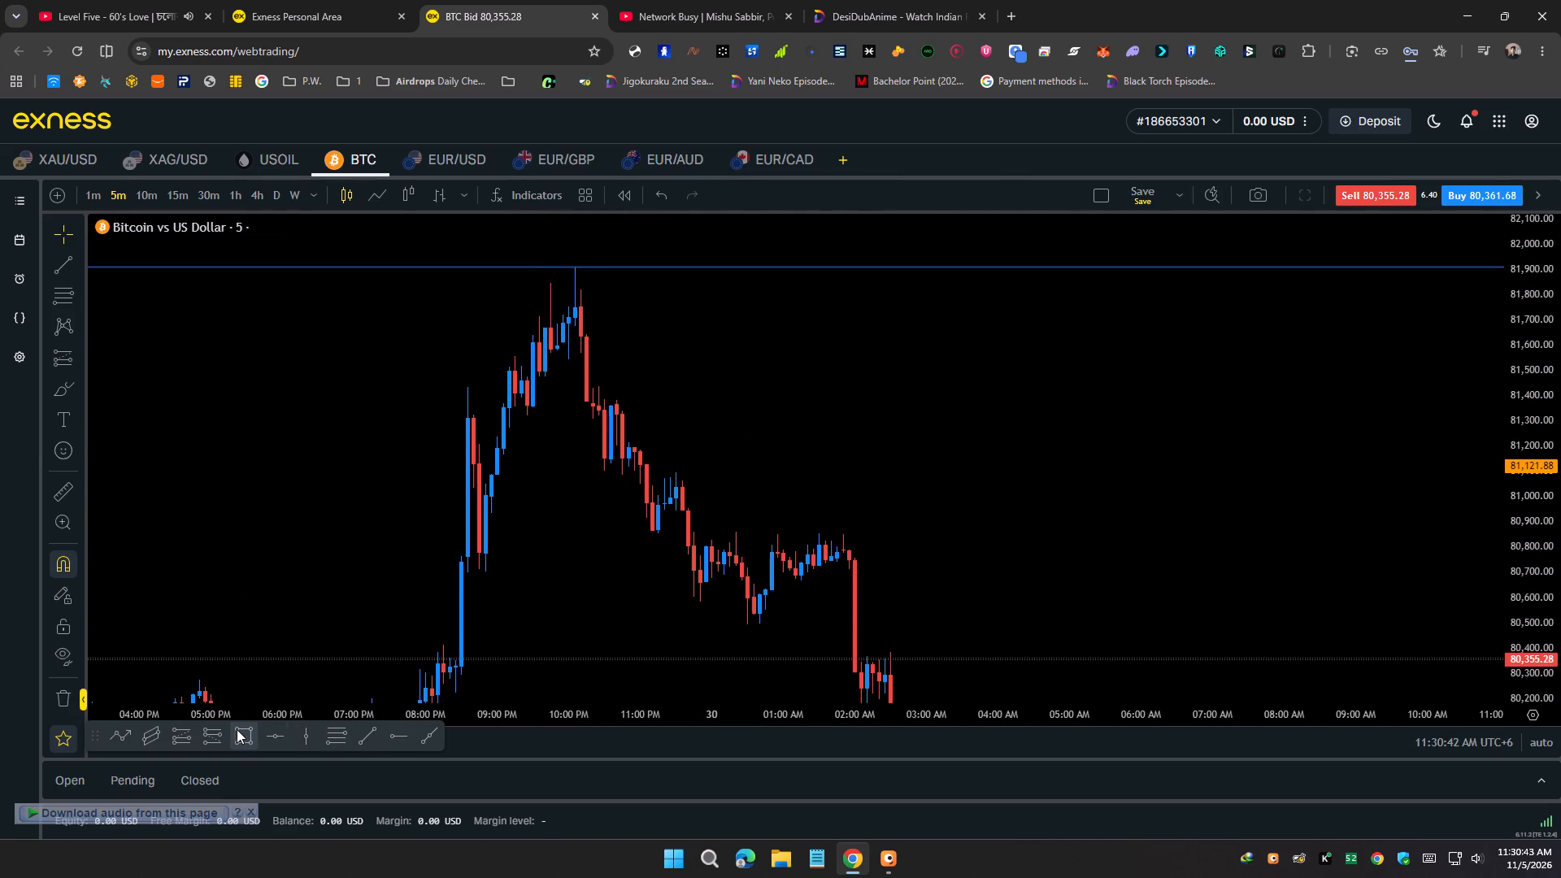
# Draw a rectangle zone under the blue line from 09:45 PM 29 Oct to 02:40 AM 30 Oct '26, spanning about 81,909 to 81,682.
pyautogui.click(237, 729)
pyautogui.click(583, 364)
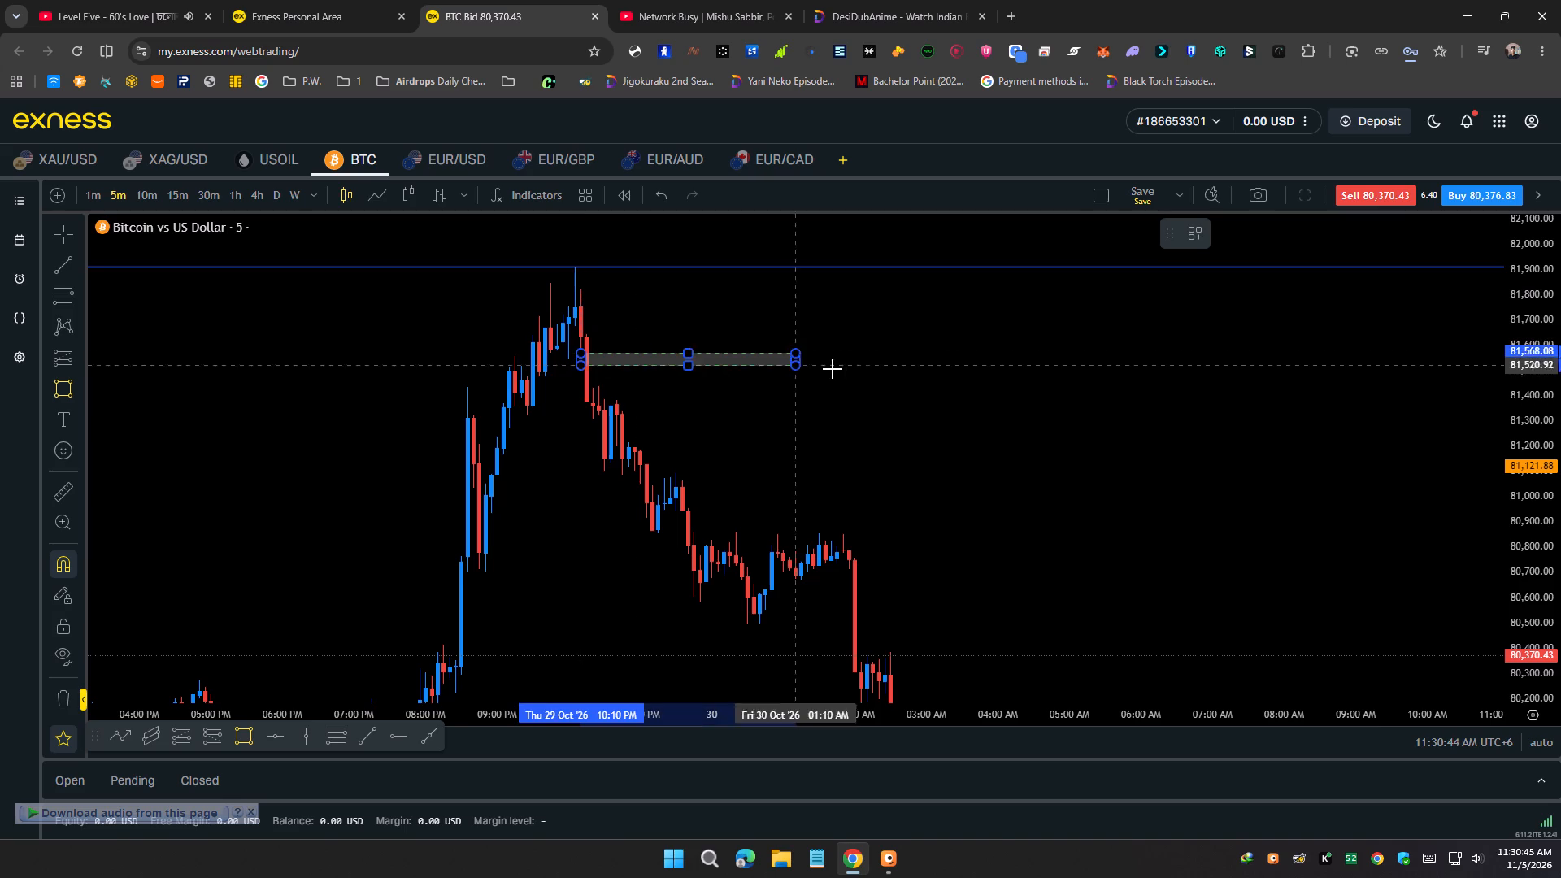
pyautogui.click(933, 385)
pyautogui.moveTo(818, 362); pyautogui.dragTo(797, 278)
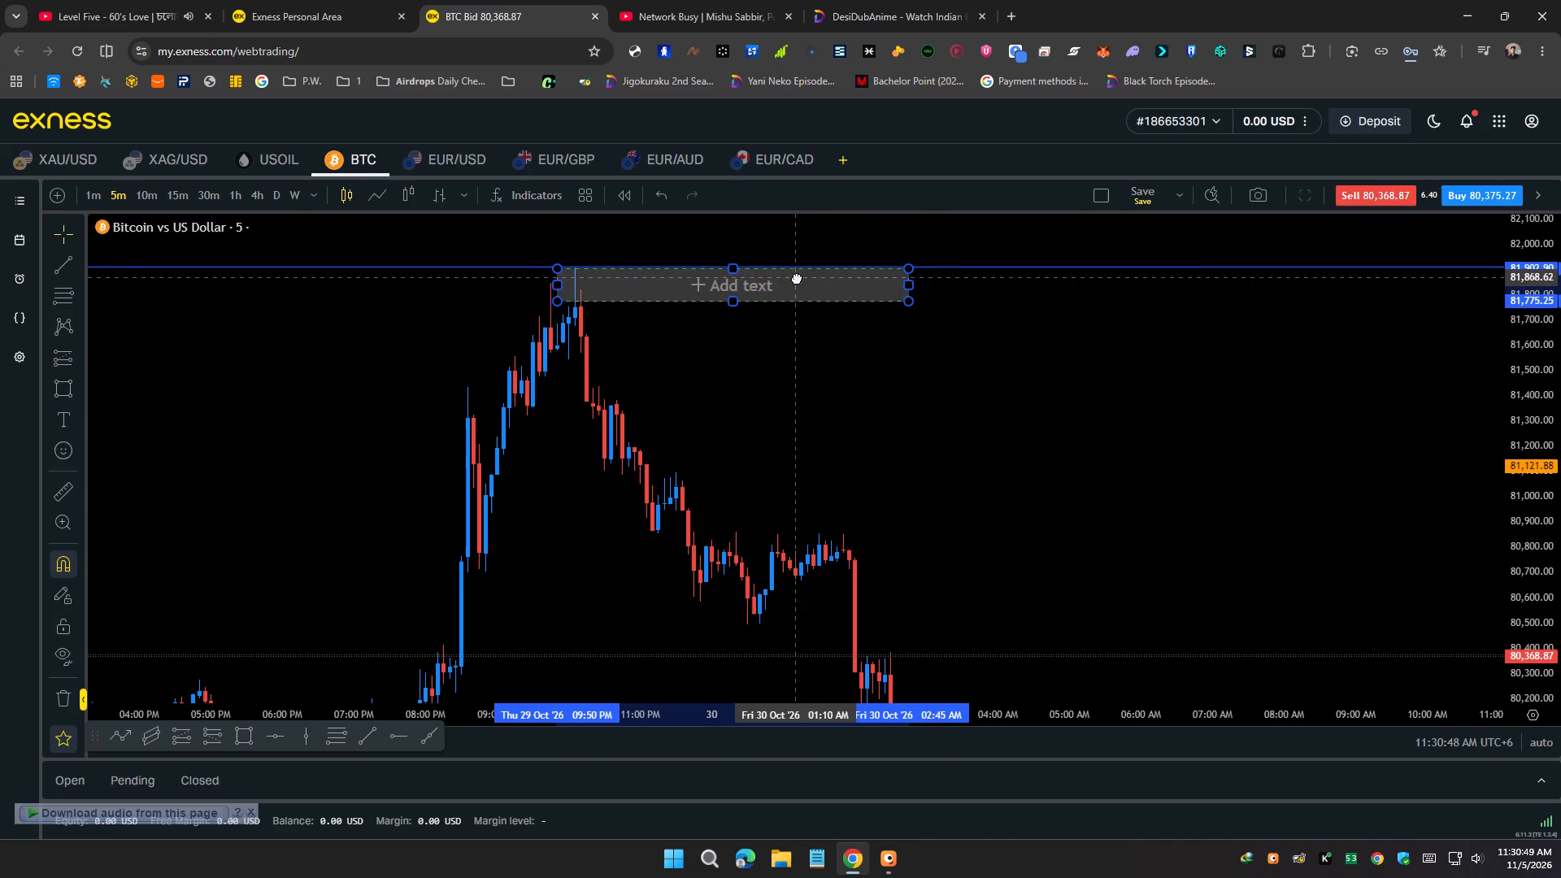
pyautogui.moveTo(797, 278); pyautogui.dragTo(796, 277)
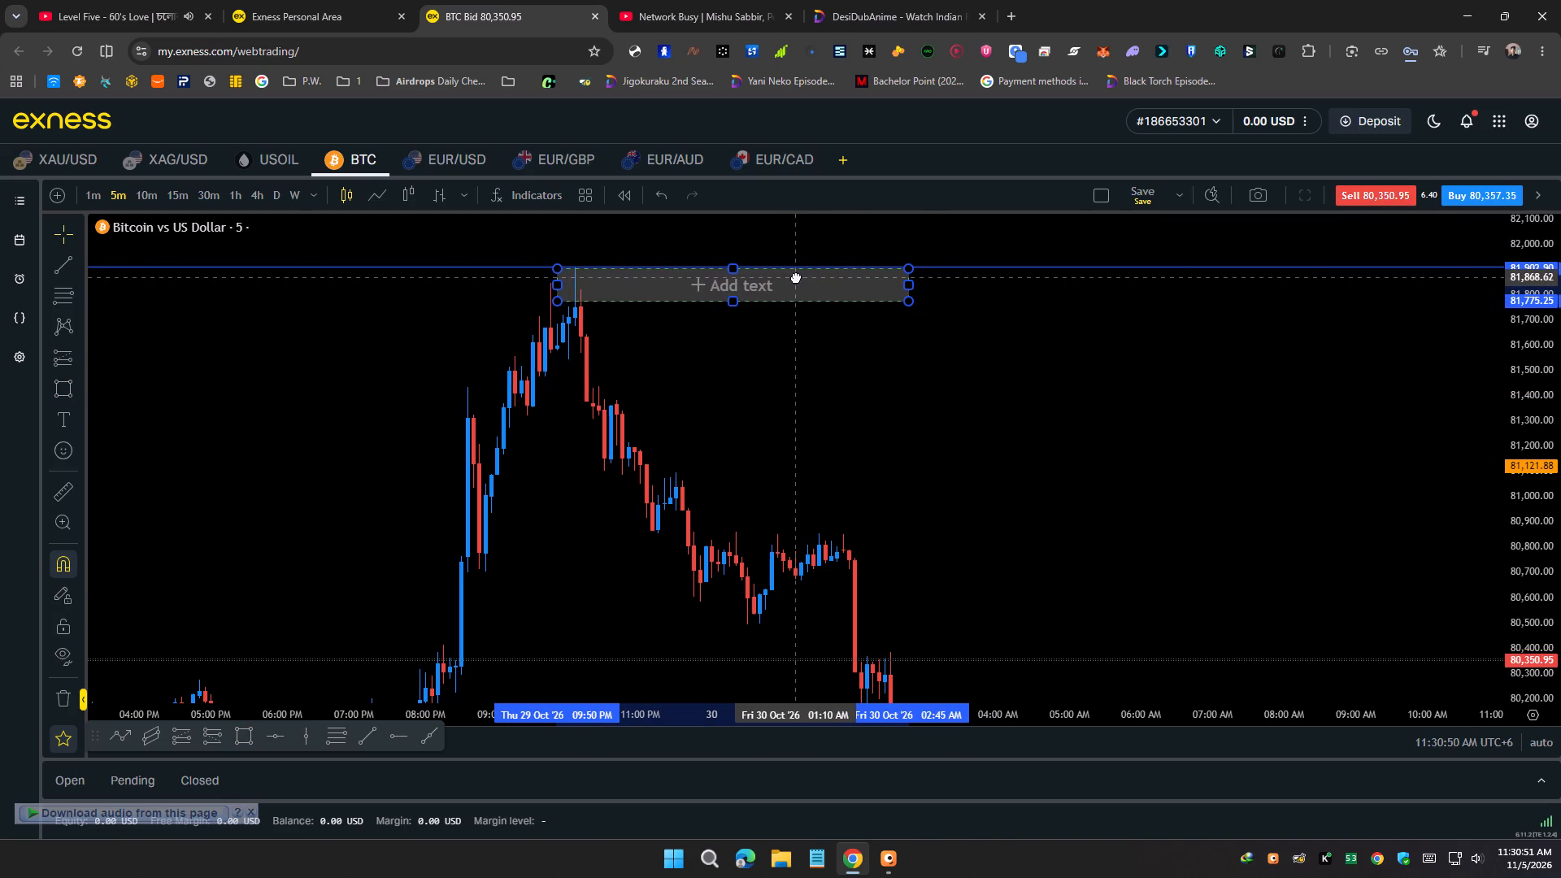
pyautogui.moveTo(796, 277); pyautogui.dragTo(791, 276)
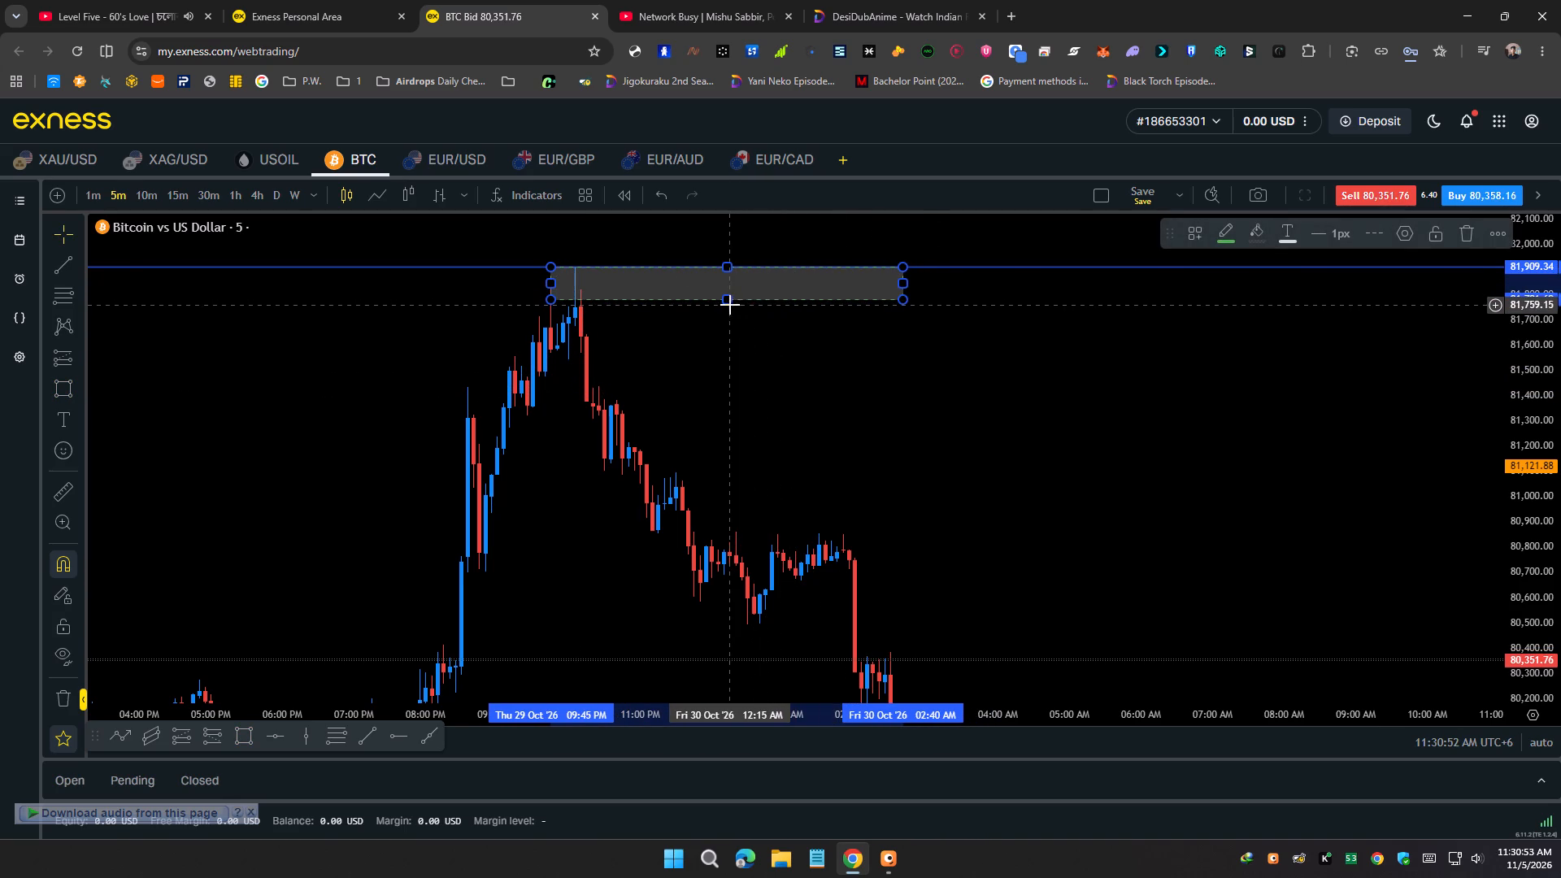
pyautogui.moveTo(730, 302); pyautogui.dragTo(741, 324)
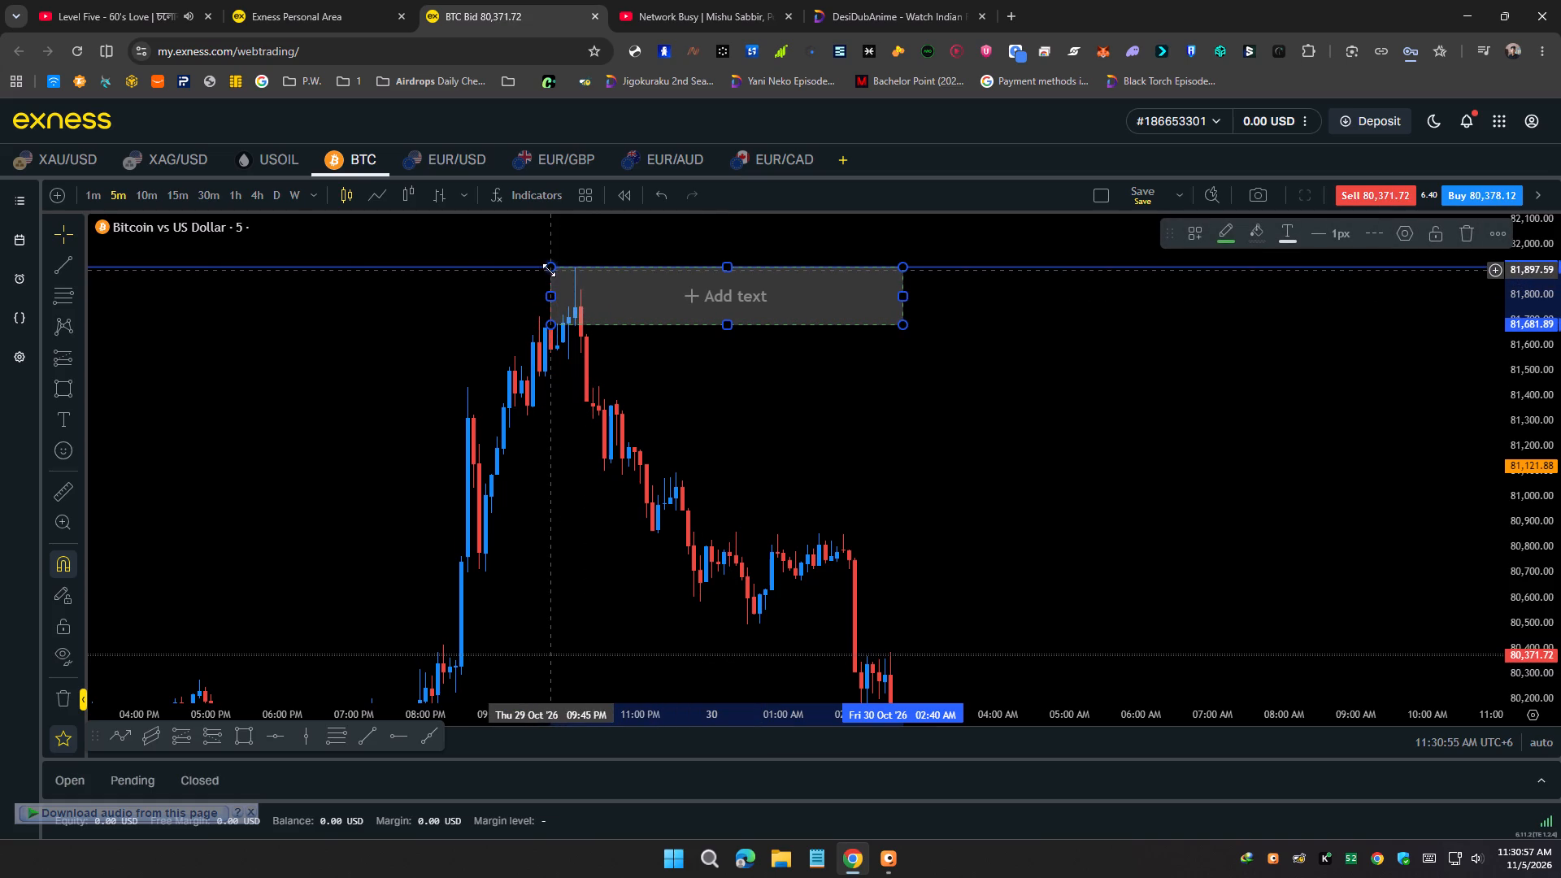
# Switch the chart to the 1-minute timeframe and locate the rectangle zone at the 29 Oct '26 evening high.
pyautogui.moveTo(498, 466); pyautogui.dragTo(453, 396)
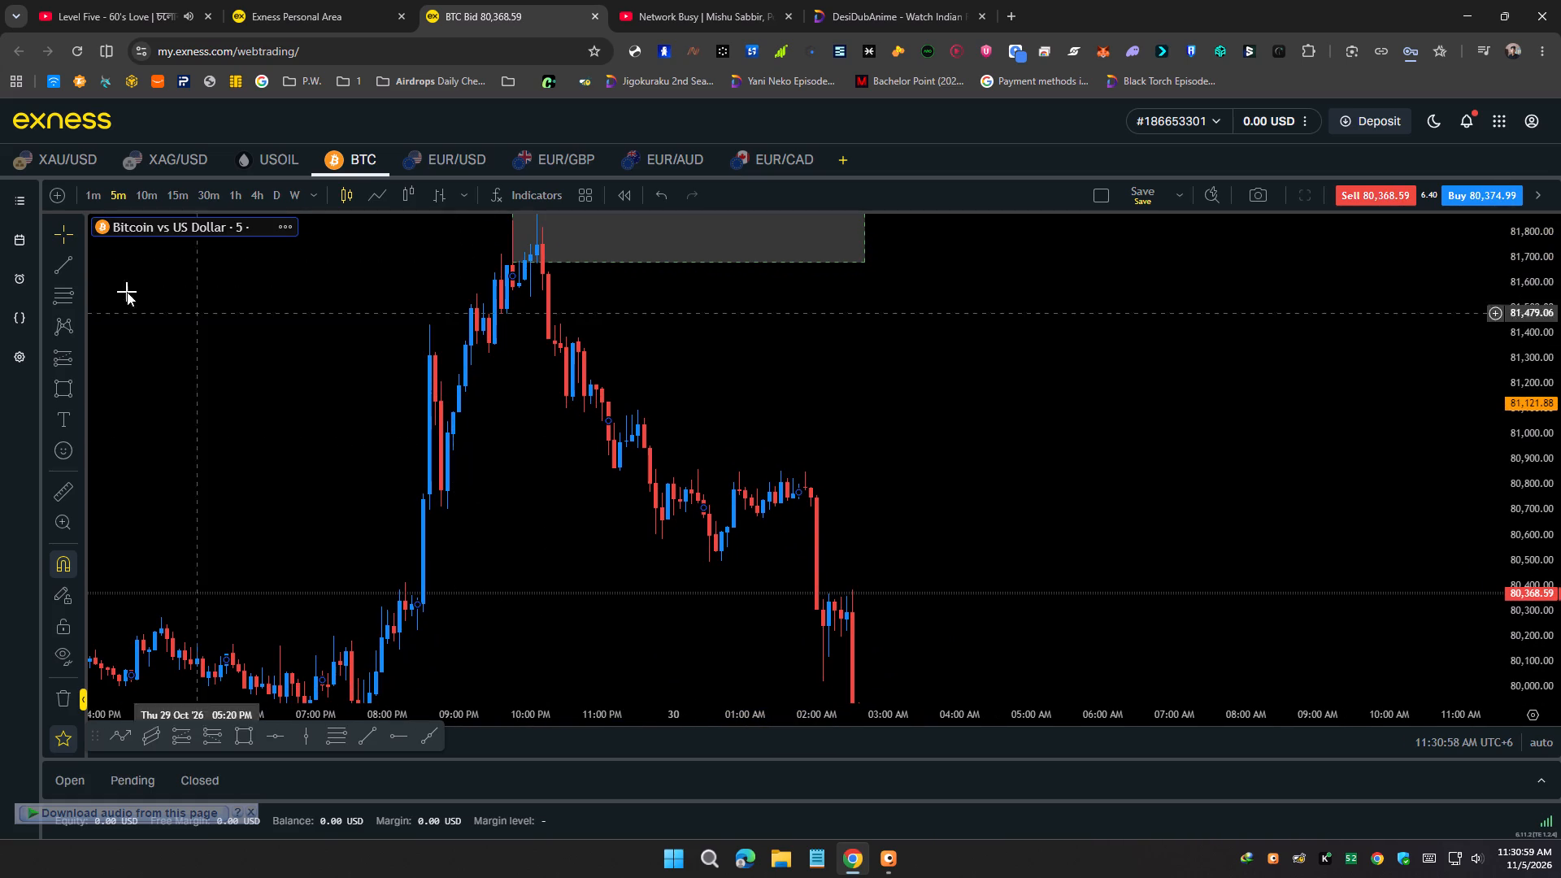
pyautogui.click(92, 198)
pyautogui.scroll(-9, 216, 315)
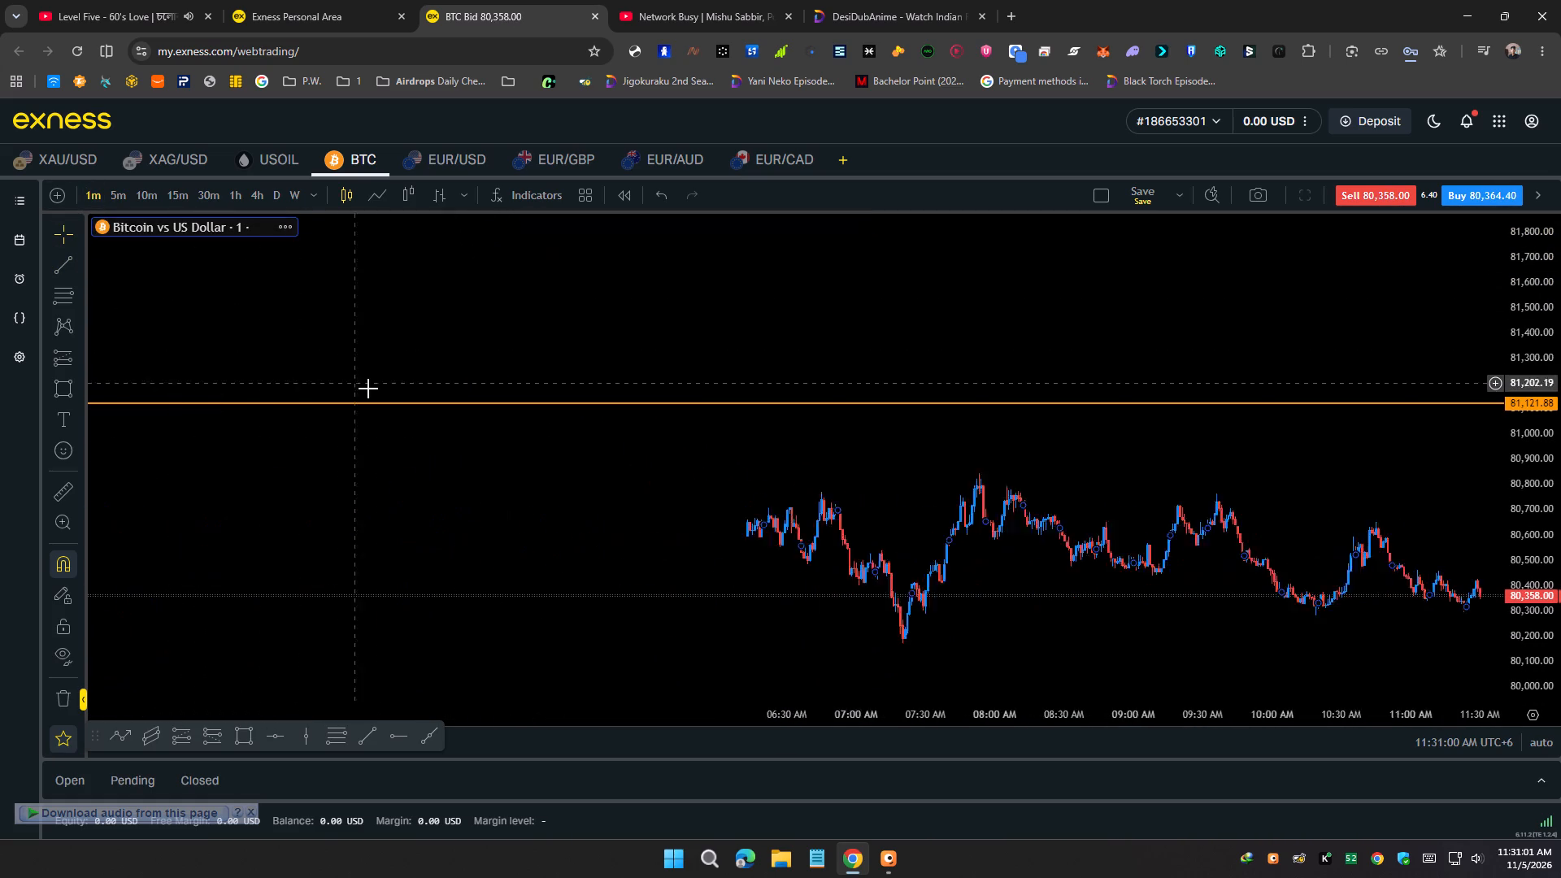
pyautogui.scroll(-12, 368, 389)
pyautogui.scroll(-9, 424, 396)
pyautogui.scroll(5, 567, 418)
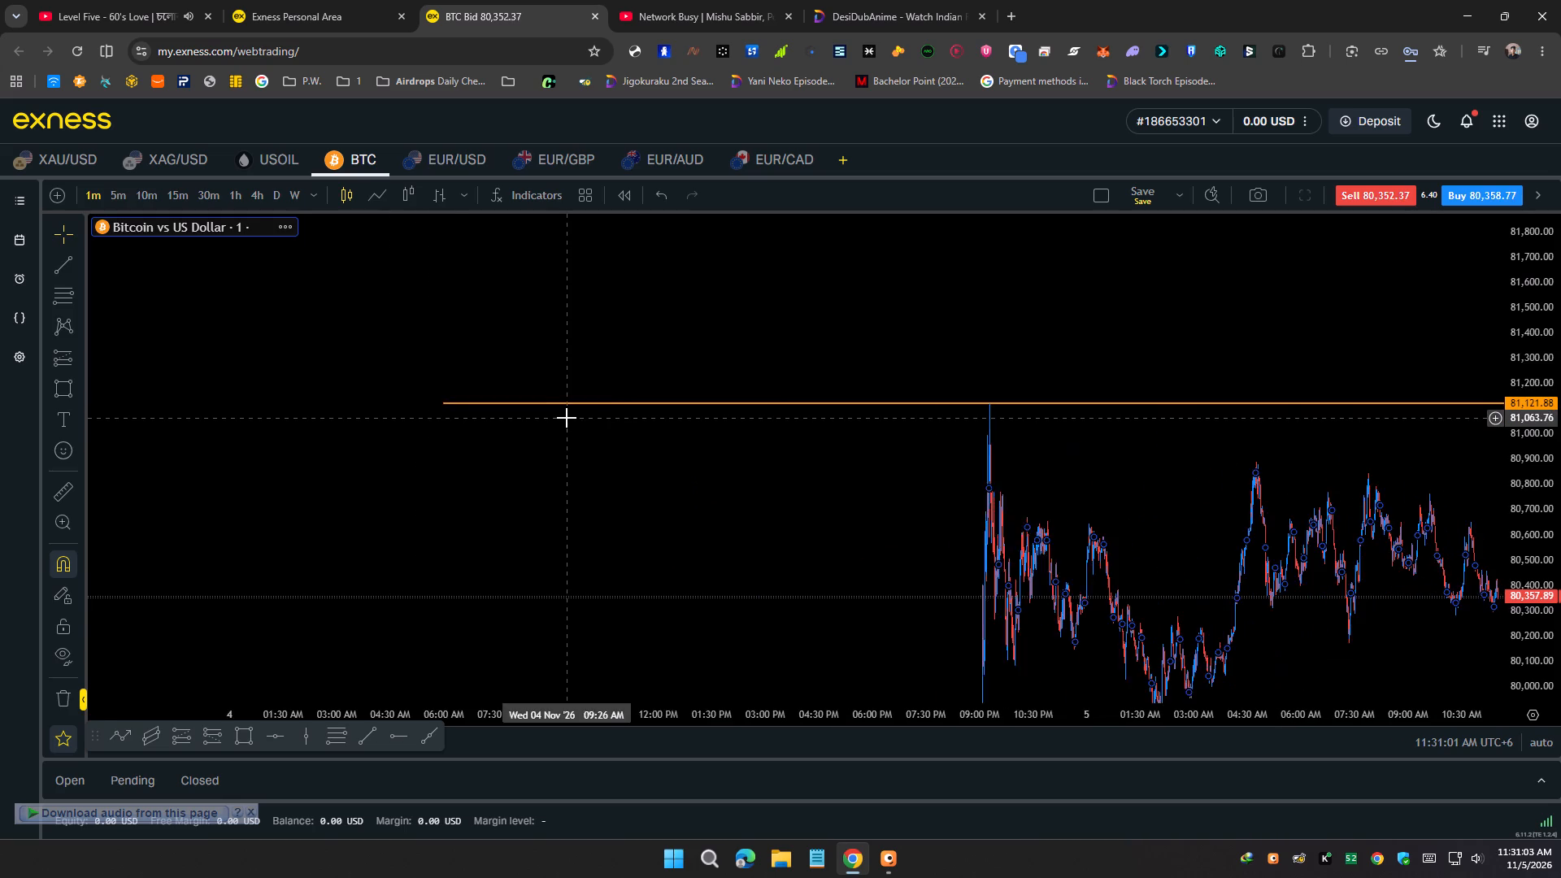
pyautogui.scroll(6, 567, 422)
pyautogui.moveTo(615, 507); pyautogui.dragTo(0, 368)
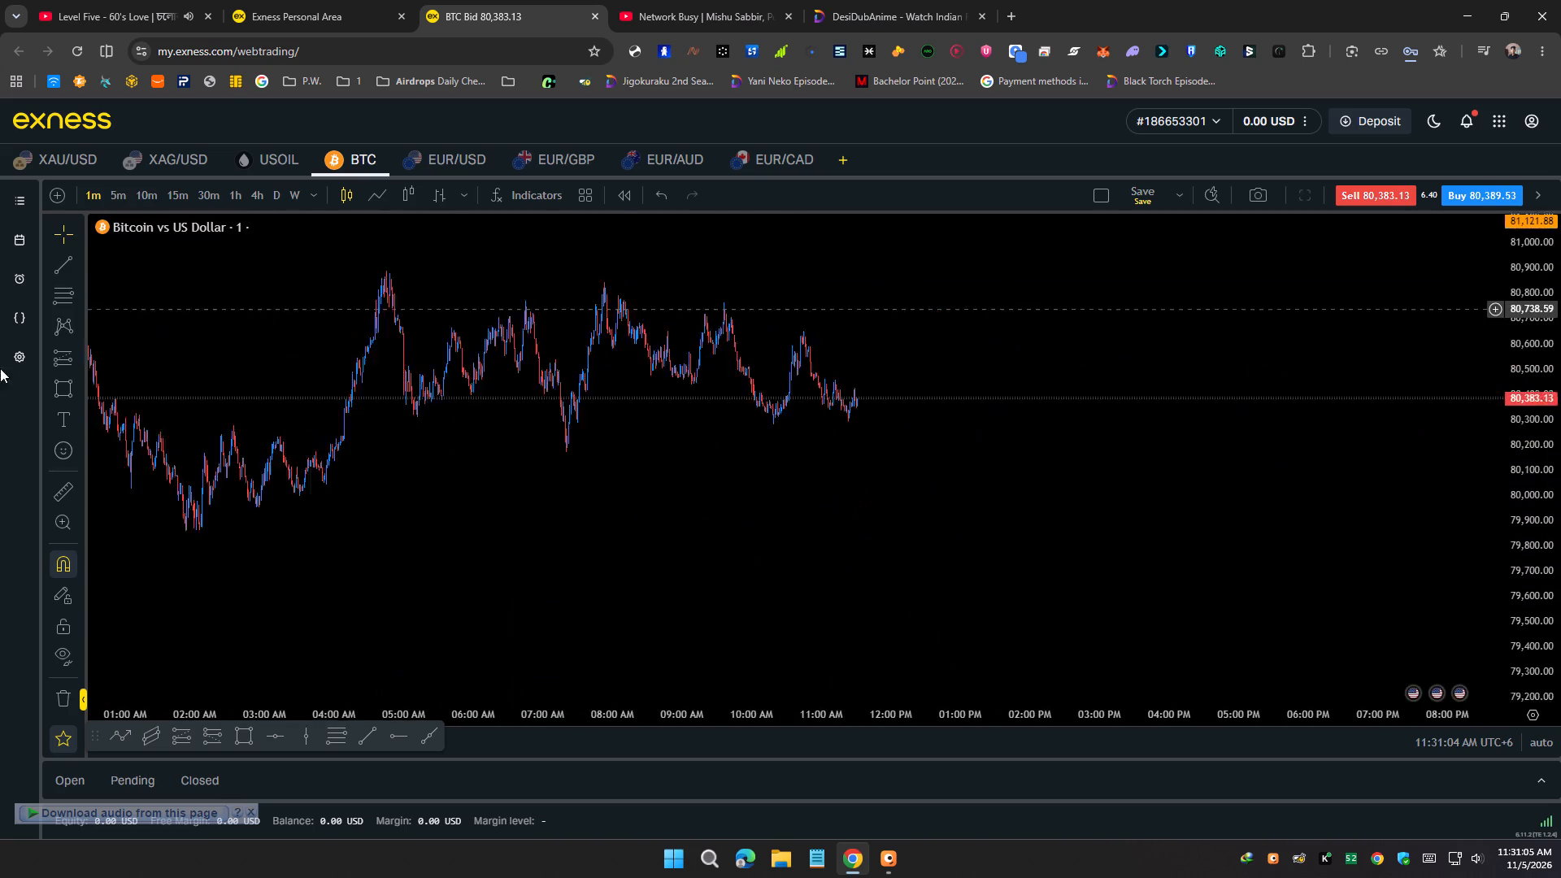
pyautogui.moveTo(0, 368); pyautogui.dragTo(1560, 308)
pyautogui.moveTo(590, 435); pyautogui.dragTo(1560, 563)
pyautogui.scroll(-6, 1298, 498)
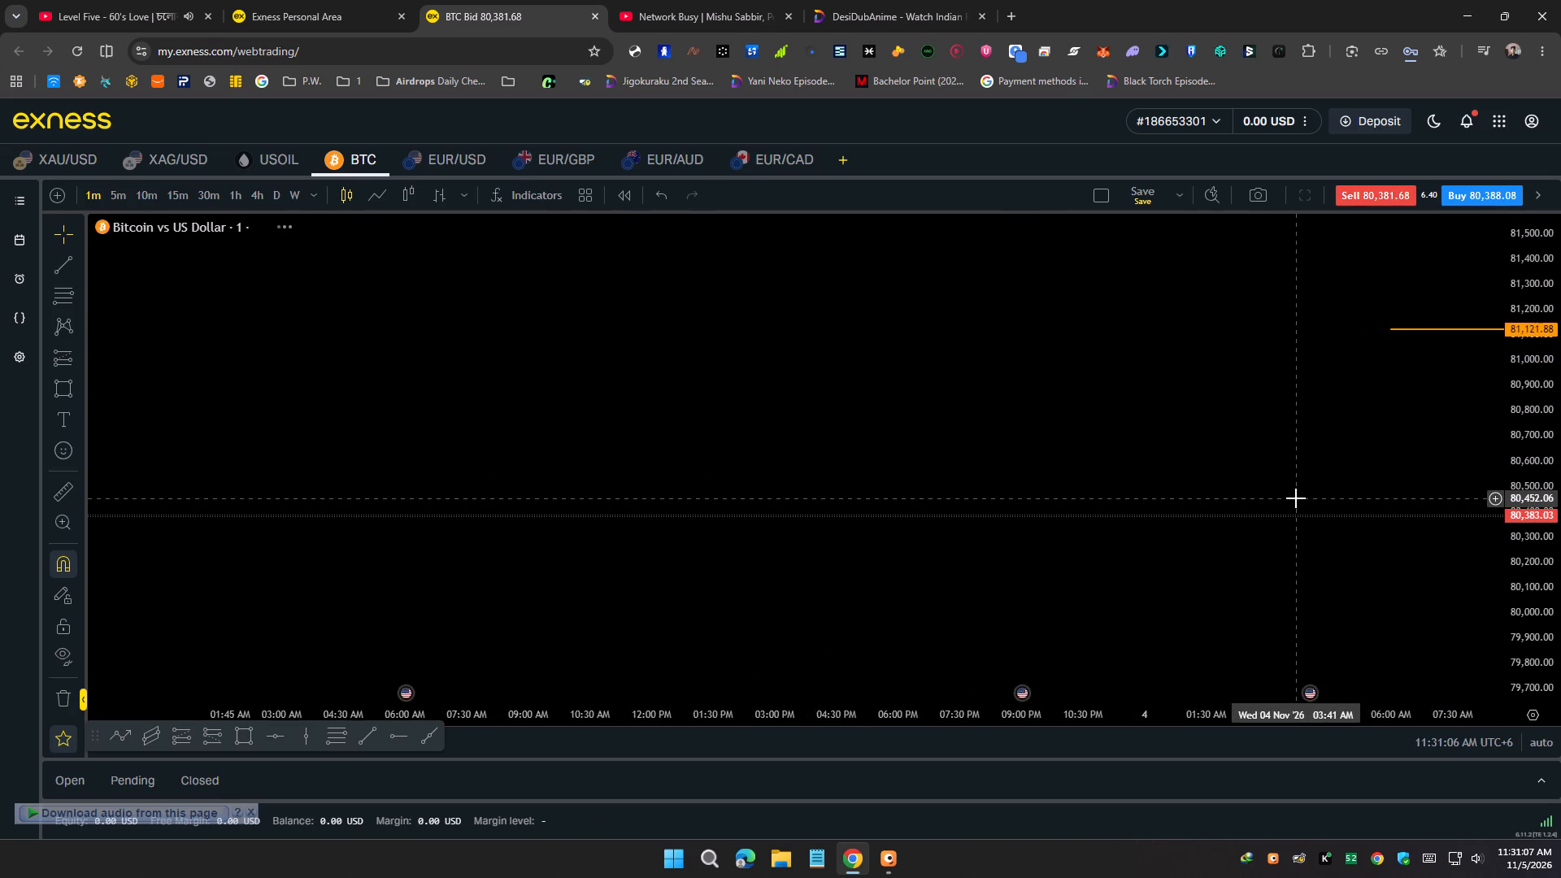
pyautogui.scroll(-17, 1296, 498)
pyautogui.moveTo(728, 524); pyautogui.dragTo(1520, 467)
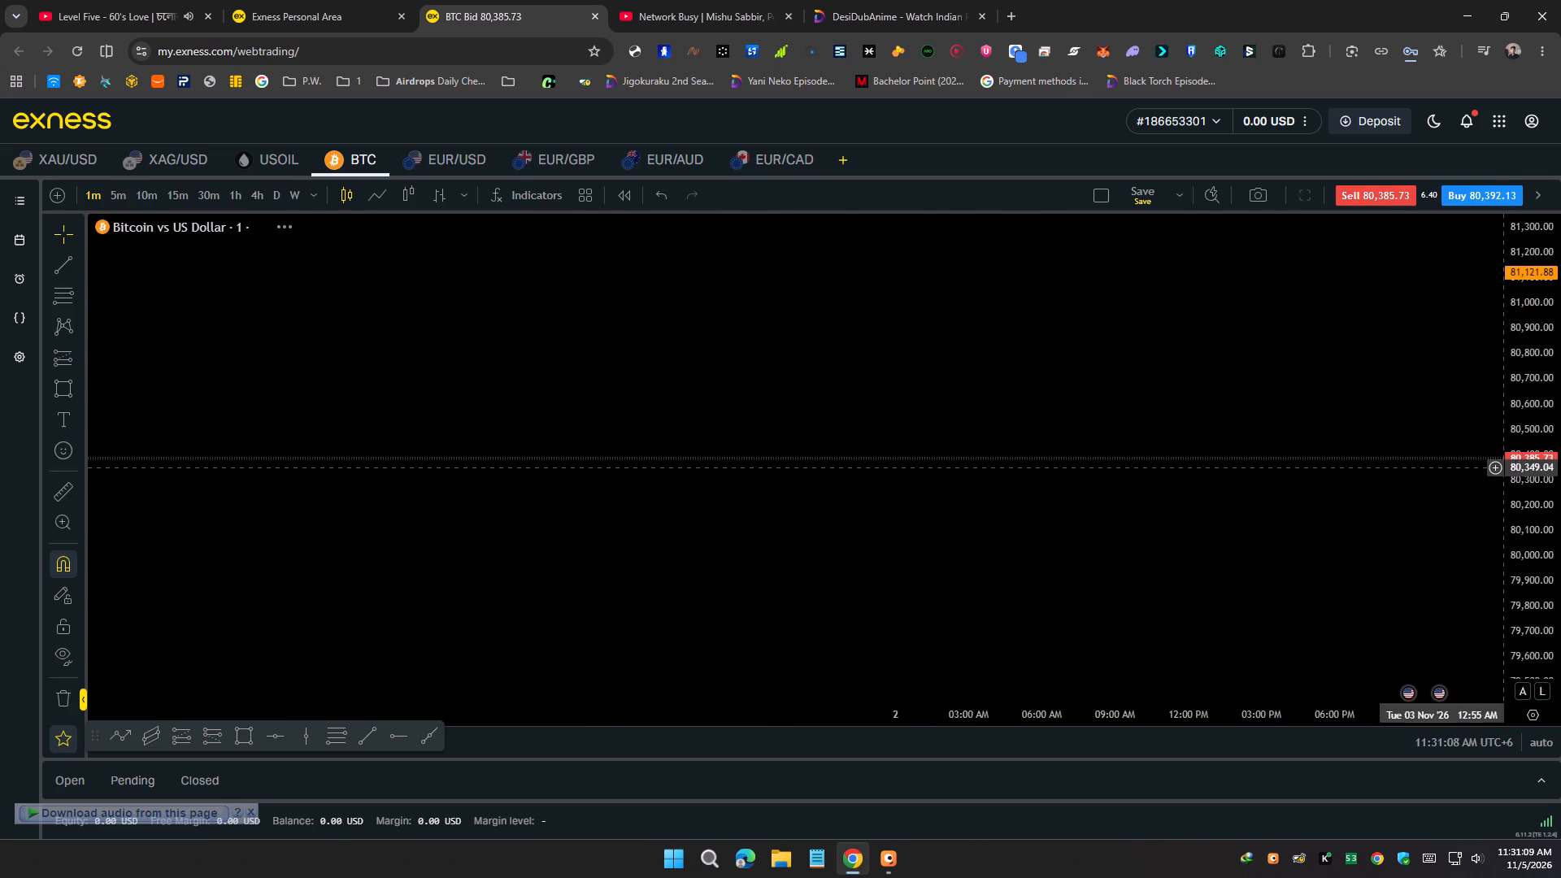
pyautogui.moveTo(859, 494); pyautogui.dragTo(1389, 363)
pyautogui.moveTo(1285, 538); pyautogui.dragTo(914, 240)
pyautogui.moveTo(972, 470); pyautogui.dragTo(1268, 384)
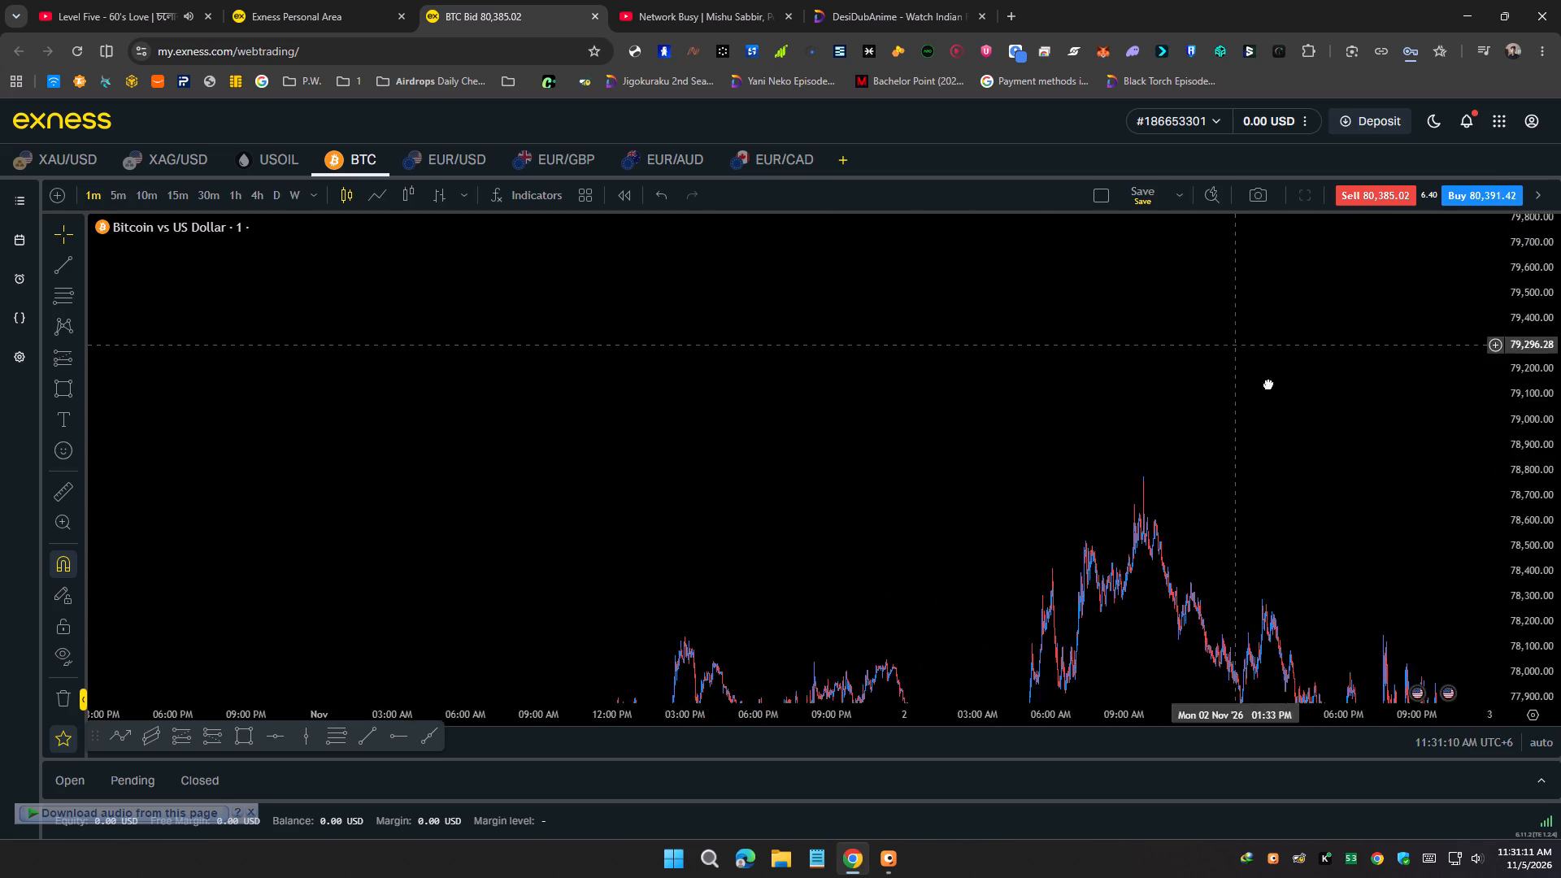
pyautogui.moveTo(1268, 384); pyautogui.dragTo(1320, 426)
pyautogui.moveTo(933, 446); pyautogui.dragTo(1560, 383)
pyautogui.moveTo(411, 395); pyautogui.dragTo(1387, 375)
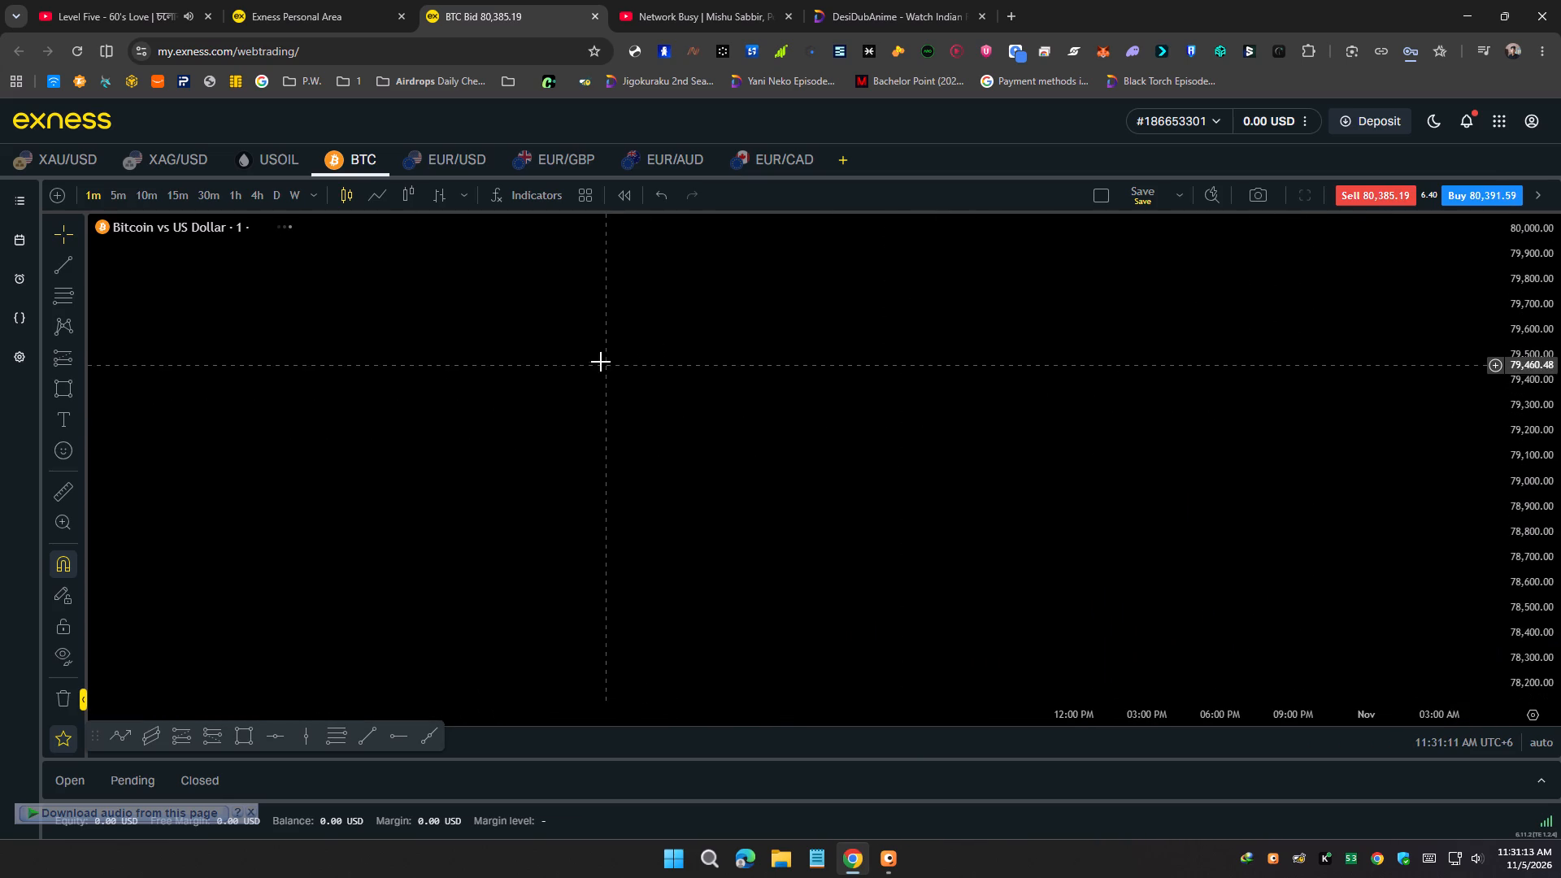
pyautogui.moveTo(602, 360); pyautogui.dragTo(1299, 589)
pyautogui.moveTo(908, 419); pyautogui.dragTo(1025, 683)
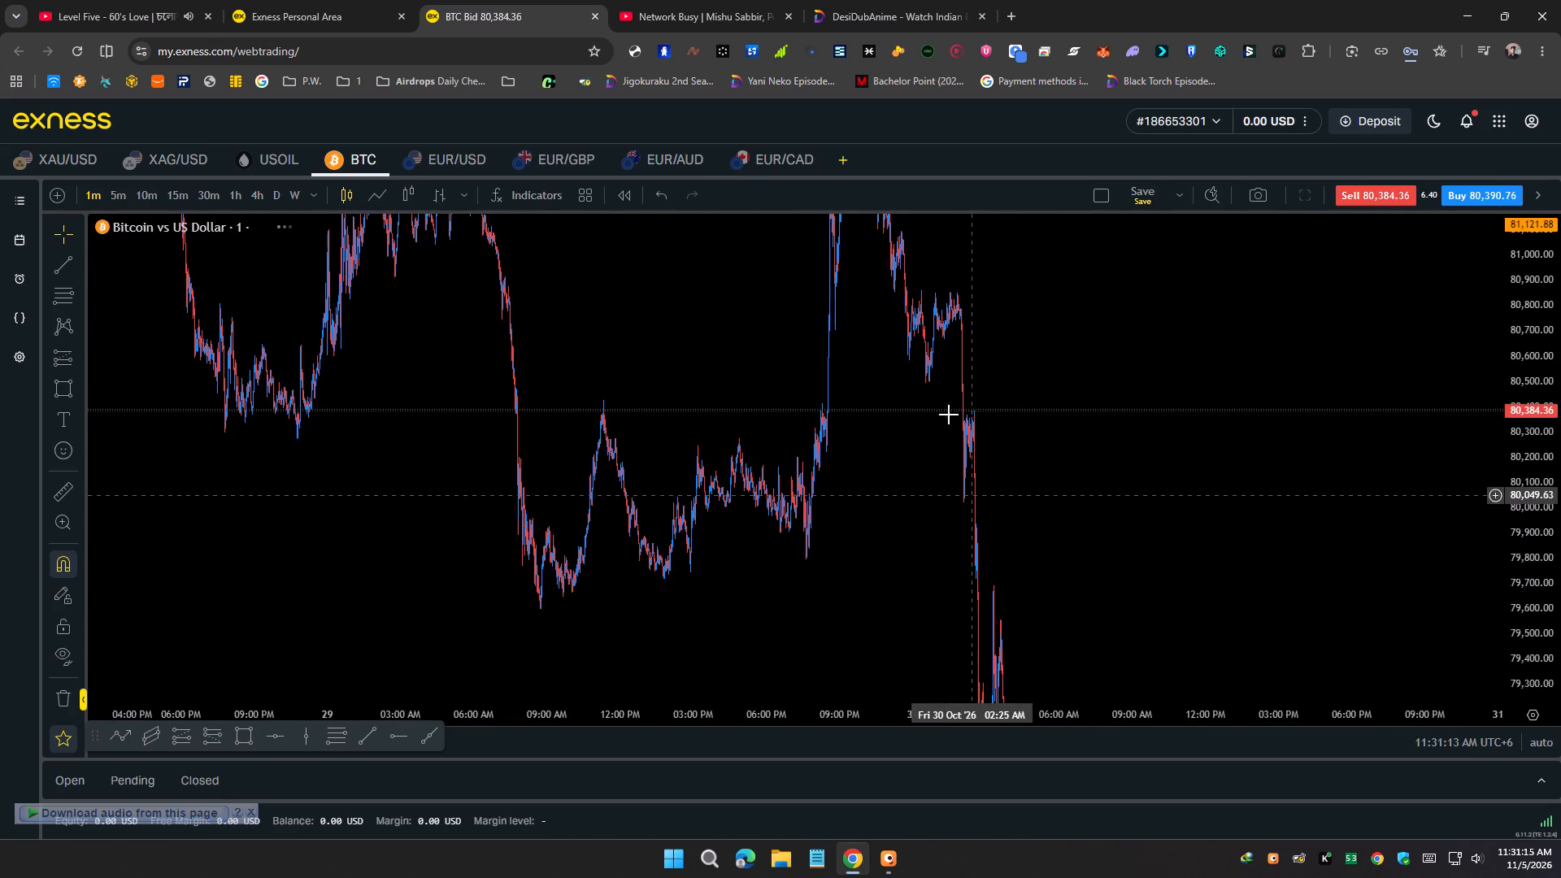
pyautogui.moveTo(955, 420); pyautogui.dragTo(1057, 691)
pyautogui.moveTo(1015, 472); pyautogui.dragTo(1078, 628)
pyautogui.scroll(4, 841, 410)
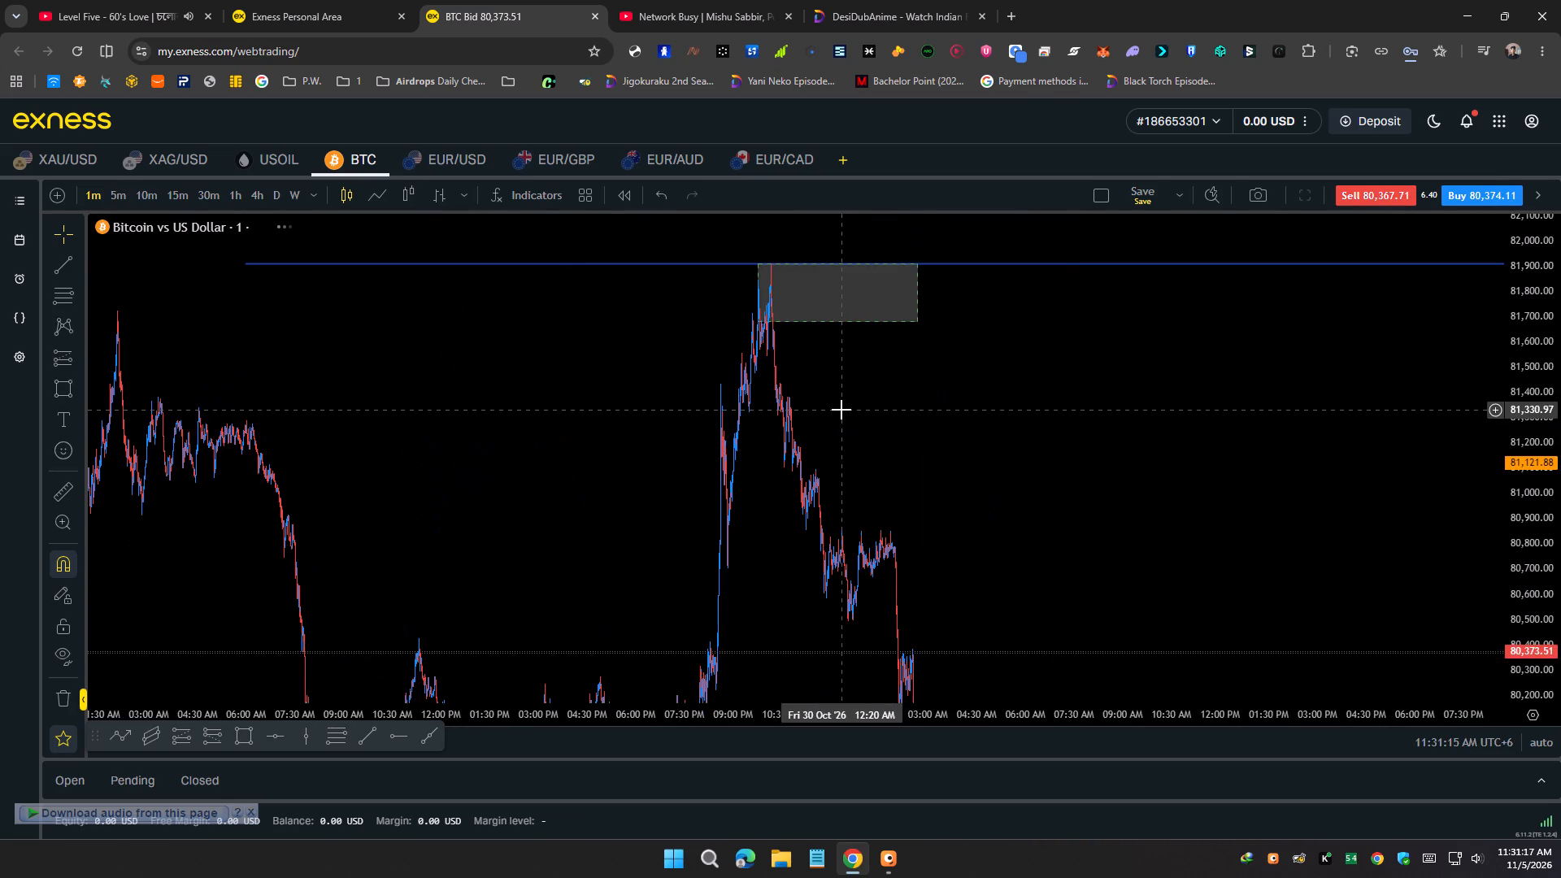
pyautogui.scroll(4, 838, 411)
pyautogui.moveTo(407, 412); pyautogui.dragTo(1125, 453)
pyautogui.scroll(9, 1012, 421)
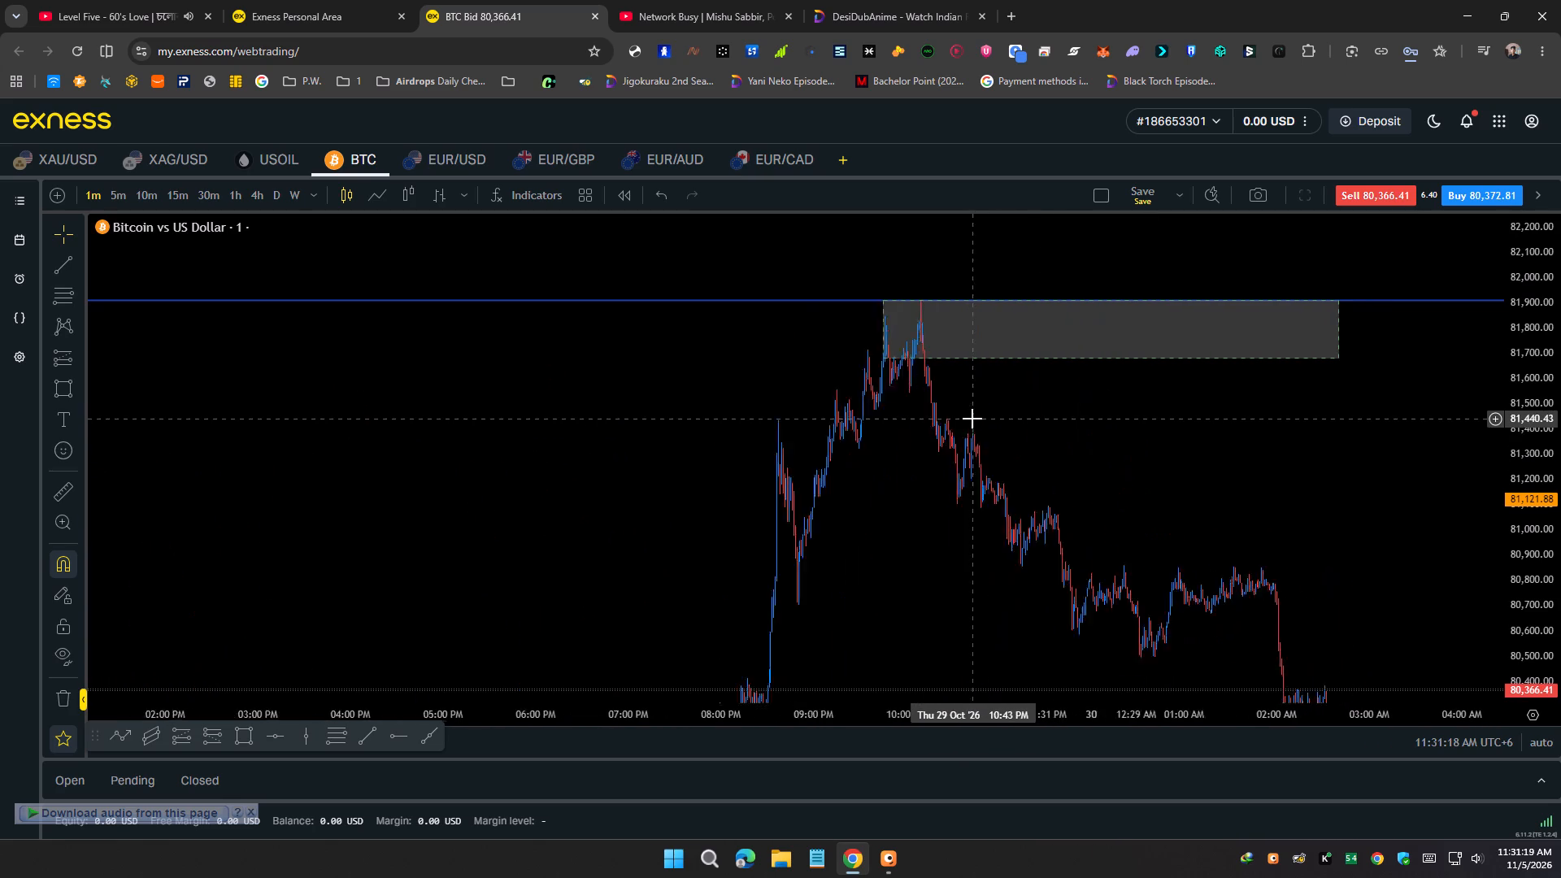
pyautogui.scroll(4, 918, 408)
pyautogui.moveTo(687, 469); pyautogui.dragTo(1069, 553)
pyautogui.scroll(3, 1026, 523)
pyautogui.scroll(3, 1560, 565)
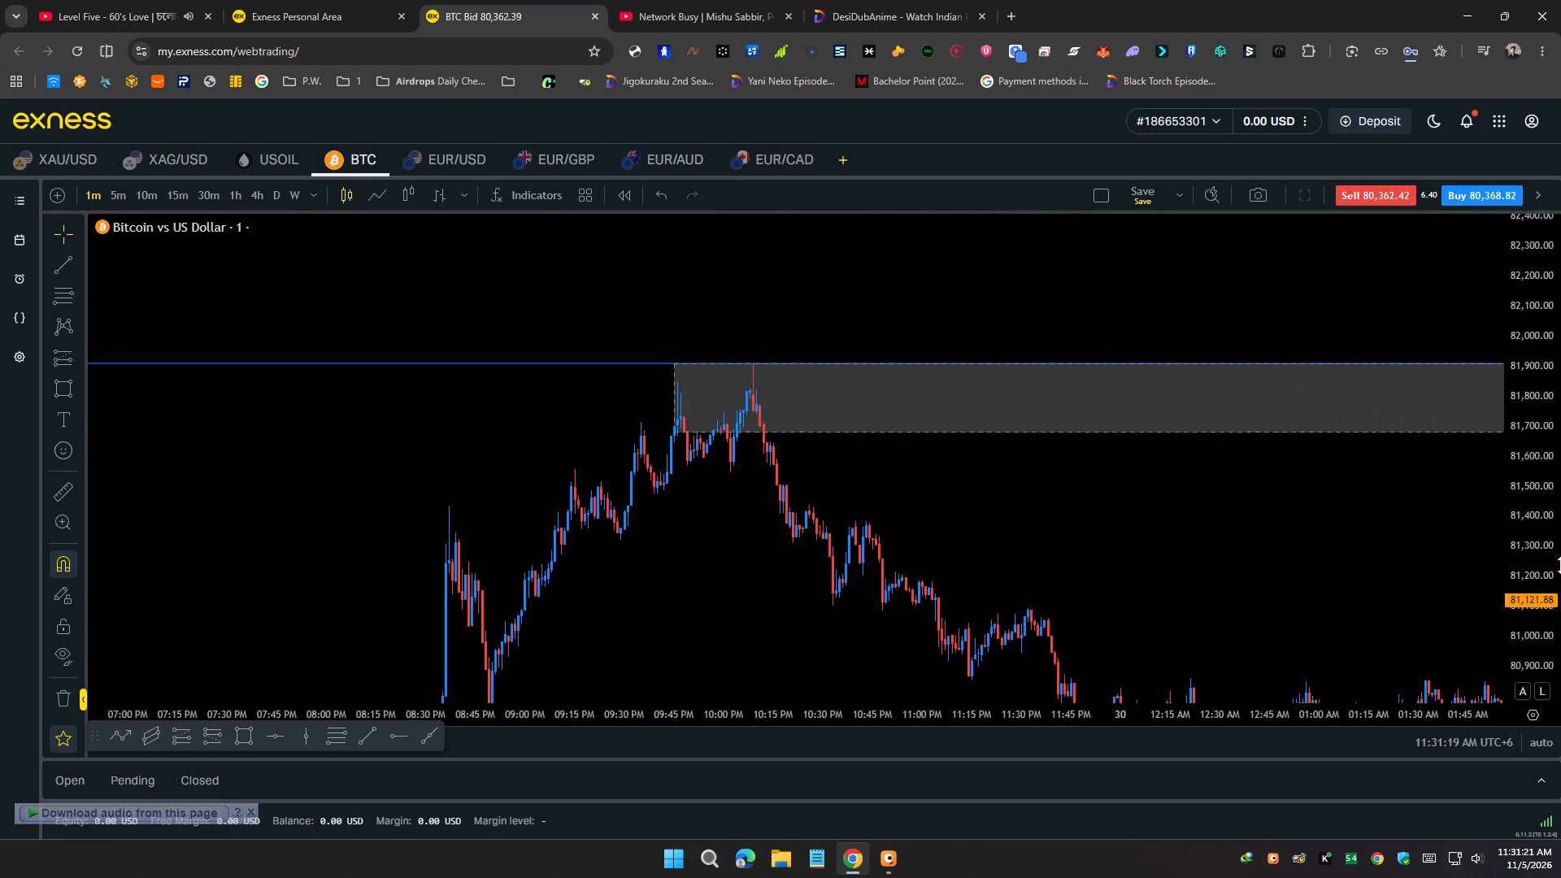
pyautogui.scroll(1, 1560, 565)
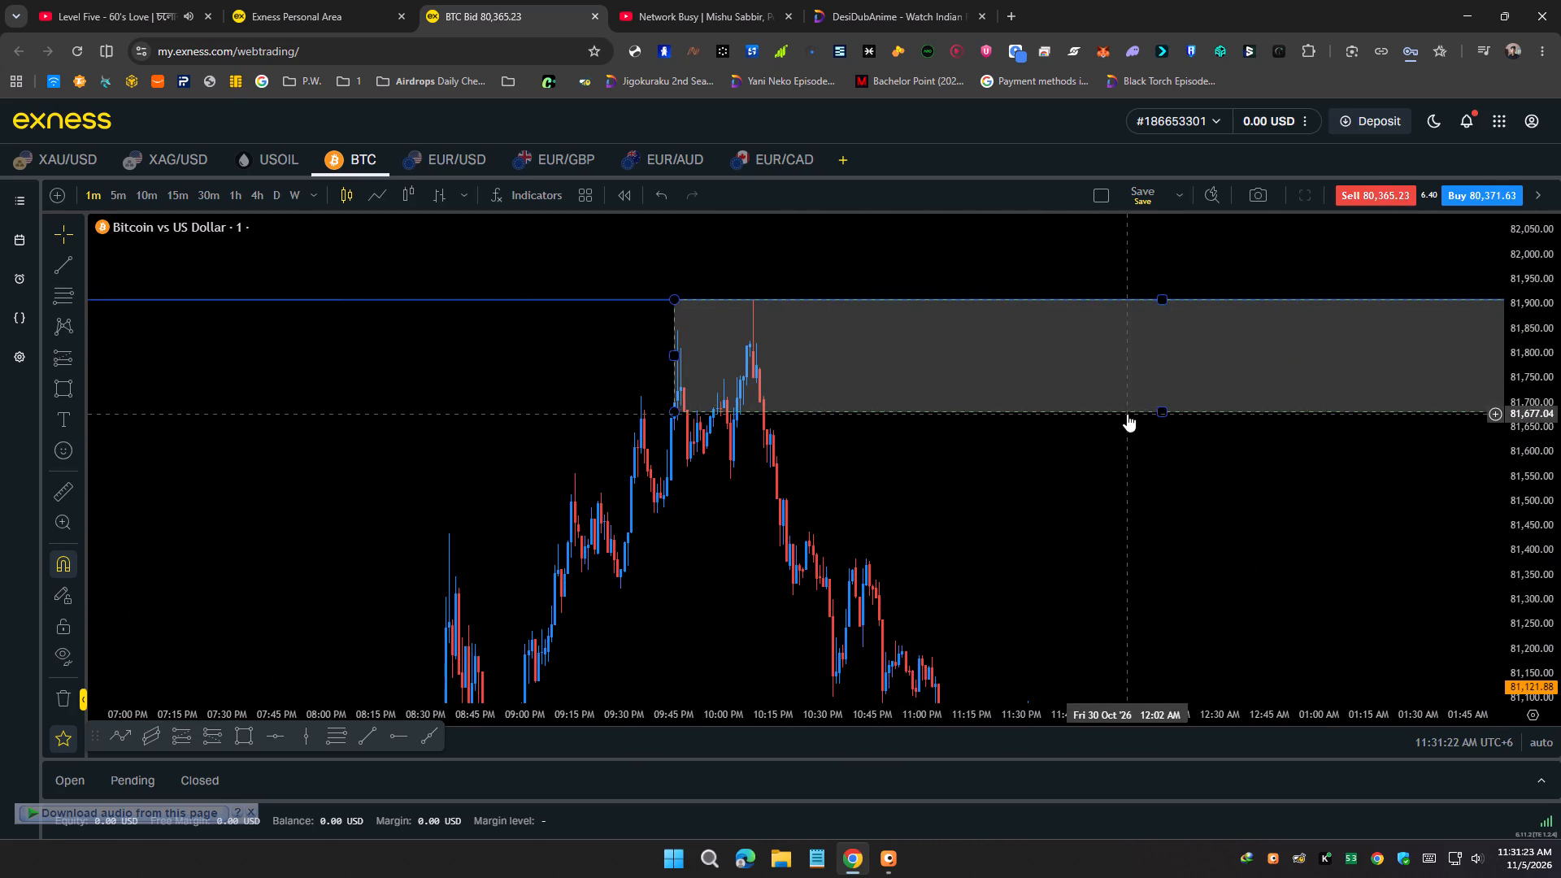
# Narrow the rectangle zone to about 81,827 to 81,797 and start it at about 10:09 PM on 29 Oct '26.
pyautogui.moveTo(1161, 410); pyautogui.dragTo(1161, 350)
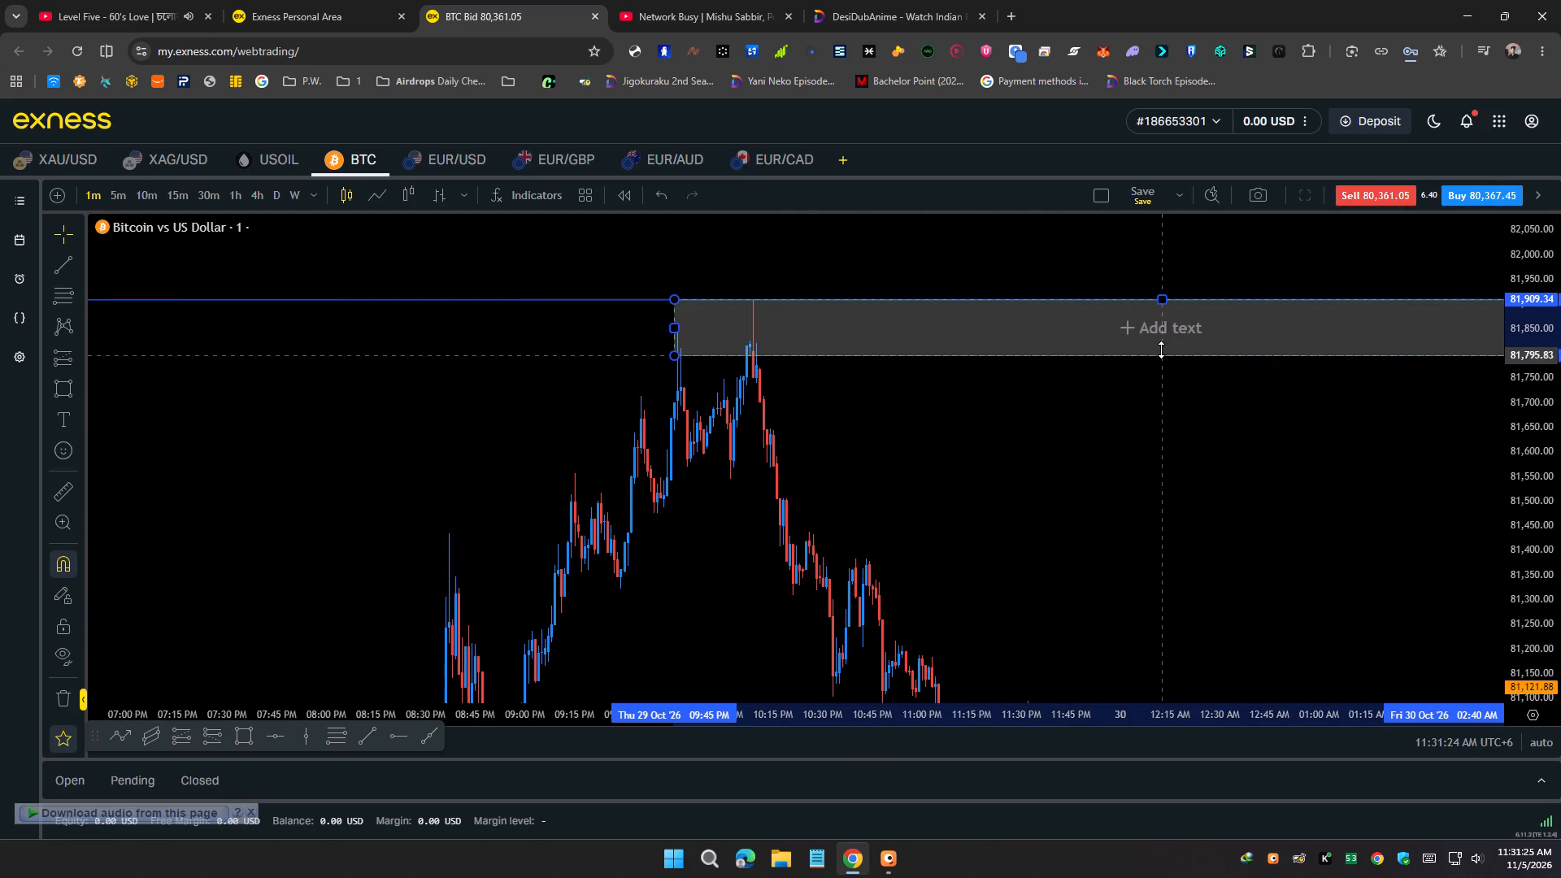
pyautogui.moveTo(1161, 350); pyautogui.dragTo(1160, 359)
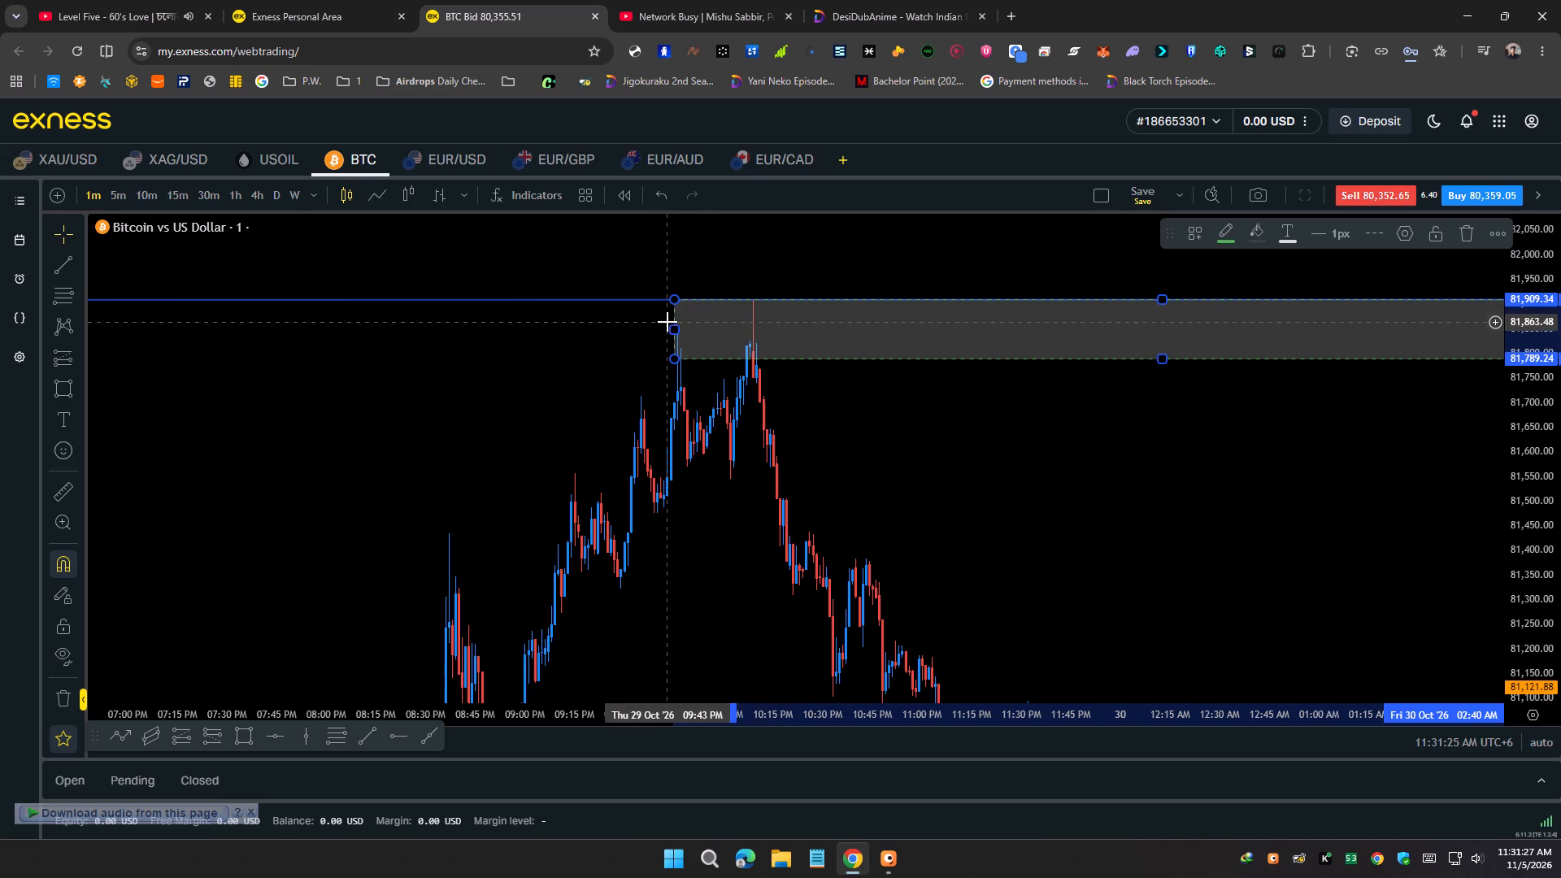
pyautogui.click(672, 323)
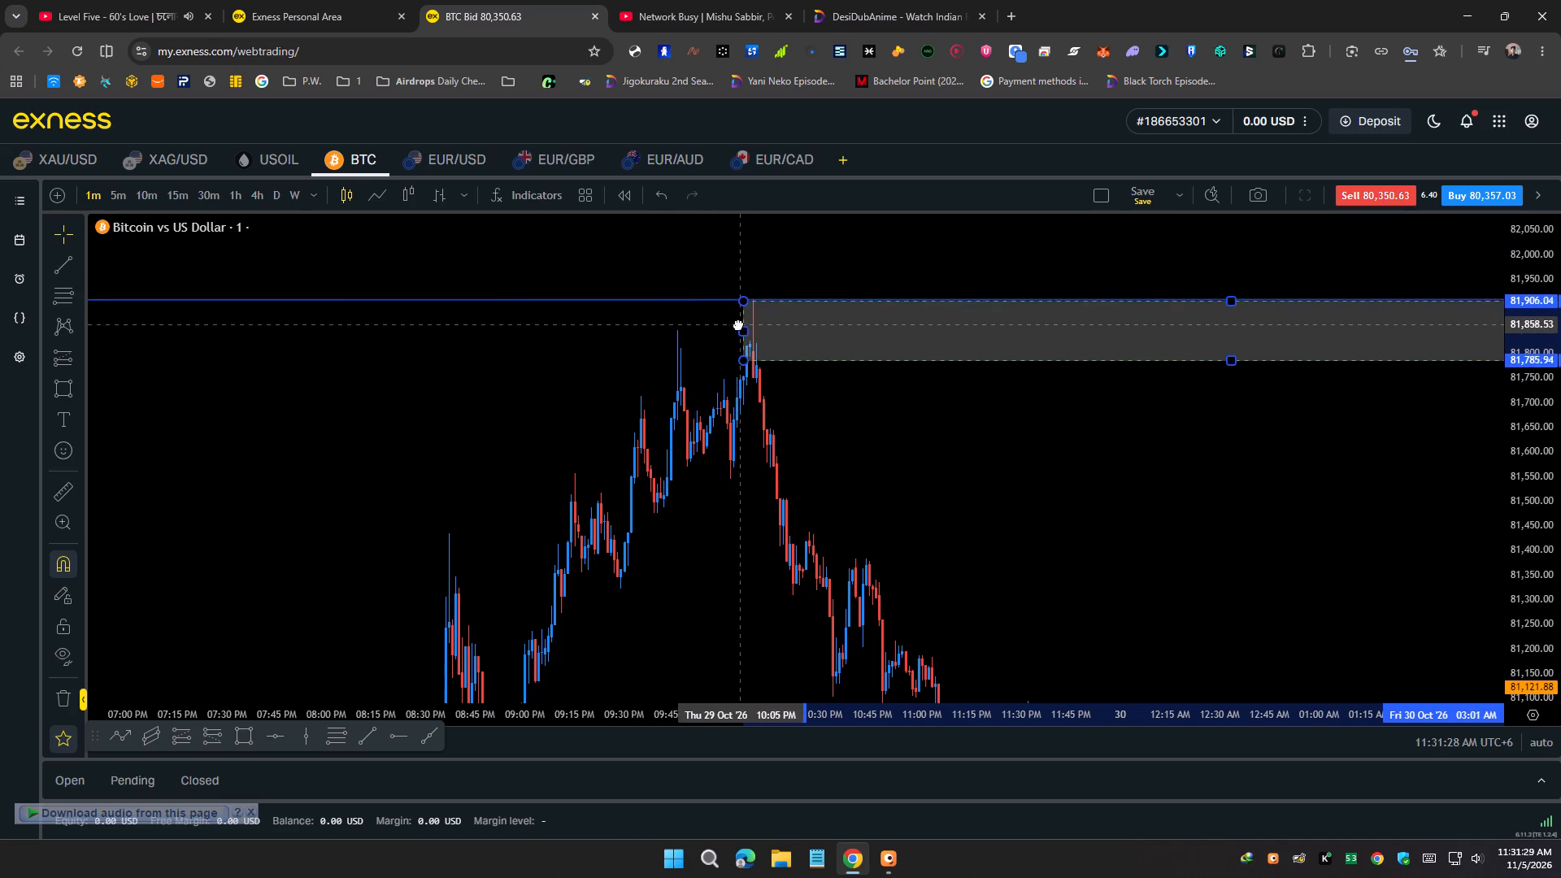
pyautogui.click(933, 332)
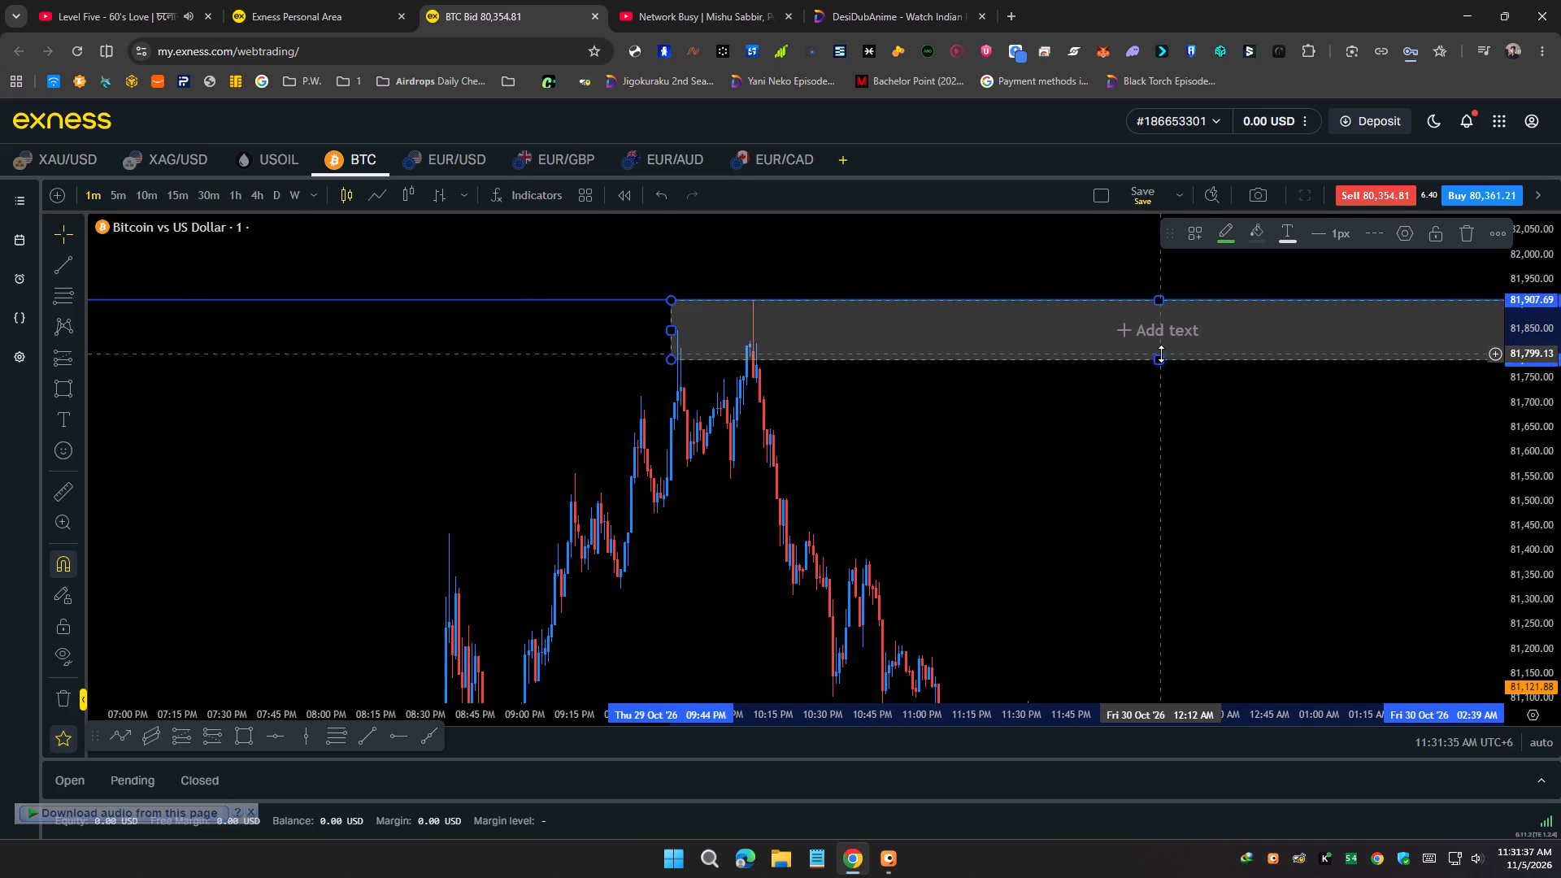
pyautogui.moveTo(1159, 301); pyautogui.dragTo(1160, 338)
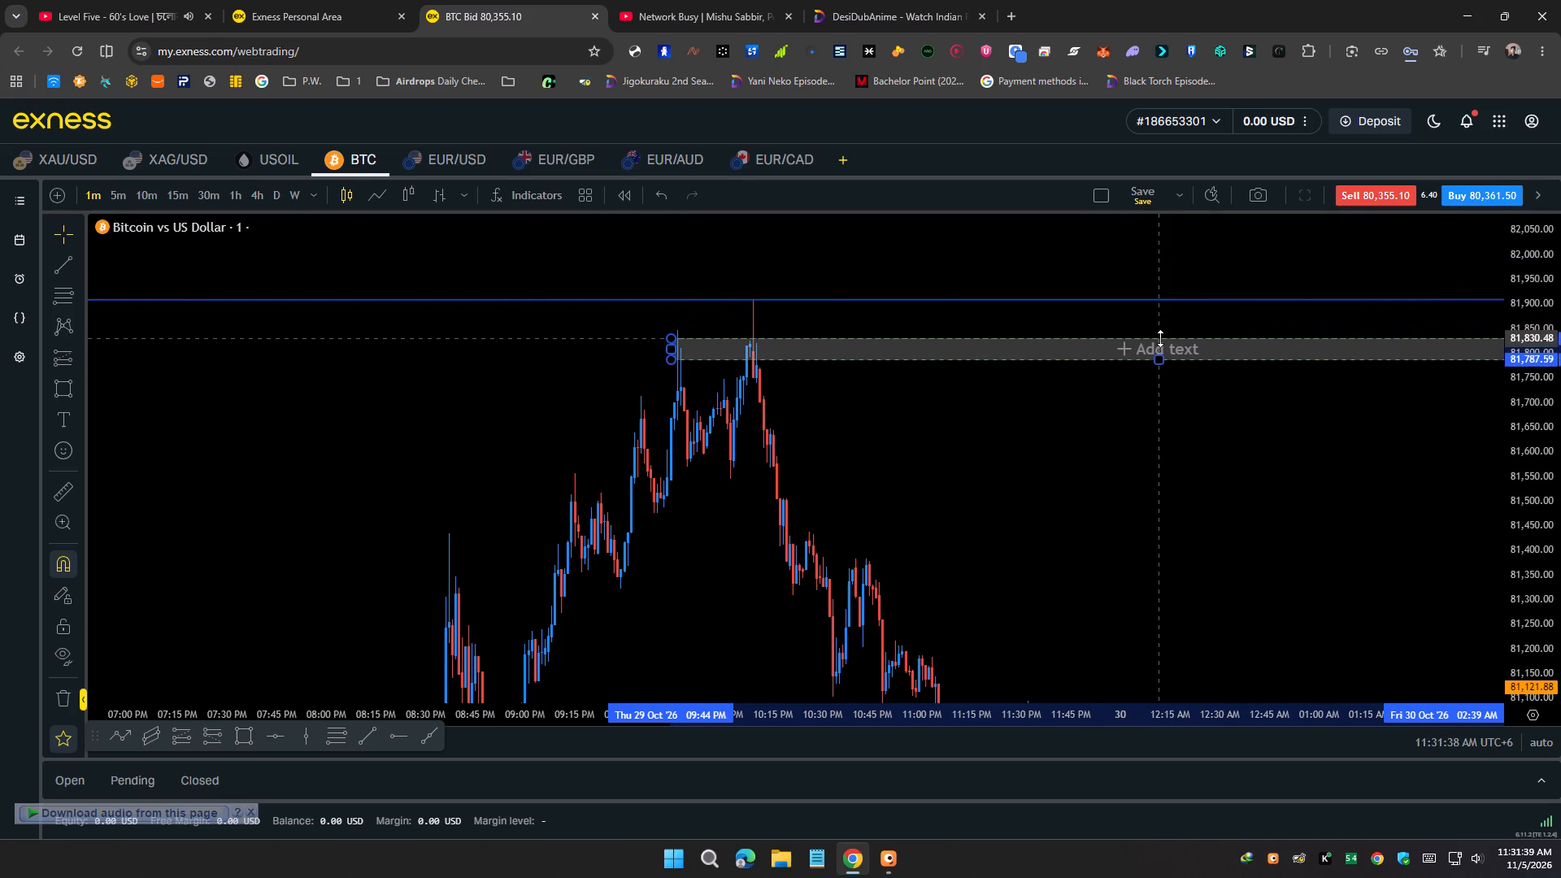
pyautogui.moveTo(1160, 338); pyautogui.dragTo(1160, 340)
pyautogui.click(1163, 359)
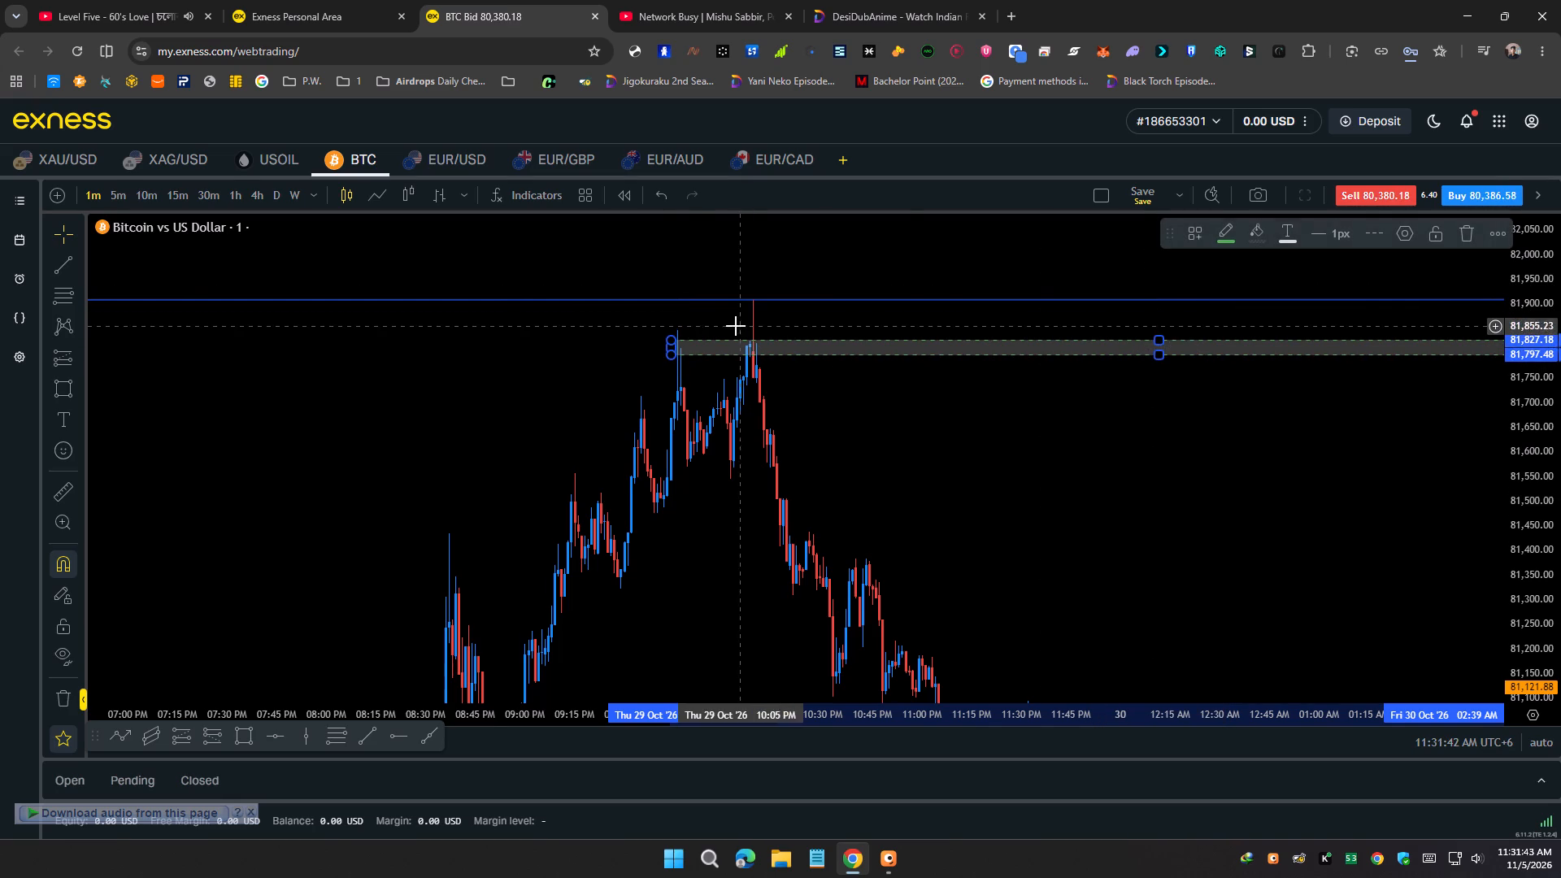
pyautogui.moveTo(672, 346); pyautogui.dragTo(750, 355)
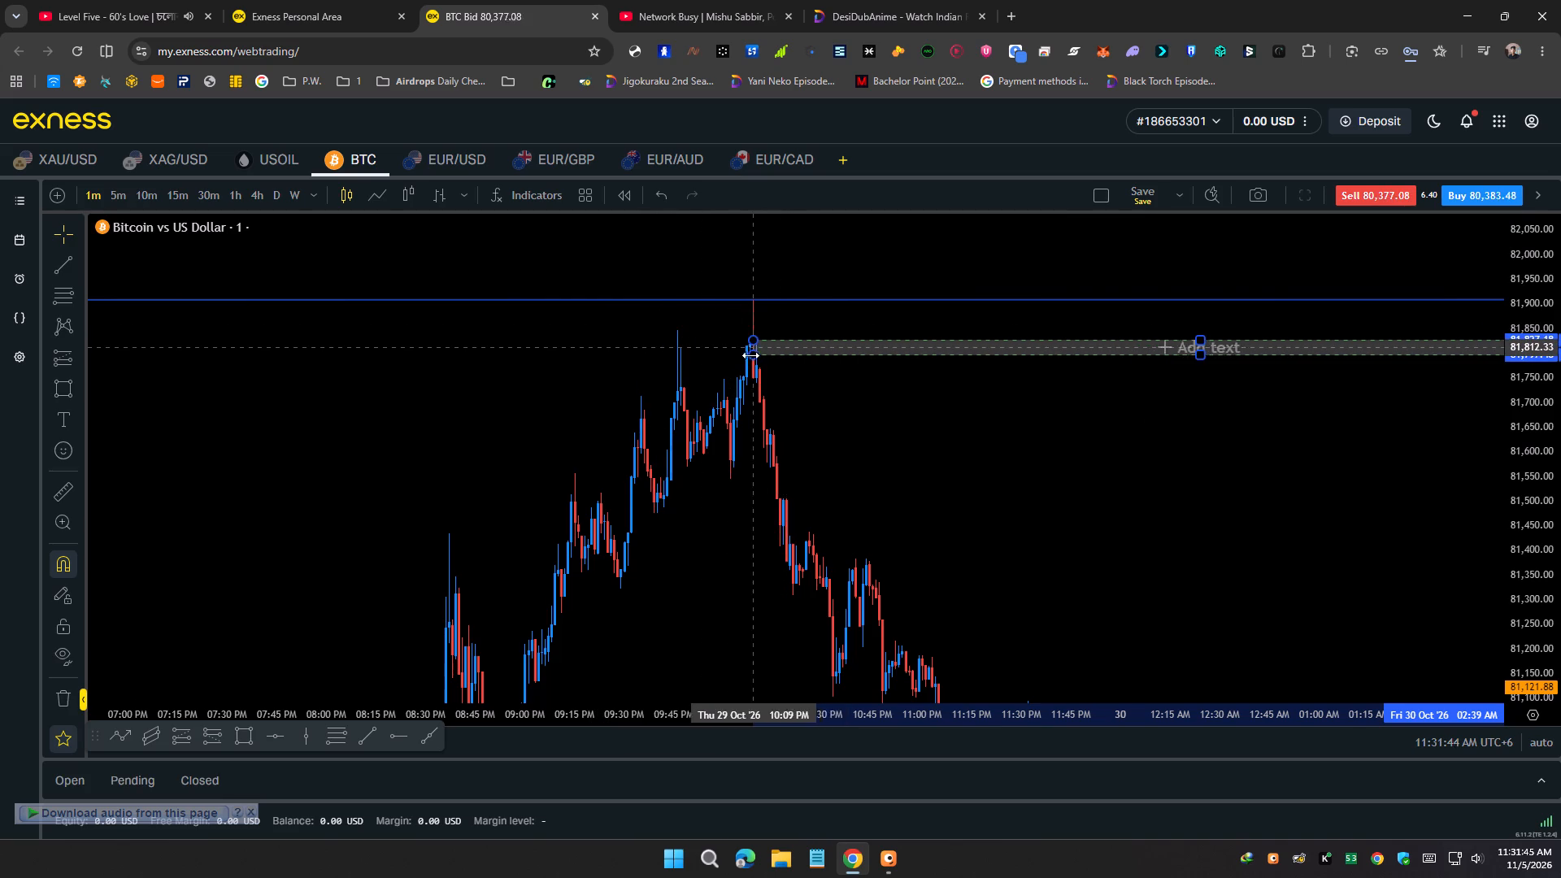
pyautogui.moveTo(750, 355); pyautogui.dragTo(747, 355)
# Examine the 1-minute price action below the zone, from late evening 29 Oct through the early-morning drop on 30 Oct '26.
pyautogui.moveTo(741, 413); pyautogui.dragTo(571, 327)
pyautogui.moveTo(619, 437); pyautogui.dragTo(575, 315)
pyautogui.moveTo(720, 458); pyautogui.dragTo(363, 211)
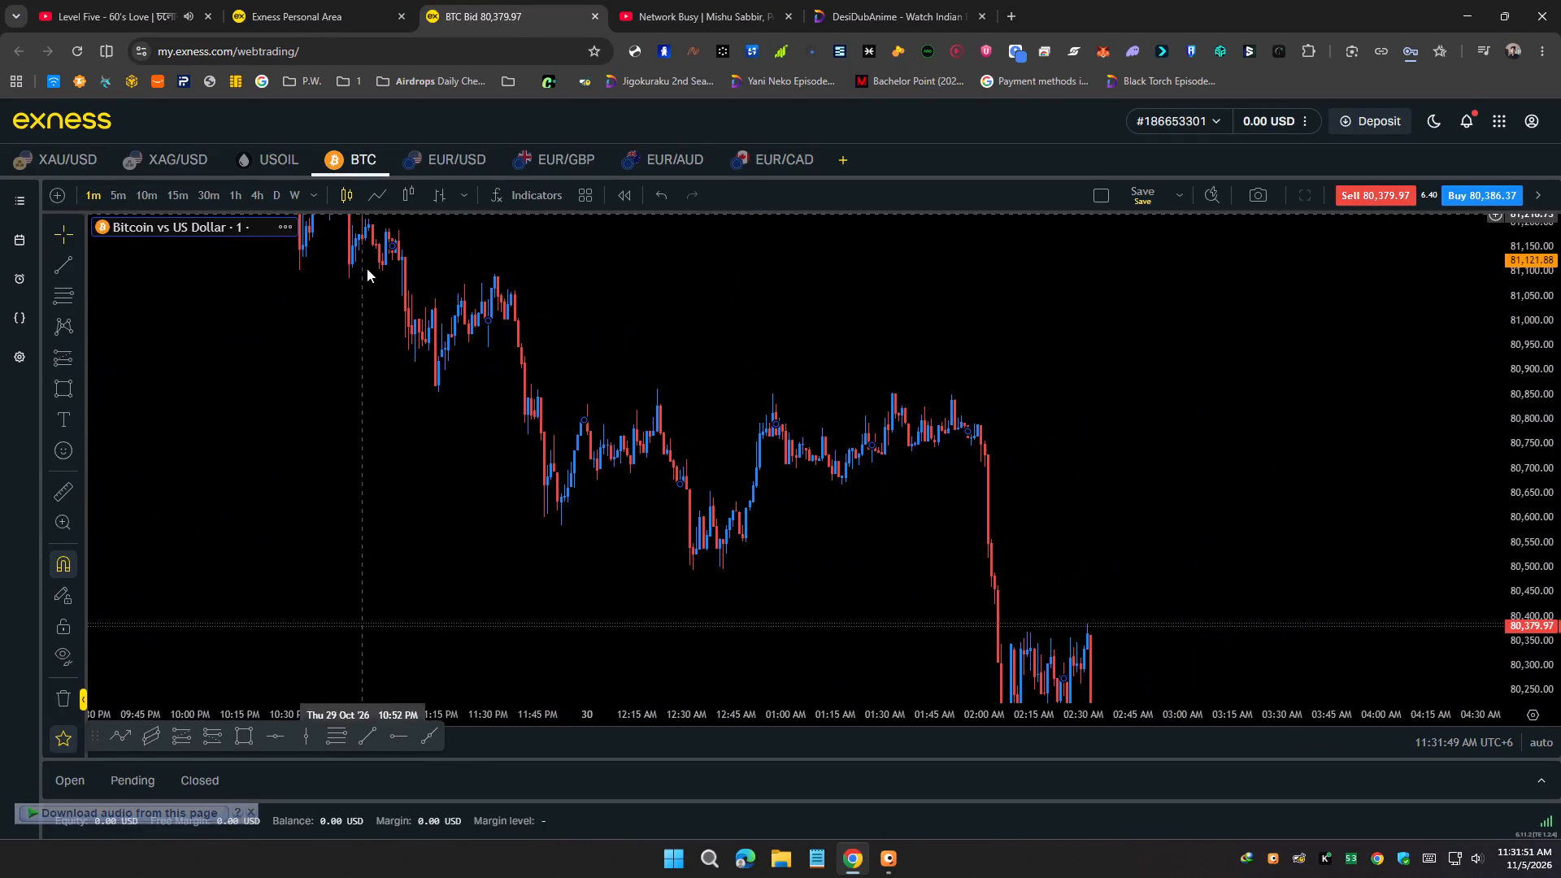
pyautogui.moveTo(532, 444); pyautogui.dragTo(681, 451)
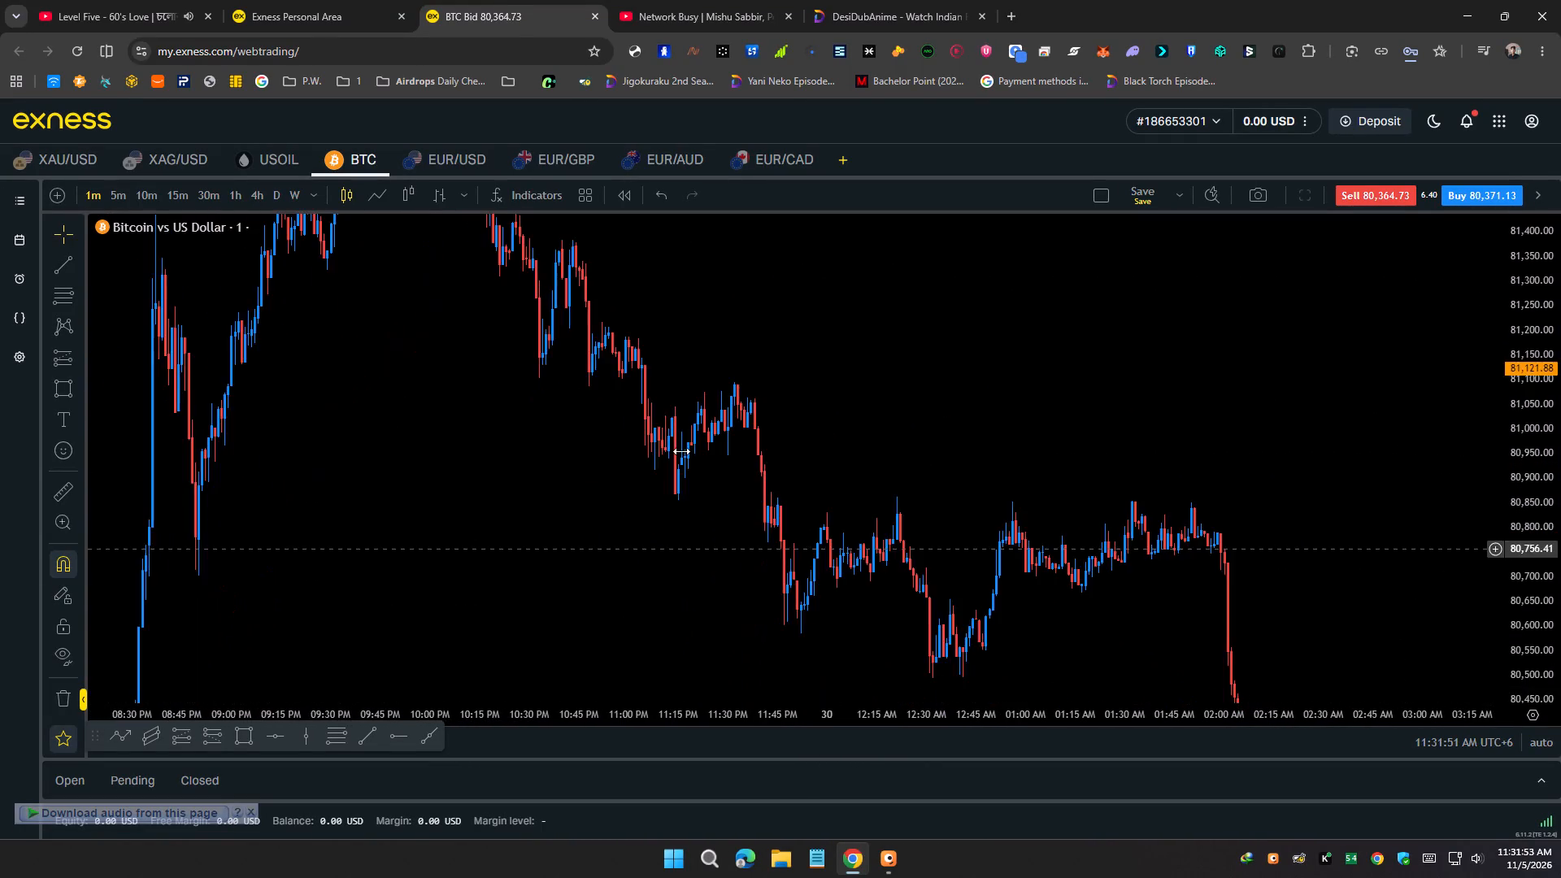
pyautogui.moveTo(681, 451); pyautogui.dragTo(632, 411)
pyautogui.moveTo(701, 480); pyautogui.dragTo(604, 459)
pyautogui.moveTo(462, 630); pyautogui.dragTo(404, 593)
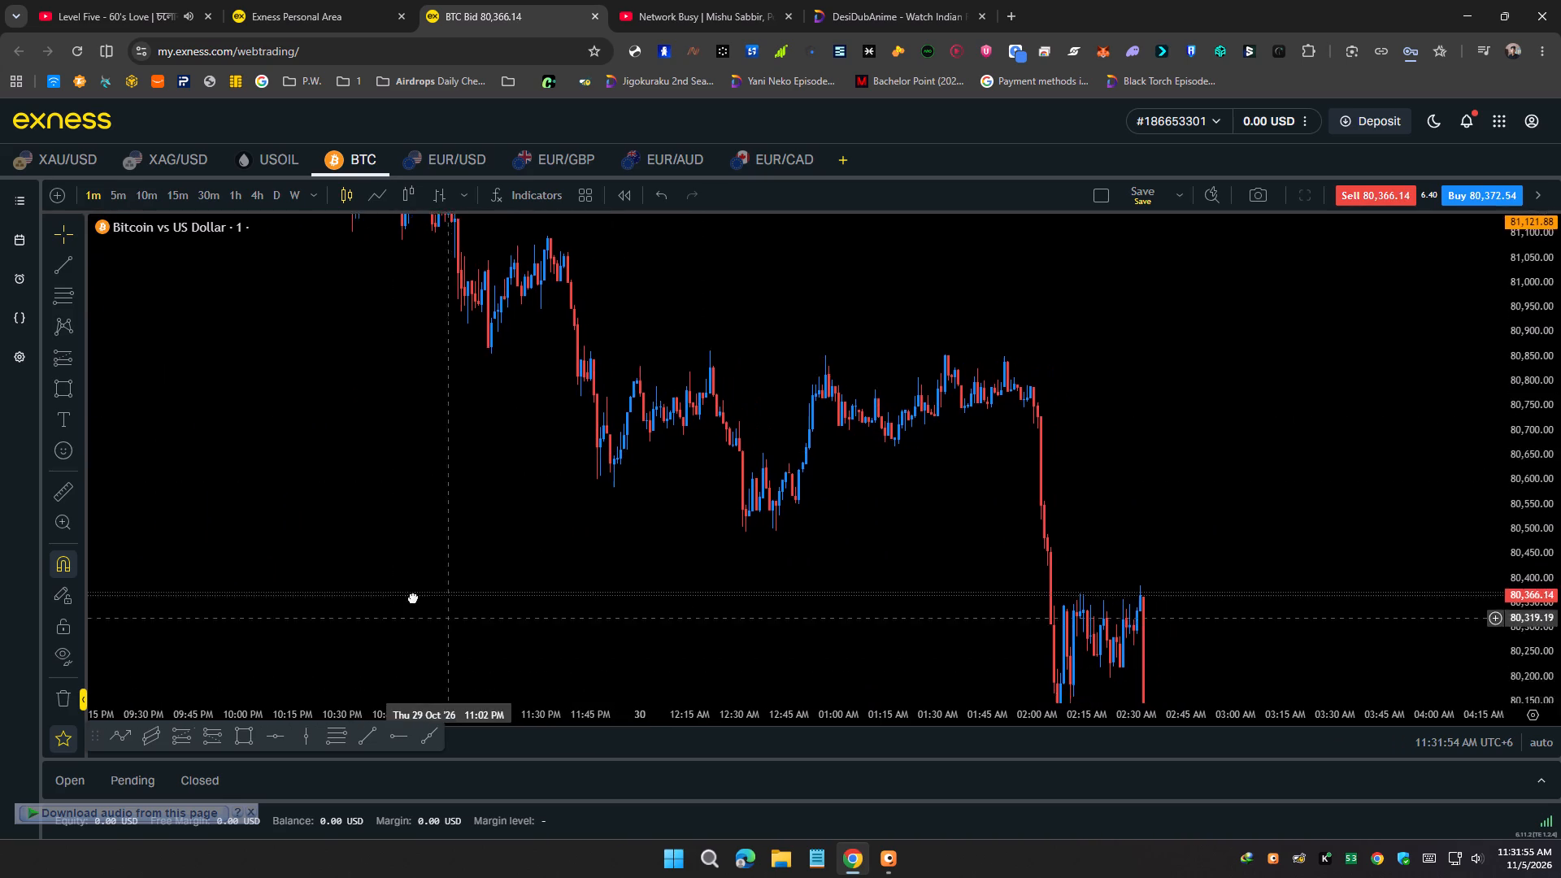
pyautogui.moveTo(404, 593); pyautogui.dragTo(305, 555)
pyautogui.scroll(-4, 783, 467)
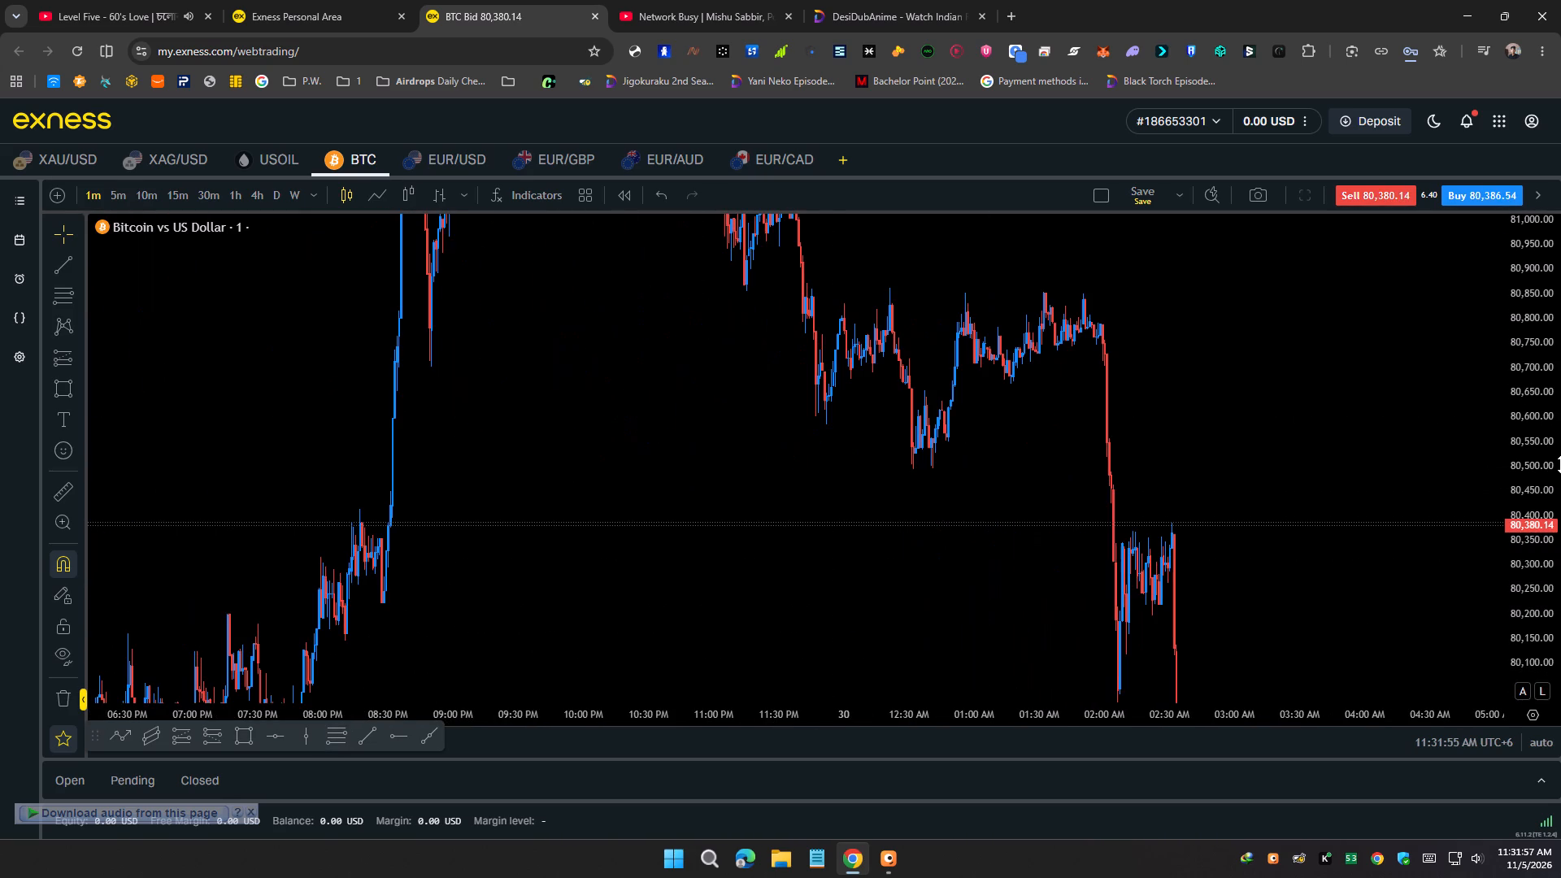
pyautogui.scroll(5, 1076, 429)
pyautogui.moveTo(965, 437); pyautogui.dragTo(826, 280)
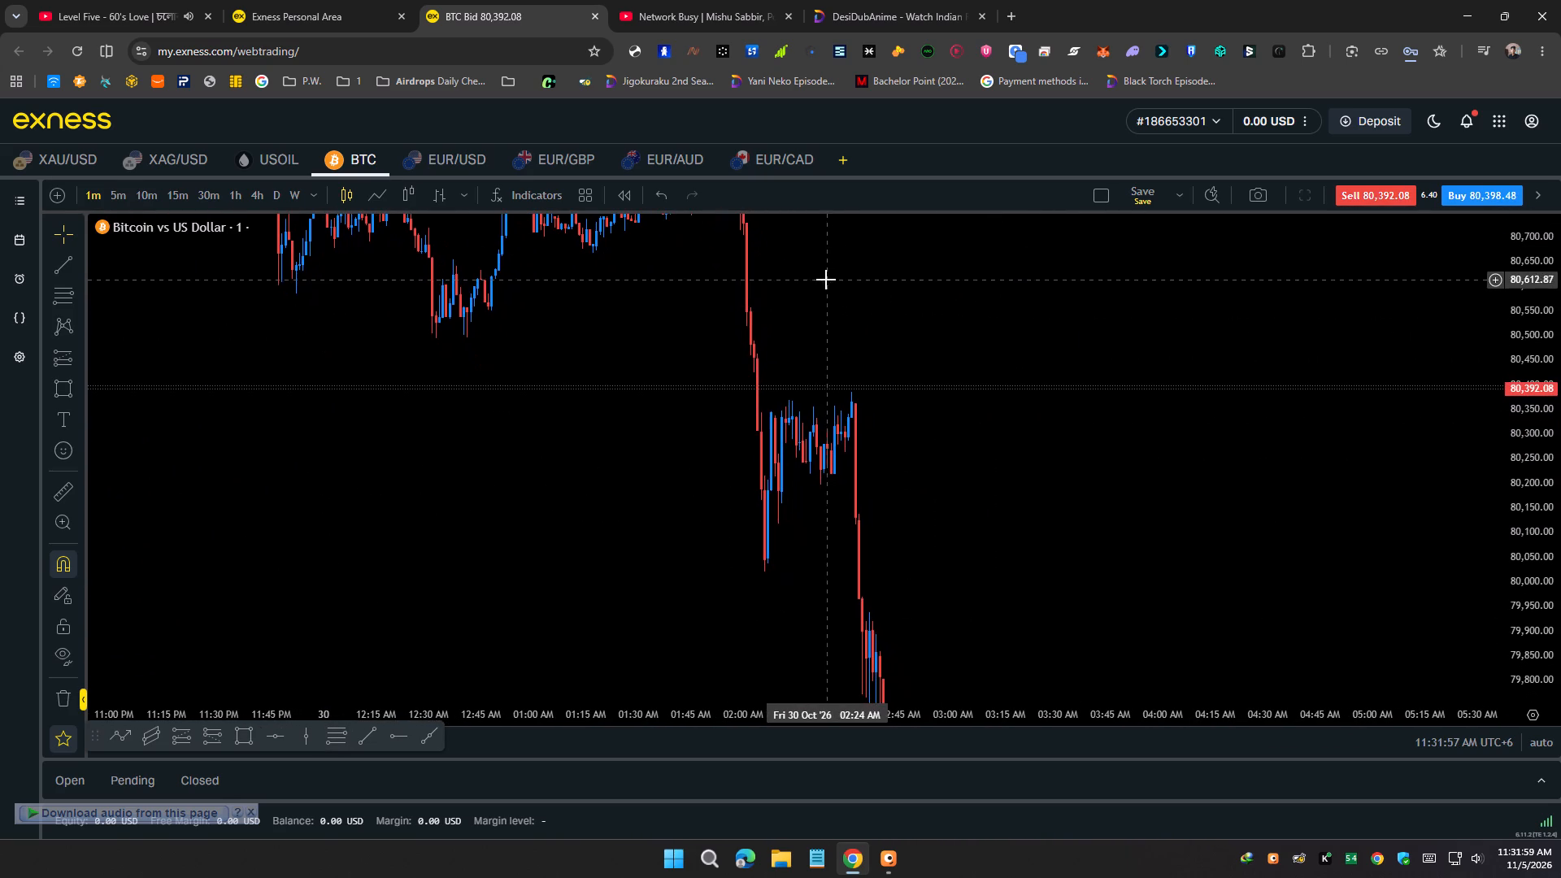
pyautogui.moveTo(805, 372); pyautogui.dragTo(815, 293)
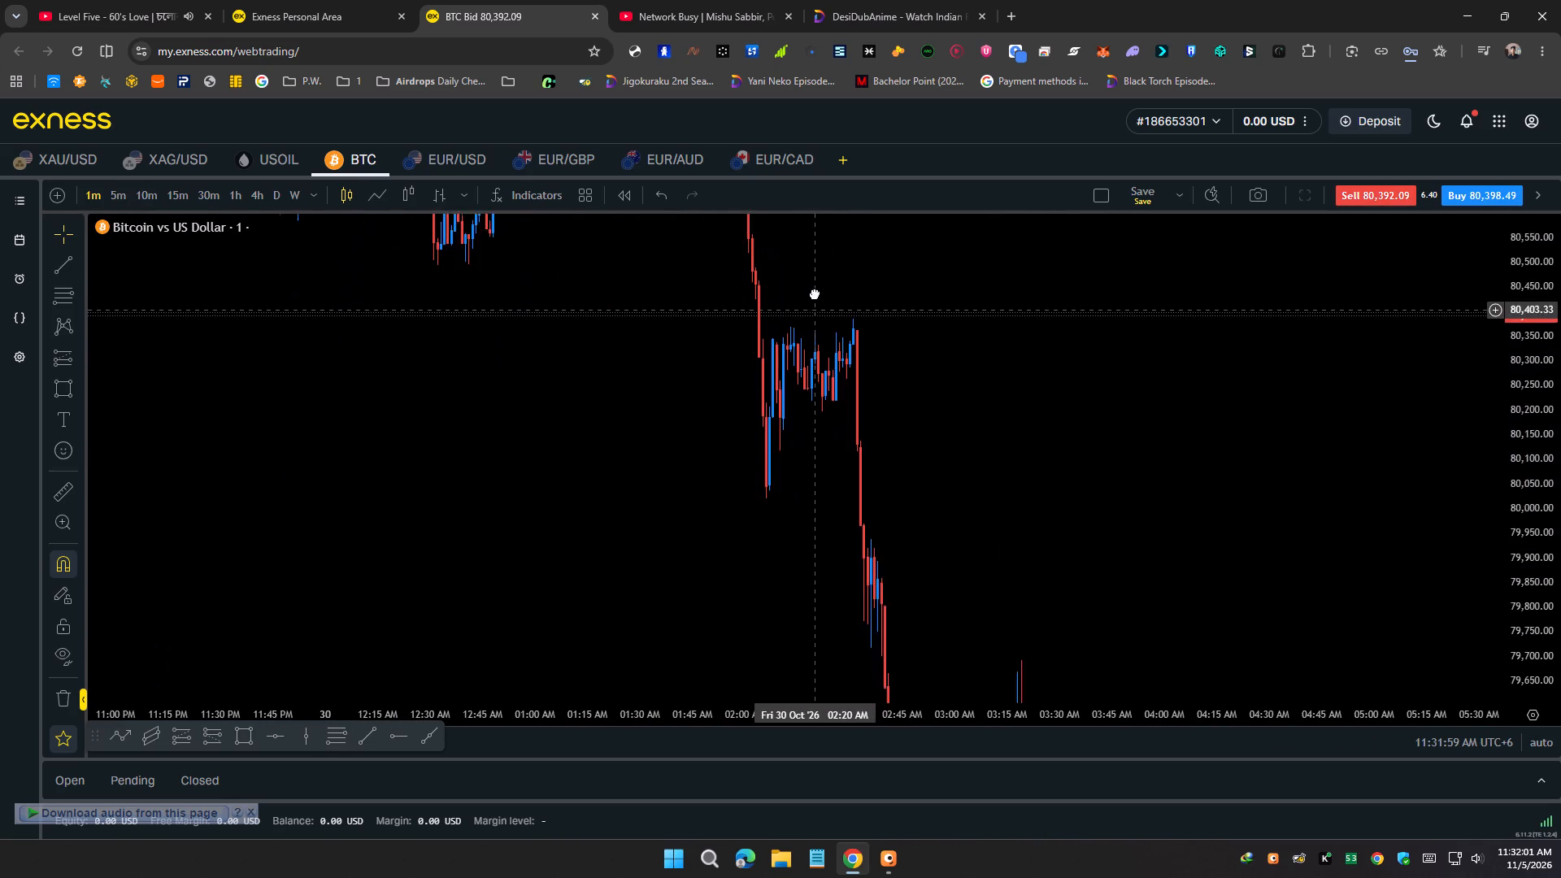
pyautogui.moveTo(815, 293); pyautogui.dragTo(886, 564)
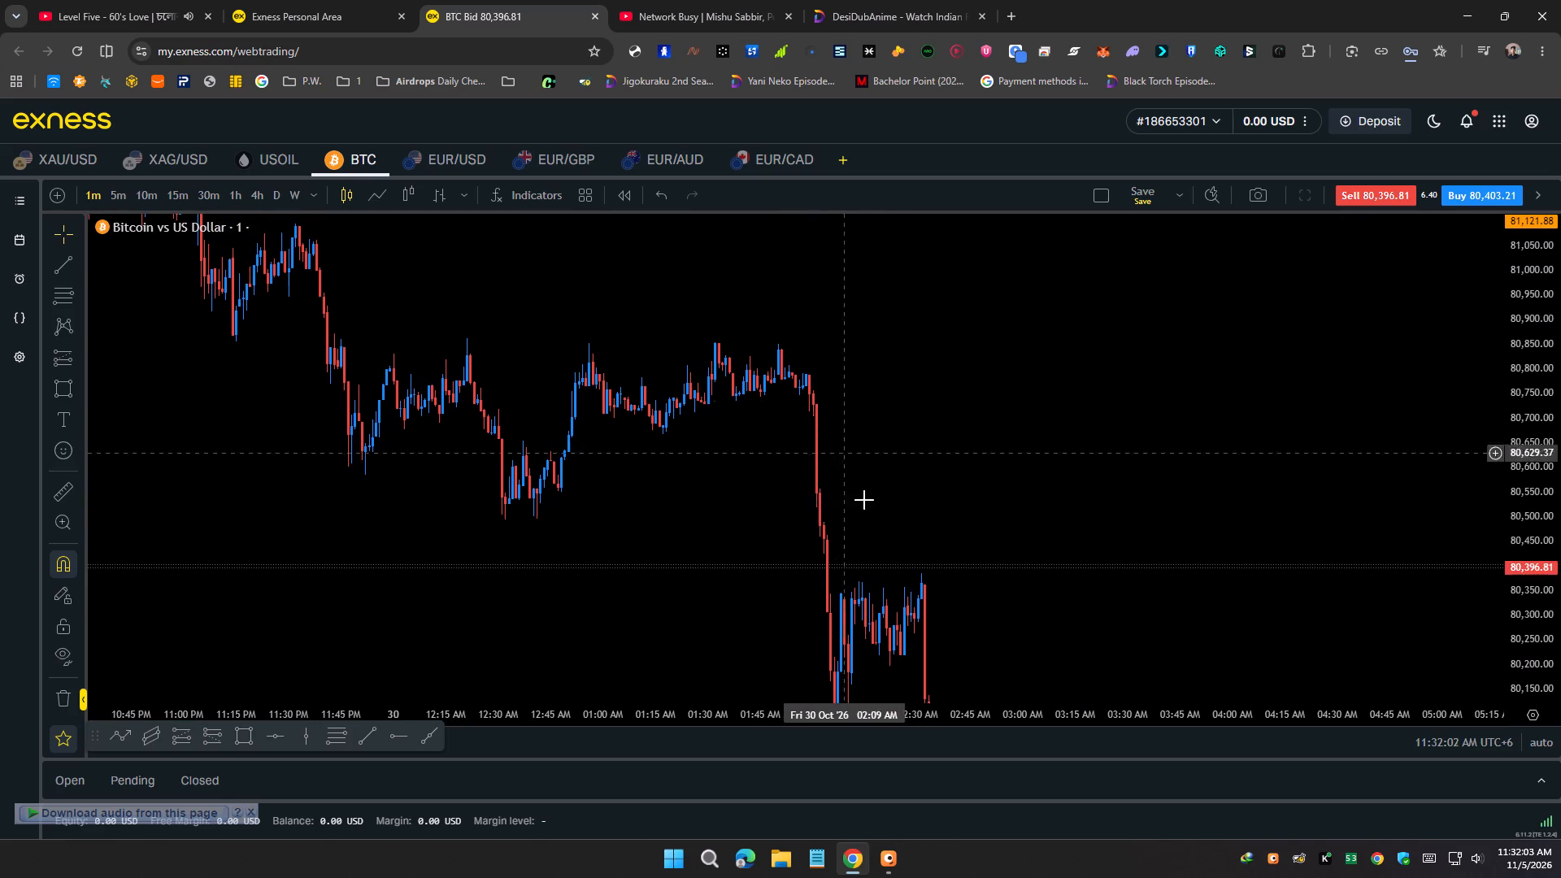
pyautogui.moveTo(896, 650); pyautogui.dragTo(896, 517)
pyautogui.scroll(-6, 885, 506)
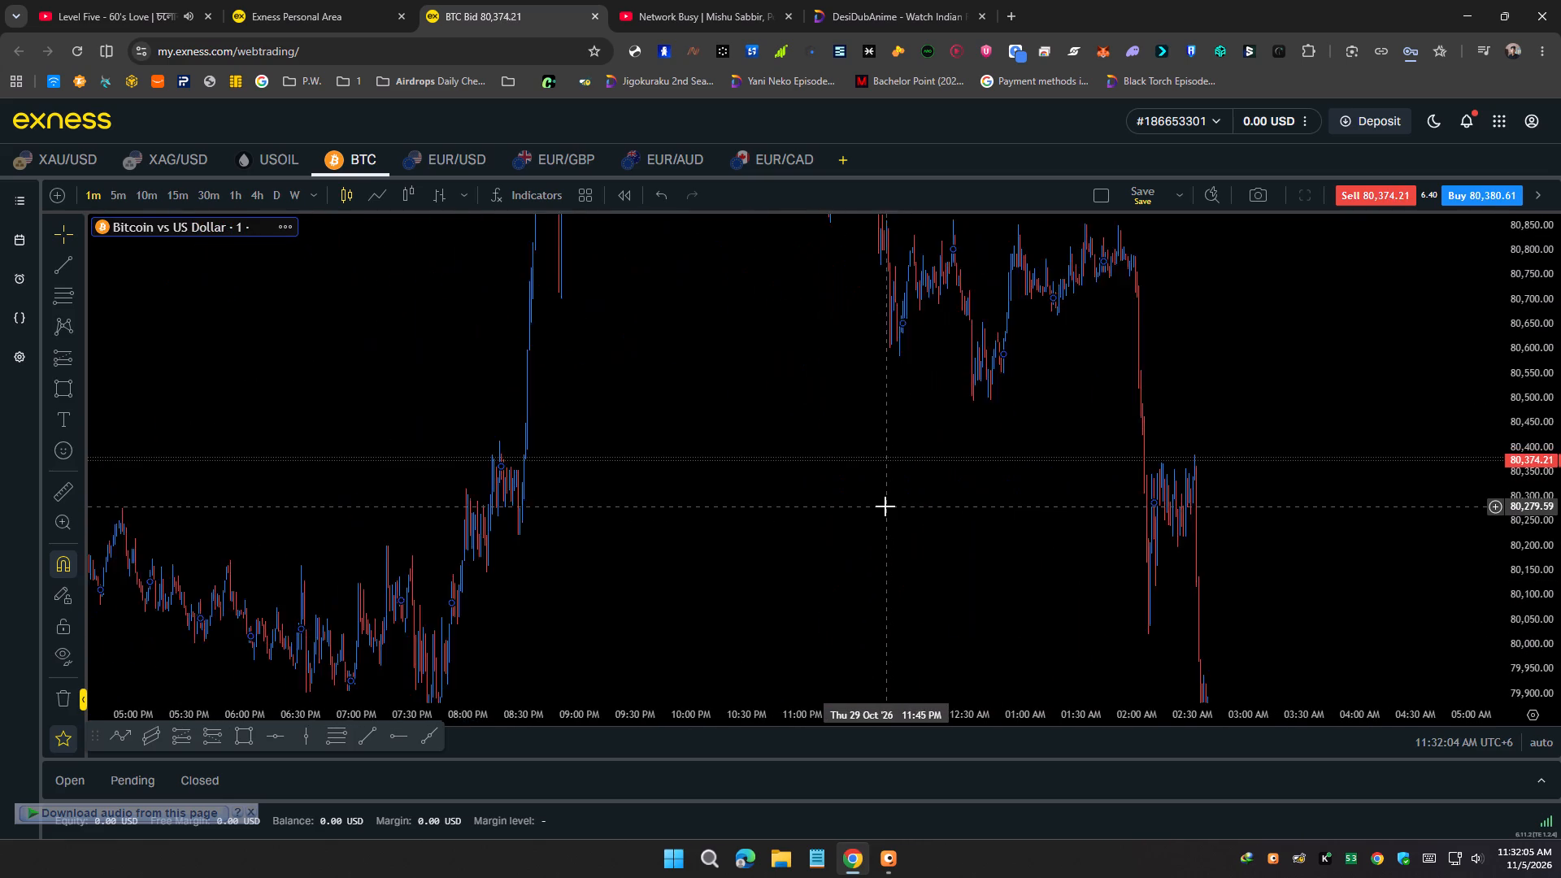
pyautogui.scroll(-9, 885, 506)
pyautogui.scroll(-5, 1113, 521)
pyautogui.scroll(-6, 1388, 526)
pyautogui.moveTo(1451, 543); pyautogui.dragTo(965, 525)
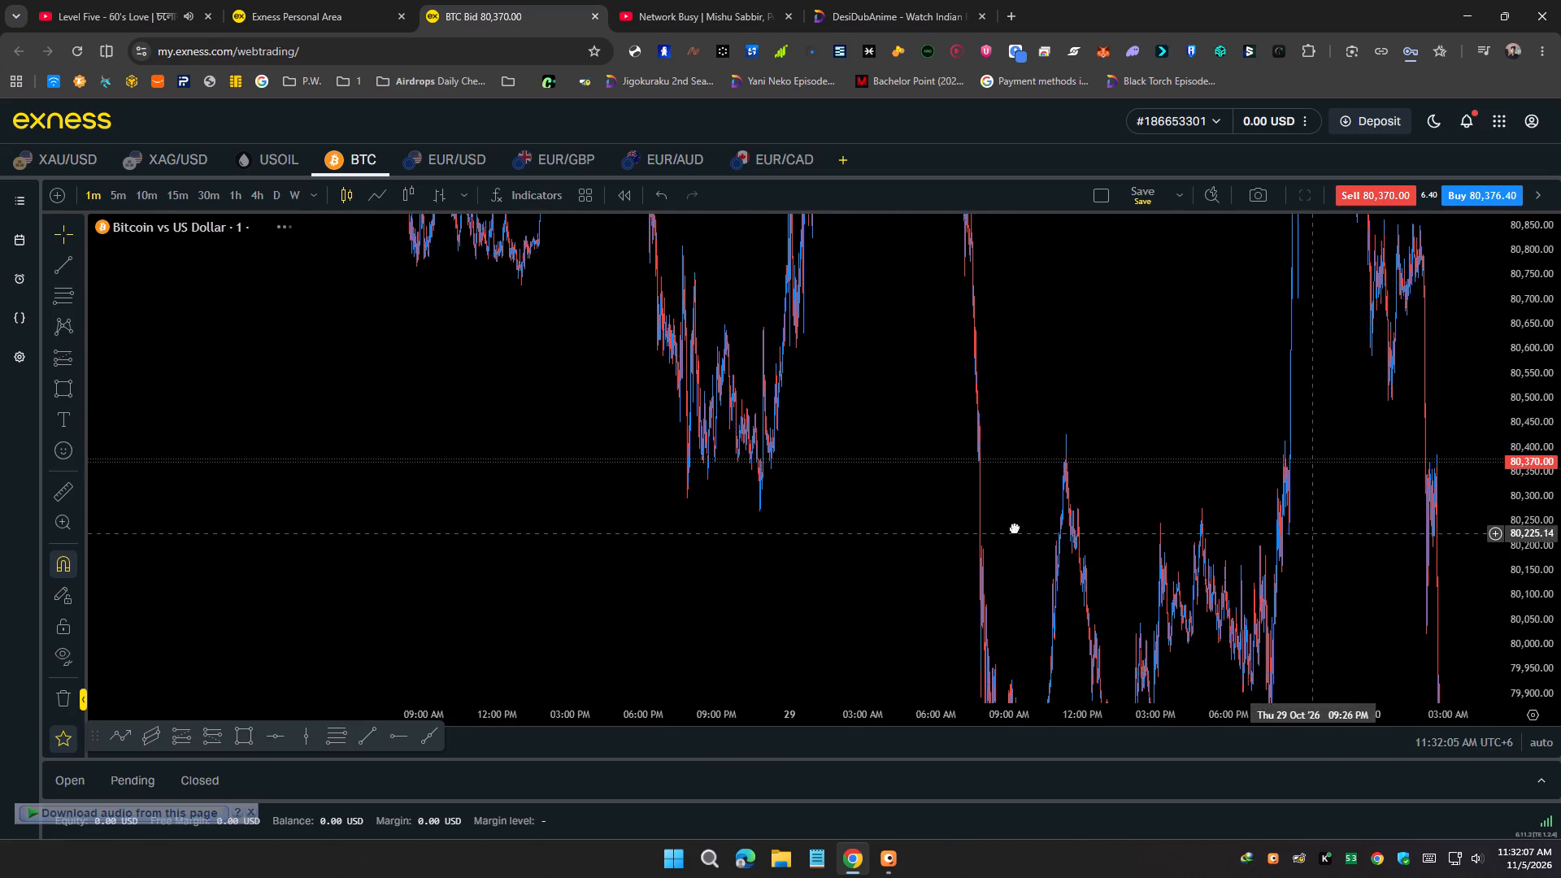
pyautogui.moveTo(965, 525); pyautogui.dragTo(346, 468)
# Switch the BTC chart to the 5-minute timeframe and examine price action from 27 to 30 Oct '26 around the rectangle zone.
pyautogui.click(119, 194)
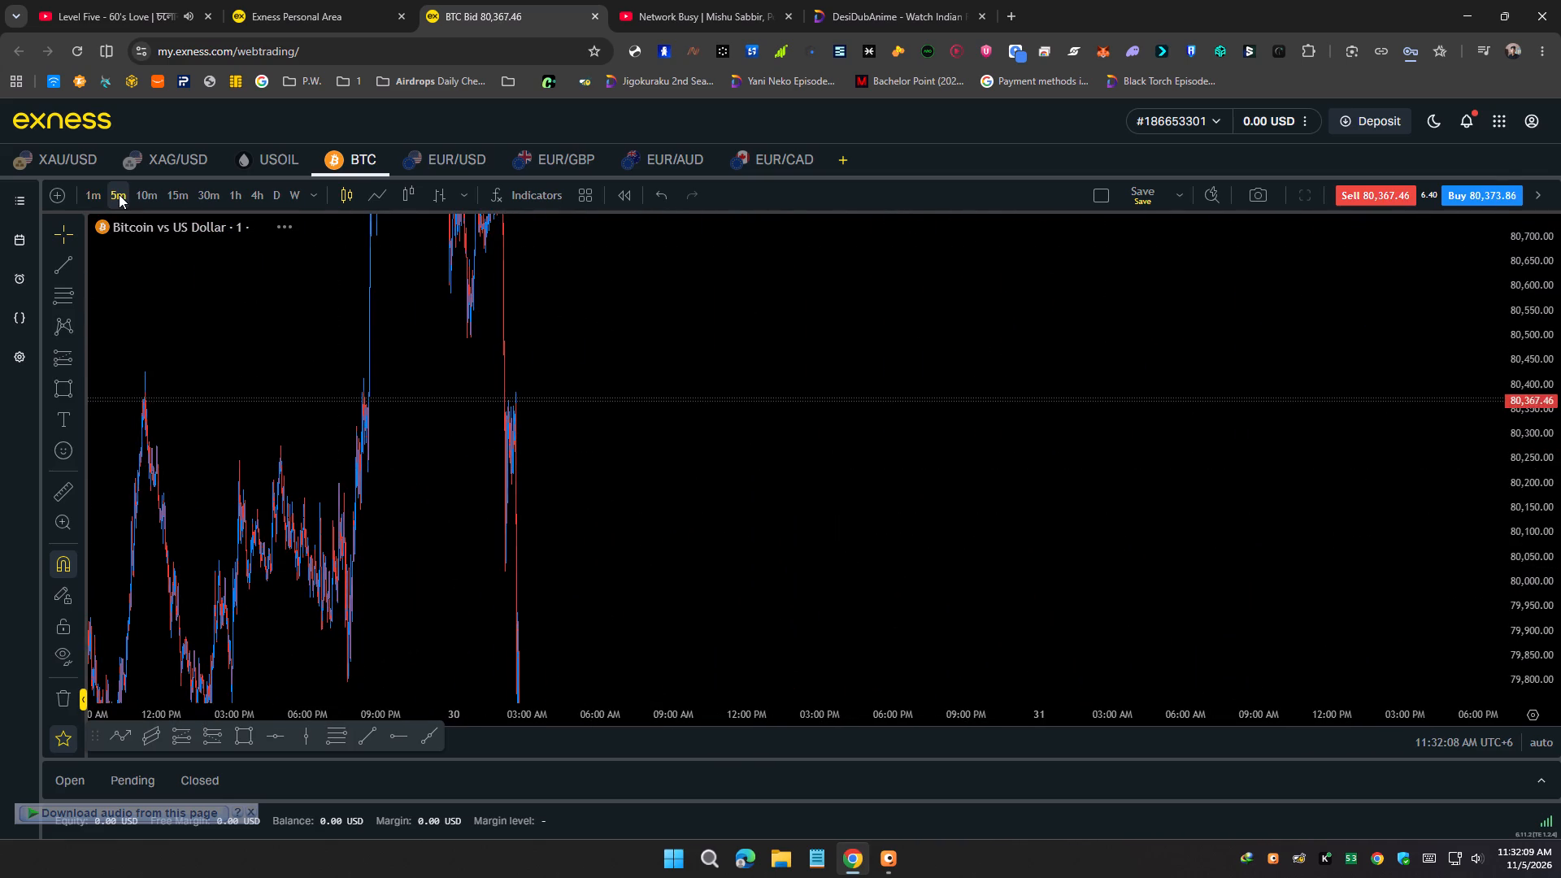
pyautogui.scroll(5, 712, 451)
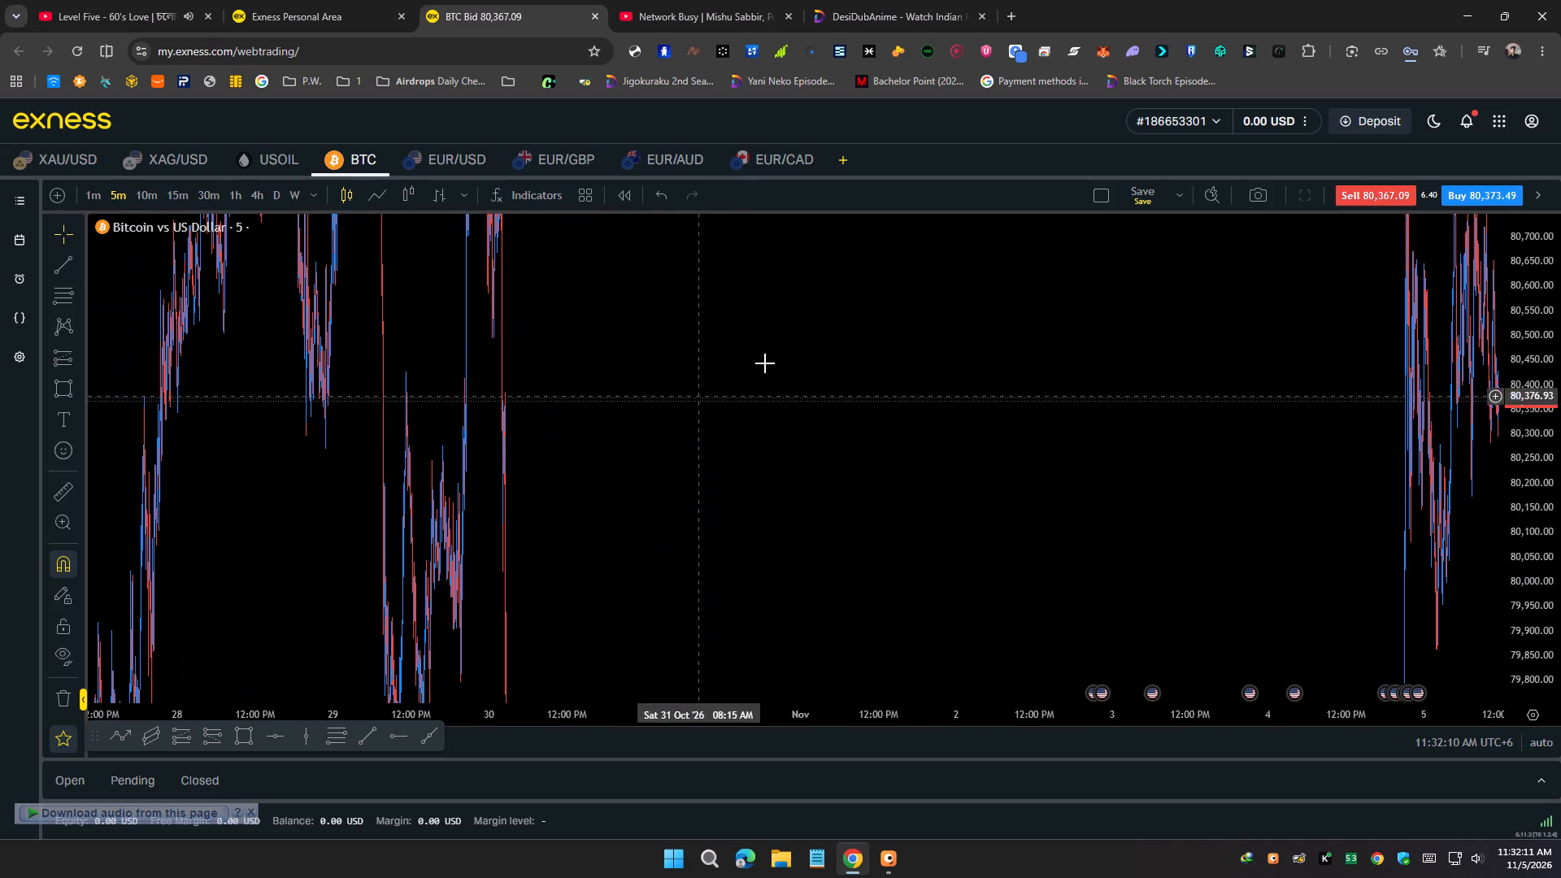
pyautogui.scroll(-15, 1560, 363)
pyautogui.scroll(2, 1556, 383)
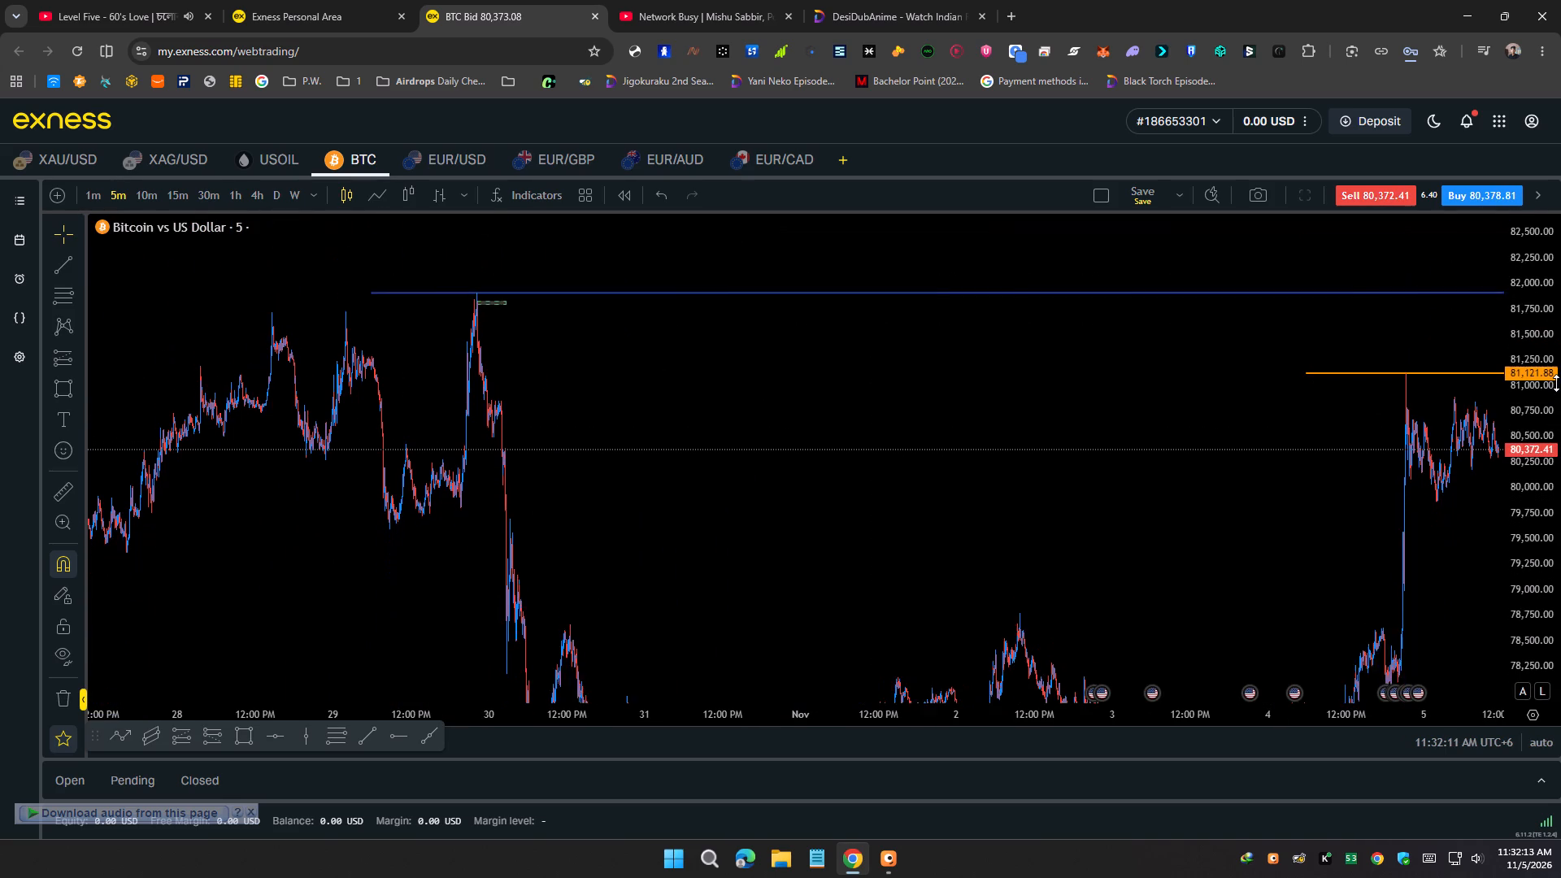
pyautogui.scroll(1, 1556, 383)
pyautogui.moveTo(542, 414); pyautogui.dragTo(1017, 441)
pyautogui.scroll(5, 632, 412)
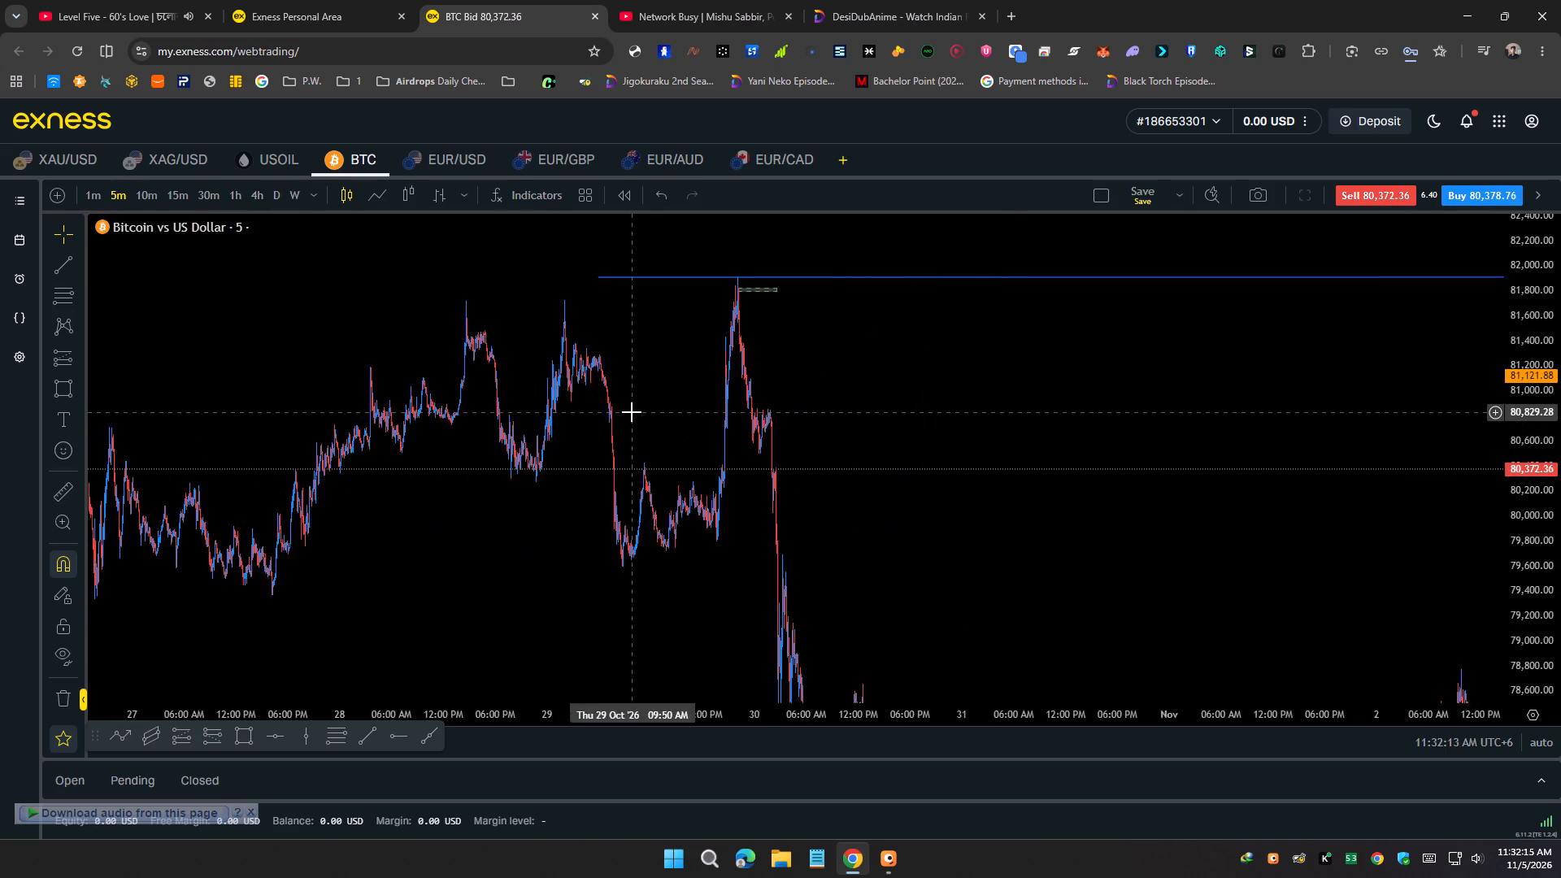
pyautogui.scroll(1, 632, 412)
pyautogui.moveTo(507, 415); pyautogui.dragTo(1057, 408)
pyautogui.scroll(3, 937, 403)
pyautogui.moveTo(635, 404); pyautogui.dragTo(1187, 409)
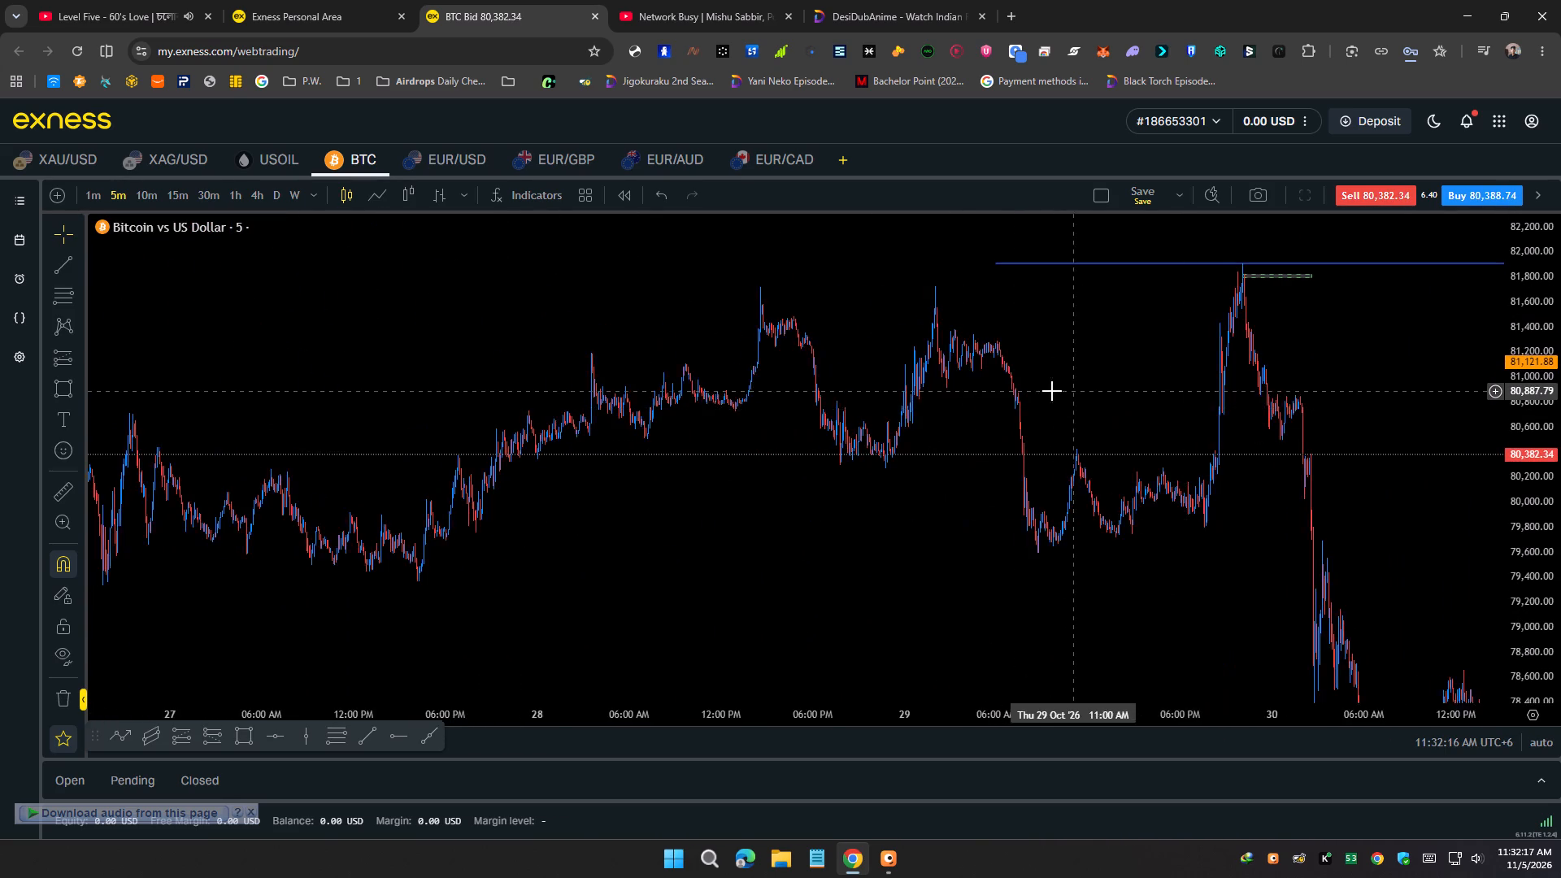
pyautogui.scroll(7, 1050, 391)
pyautogui.scroll(3, 1560, 423)
pyautogui.moveTo(968, 411); pyautogui.dragTo(1033, 511)
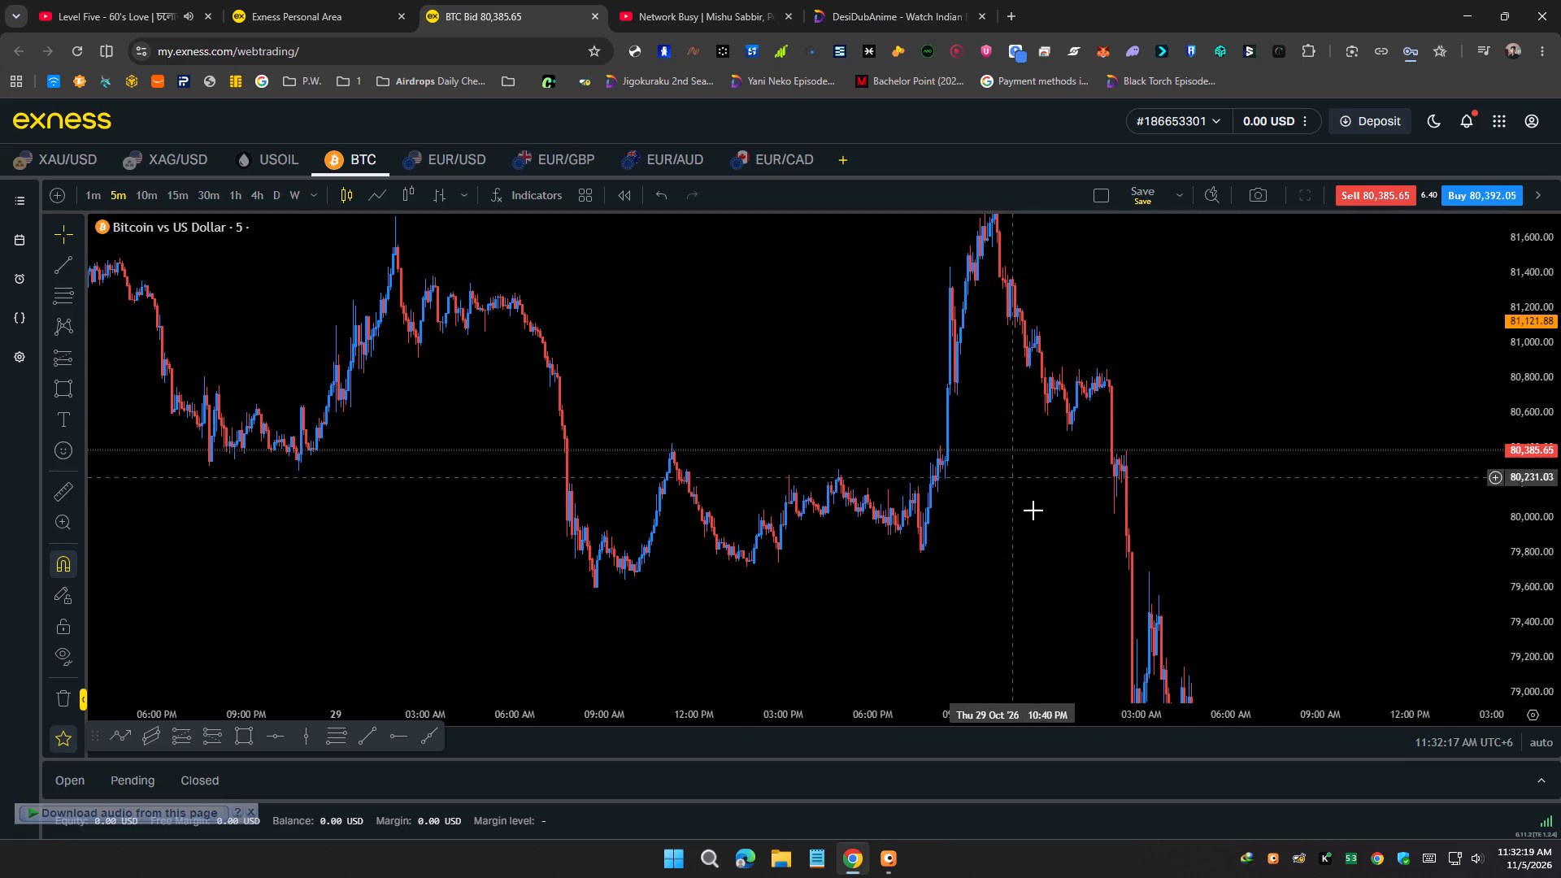
pyautogui.moveTo(1033, 511); pyautogui.dragTo(1060, 615)
pyautogui.scroll(-2, 763, 393)
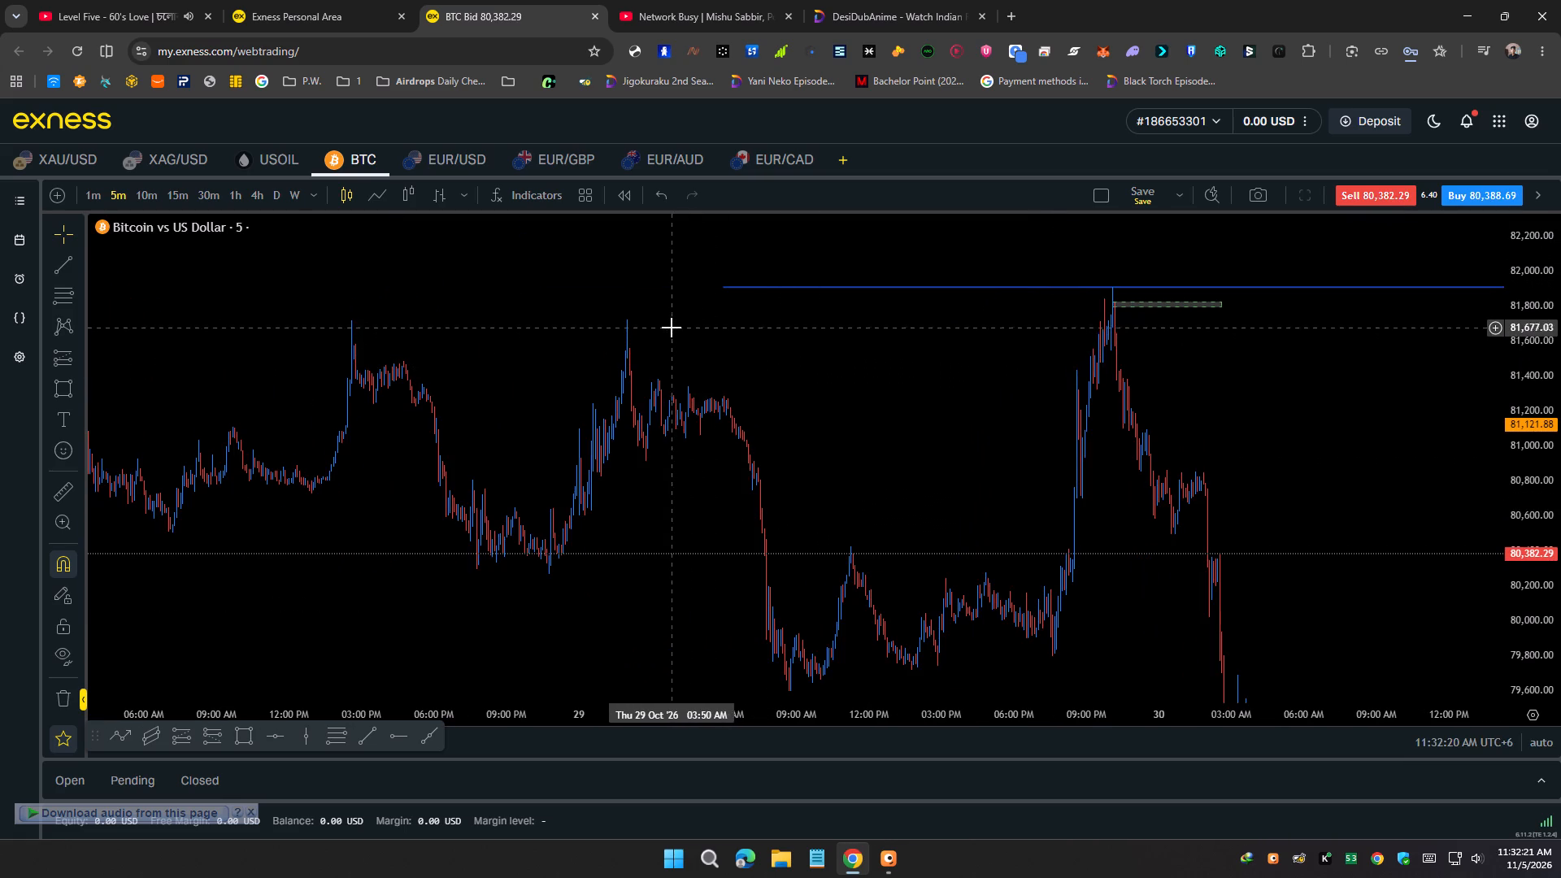
# Enlarge the rectangle zone at the 29 Oct high to about 81,909–81,677 and start it at 09:45 PM.
pyautogui.moveTo(671, 326); pyautogui.dragTo(528, 324)
pyautogui.scroll(4, 526, 320)
pyautogui.moveTo(622, 424); pyautogui.dragTo(992, 446)
pyautogui.scroll(4, 953, 435)
pyautogui.moveTo(732, 437); pyautogui.dragTo(1000, 459)
pyautogui.scroll(4, 838, 423)
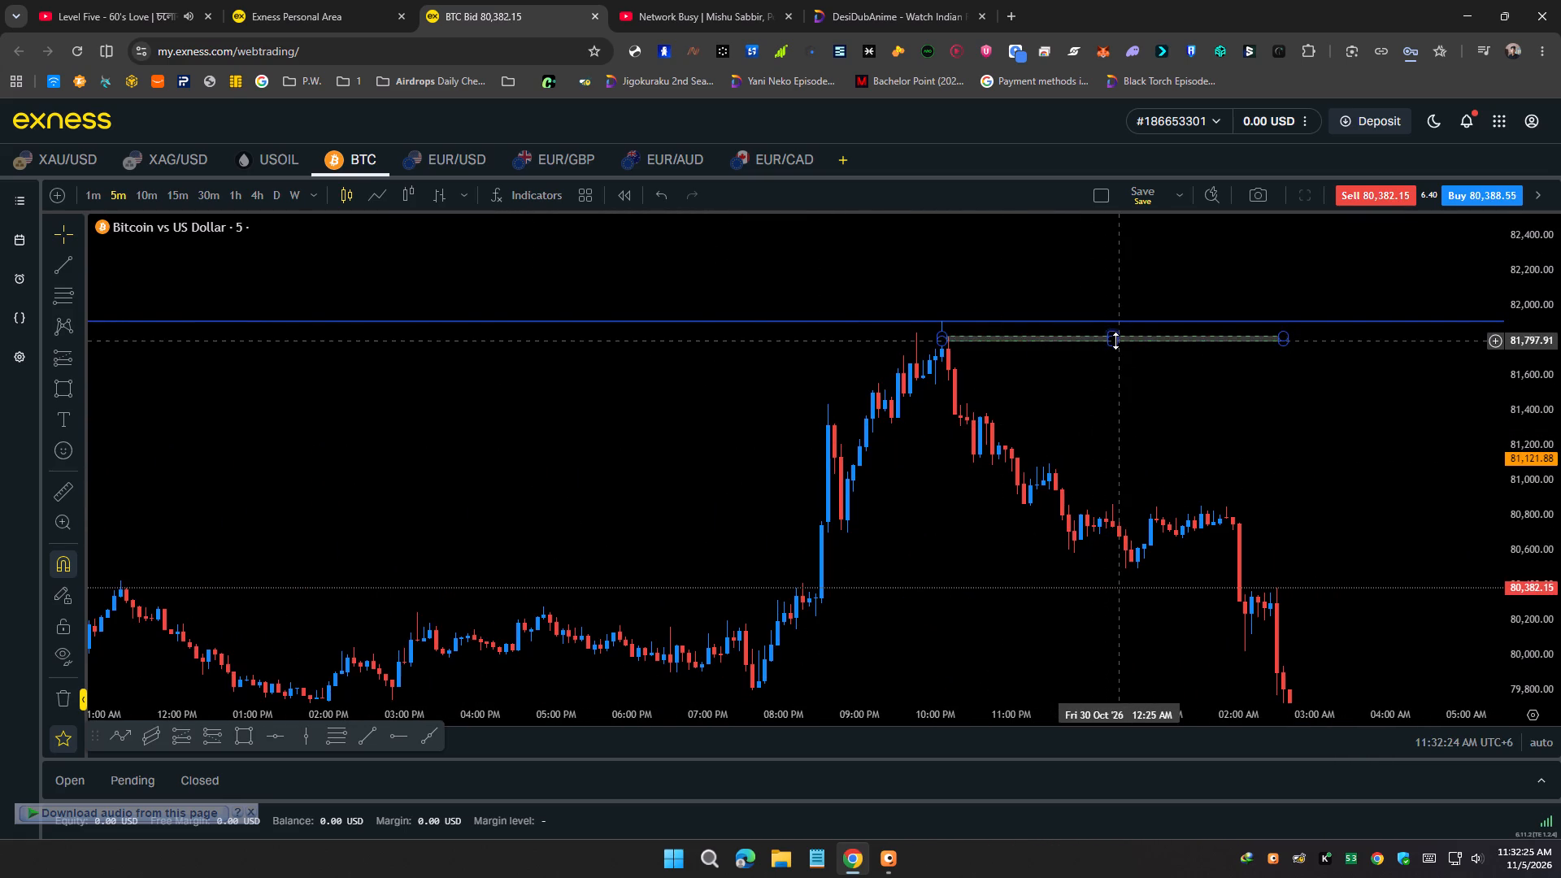
pyautogui.moveTo(1116, 341); pyautogui.dragTo(1120, 362)
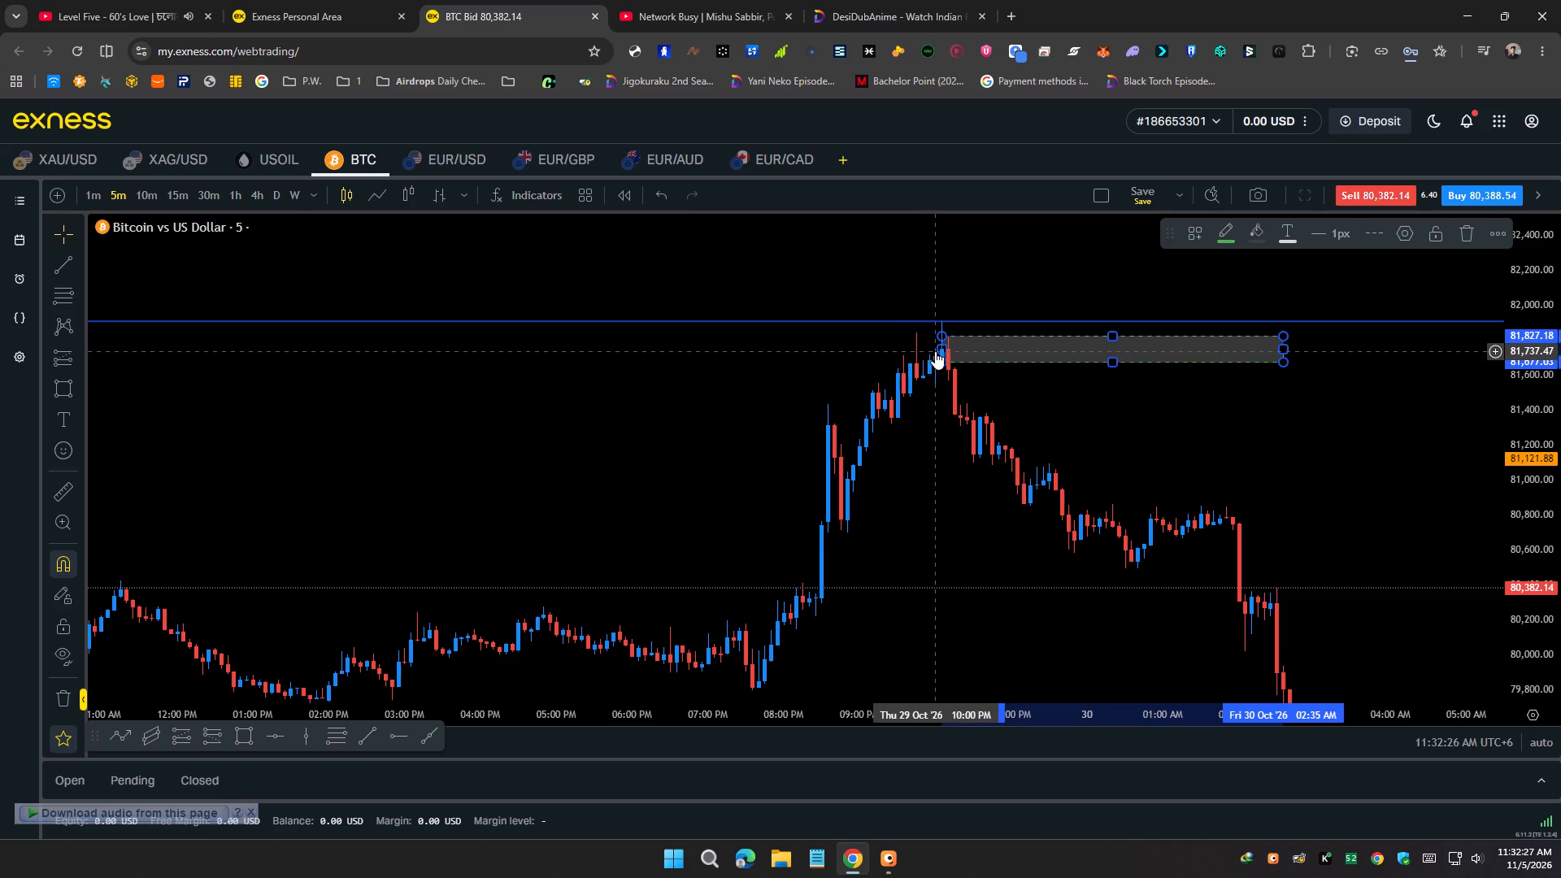
pyautogui.moveTo(939, 351); pyautogui.dragTo(915, 350)
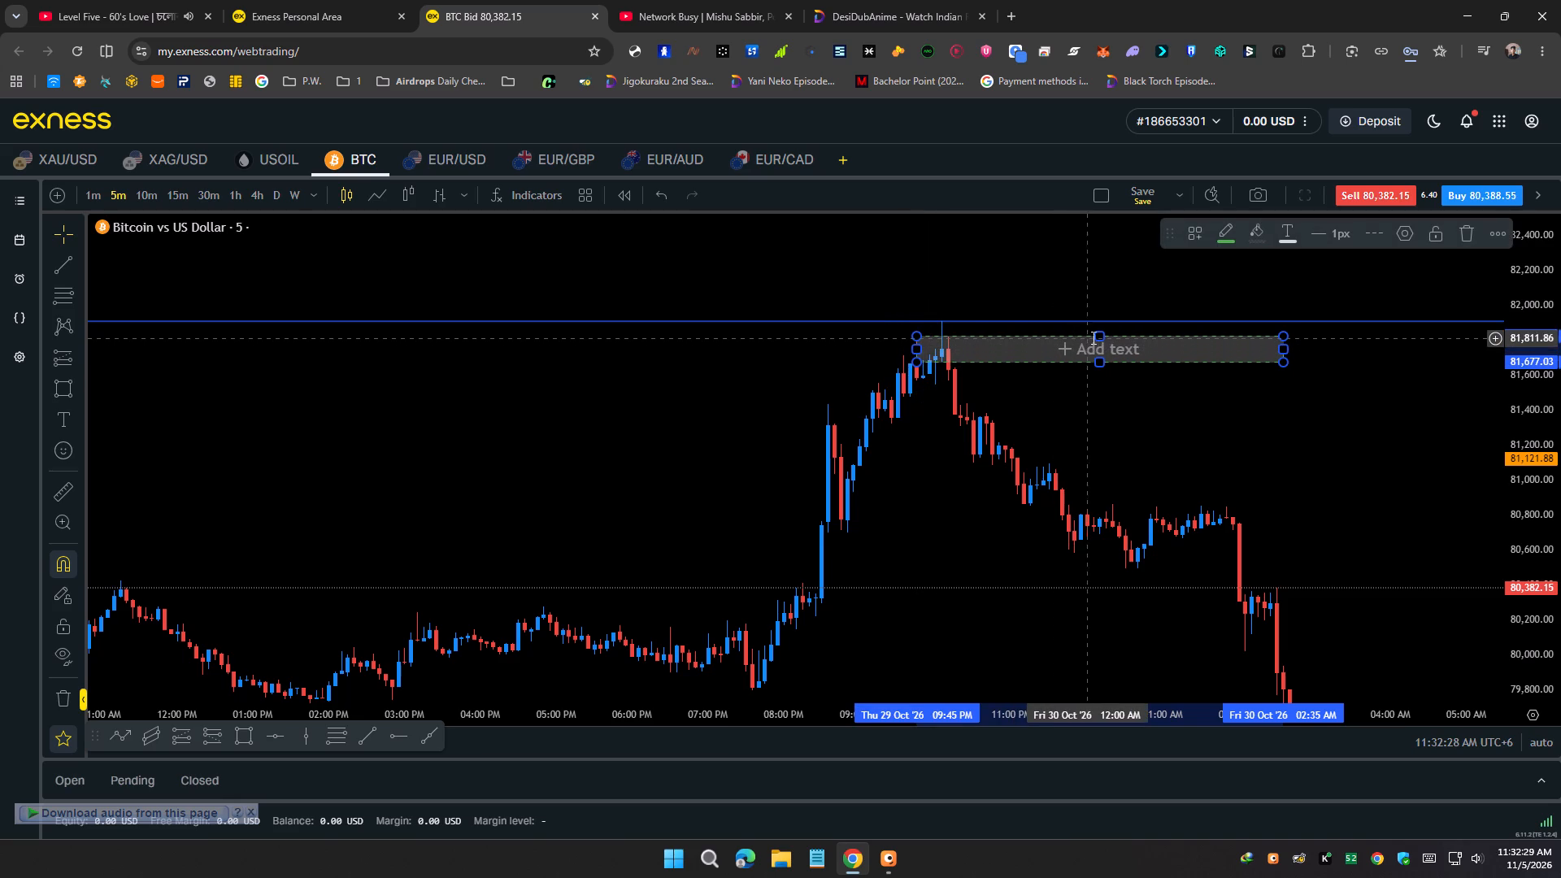
pyautogui.moveTo(1100, 337); pyautogui.dragTo(1100, 321)
# Draw a second rectangle zone at the 30 Oct '26 pre-drop high, about 80,851 to 80,778, from 01:50 AM to 07:15 AM.
pyautogui.moveTo(1176, 446); pyautogui.dragTo(757, 391)
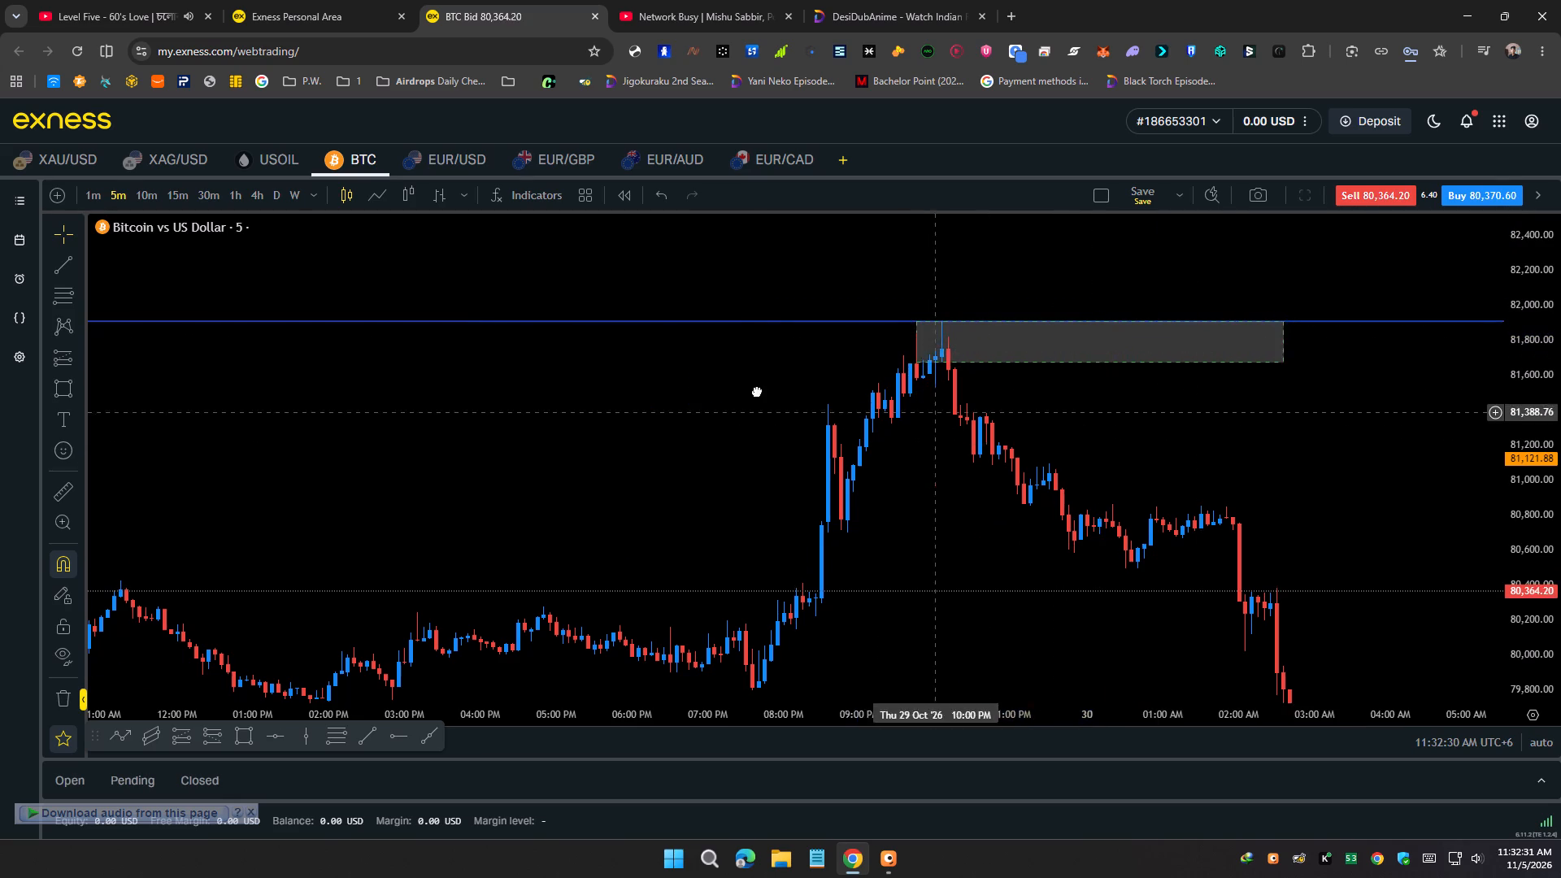
pyautogui.moveTo(757, 391); pyautogui.dragTo(541, 367)
pyautogui.scroll(-10, 580, 356)
pyautogui.moveTo(1192, 476); pyautogui.dragTo(785, 425)
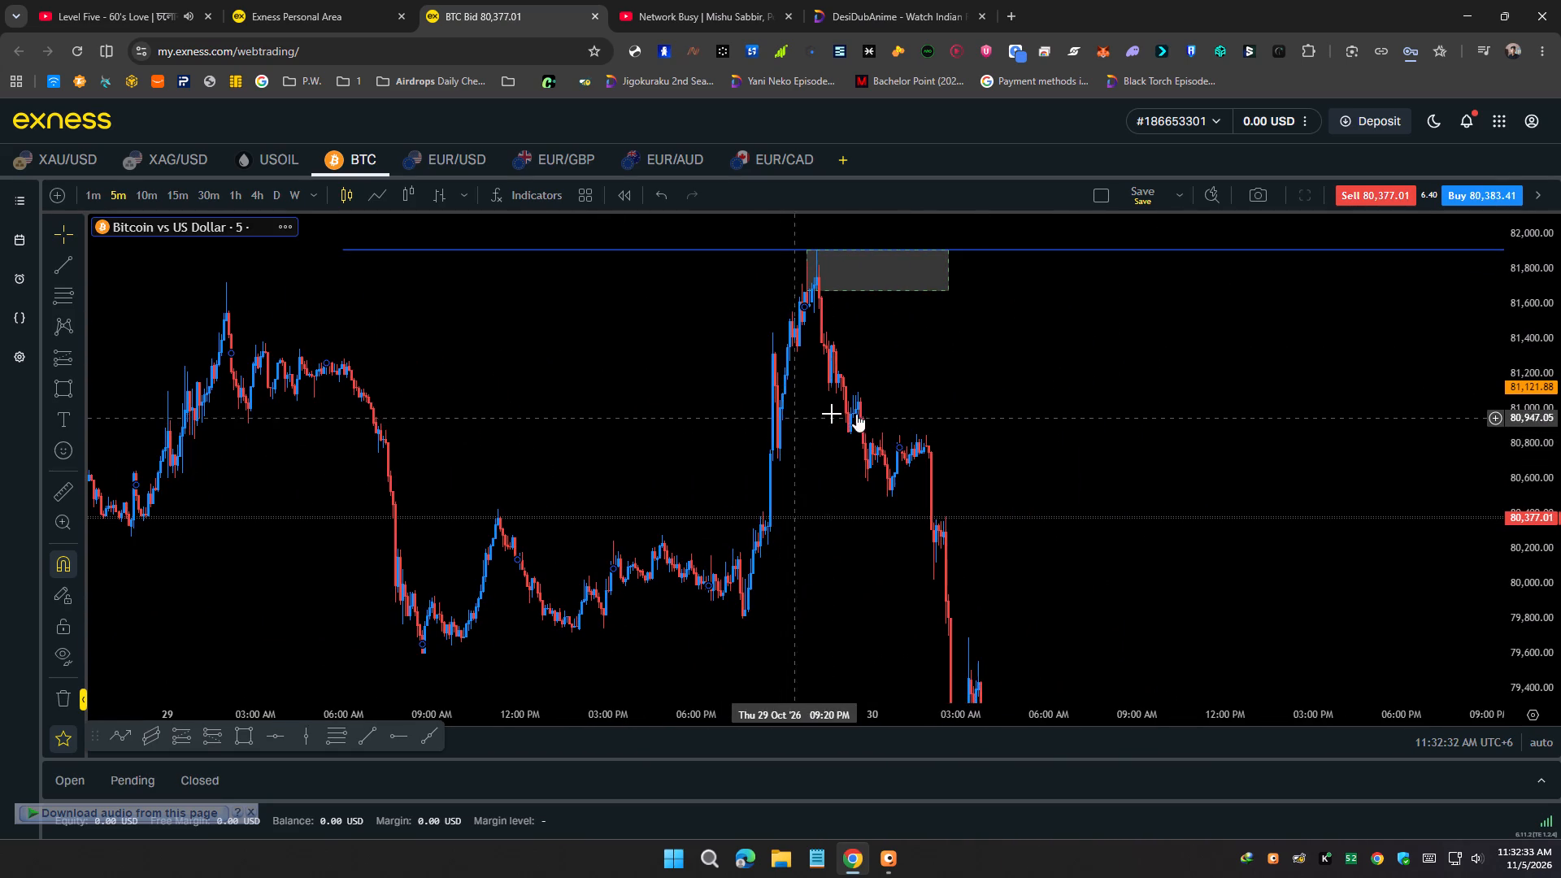
pyautogui.scroll(4, 915, 439)
pyautogui.scroll(3, 1560, 591)
pyautogui.scroll(3, 1037, 556)
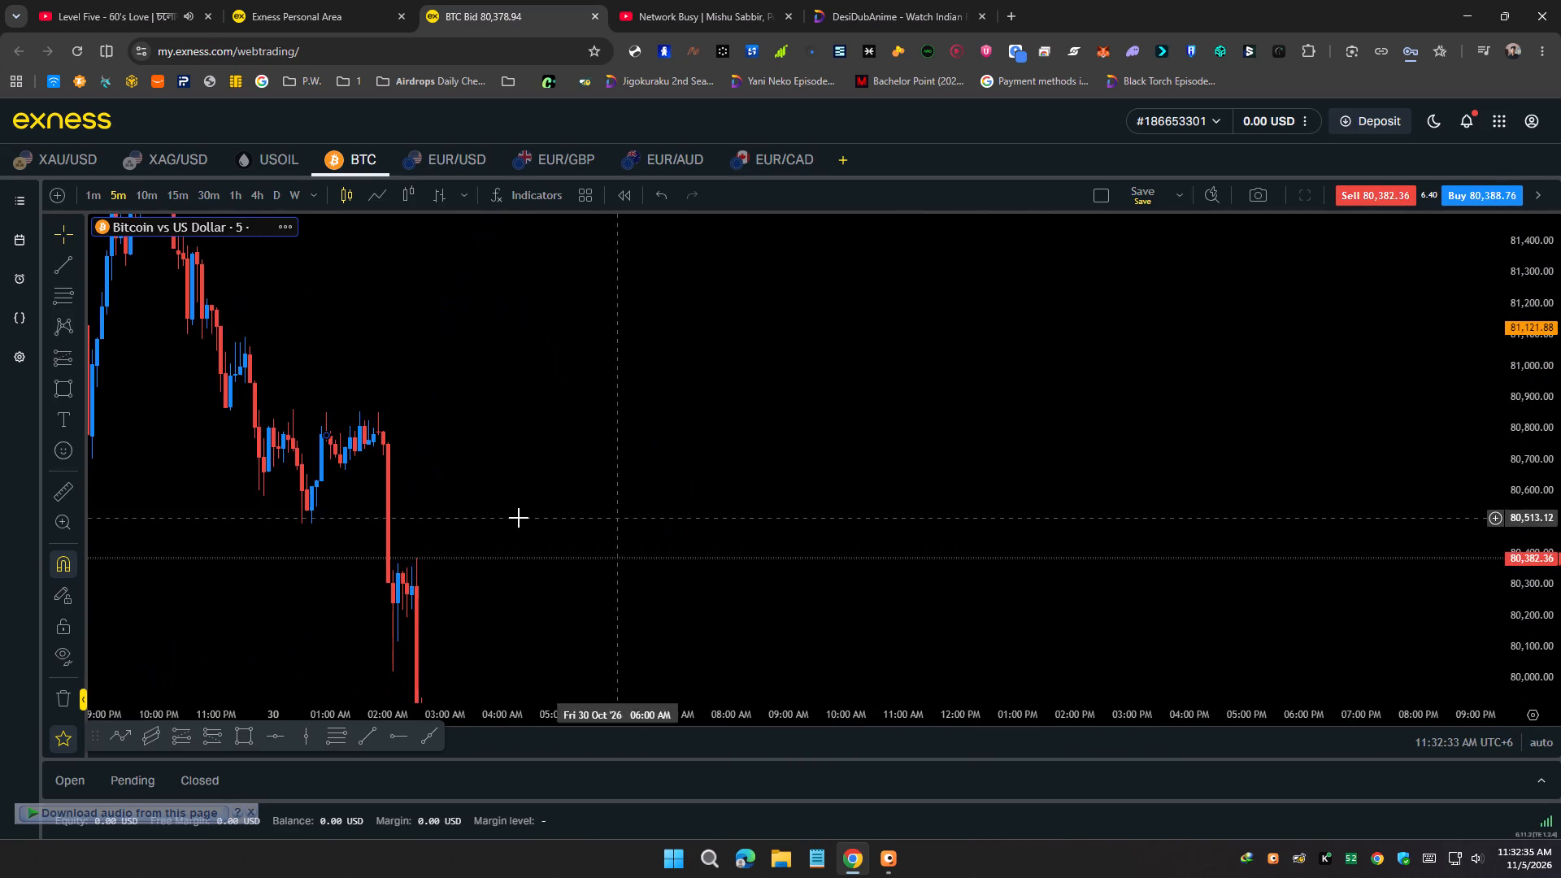
pyautogui.moveTo(676, 508); pyautogui.dragTo(1348, 494)
pyautogui.scroll(3, 677, 442)
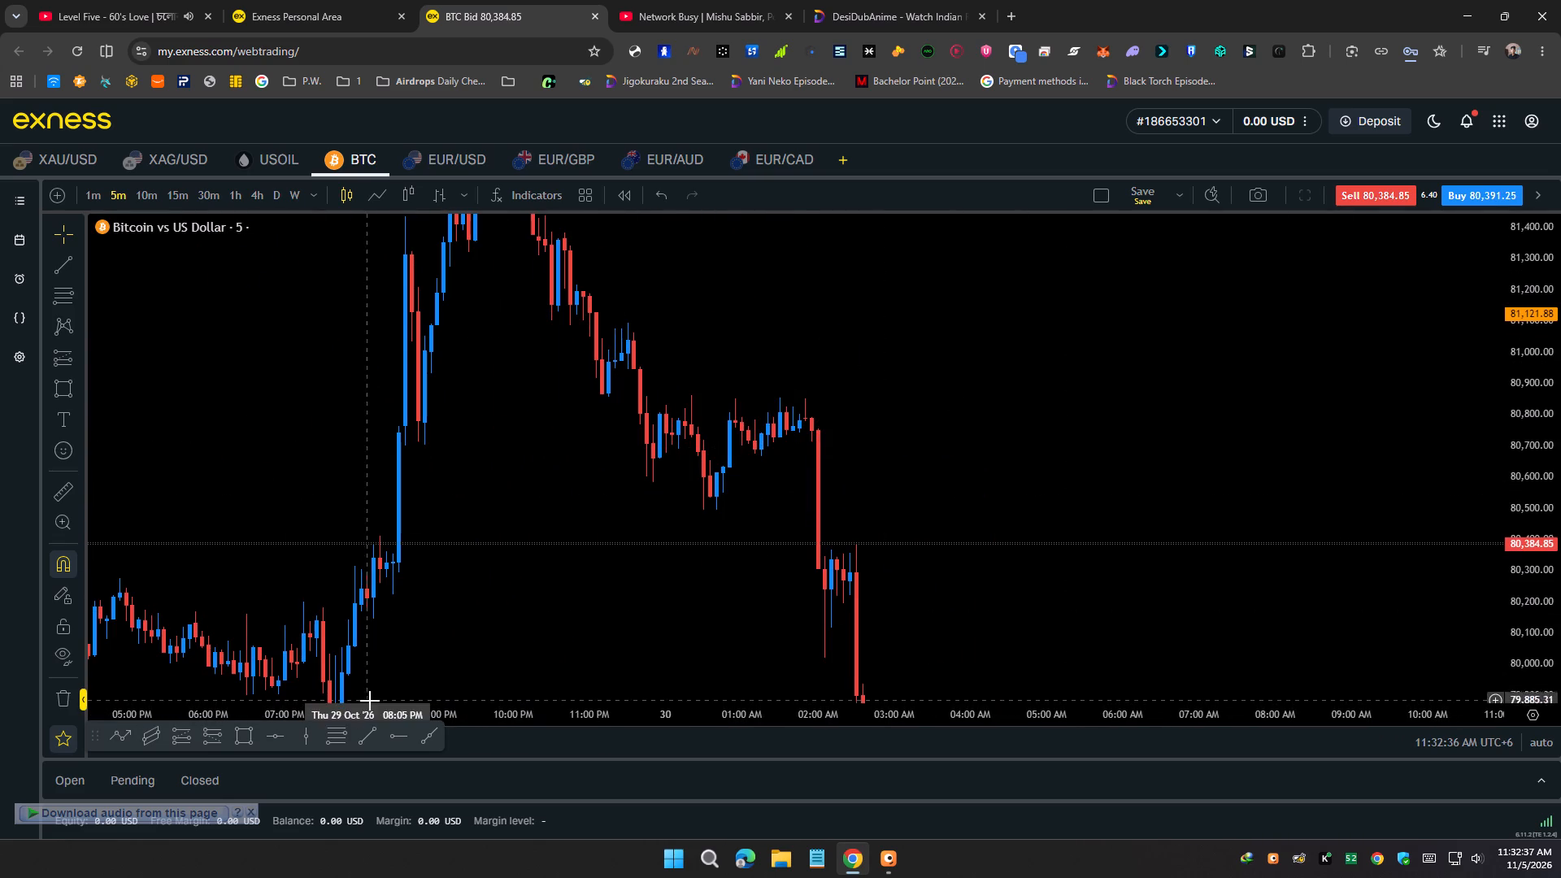
pyautogui.click(245, 741)
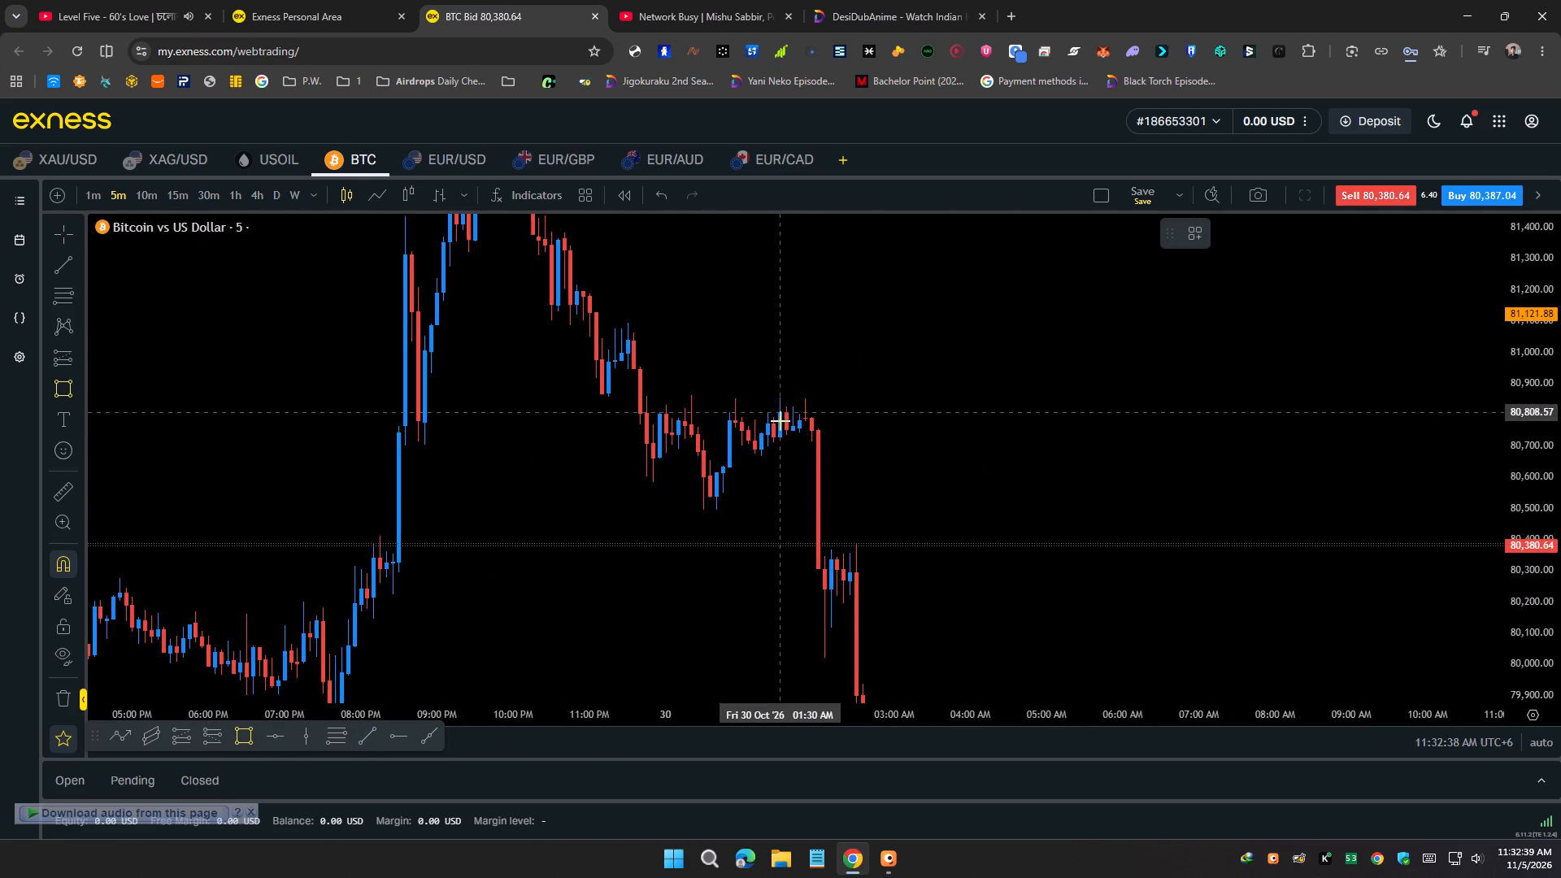
pyautogui.click(805, 394)
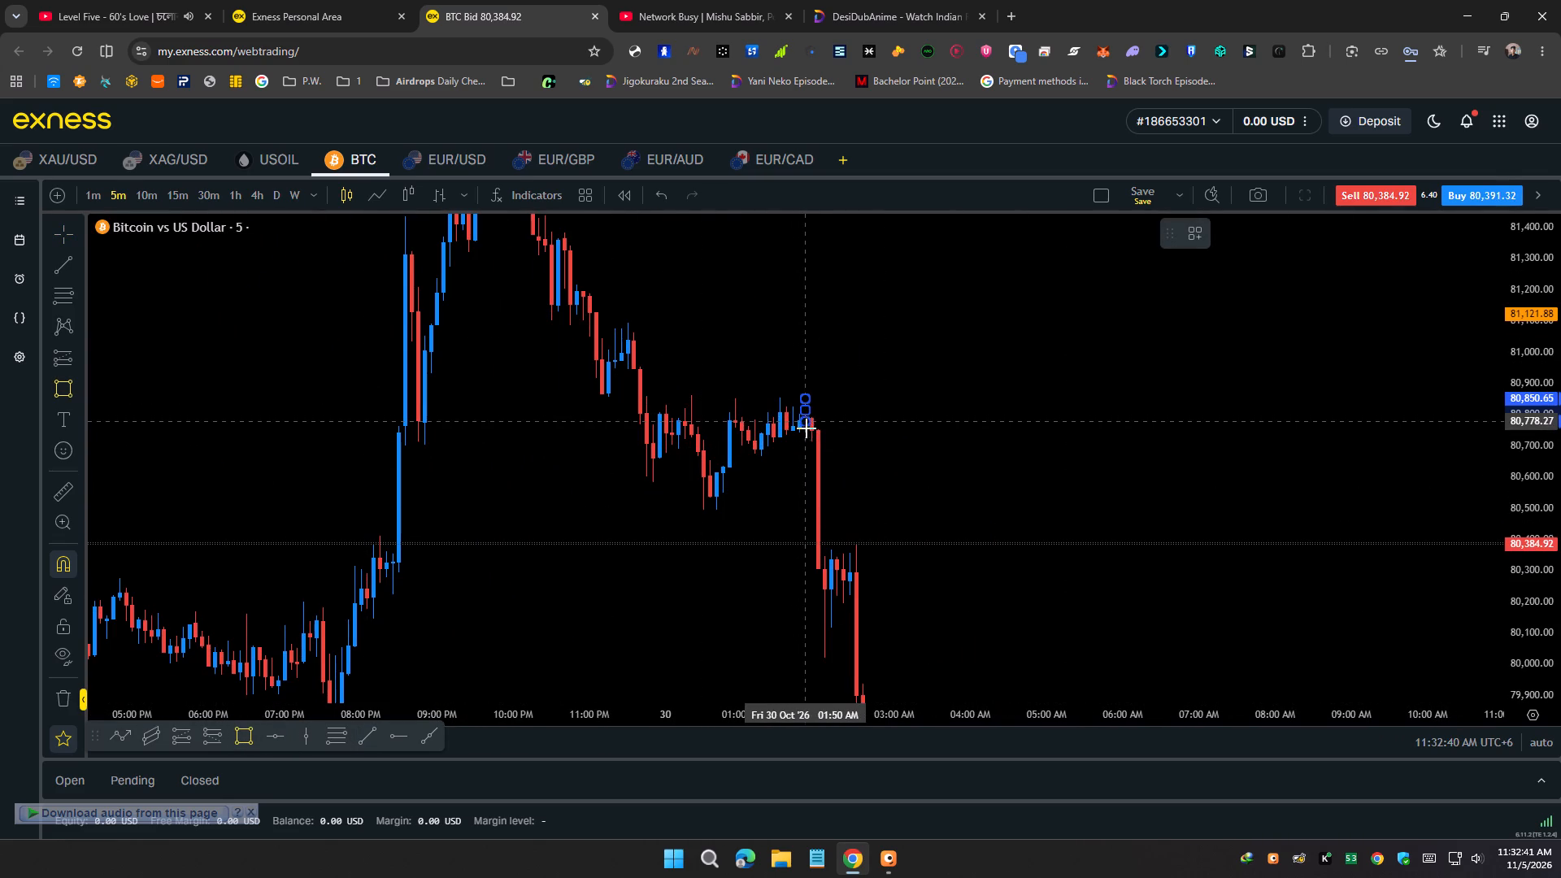
pyautogui.click(807, 445)
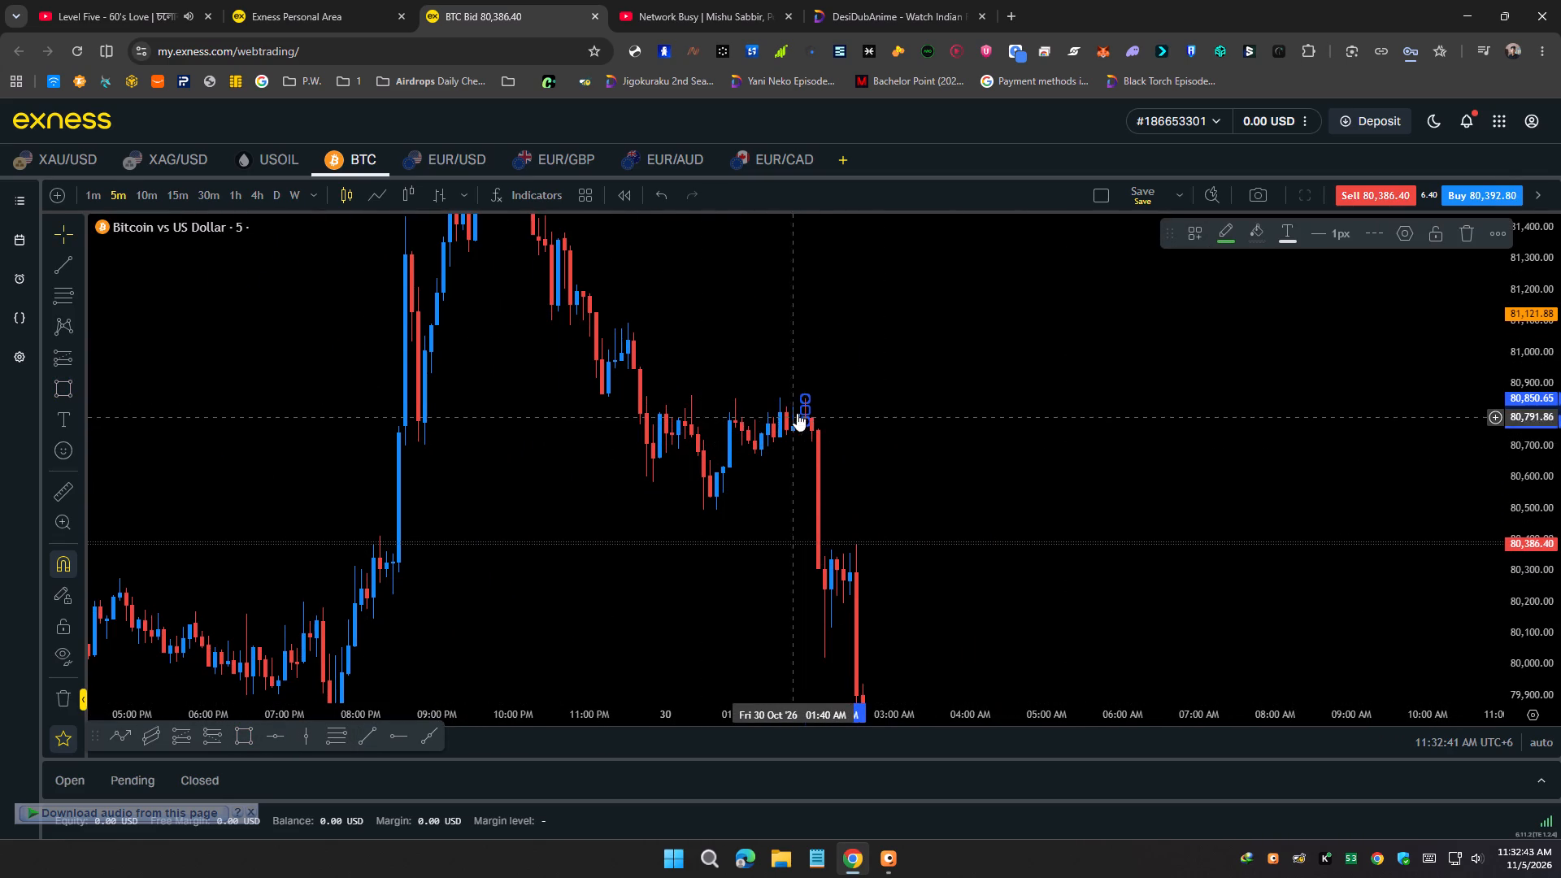
pyautogui.moveTo(805, 411); pyautogui.dragTo(1215, 415)
# Examine the 5-minute price action from the two zones on 29–30 Oct across to the latest candles on 5 Nov '26.
pyautogui.scroll(-5, 1102, 465)
pyautogui.scroll(-3, 1558, 438)
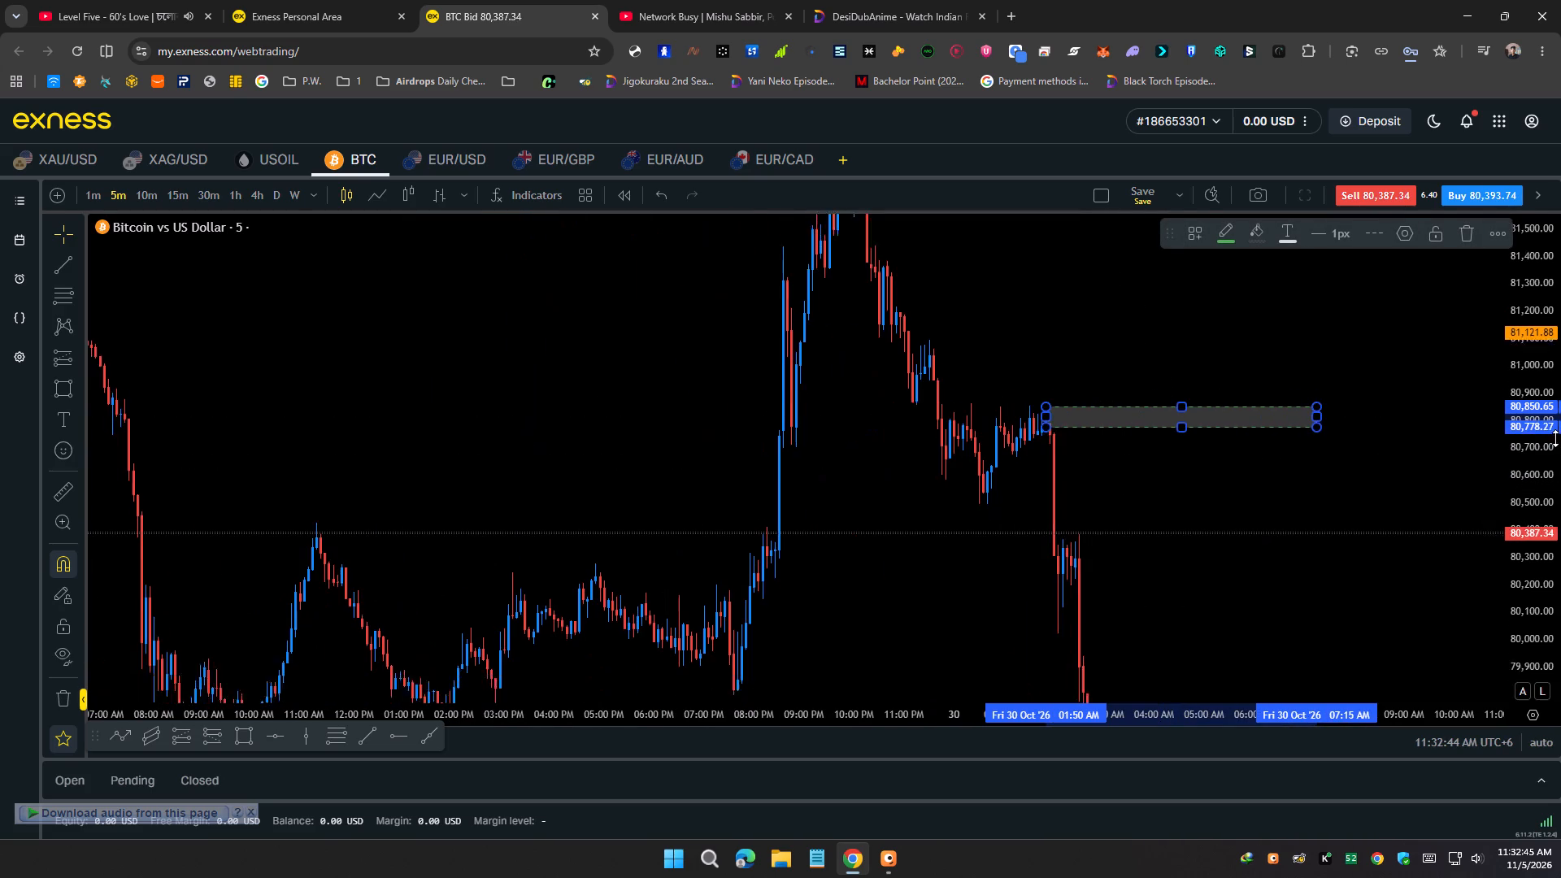
pyautogui.scroll(-1, 1555, 438)
pyautogui.scroll(-3, 1560, 515)
pyautogui.scroll(-6, 942, 565)
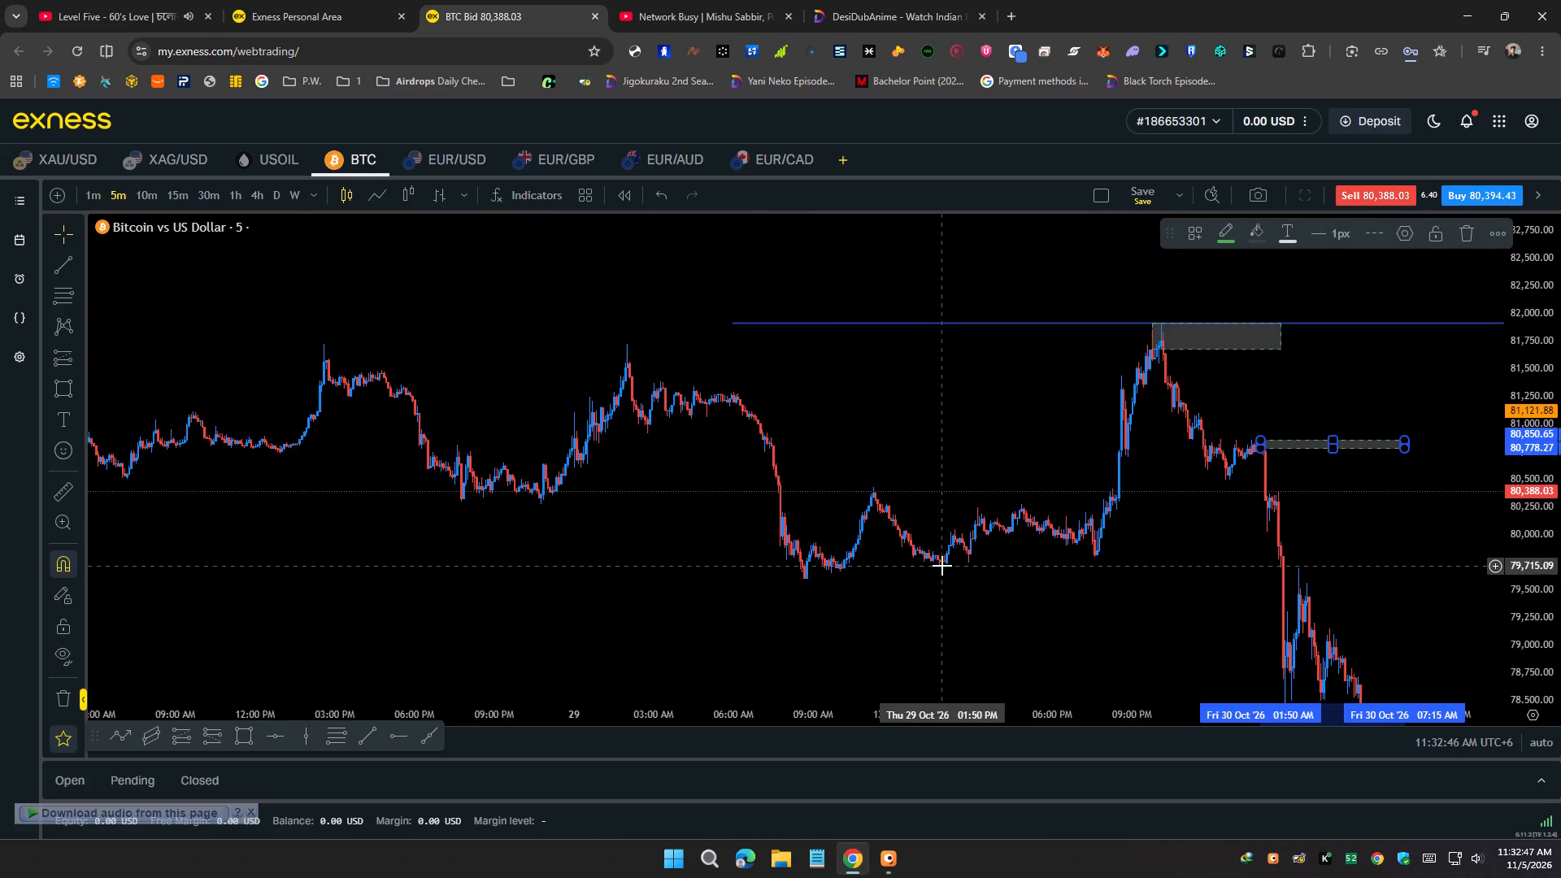
pyautogui.moveTo(1181, 577); pyautogui.dragTo(76, 423)
pyautogui.scroll(-6, 425, 460)
pyautogui.moveTo(850, 498); pyautogui.dragTo(233, 467)
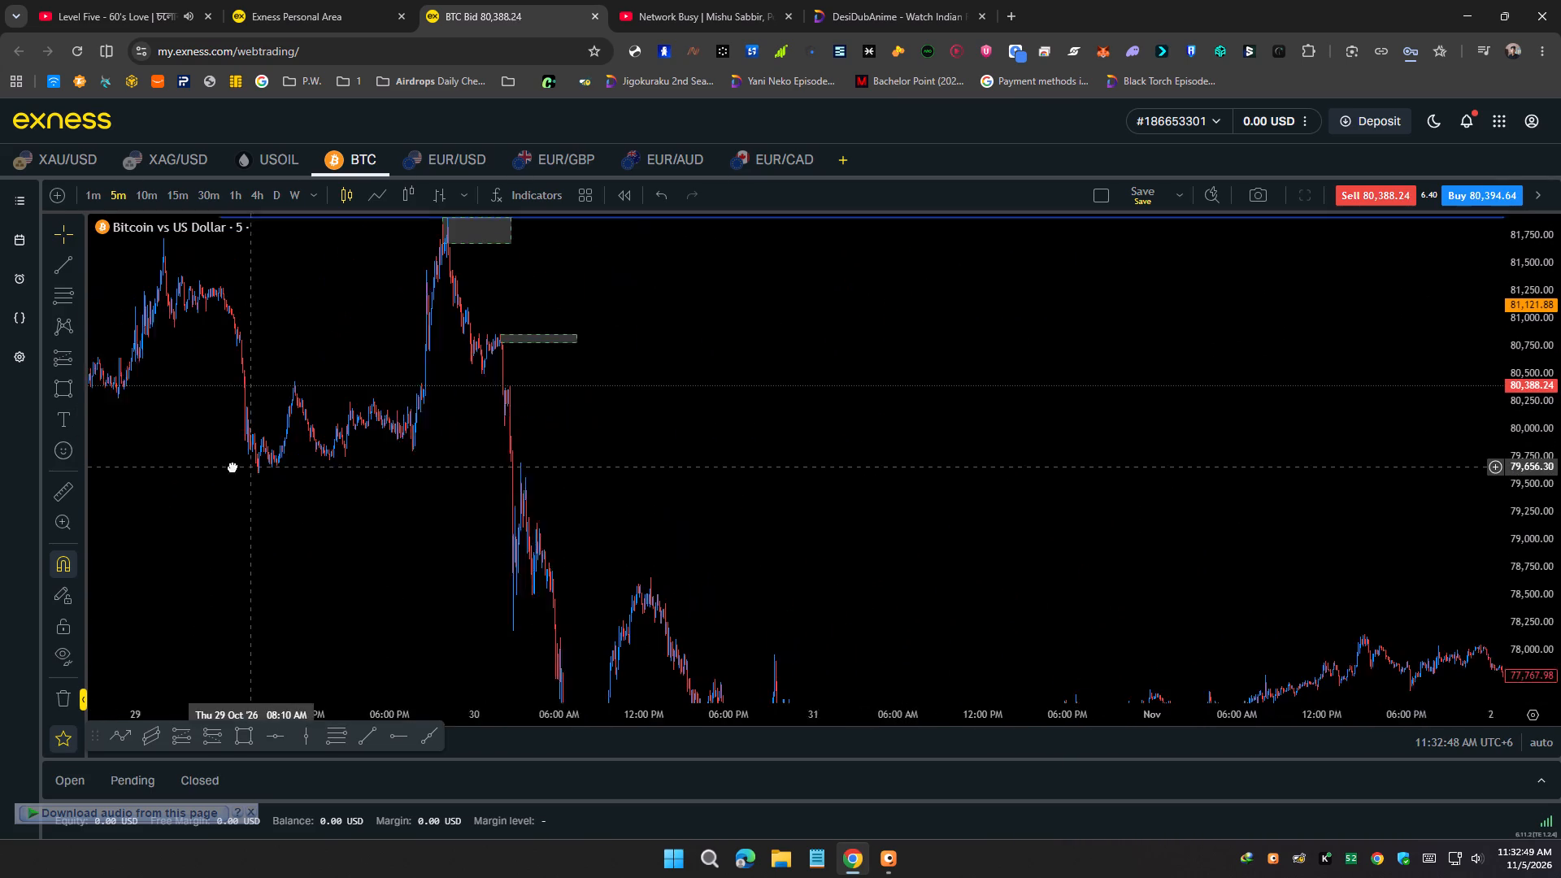
pyautogui.moveTo(233, 467); pyautogui.dragTo(228, 467)
pyautogui.scroll(-8, 275, 471)
pyautogui.moveTo(820, 498); pyautogui.dragTo(301, 476)
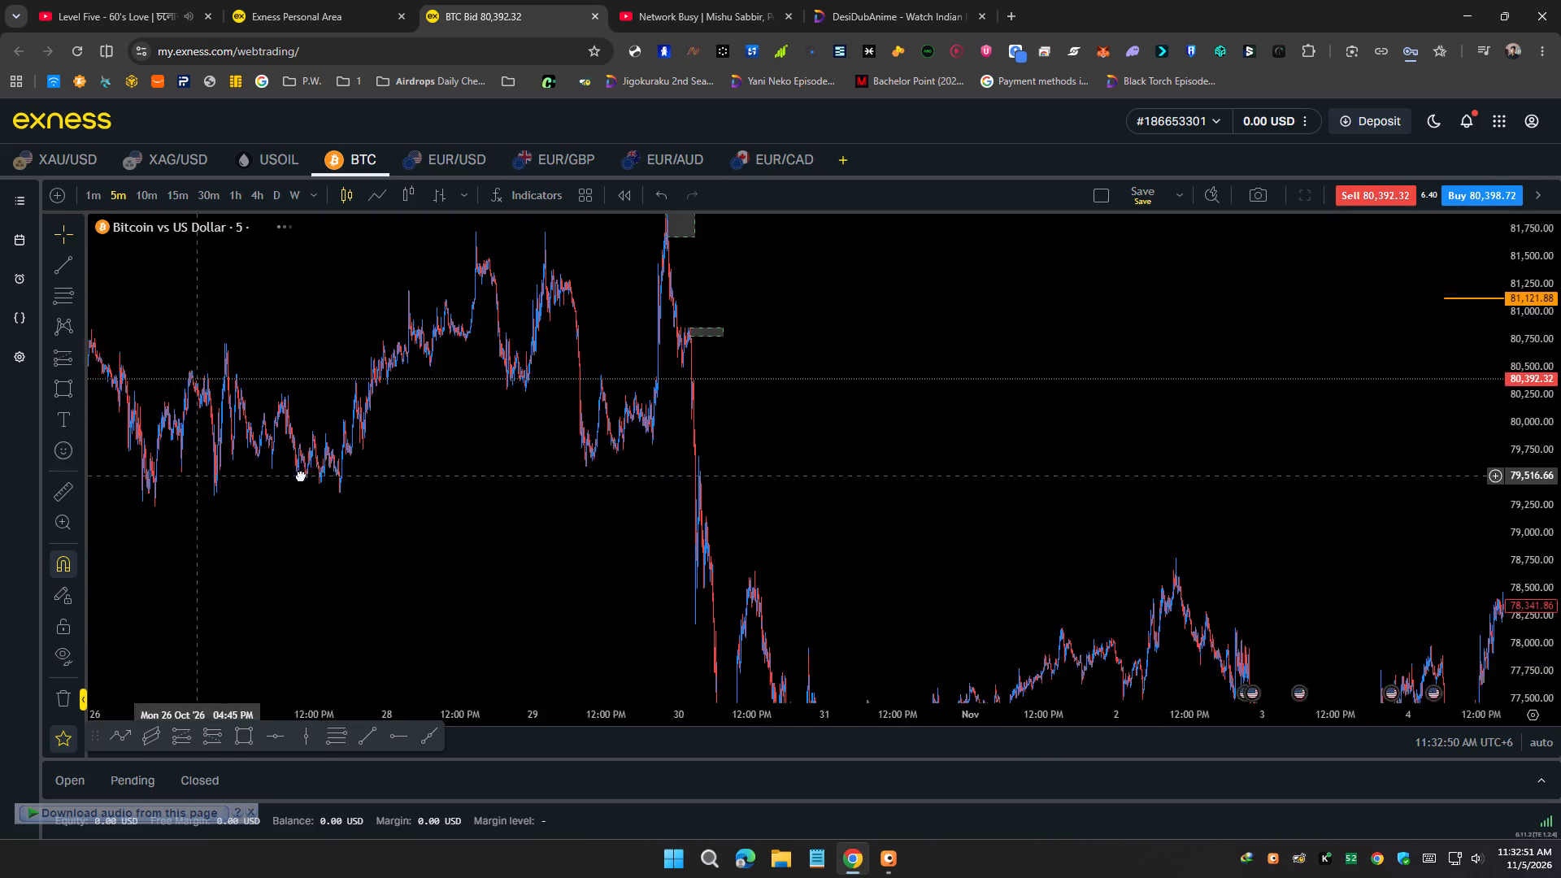
pyautogui.moveTo(301, 476); pyautogui.dragTo(267, 473)
pyautogui.scroll(-2, 672, 488)
pyautogui.moveTo(747, 511); pyautogui.dragTo(407, 585)
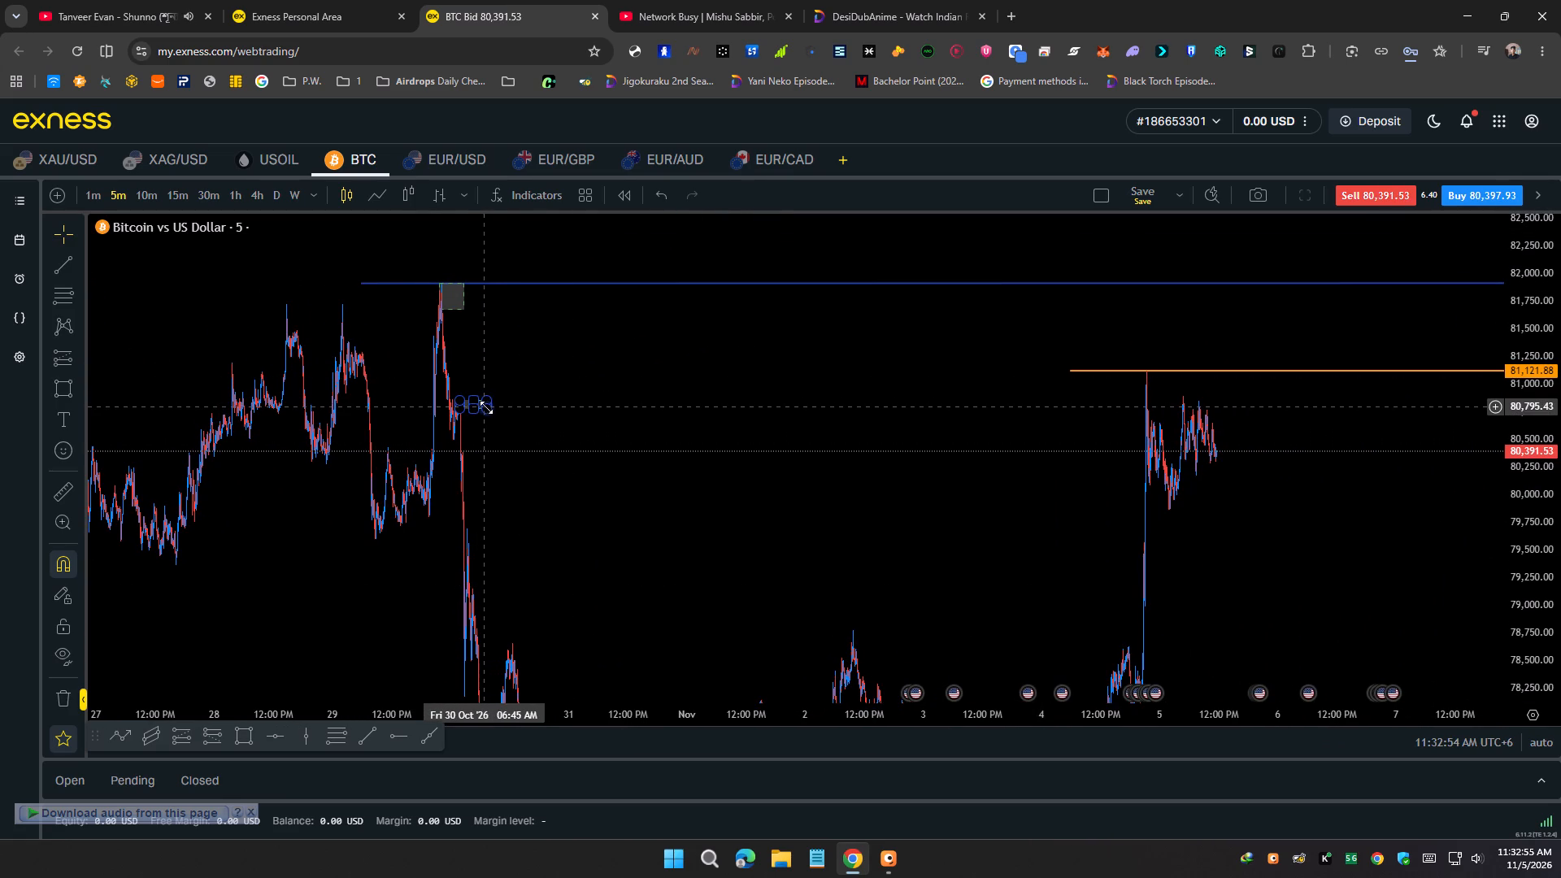
pyautogui.scroll(8, 1560, 412)
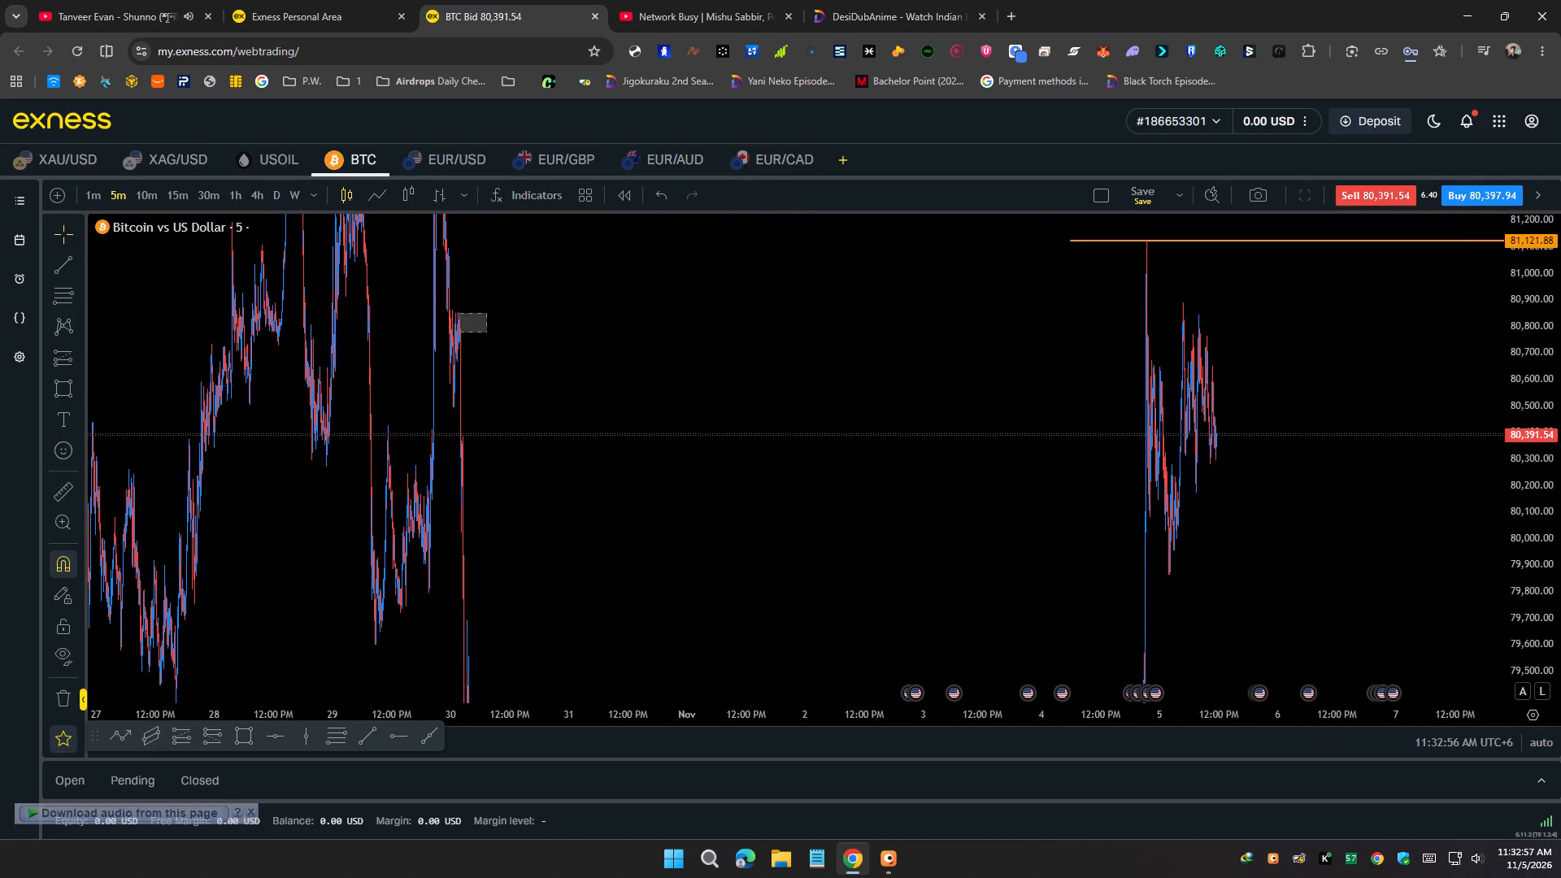
# Switch to the playing YouTube music video, adjust its volume and return to the BTC chart.
pyautogui.click(147, 0)
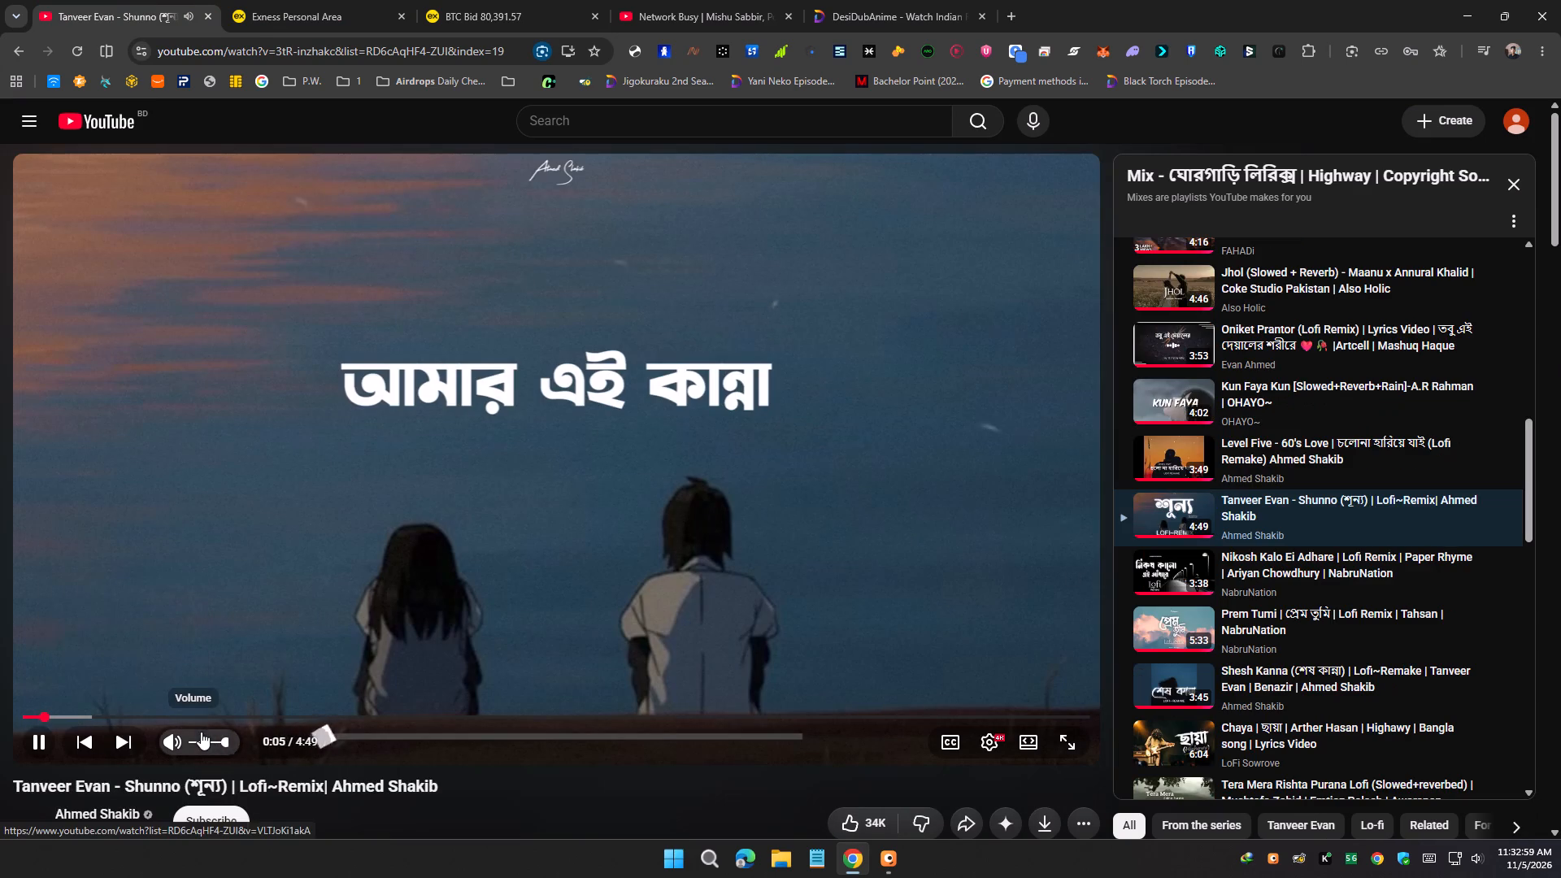
pyautogui.click(197, 739)
pyautogui.click(493, 0)
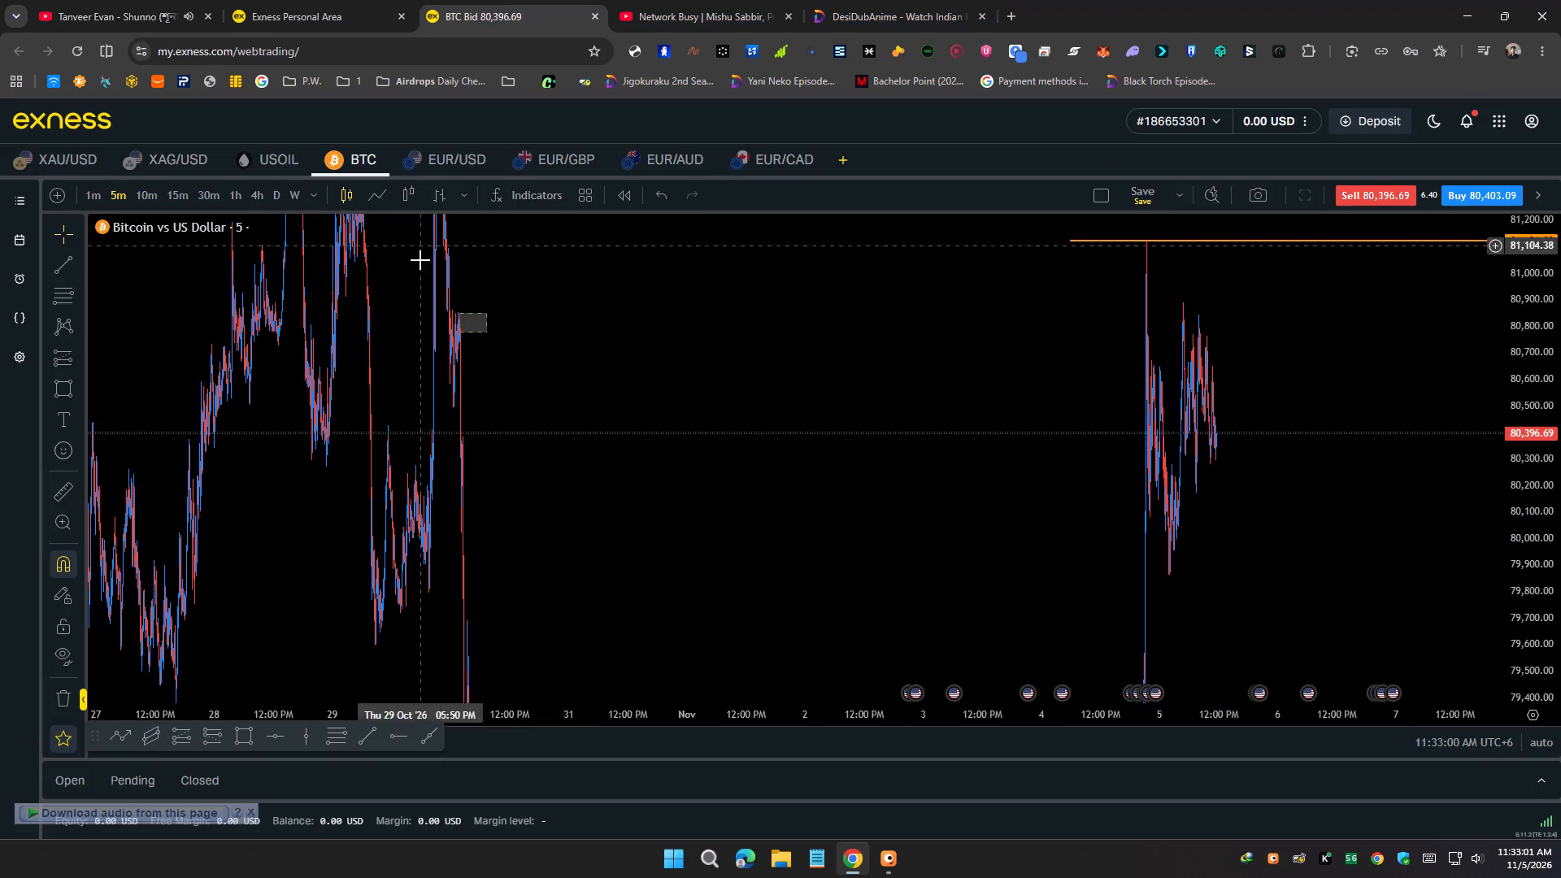
# Extend both rectangle zones beyond the latest candles, the lower one to the evening of 6 Nov and the upper one to about 9 Nov '26.
pyautogui.moveTo(486, 325); pyautogui.dragTo(1368, 326)
pyautogui.moveTo(1004, 441); pyautogui.dragTo(1200, 436)
pyautogui.moveTo(950, 427); pyautogui.dragTo(930, 691)
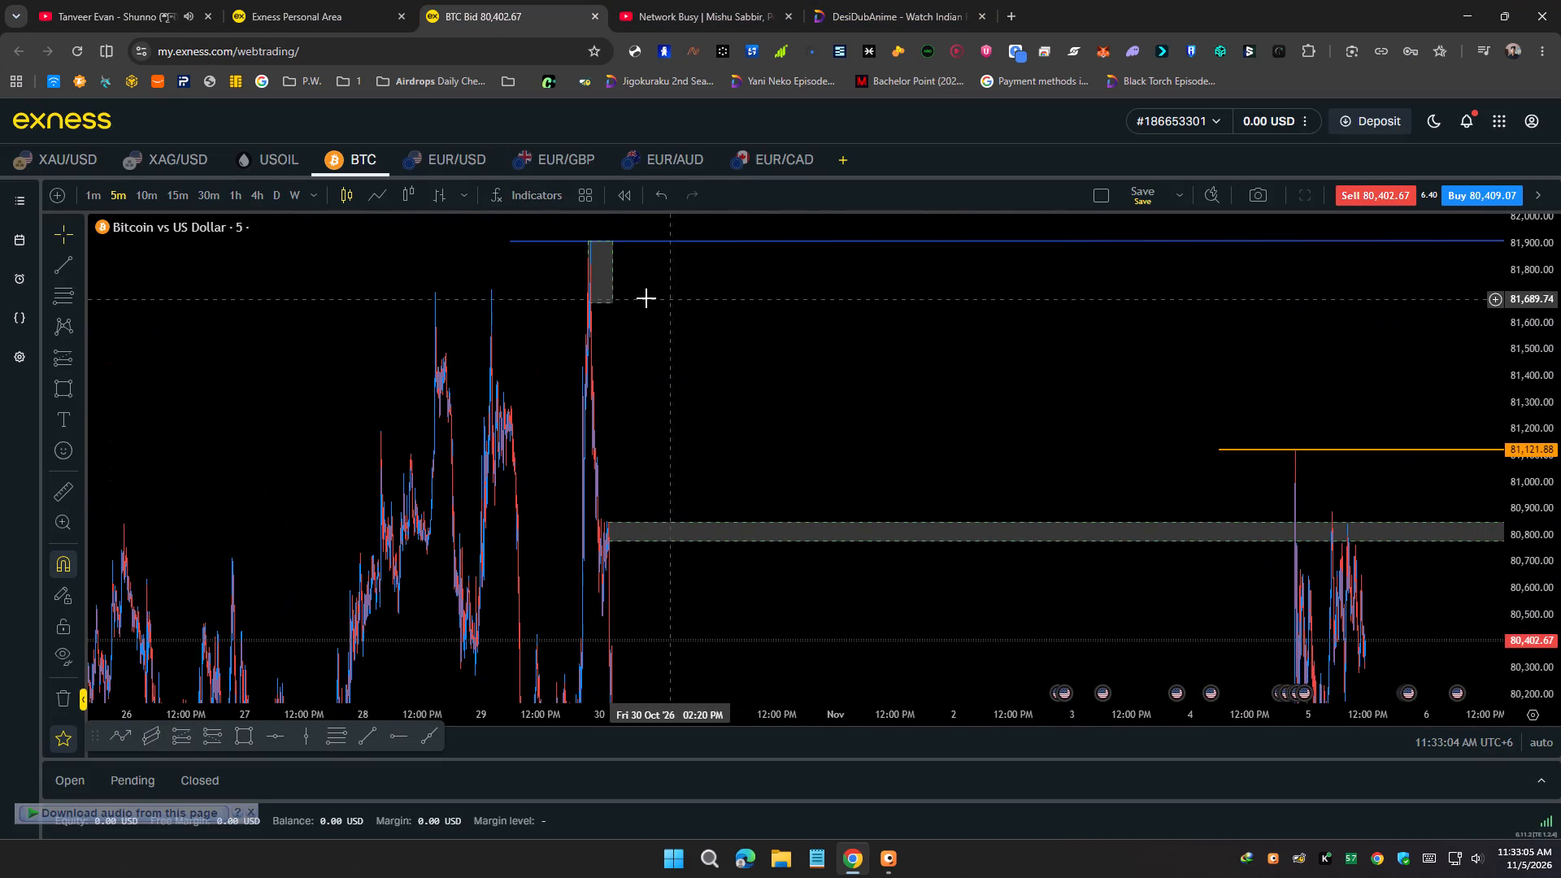
pyautogui.moveTo(614, 269); pyautogui.dragTo(1560, 263)
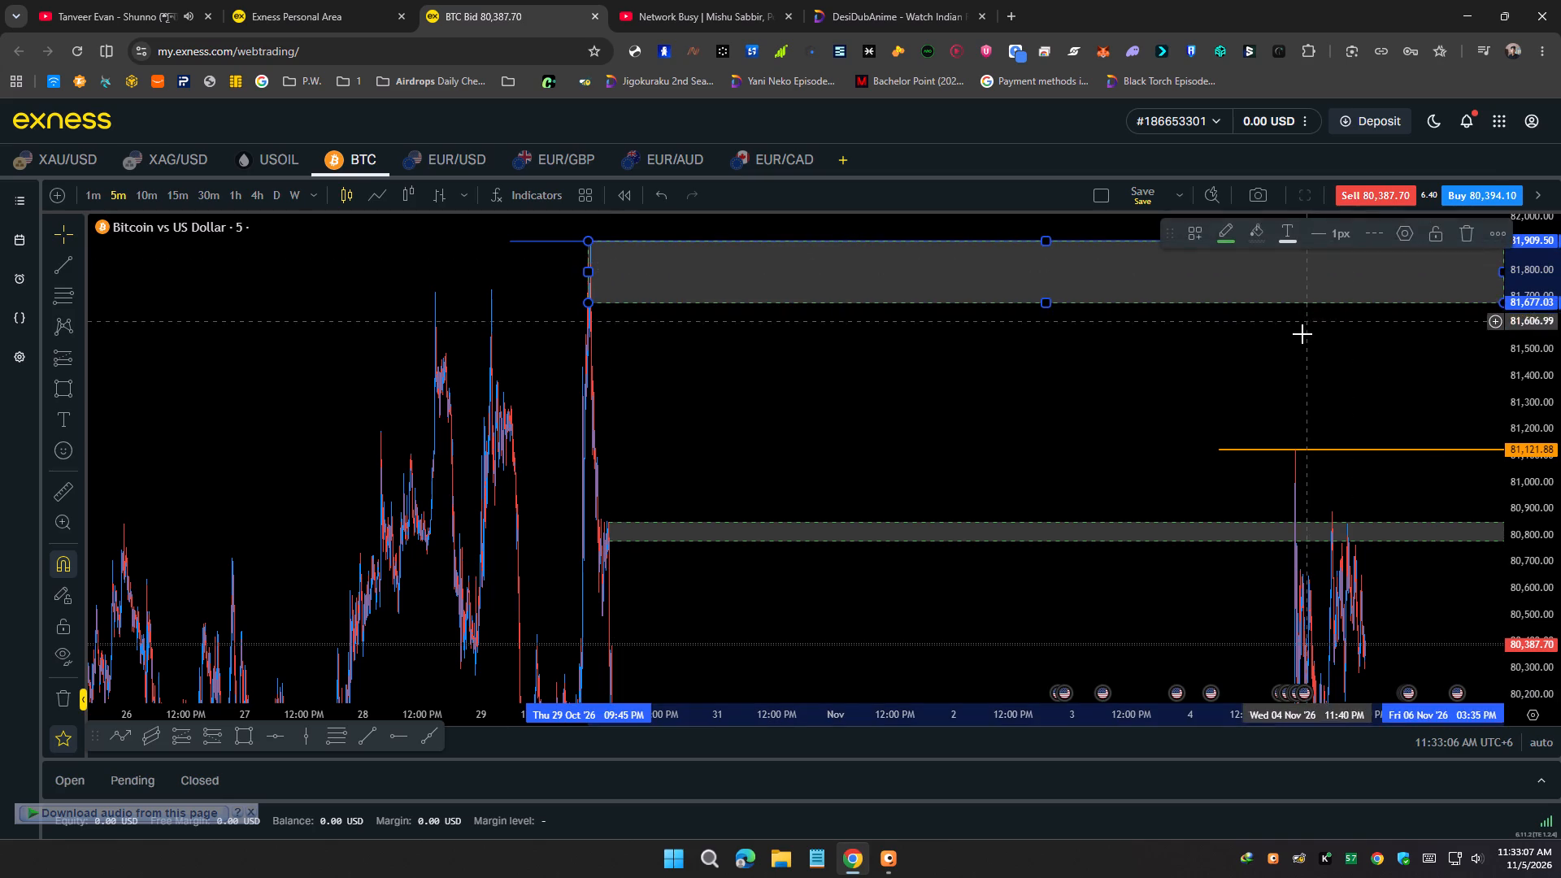
pyautogui.moveTo(1298, 338); pyautogui.dragTo(713, 325)
pyautogui.moveTo(928, 256); pyautogui.dragTo(1309, 270)
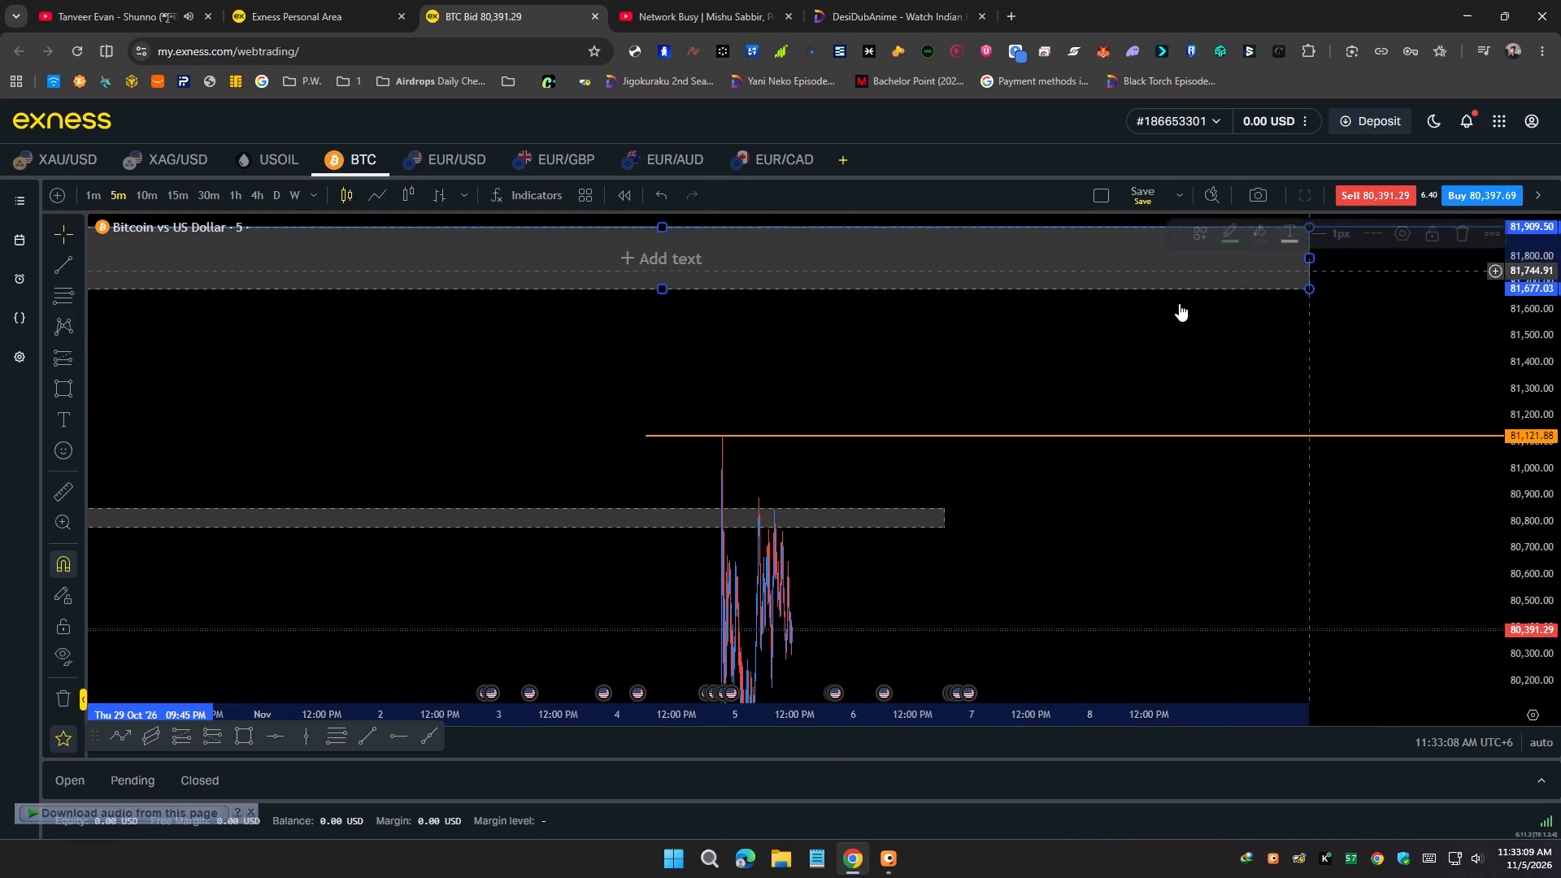
# Examine how the 5-minute candles of 4–5 Nov '26 react to the lower zone and the orange line.
pyautogui.moveTo(667, 402); pyautogui.dragTo(1167, 303)
pyautogui.scroll(-6, 1559, 302)
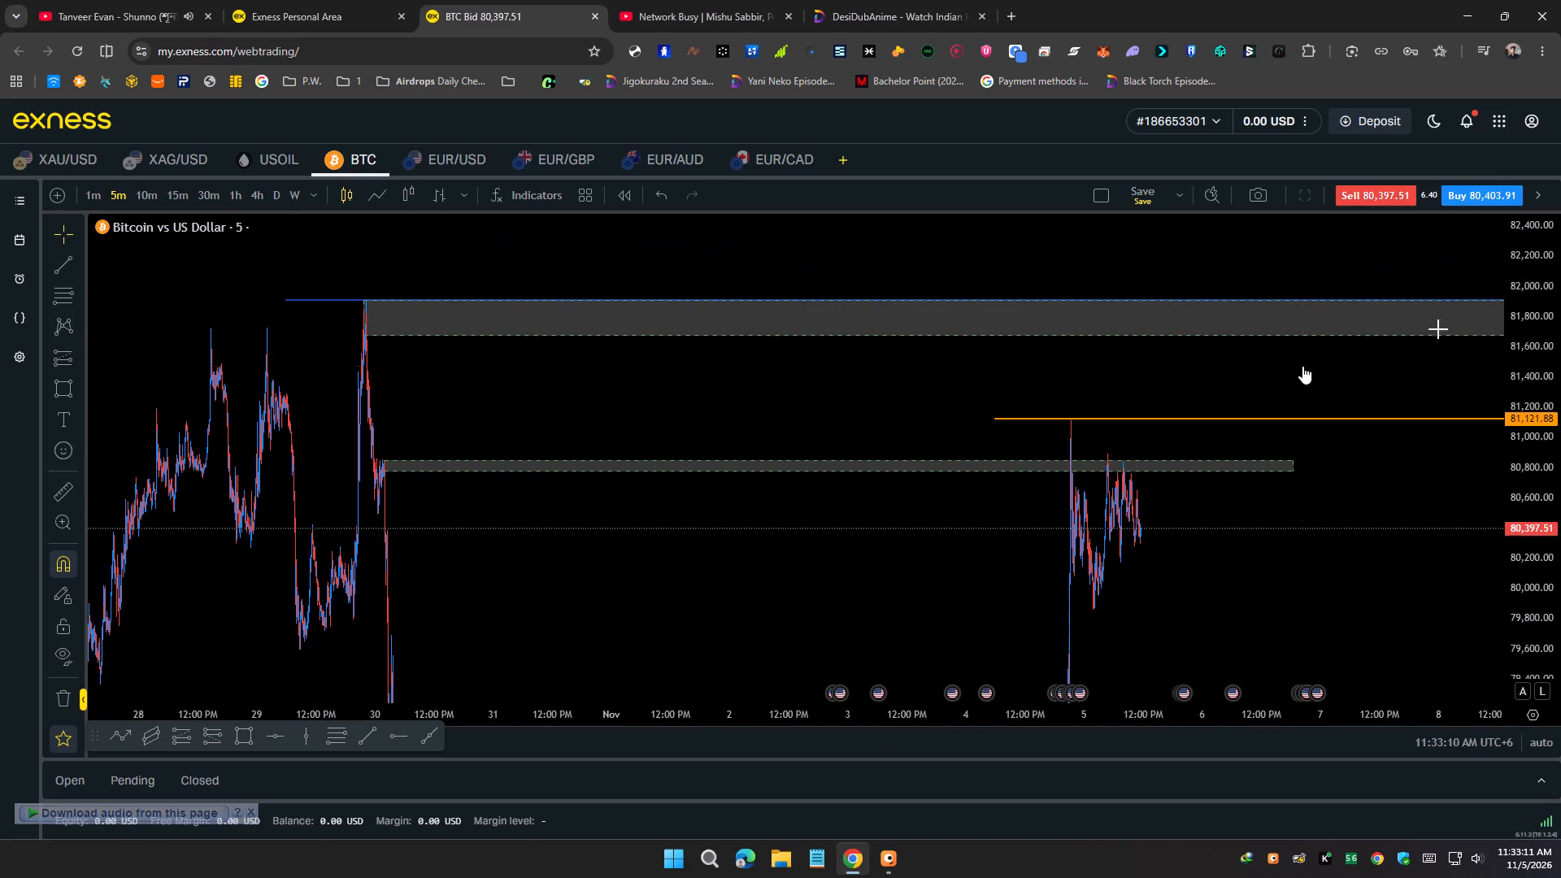
pyautogui.scroll(5, 1165, 400)
pyautogui.scroll(6, 1560, 563)
pyautogui.scroll(-3, 1551, 561)
pyautogui.scroll(2, 1236, 539)
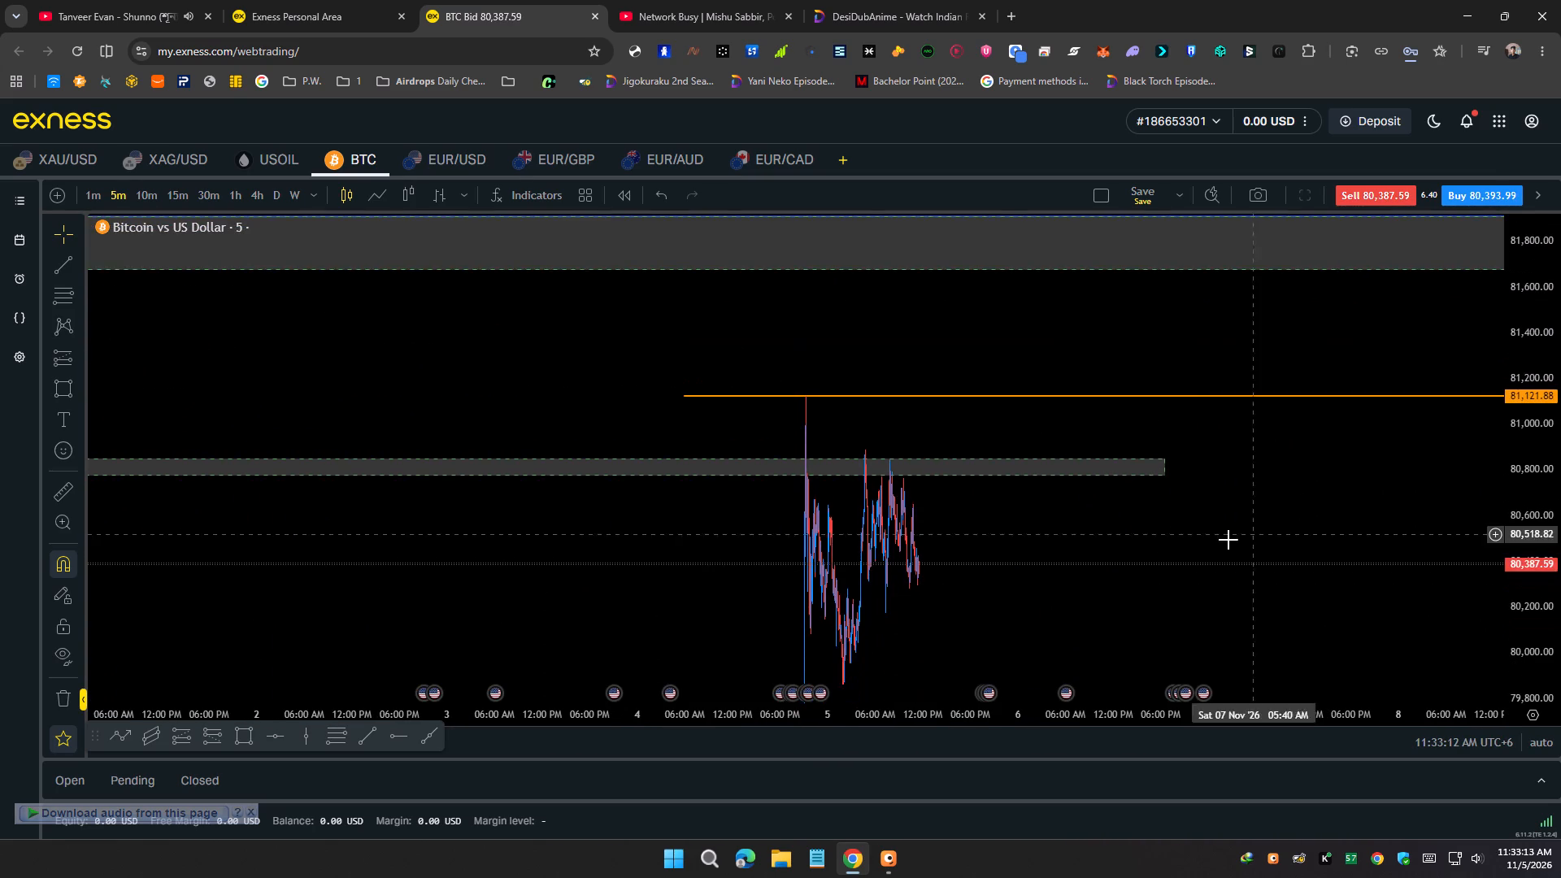
pyautogui.scroll(3, 1228, 540)
pyautogui.moveTo(710, 552); pyautogui.dragTo(1507, 510)
pyautogui.scroll(13, 1278, 460)
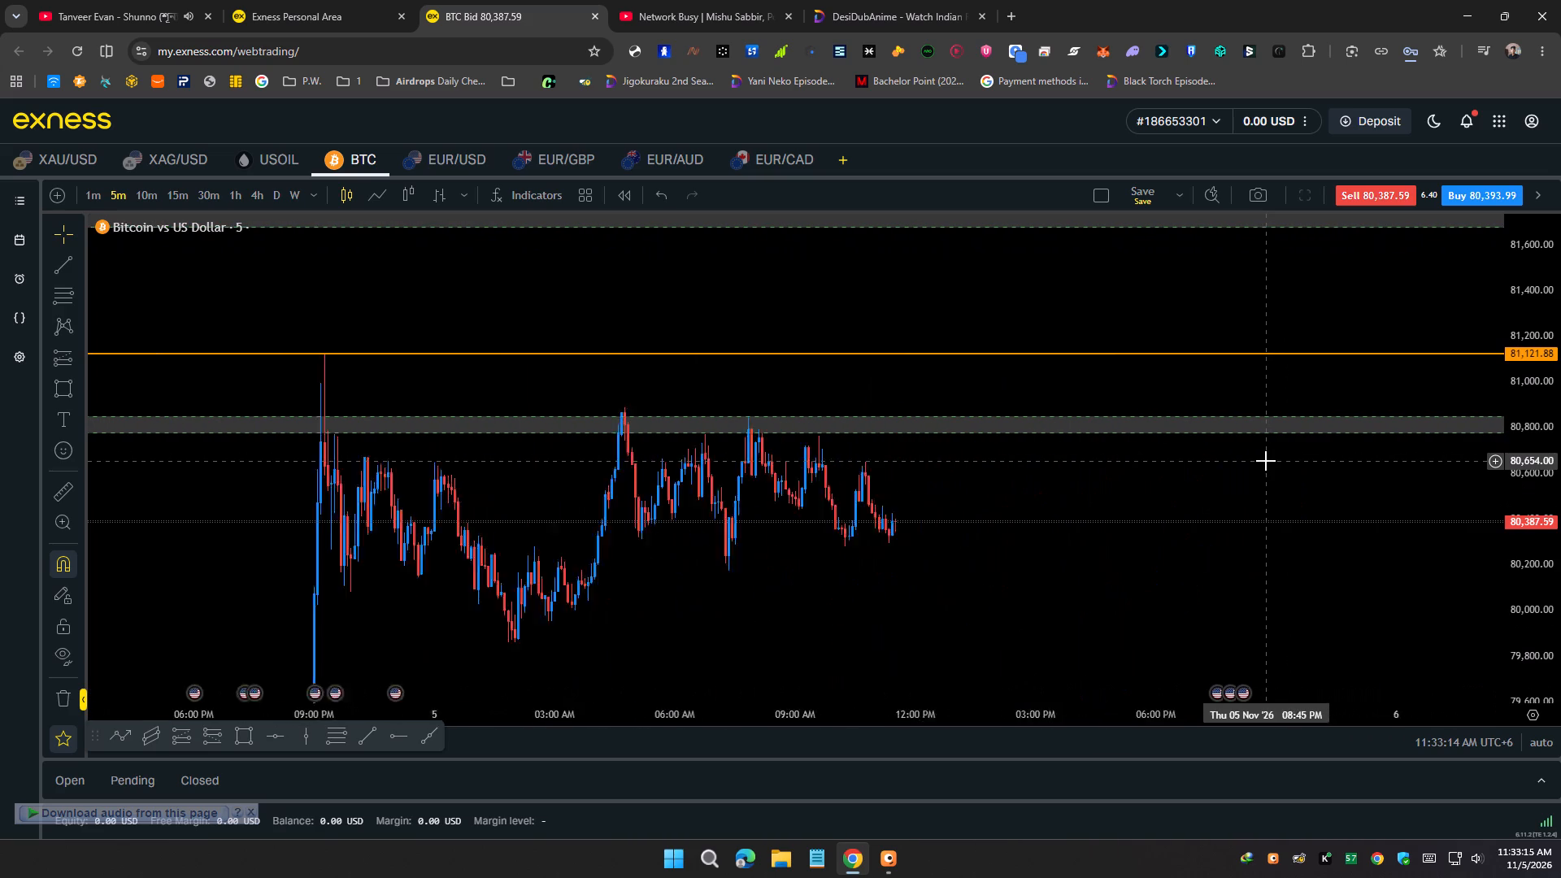
pyautogui.moveTo(764, 512); pyautogui.dragTo(1262, 409)
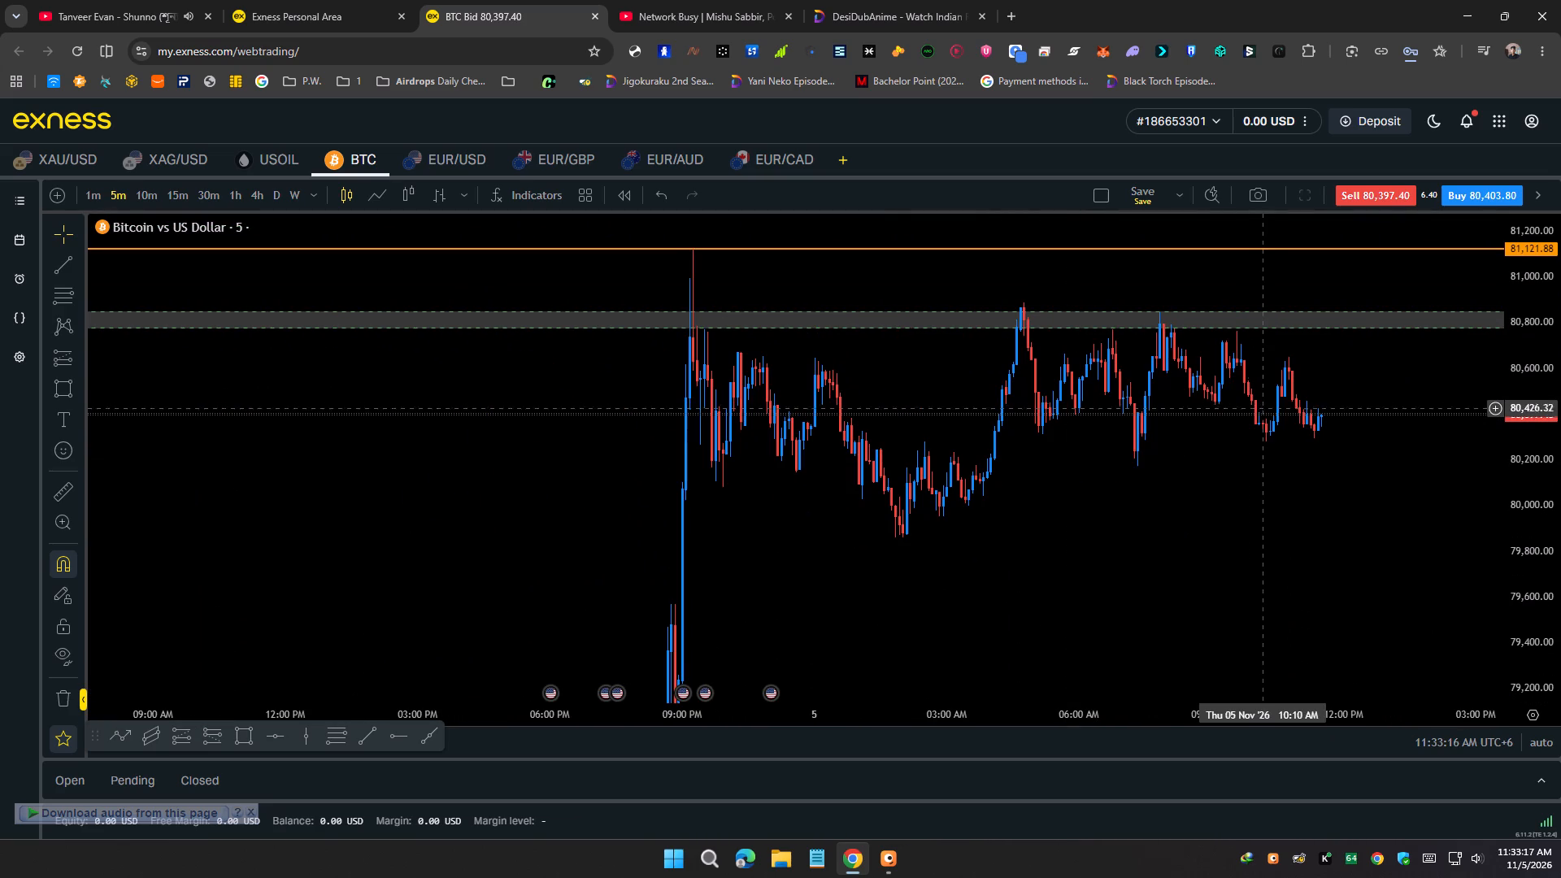
pyautogui.moveTo(1061, 423); pyautogui.dragTo(793, 404)
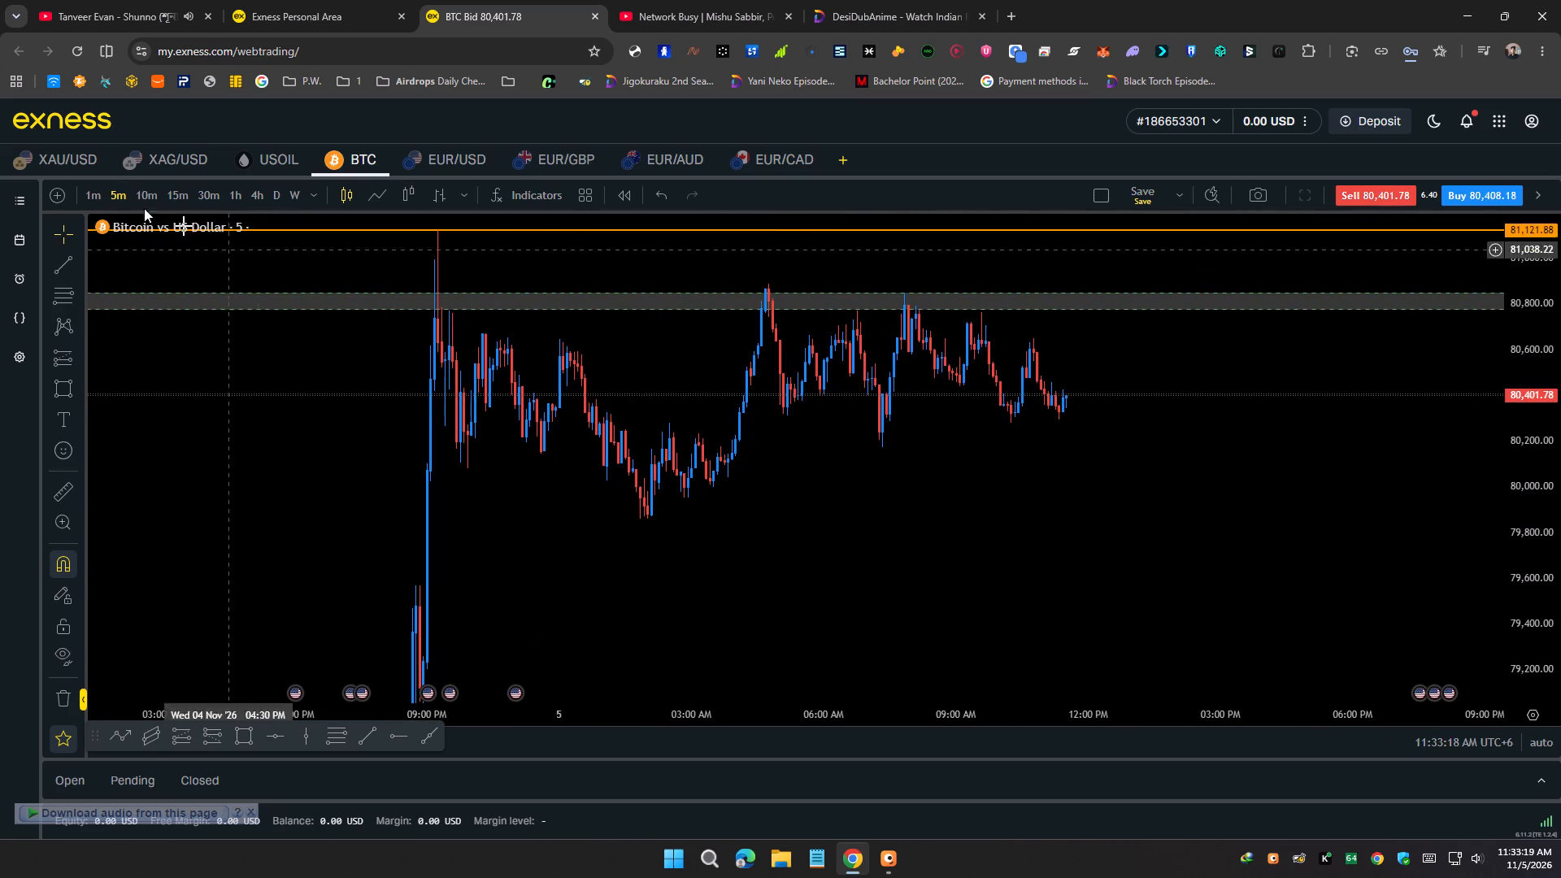
# Switch the BTC chart to the 1-minute timeframe and examine the spike into the lower zone and orange line around 9:15 PM on 4 Nov '26.
pyautogui.click(98, 196)
pyautogui.scroll(-6, 111, 208)
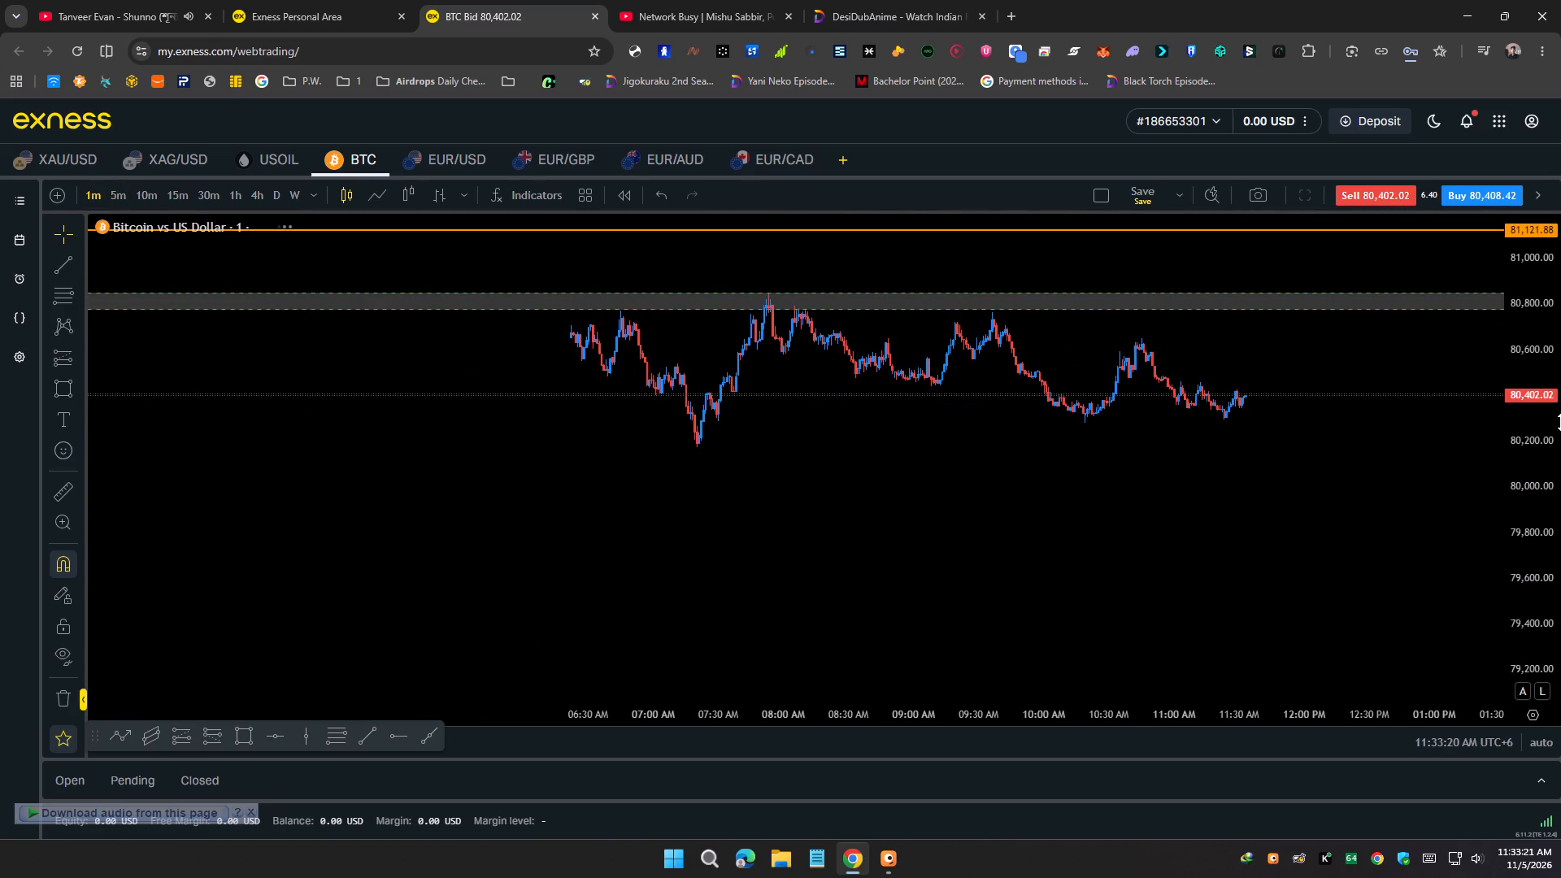
pyautogui.scroll(5, 1560, 424)
pyautogui.moveTo(1142, 400); pyautogui.dragTo(1130, 547)
pyautogui.scroll(1, 1560, 451)
pyautogui.moveTo(679, 382); pyautogui.dragTo(717, 409)
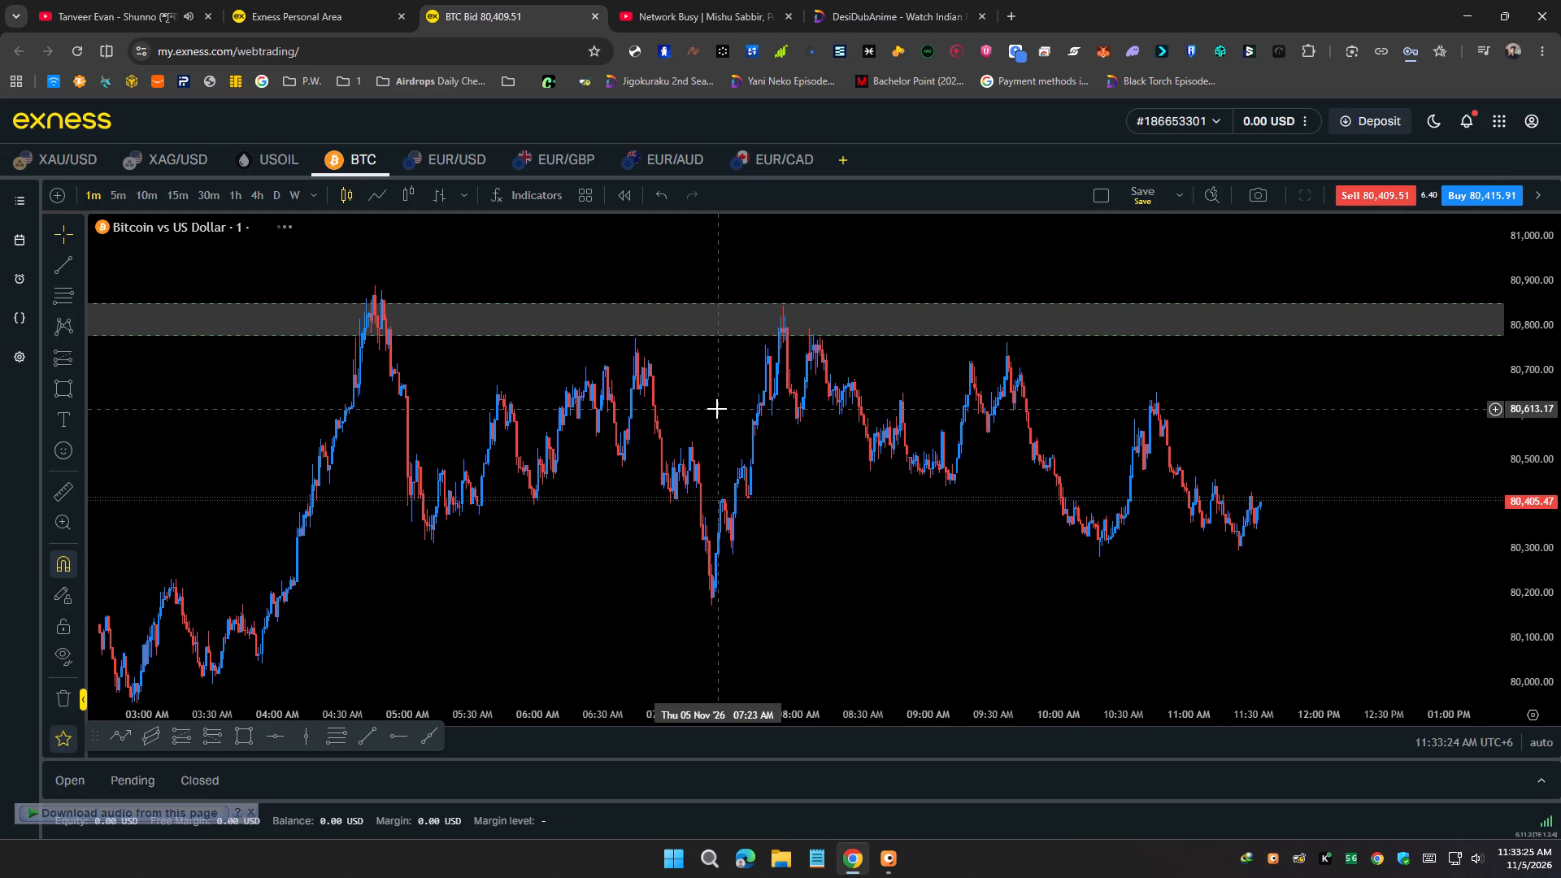
pyautogui.scroll(-5, 716, 407)
pyautogui.moveTo(697, 414); pyautogui.dragTo(997, 464)
pyautogui.scroll(3, 659, 459)
pyautogui.moveTo(307, 472); pyautogui.dragTo(1317, 439)
pyautogui.scroll(8, 1082, 412)
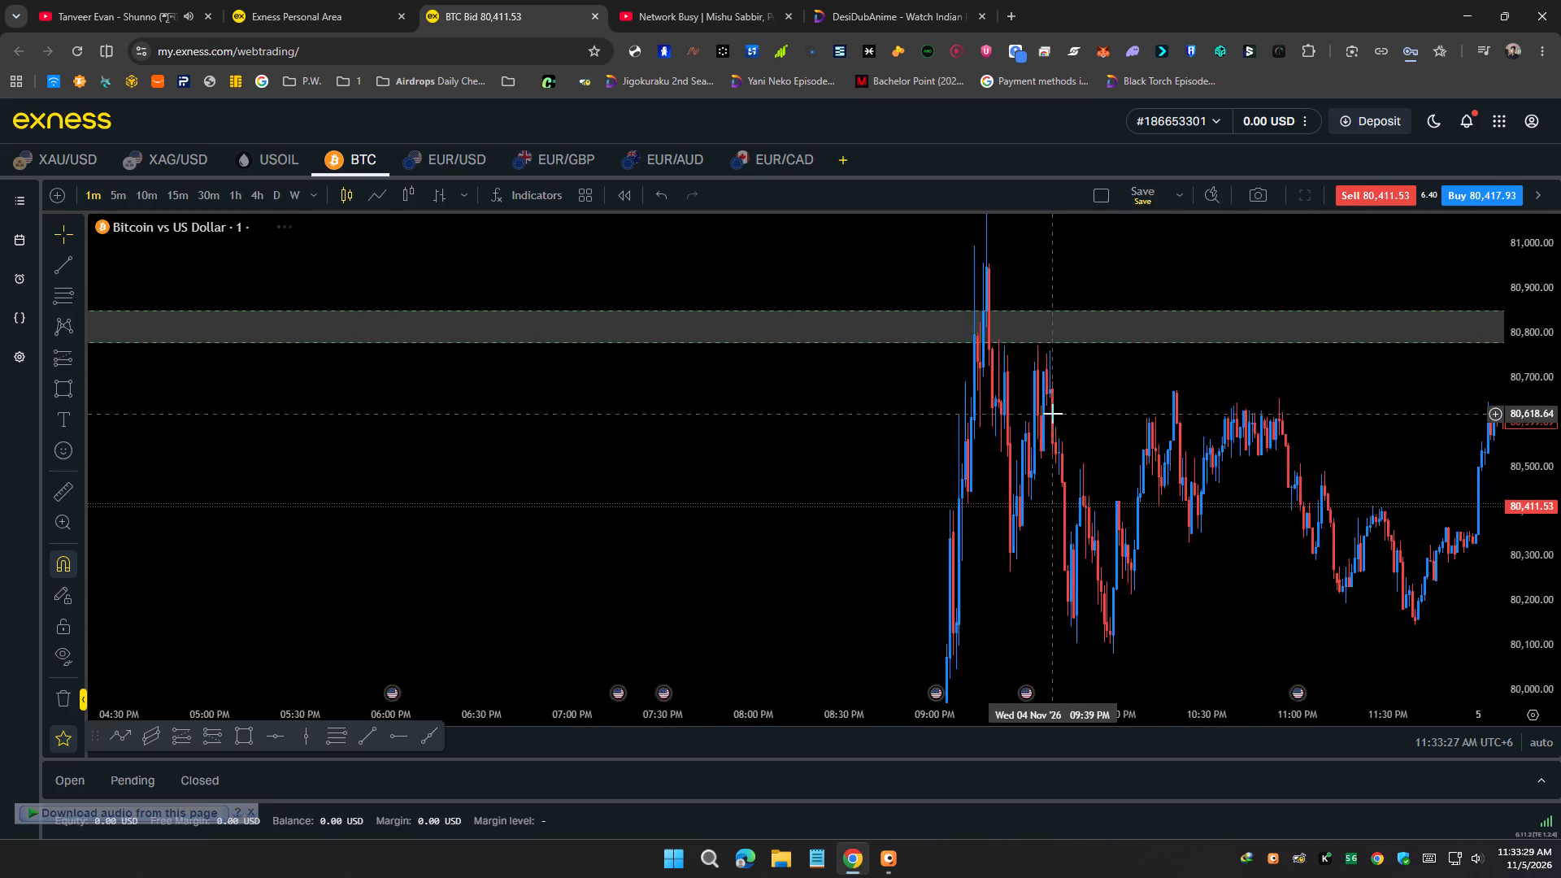
pyautogui.scroll(2, 912, 422)
pyautogui.moveTo(667, 432); pyautogui.dragTo(829, 525)
pyautogui.scroll(-4, 1560, 406)
pyautogui.moveTo(548, 507); pyautogui.dragTo(629, 324)
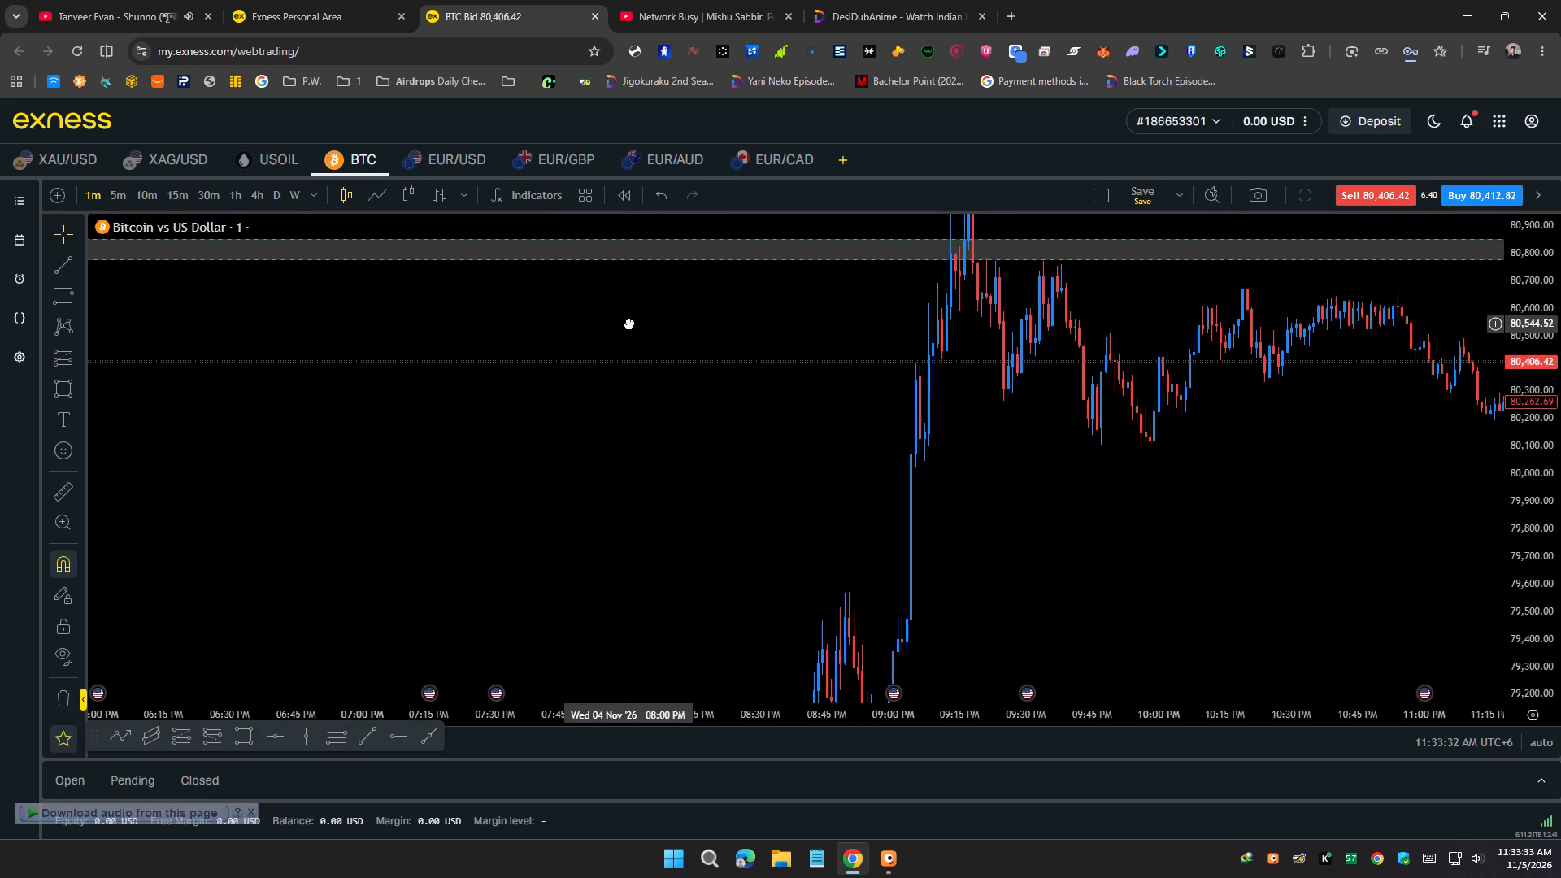
pyautogui.moveTo(629, 324); pyautogui.dragTo(594, 429)
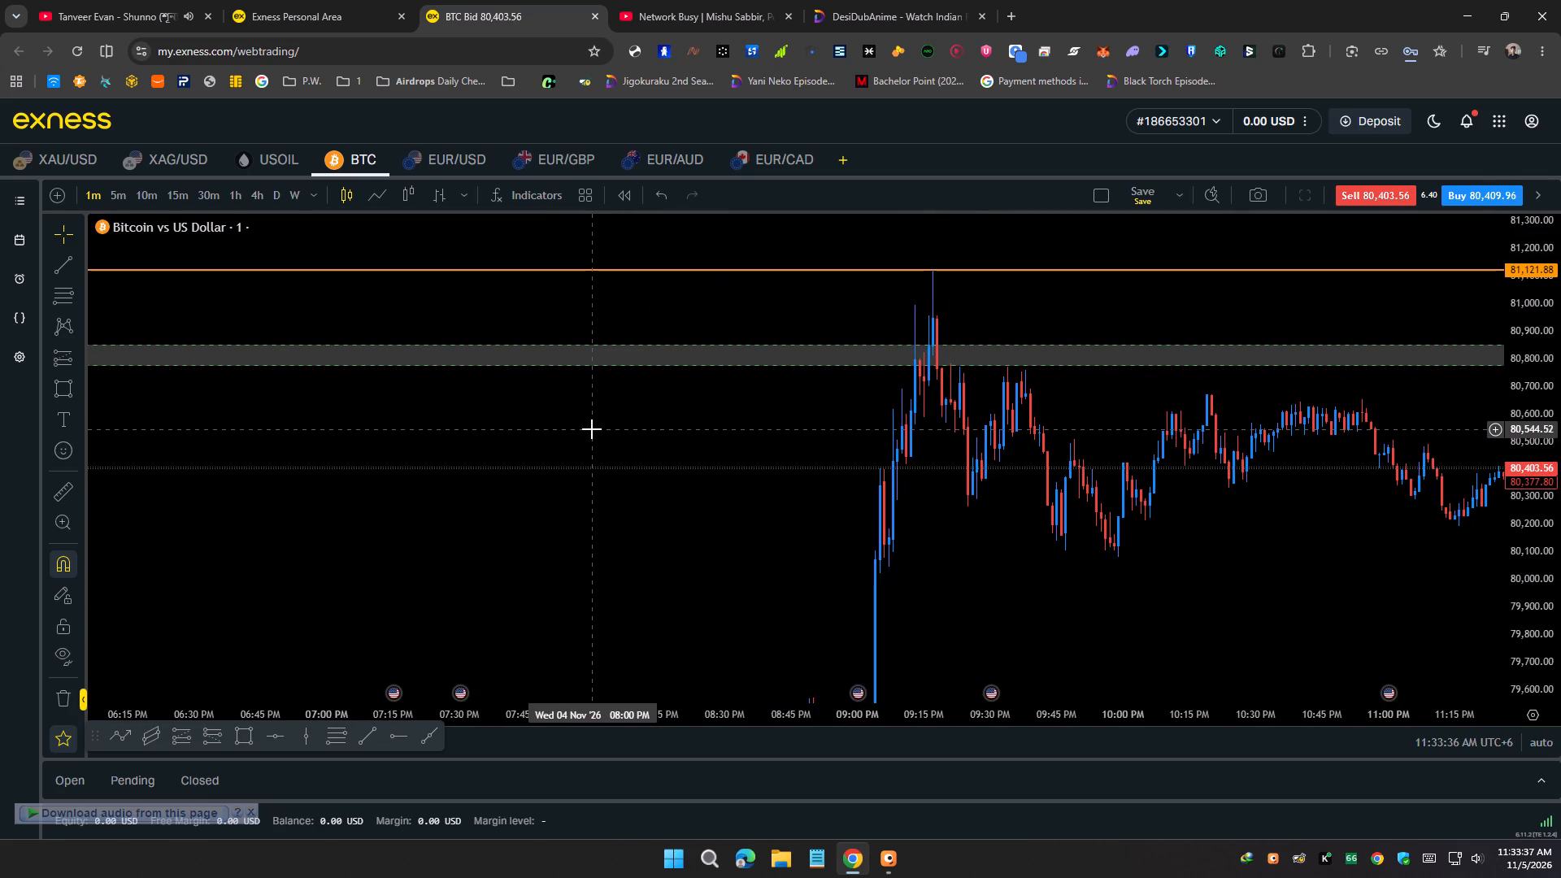
pyautogui.scroll(-5, 584, 427)
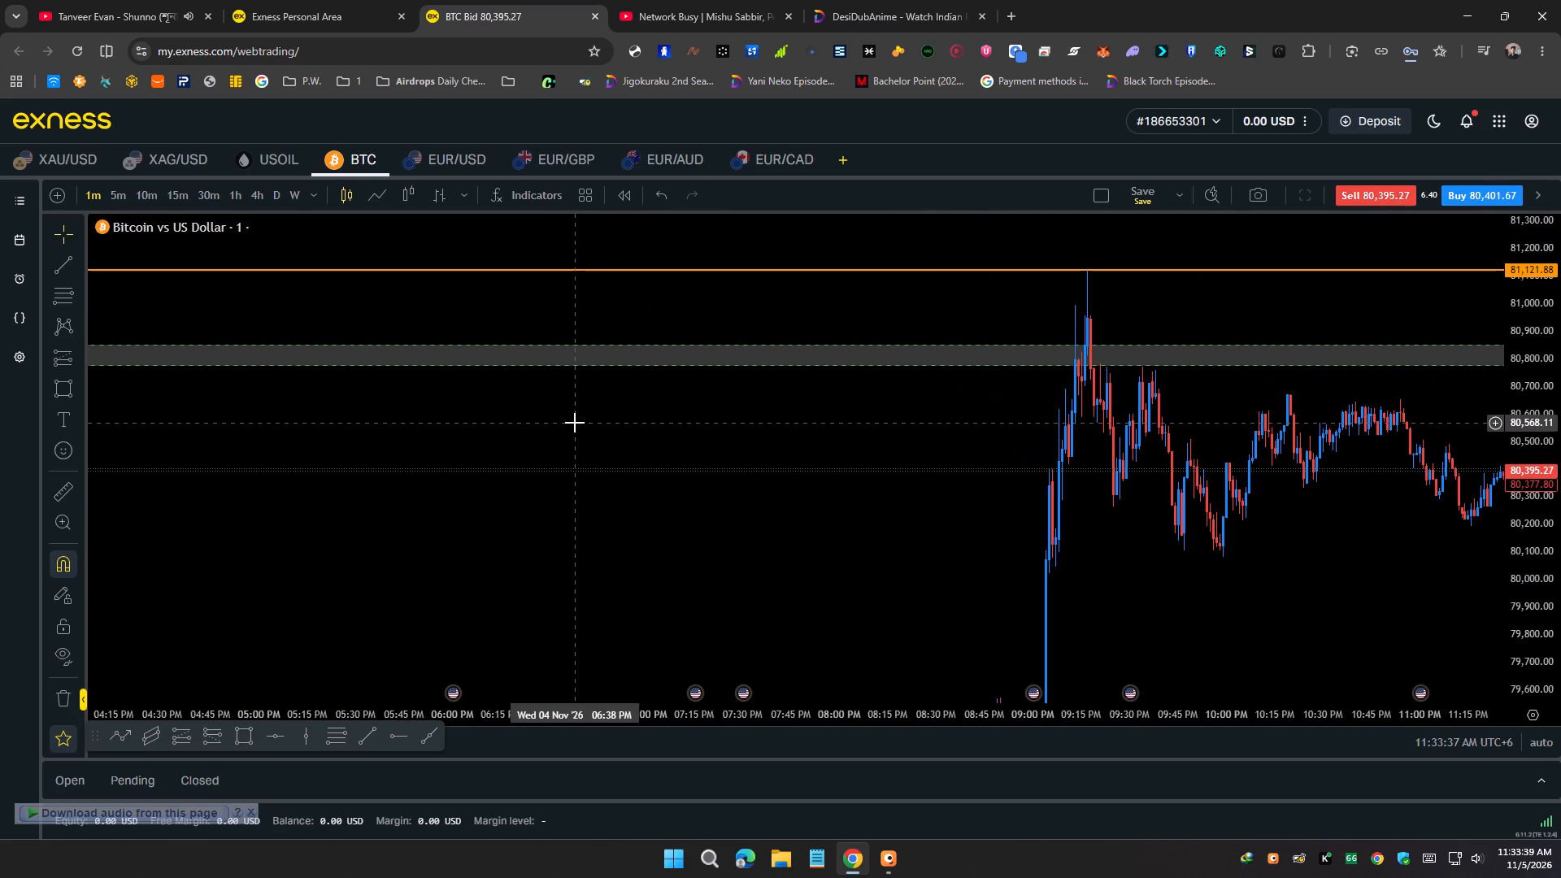
pyautogui.scroll(7, 575, 423)
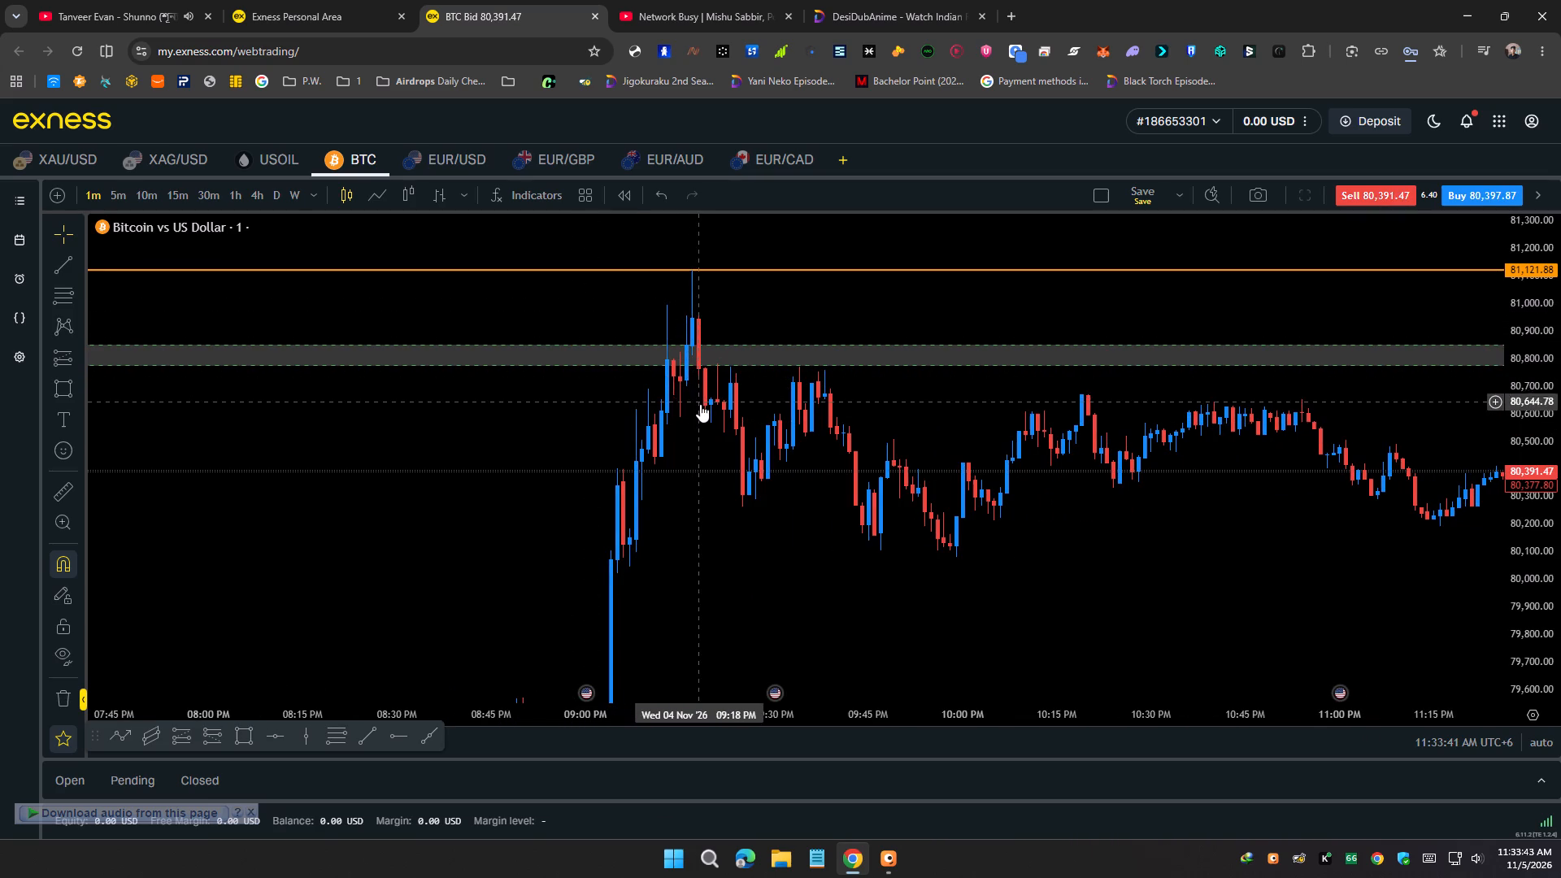
# Place a short position at about 80,633 from 9:19 PM on 4 Nov '26, with its stop level raised only to the orange line.
pyautogui.moveTo(700, 404); pyautogui.dragTo(446, 344)
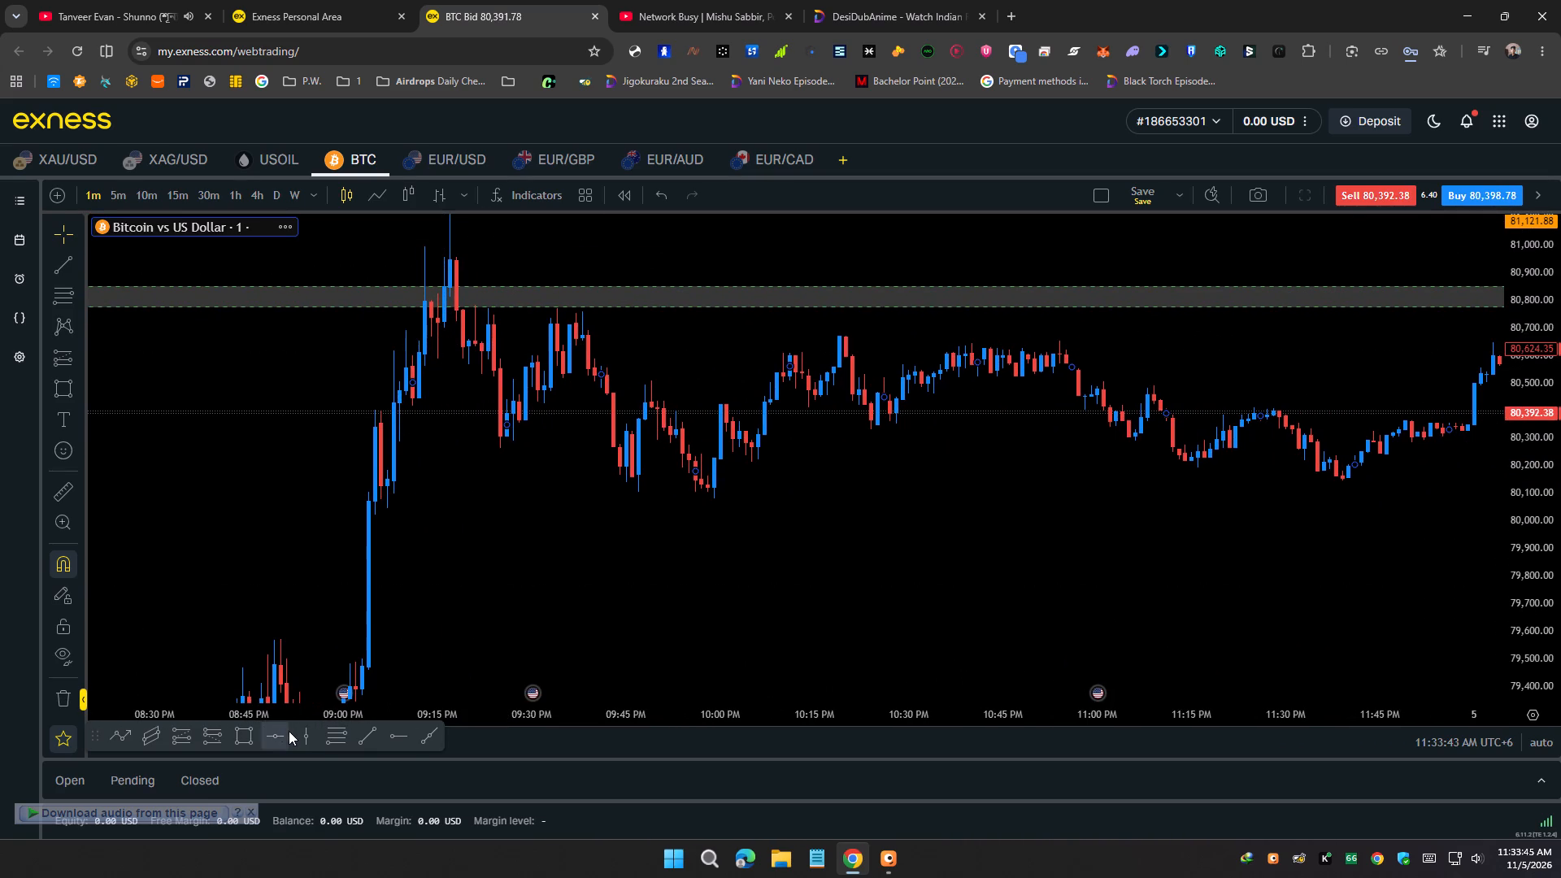
pyautogui.click(220, 721)
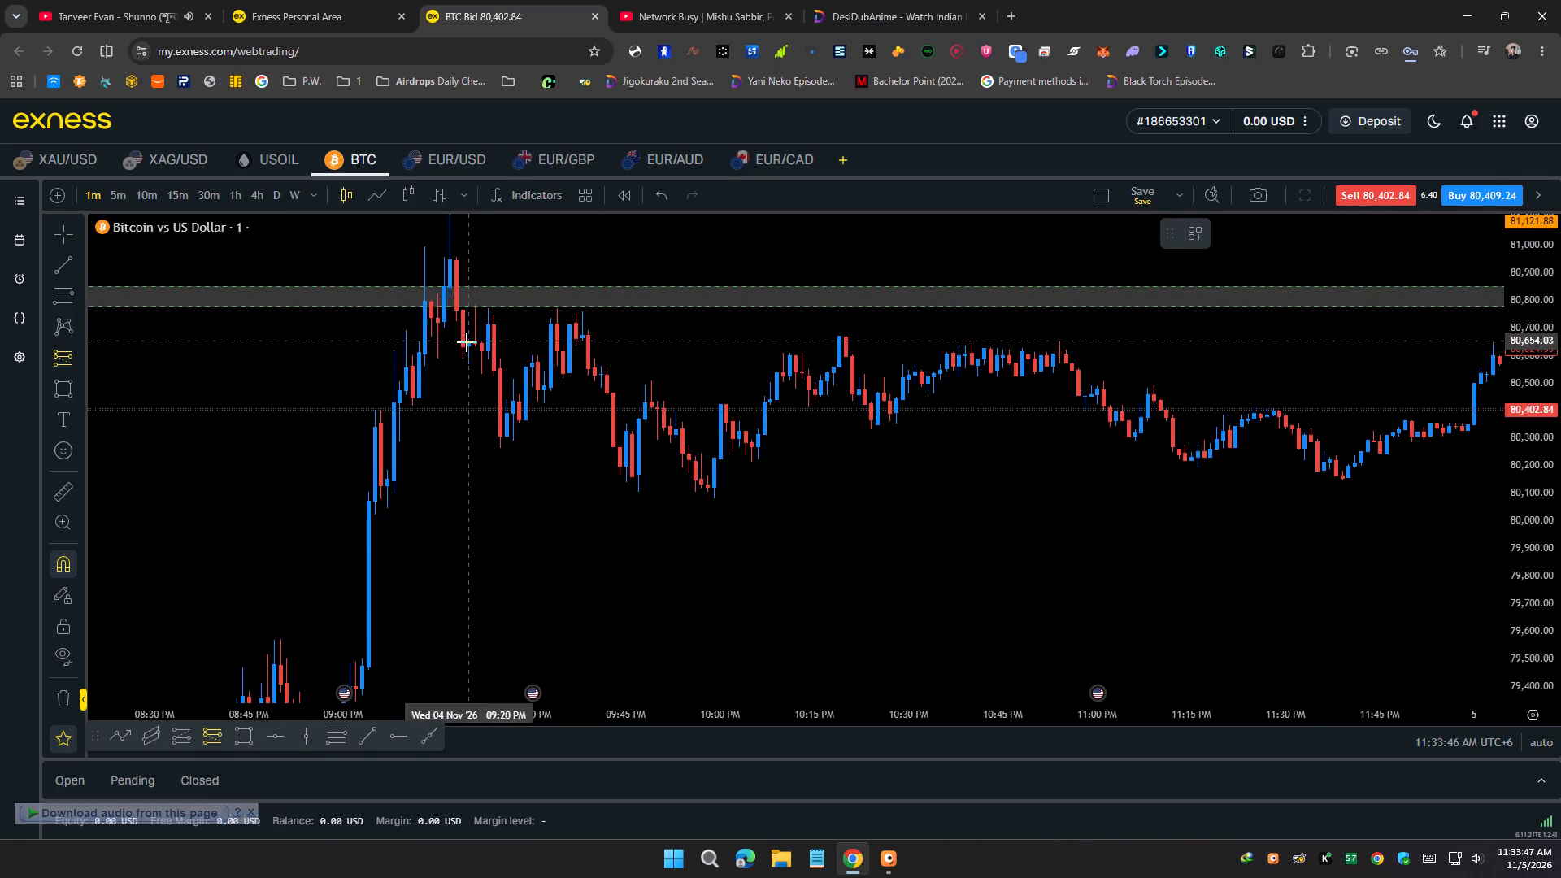
pyautogui.click(460, 341)
pyautogui.moveTo(434, 242); pyautogui.dragTo(446, 295)
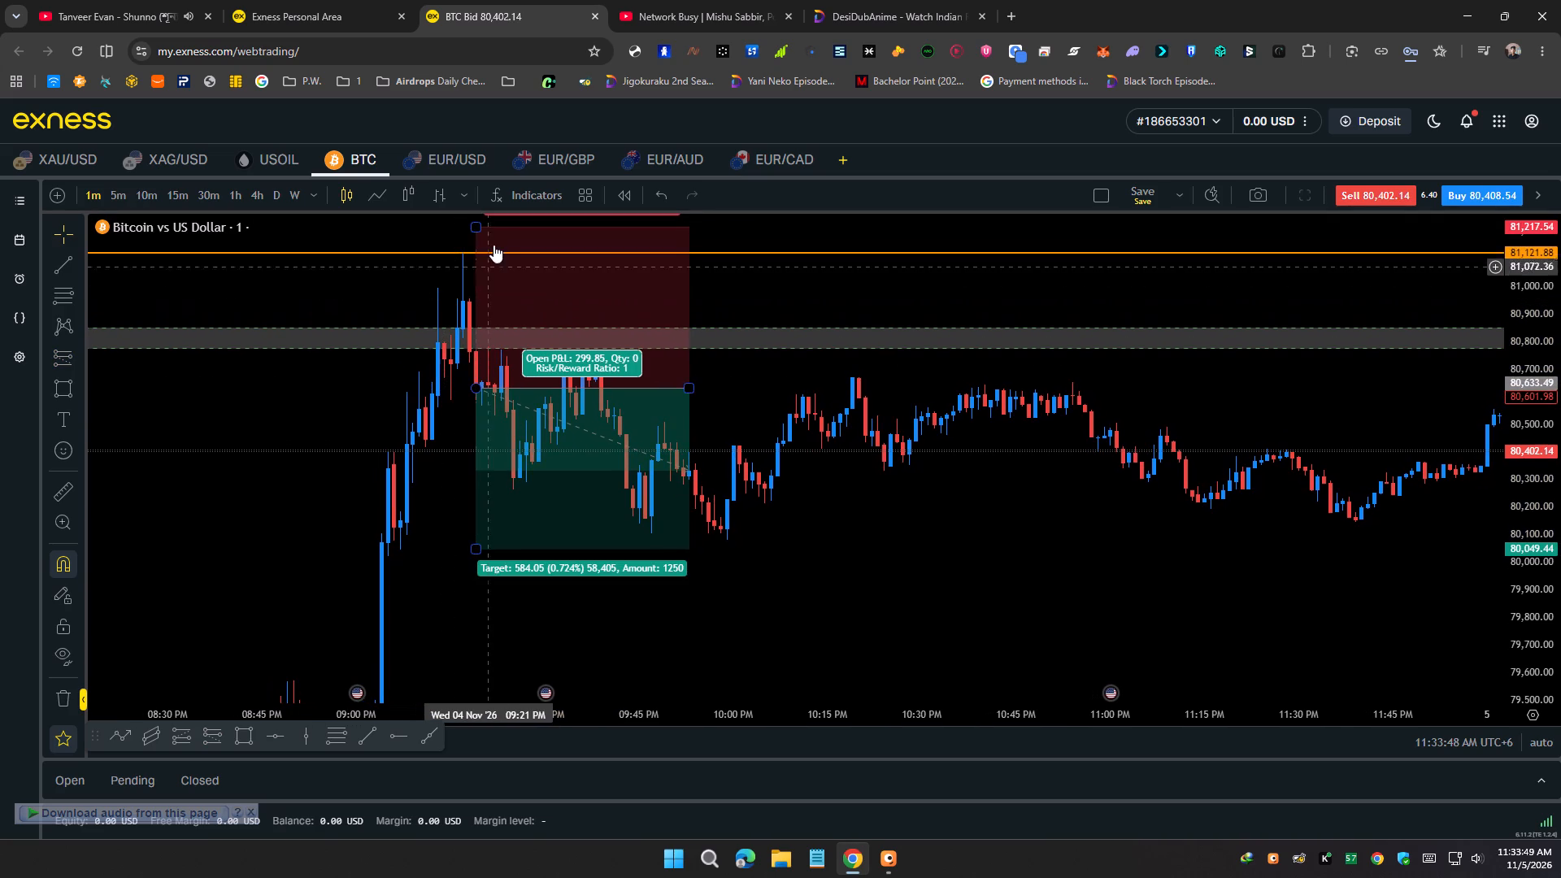
pyautogui.moveTo(476, 227); pyautogui.dragTo(462, 254)
pyautogui.moveTo(452, 292); pyautogui.dragTo(443, 227)
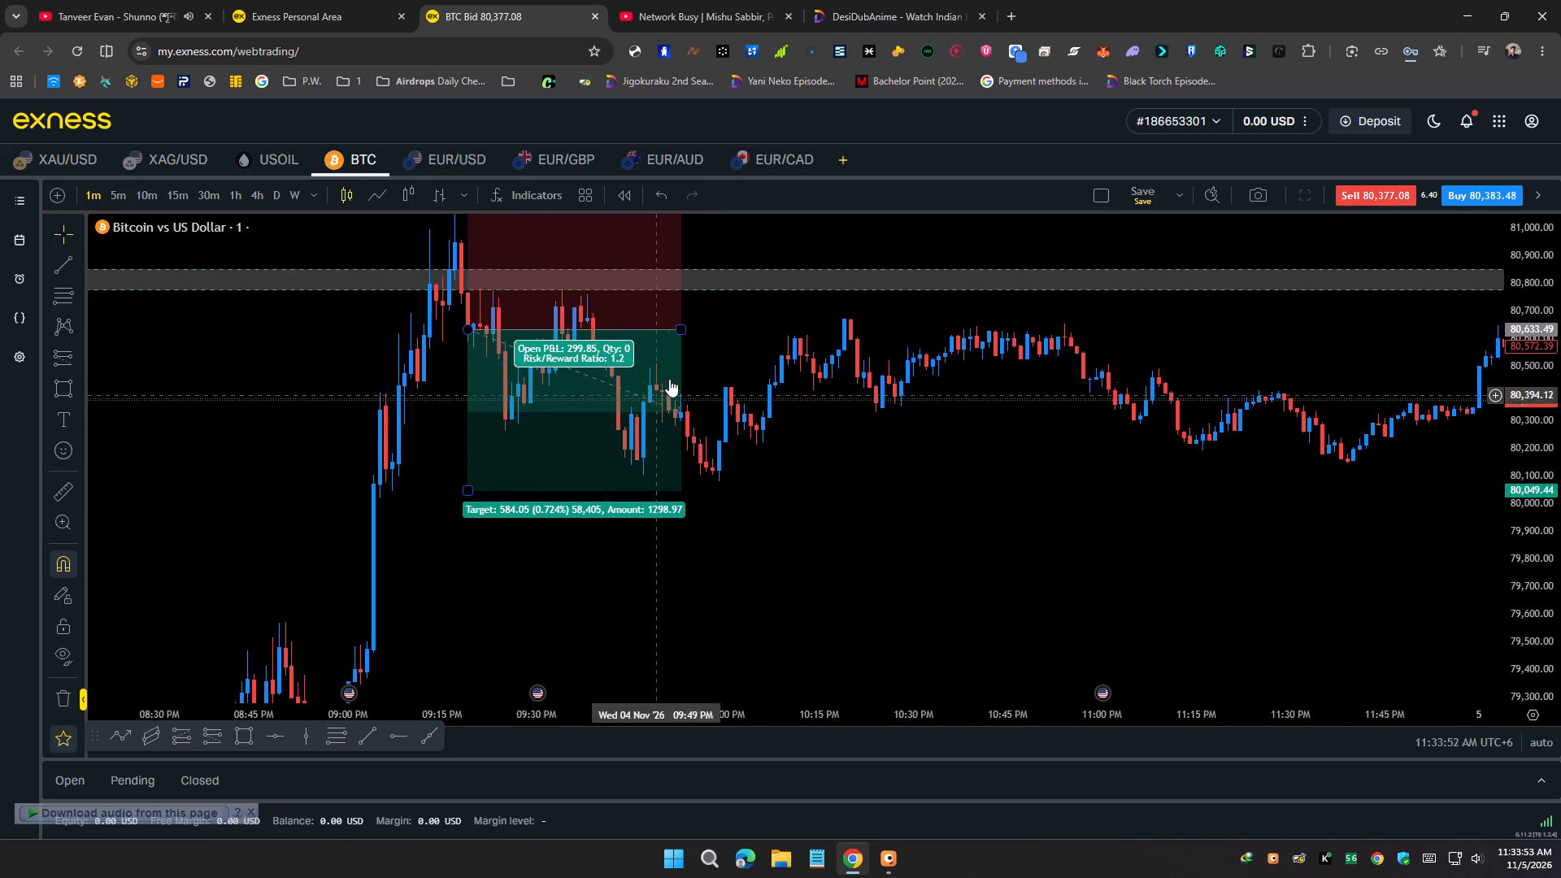
# Extend the short position's end time to about 2:05 AM on 5 Nov '26, shifting its entry to about 80,642.
pyautogui.moveTo(680, 329); pyautogui.dragTo(1350, 306)
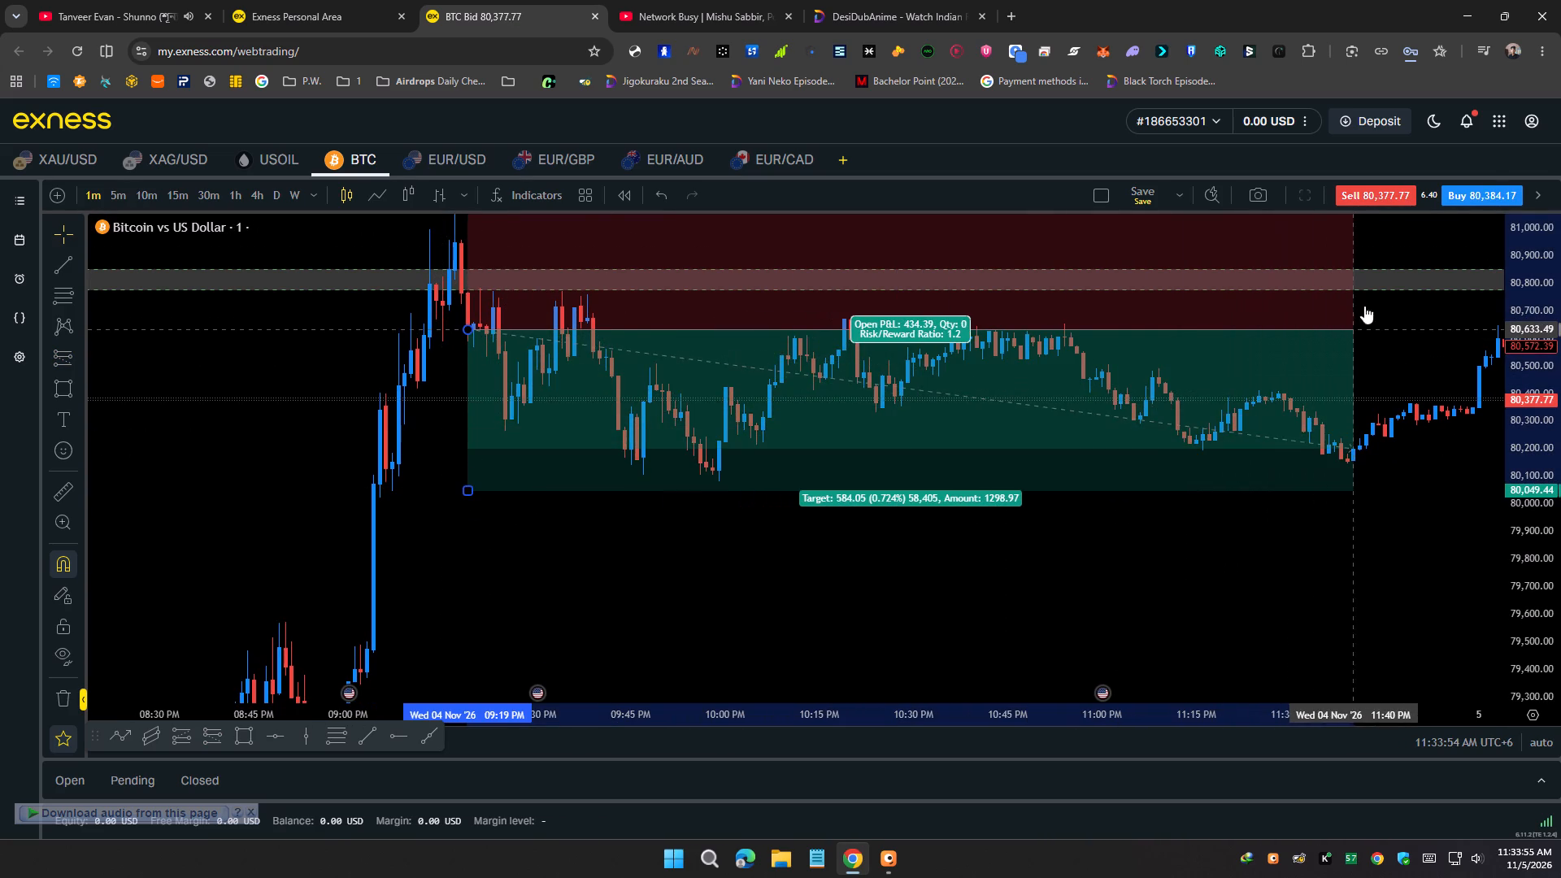
pyautogui.scroll(-6, 1450, 416)
pyautogui.moveTo(1388, 572); pyautogui.dragTo(809, 498)
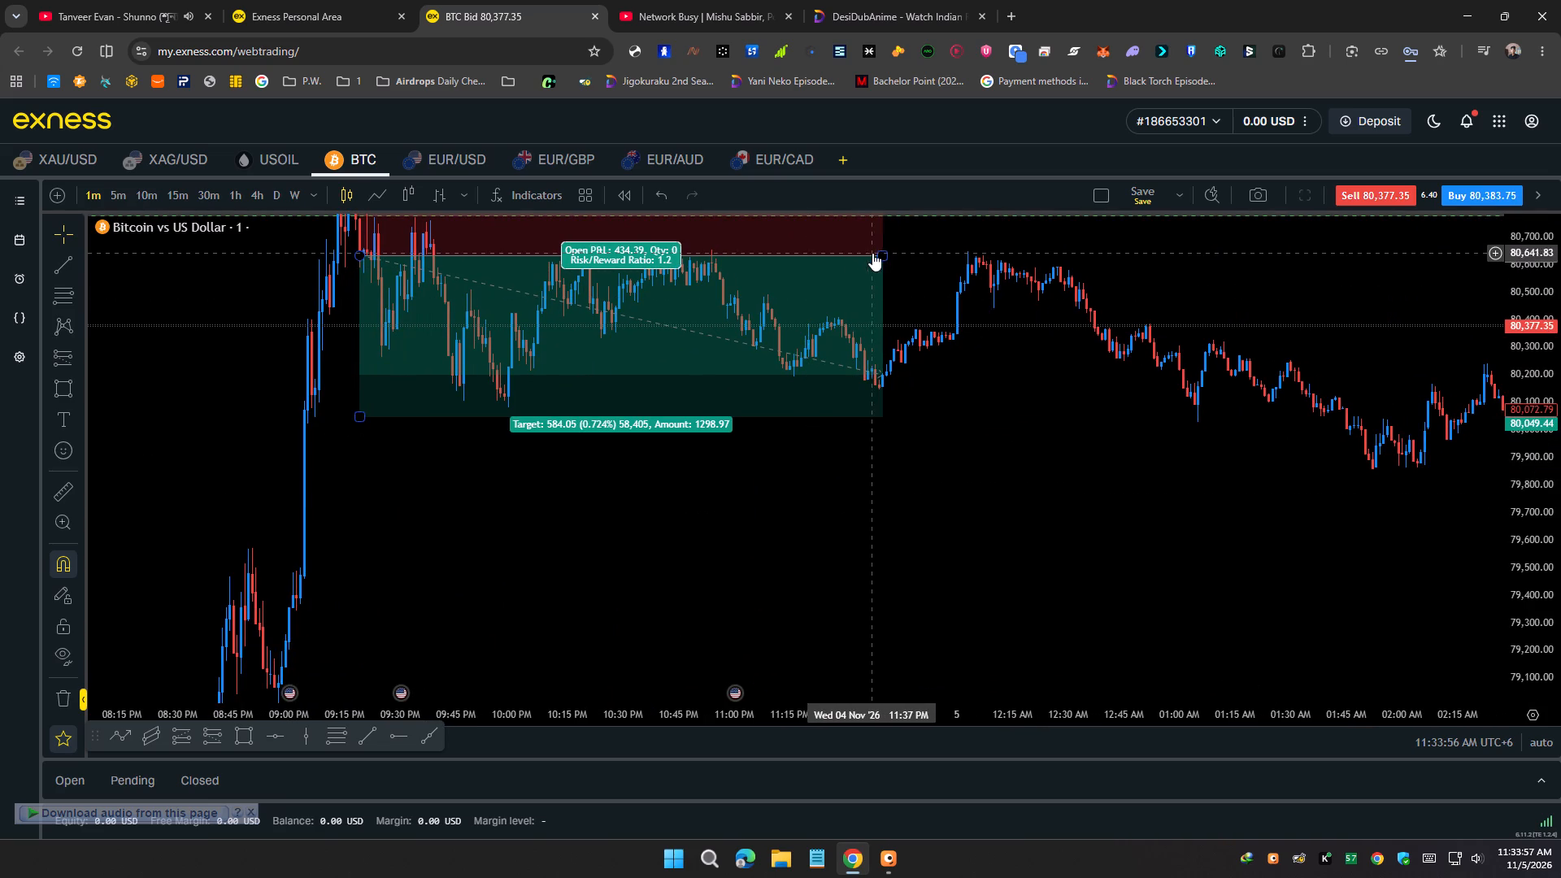
pyautogui.click(879, 250)
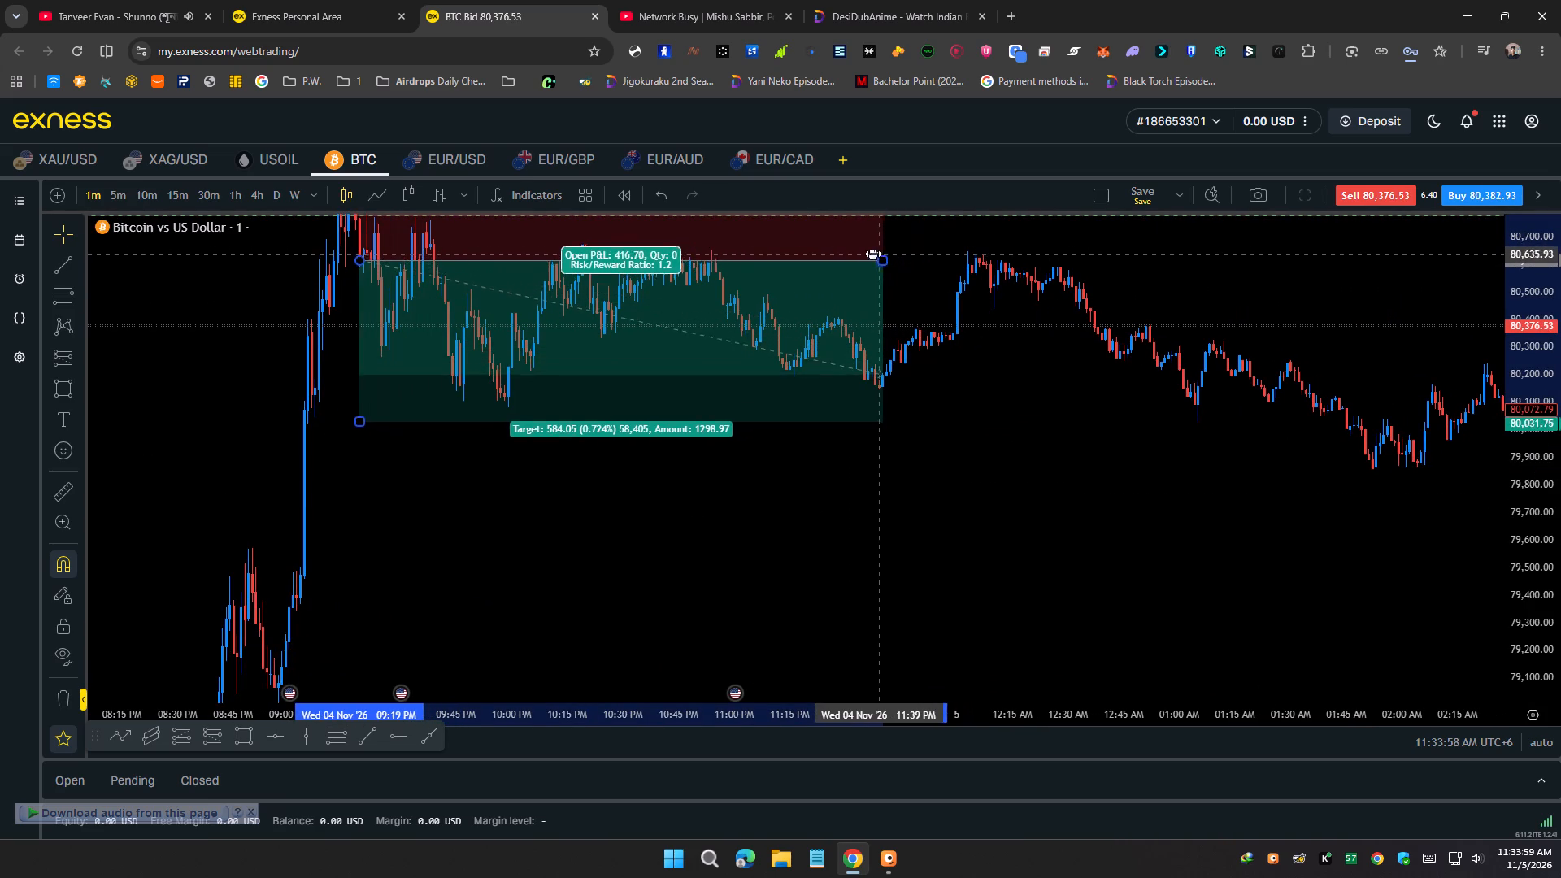
pyautogui.moveTo(878, 256); pyautogui.dragTo(1420, 293)
pyautogui.scroll(-5, 1364, 459)
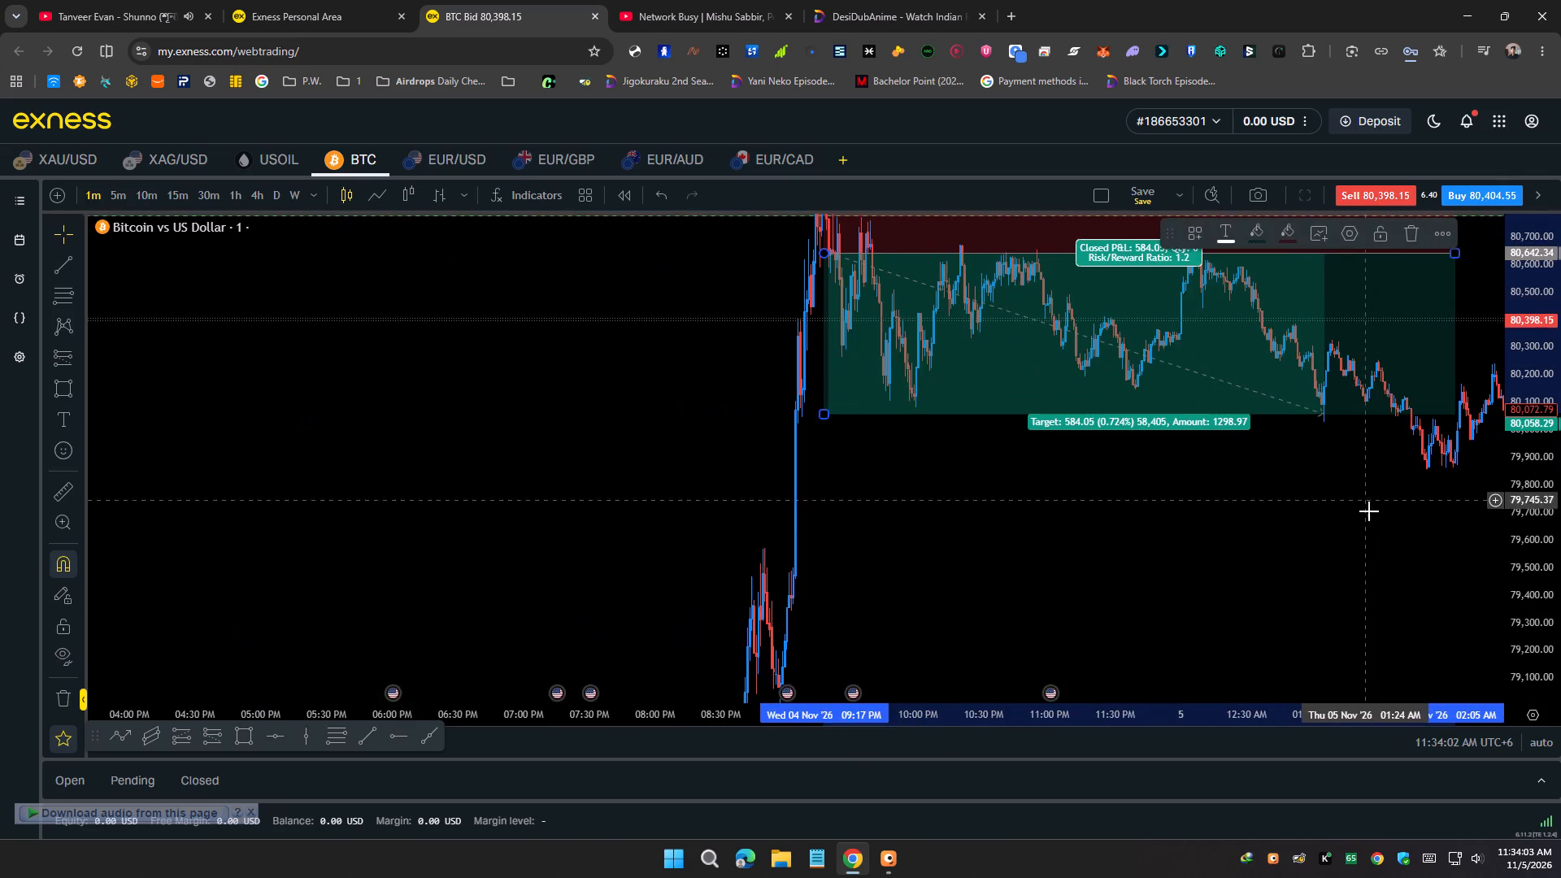
# Examine the short position against the spike, the lower zone and the orange line on the surrounding 1-minute candles.
pyautogui.moveTo(1374, 536); pyautogui.dragTo(797, 528)
pyautogui.scroll(-10, 794, 509)
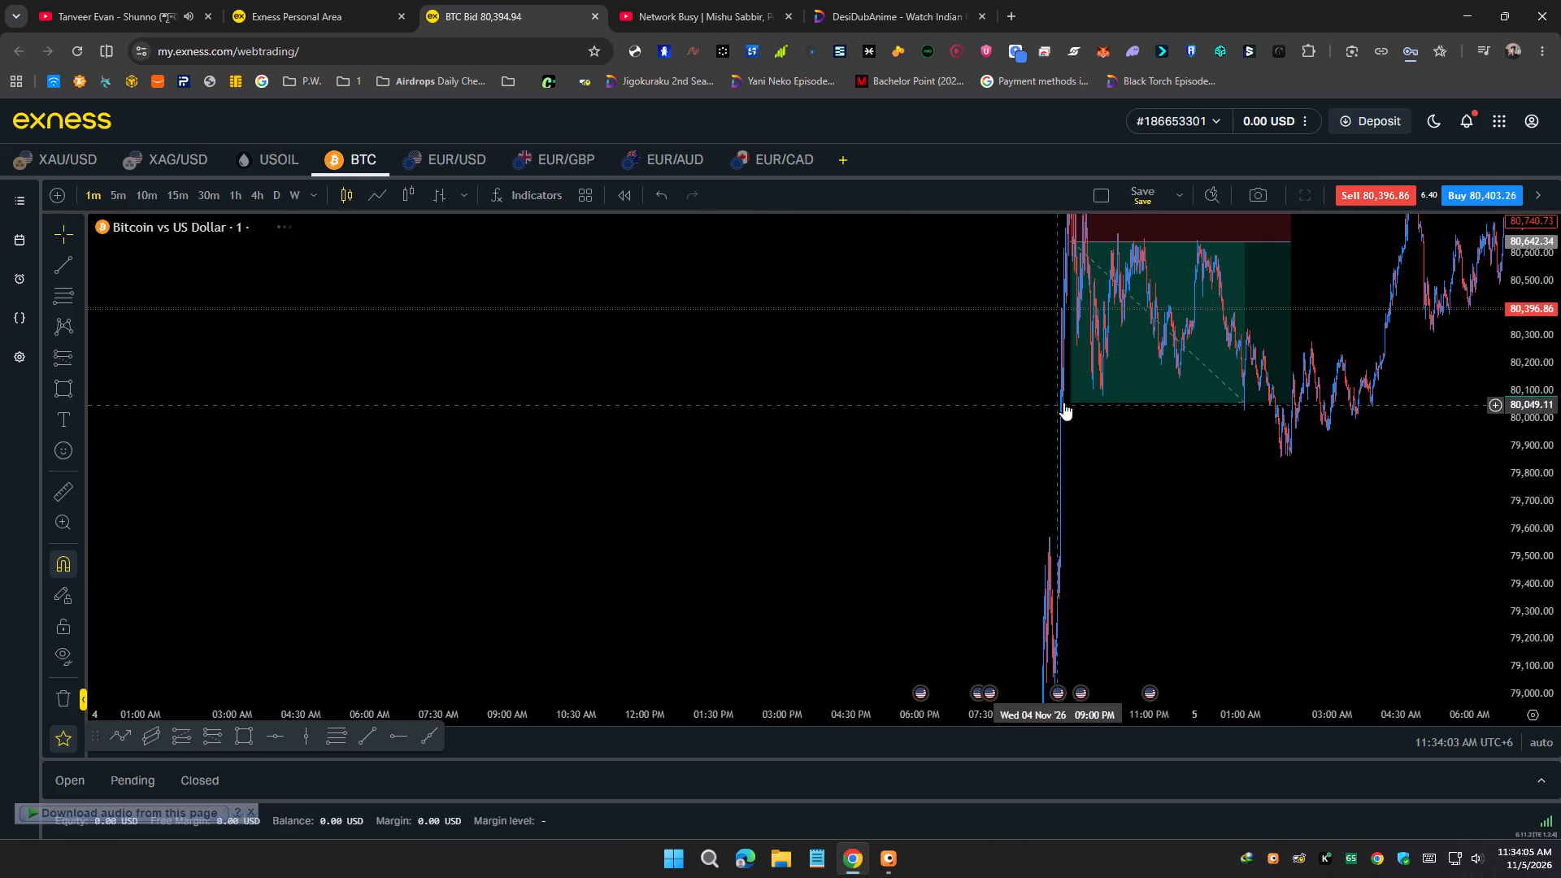
pyautogui.moveTo(967, 402); pyautogui.dragTo(883, 554)
pyautogui.moveTo(877, 566); pyautogui.dragTo(839, 645)
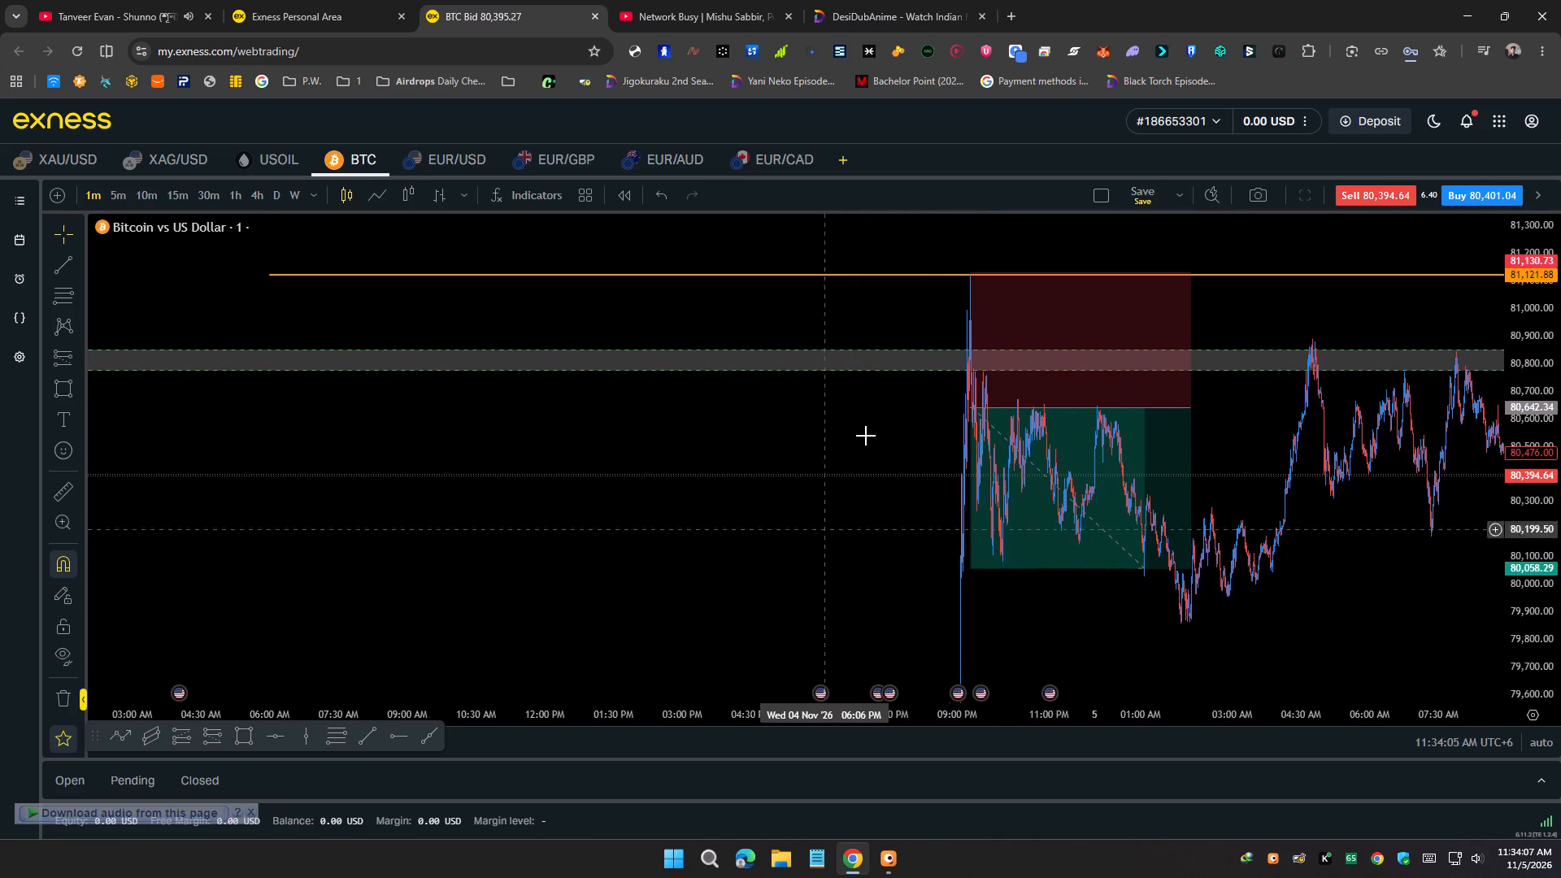
pyautogui.scroll(4, 890, 364)
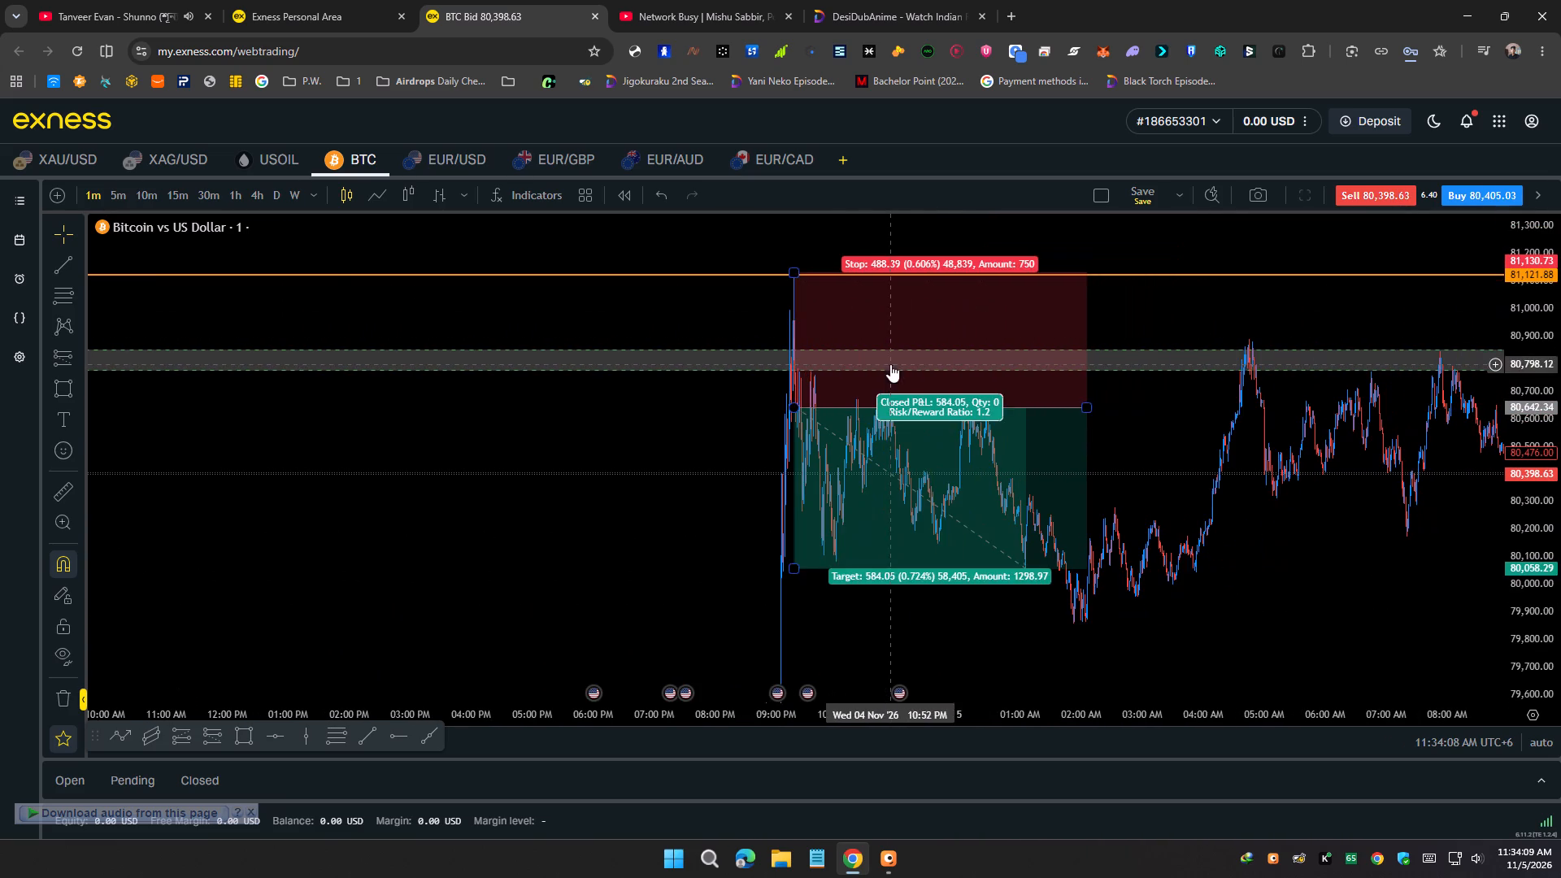
pyautogui.scroll(-2, 1560, 417)
pyautogui.scroll(3, 1318, 466)
pyautogui.moveTo(277, 490); pyautogui.dragTo(907, 506)
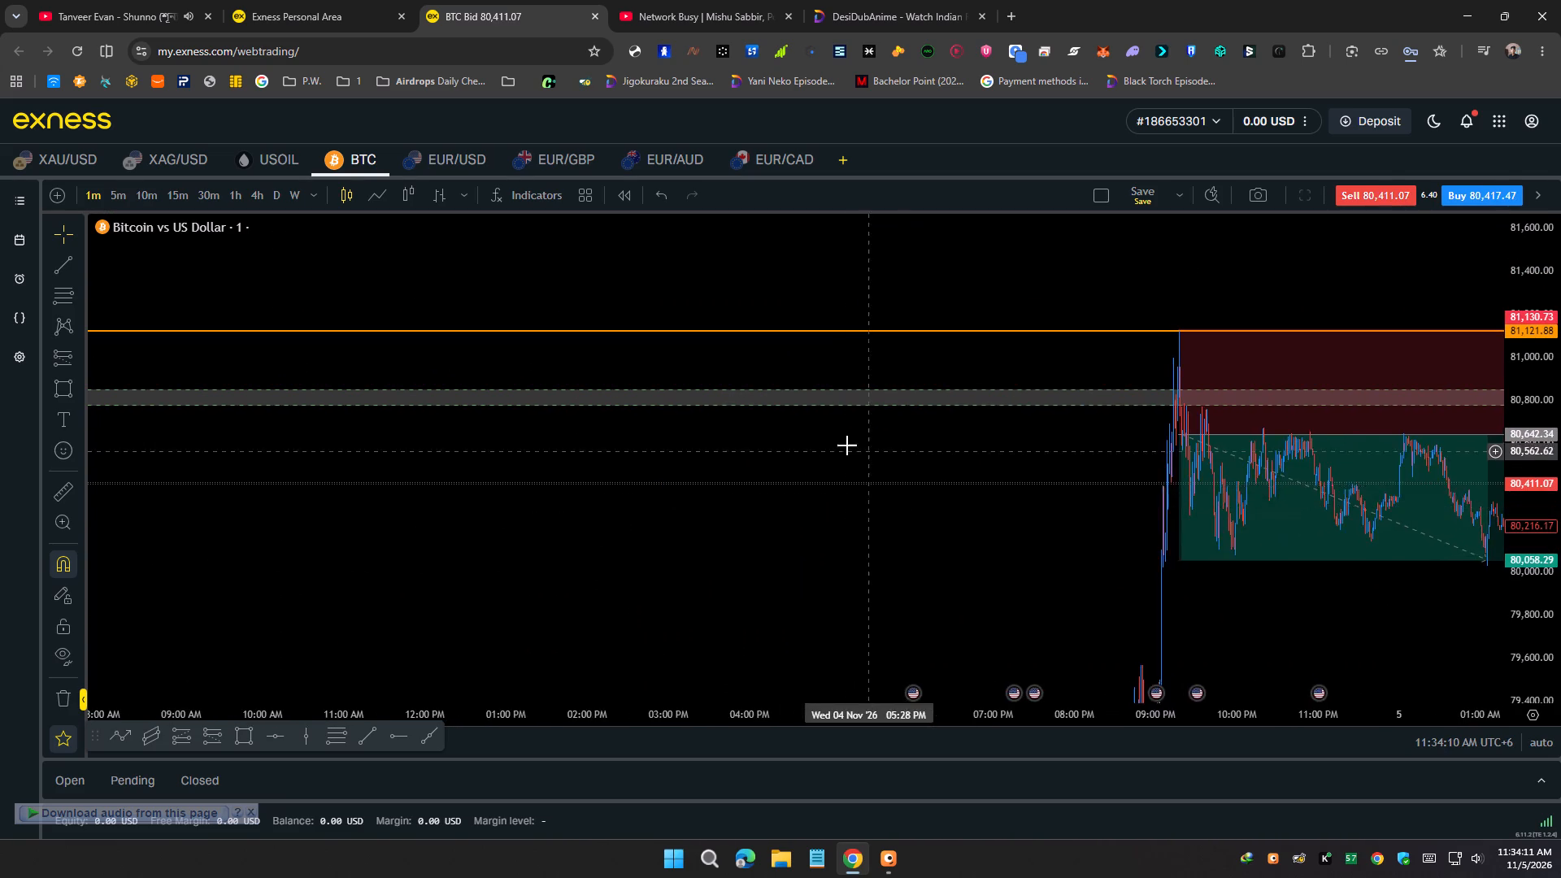
pyautogui.scroll(10, 831, 443)
pyautogui.scroll(3, 1507, 185)
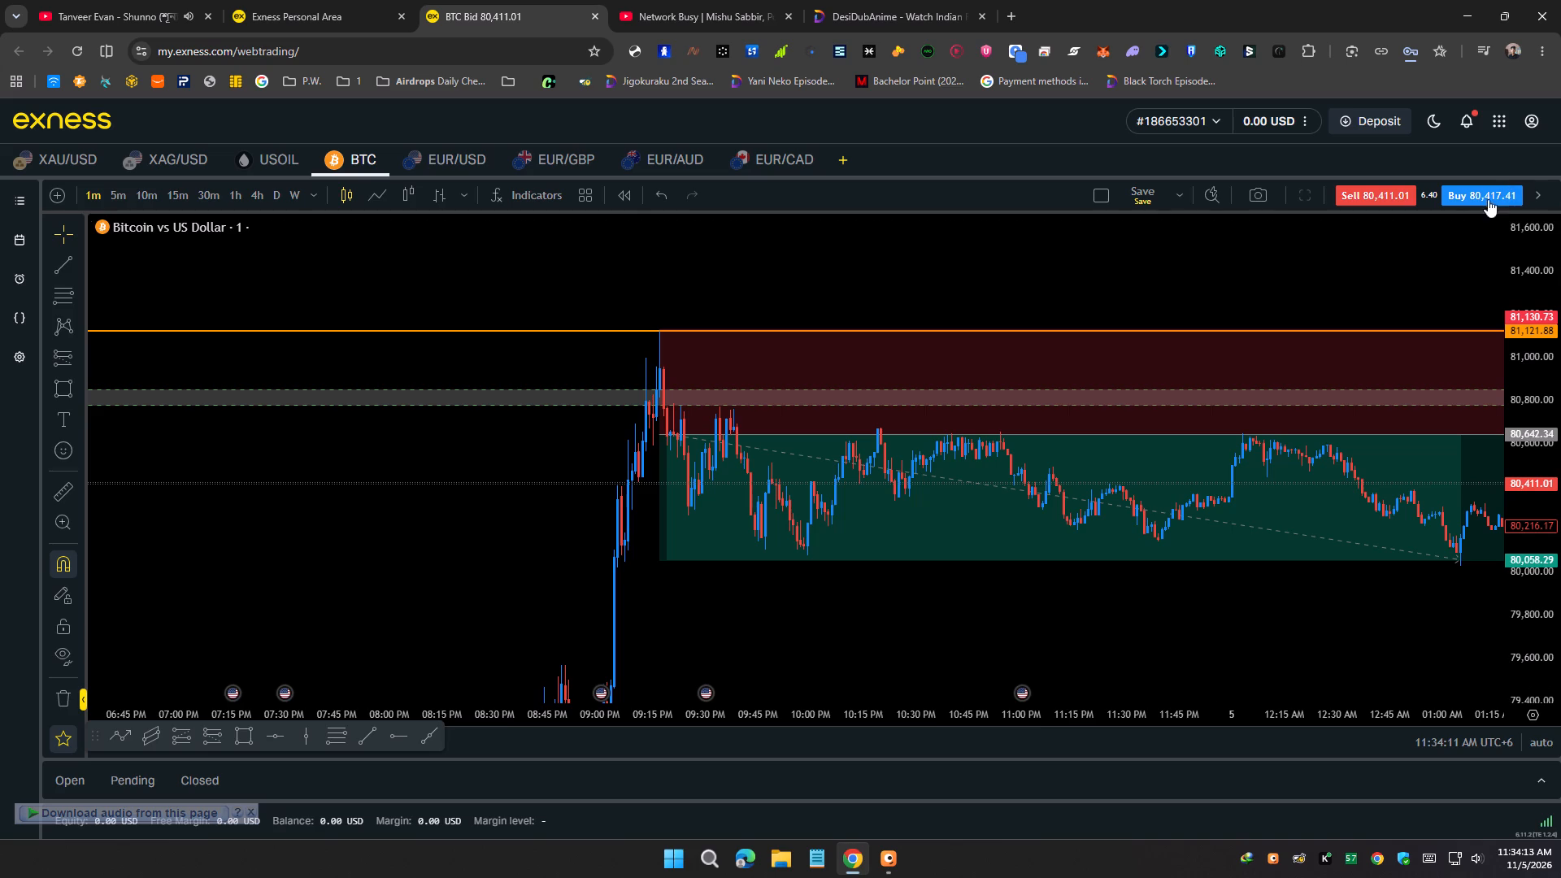
pyautogui.scroll(4, 542, 180)
pyautogui.moveTo(672, 260); pyautogui.dragTo(1184, 191)
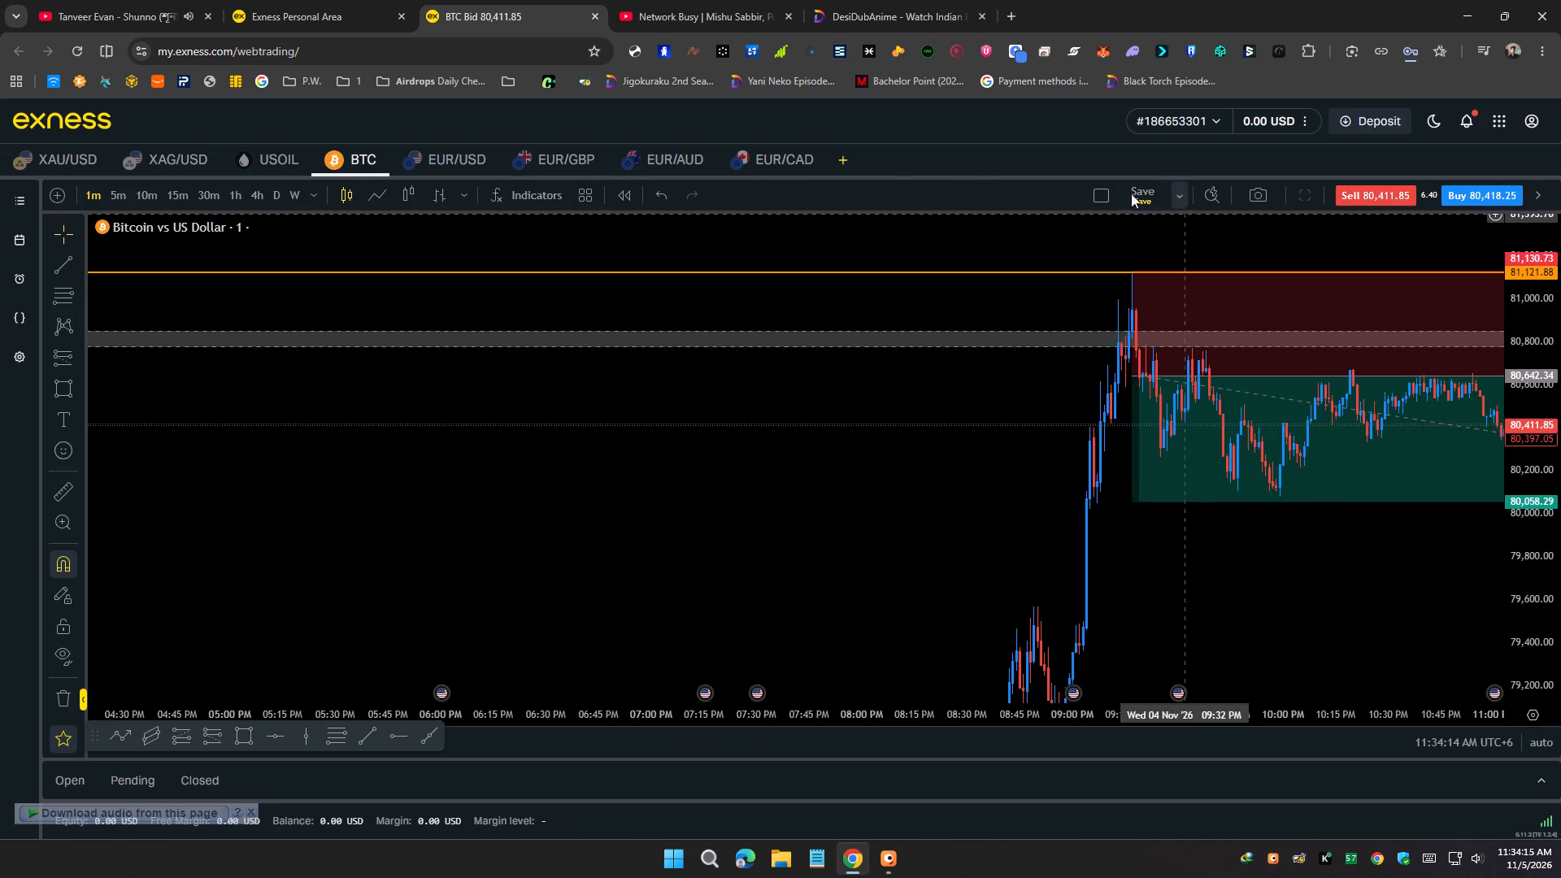
# Move the short position's entry to about 80,634 at 9:16 PM and lower its stop to about 80,957.
pyautogui.scroll(4, 724, 224)
pyautogui.scroll(3, 1560, 304)
pyautogui.moveTo(755, 410); pyautogui.dragTo(735, 482)
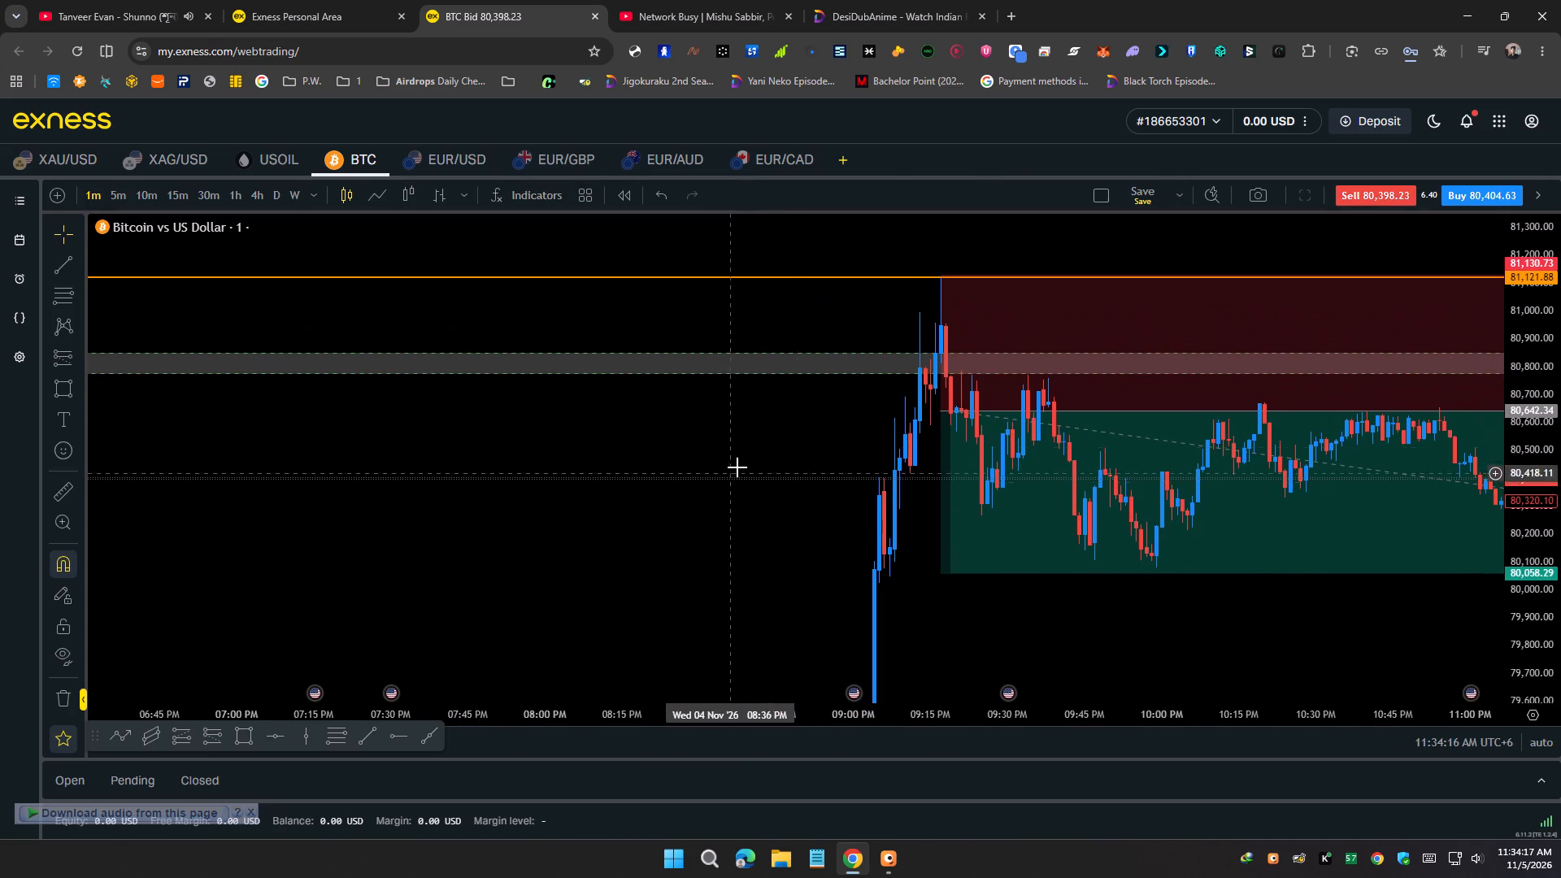
pyautogui.moveTo(947, 414); pyautogui.dragTo(948, 411)
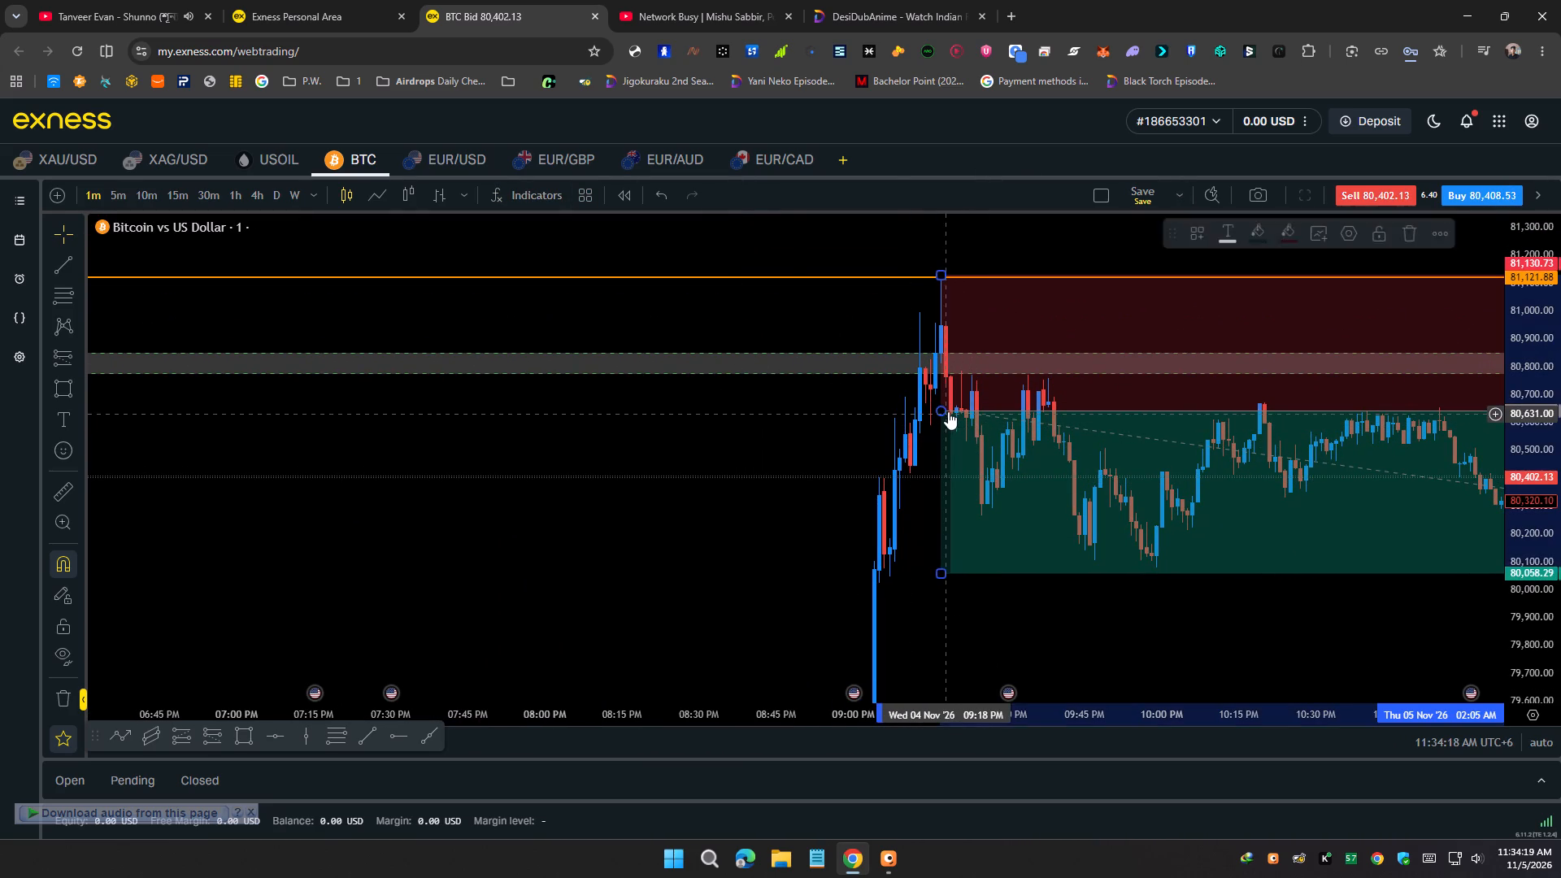
pyautogui.moveTo(948, 411); pyautogui.dragTo(939, 416)
pyautogui.moveTo(935, 279); pyautogui.dragTo(935, 311)
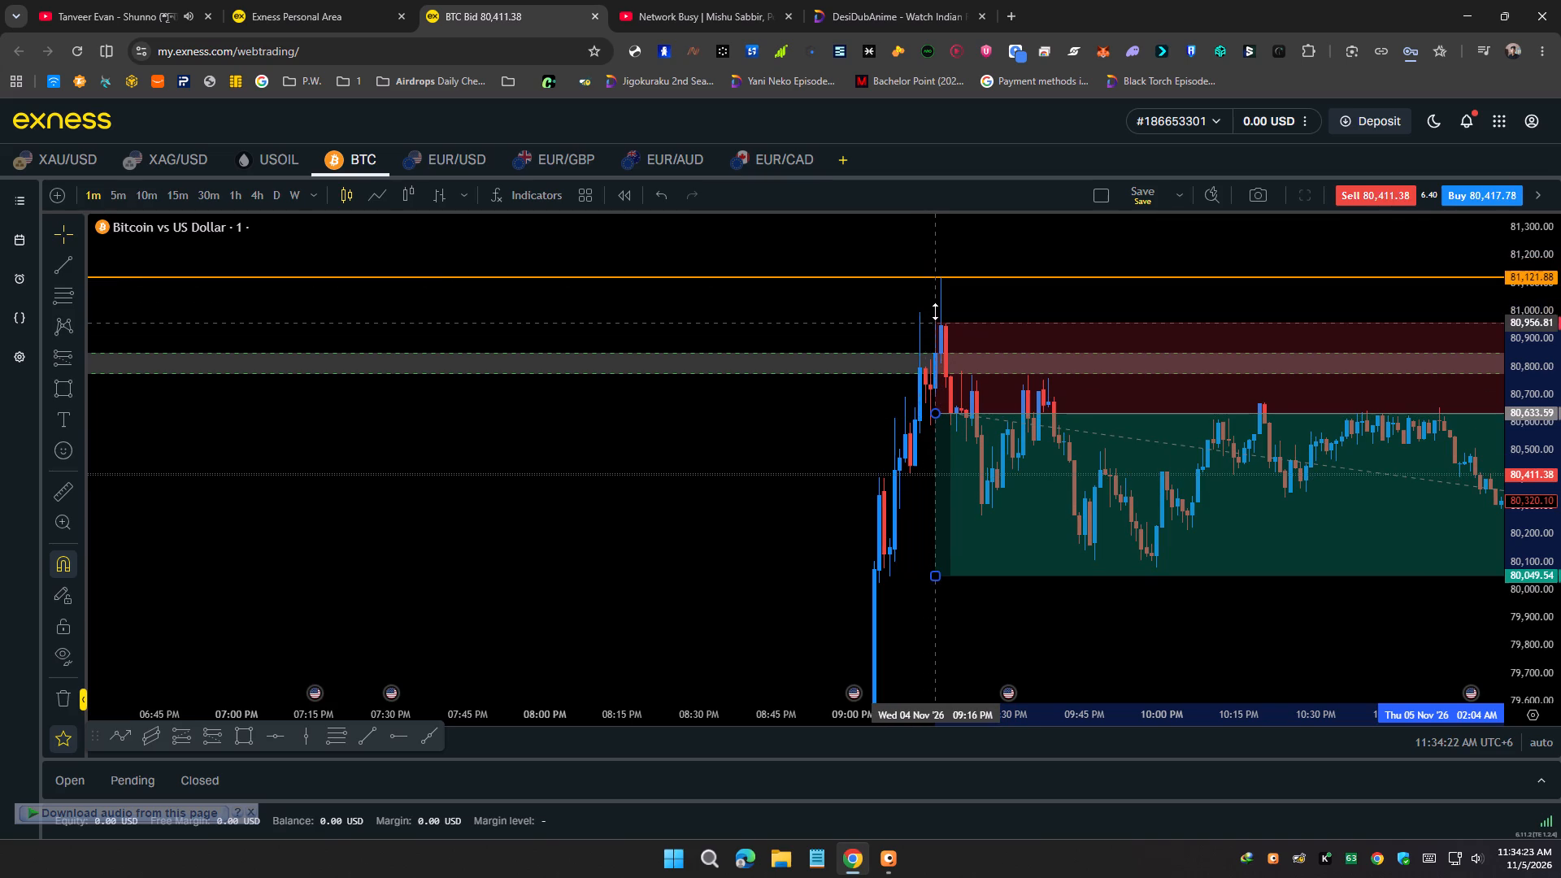
pyautogui.moveTo(935, 311); pyautogui.dragTo(935, 312)
# Lower the short position's target to about 79,917, near the low reached around 2 AM on 5 Nov '26.
pyautogui.moveTo(846, 327); pyautogui.dragTo(423, 233)
pyautogui.scroll(-11, 421, 232)
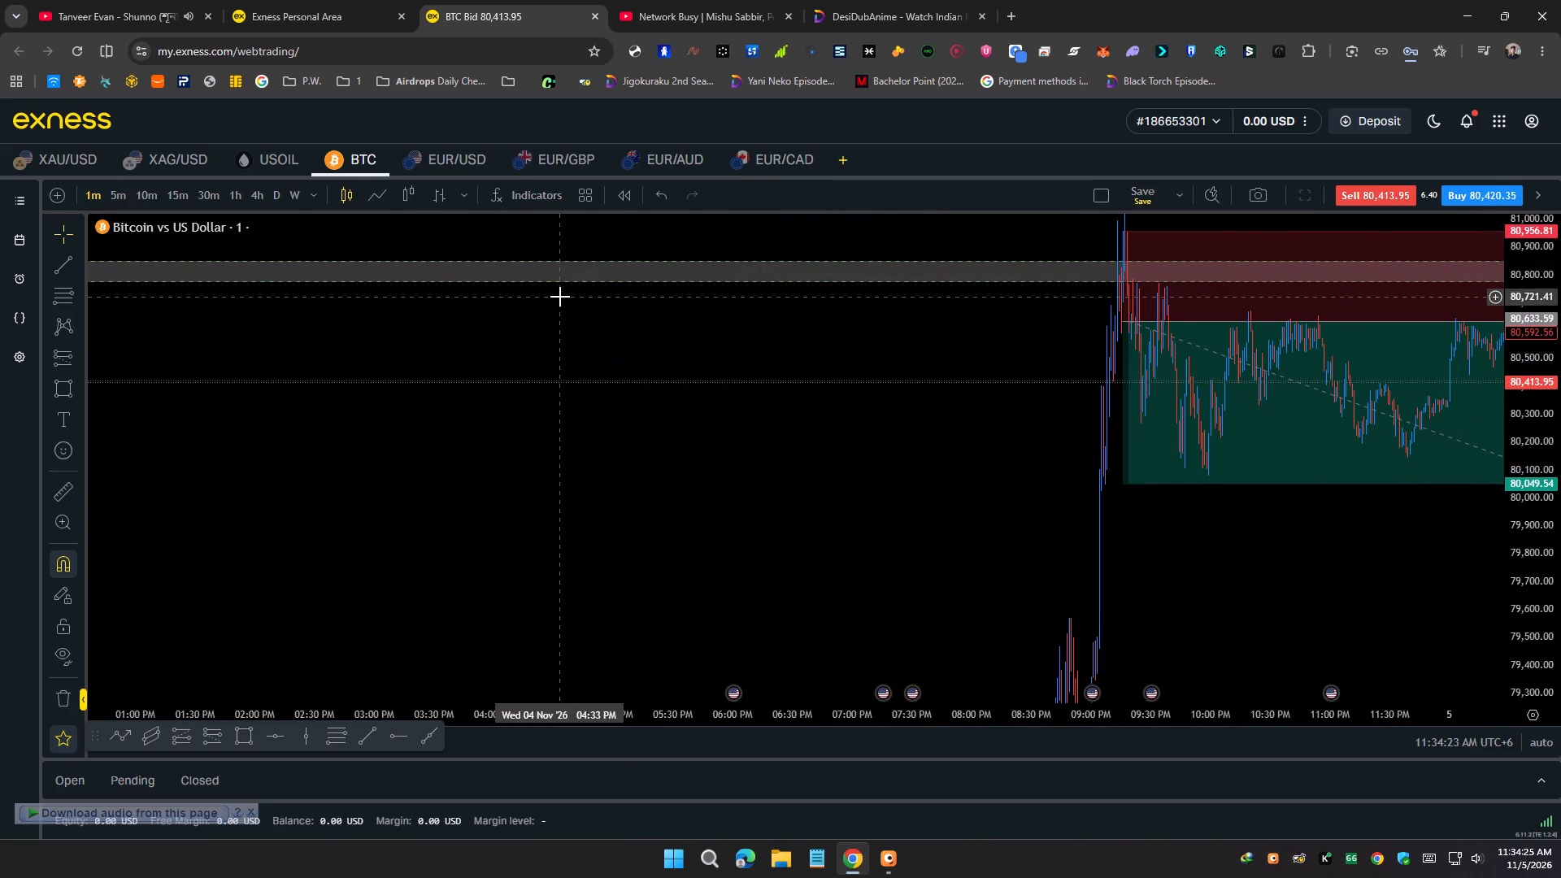
pyautogui.moveTo(738, 394); pyautogui.dragTo(149, 417)
pyautogui.click(850, 491)
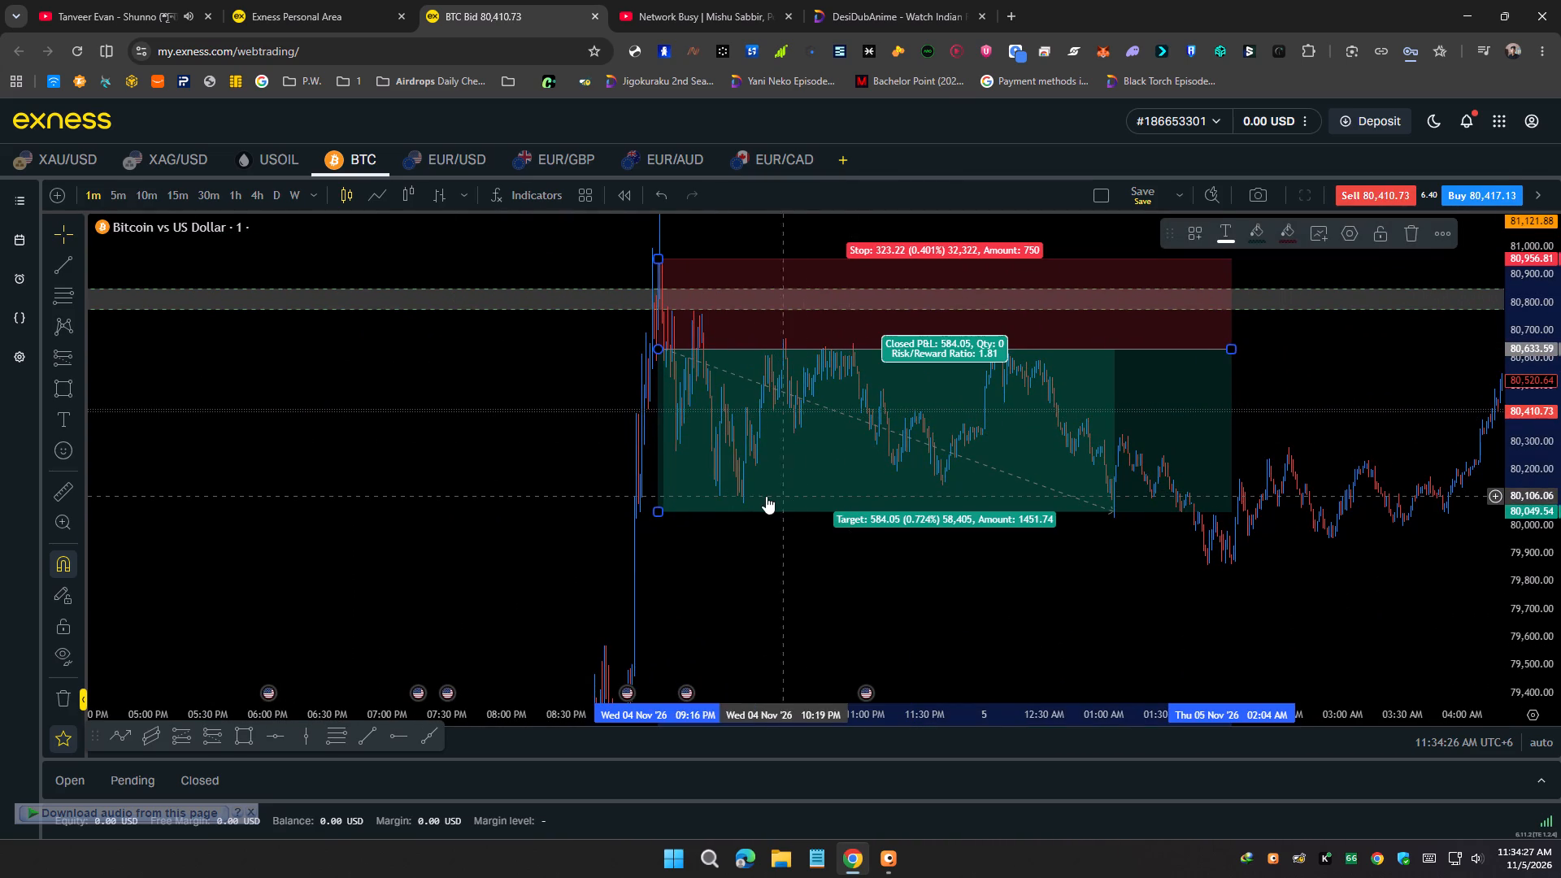
pyautogui.moveTo(656, 506); pyautogui.dragTo(653, 554)
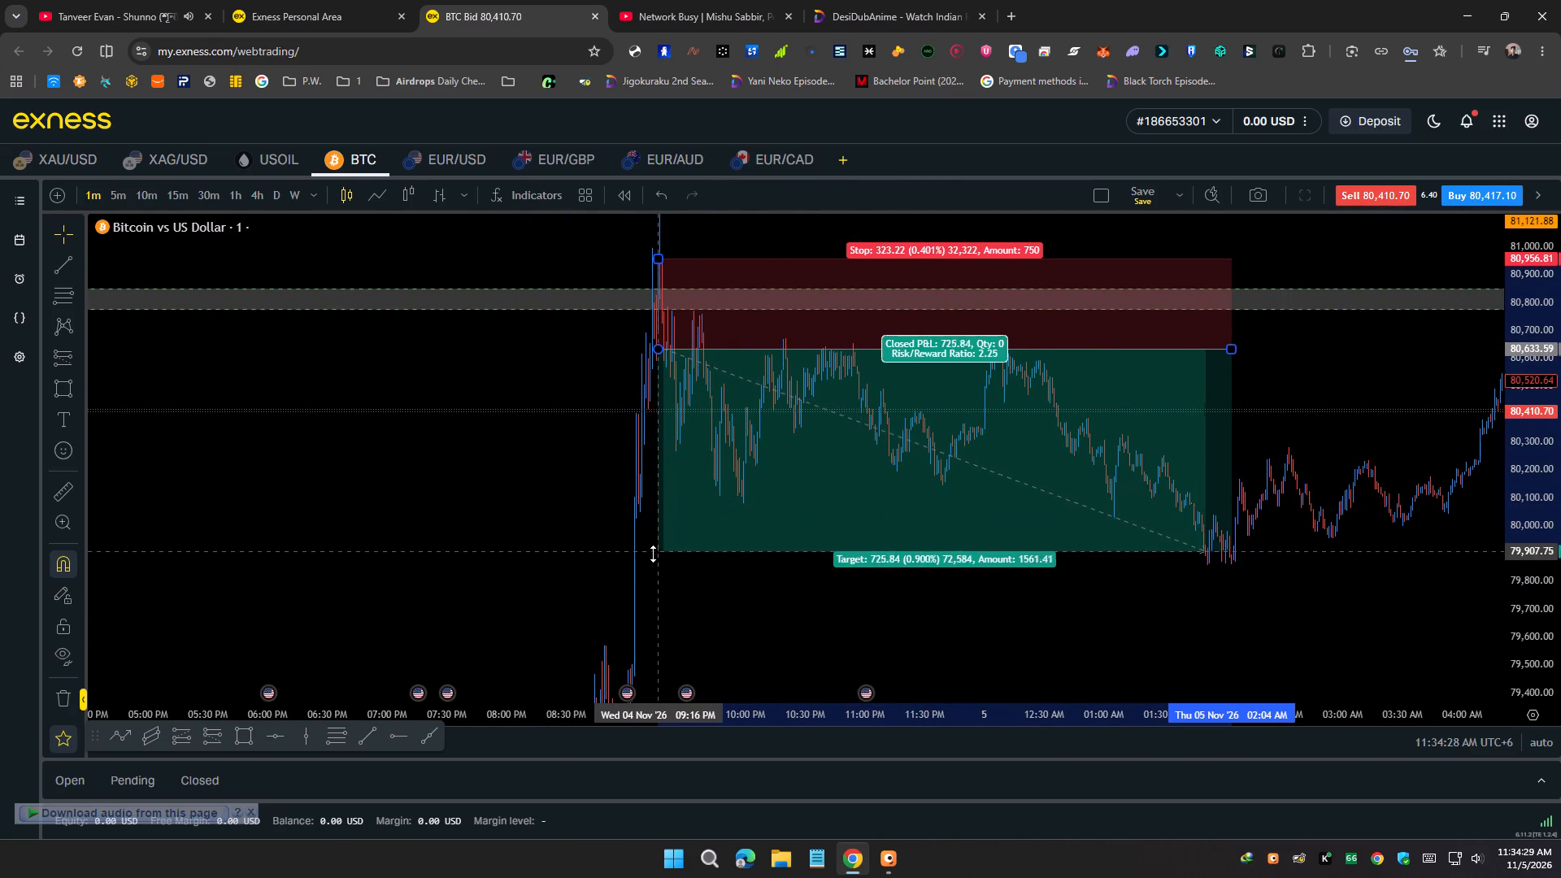
pyautogui.moveTo(653, 554); pyautogui.dragTo(653, 549)
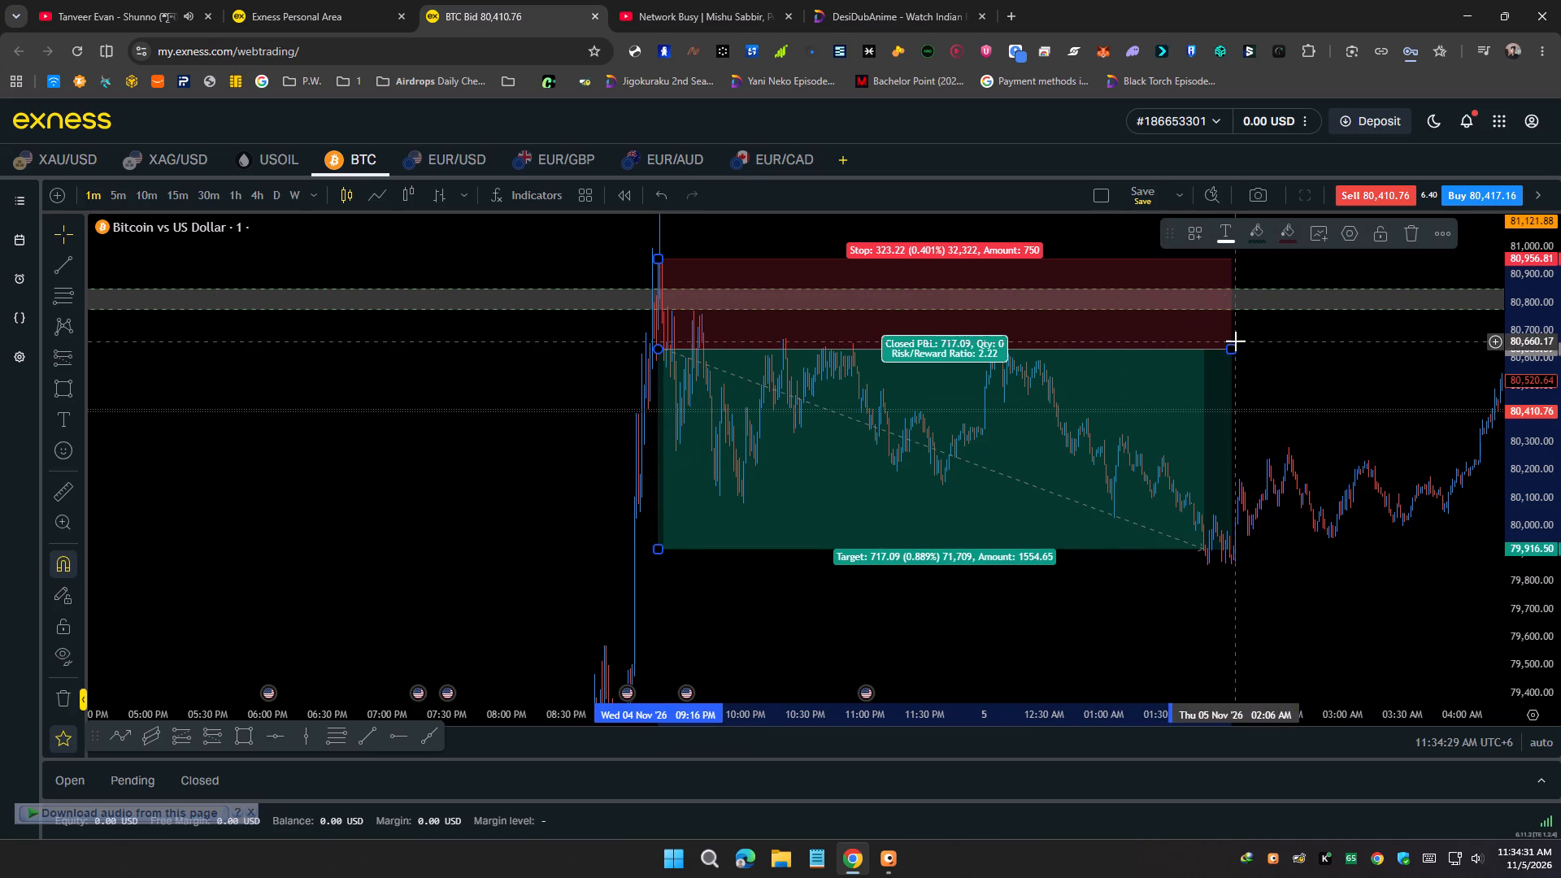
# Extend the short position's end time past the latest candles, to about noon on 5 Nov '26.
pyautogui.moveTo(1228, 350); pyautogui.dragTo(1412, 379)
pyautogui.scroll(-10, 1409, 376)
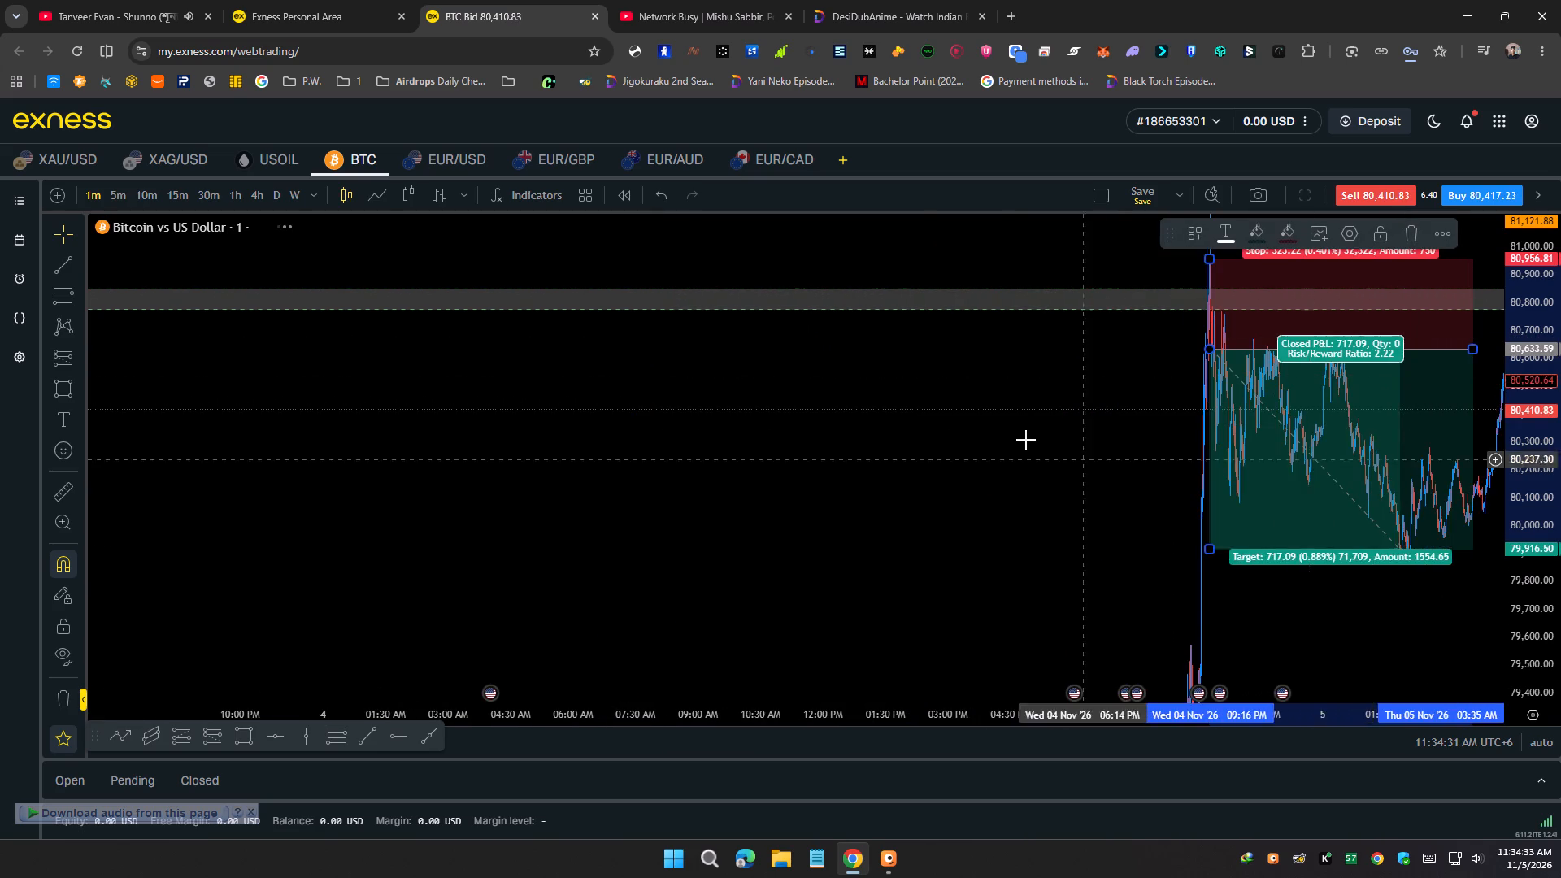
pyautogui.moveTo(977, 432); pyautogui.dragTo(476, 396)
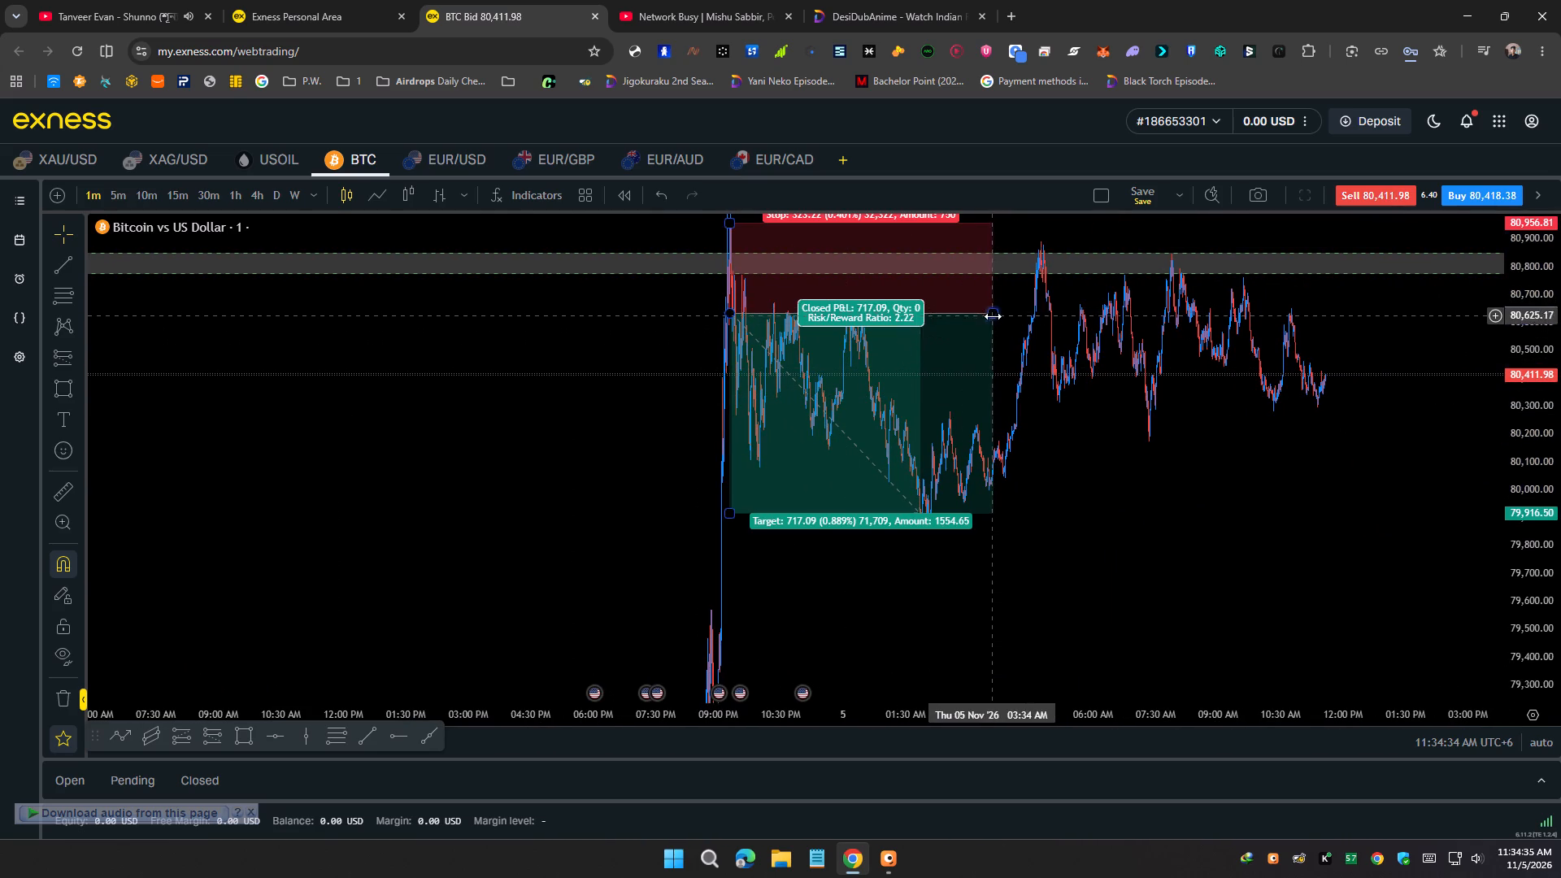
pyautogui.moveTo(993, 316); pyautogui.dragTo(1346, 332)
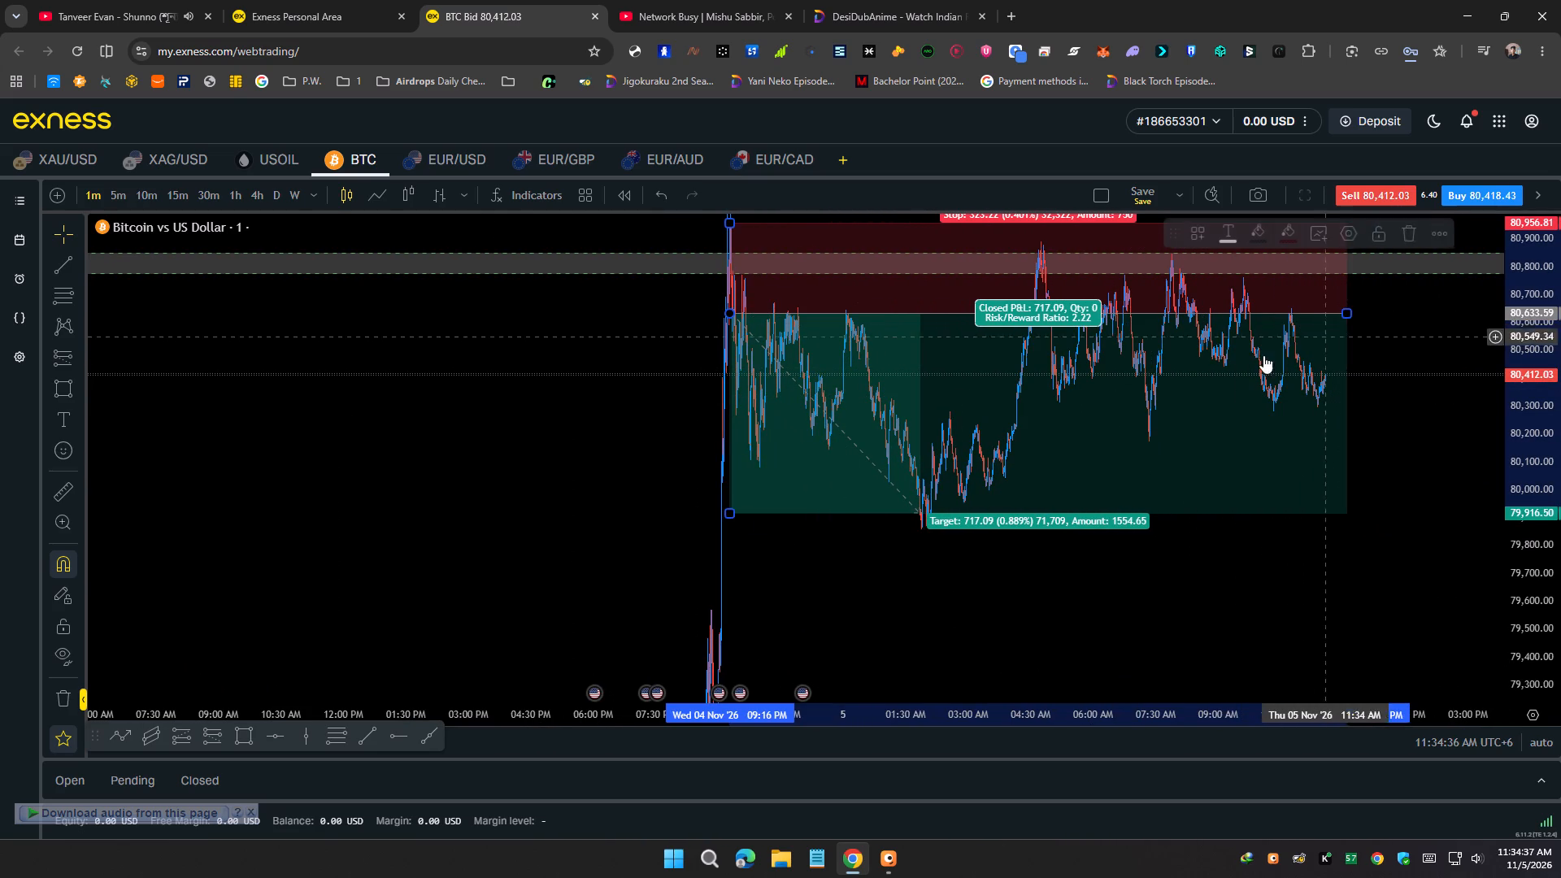
# Shorten the short position to end at about 2:15 AM on 5 Nov '26, just after the low near its target.
pyautogui.moveTo(544, 359); pyautogui.dragTo(887, 340)
pyautogui.scroll(-5, 1560, 459)
pyautogui.scroll(6, 949, 444)
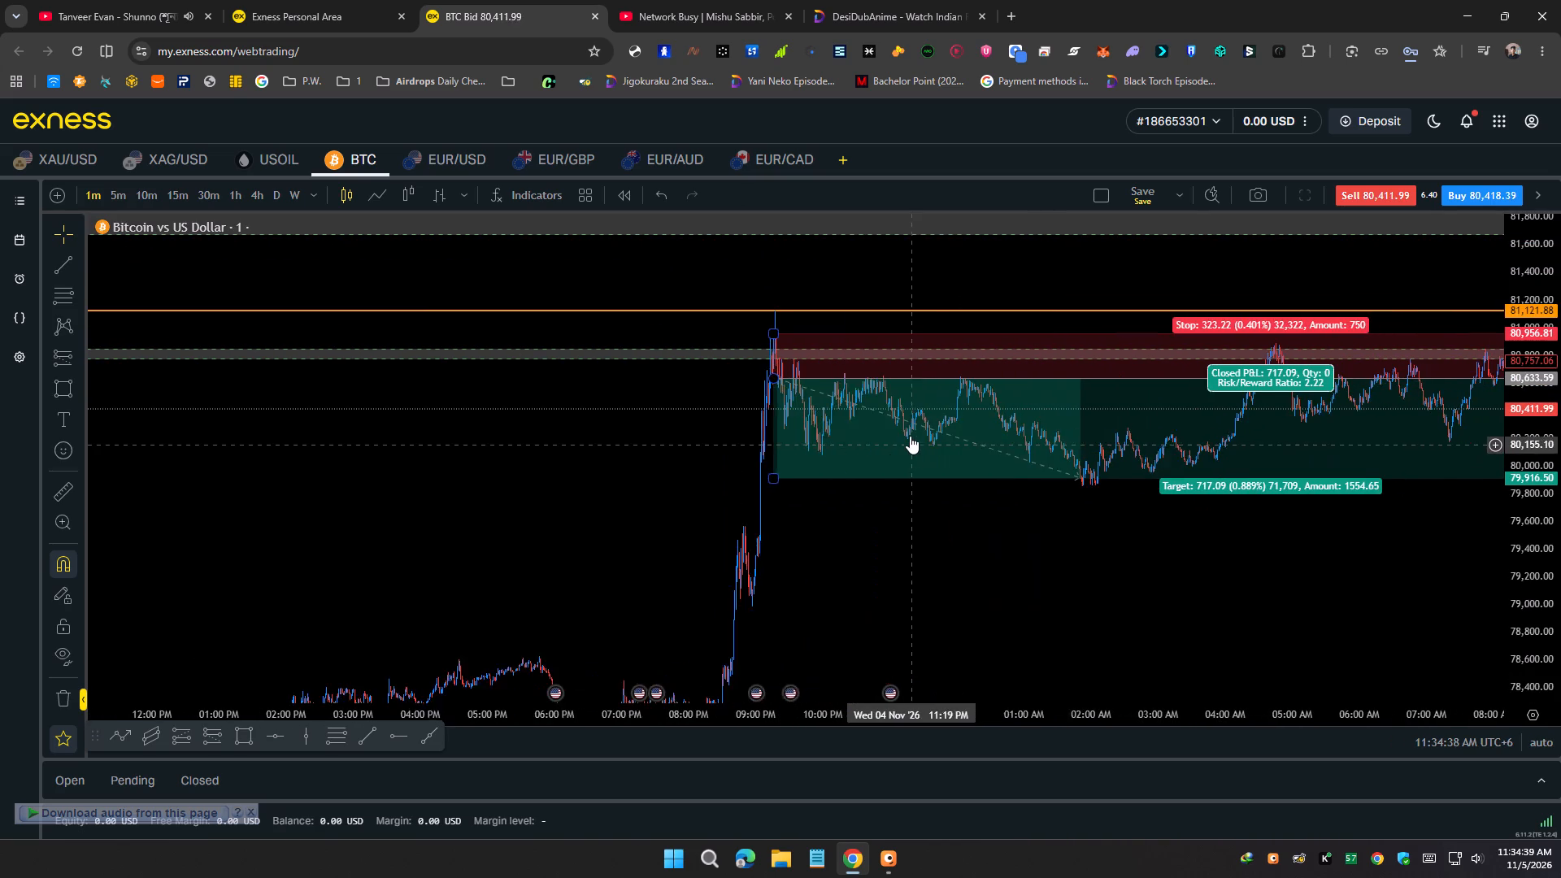
pyautogui.scroll(4, 1551, 455)
pyautogui.moveTo(1115, 571); pyautogui.dragTo(507, 581)
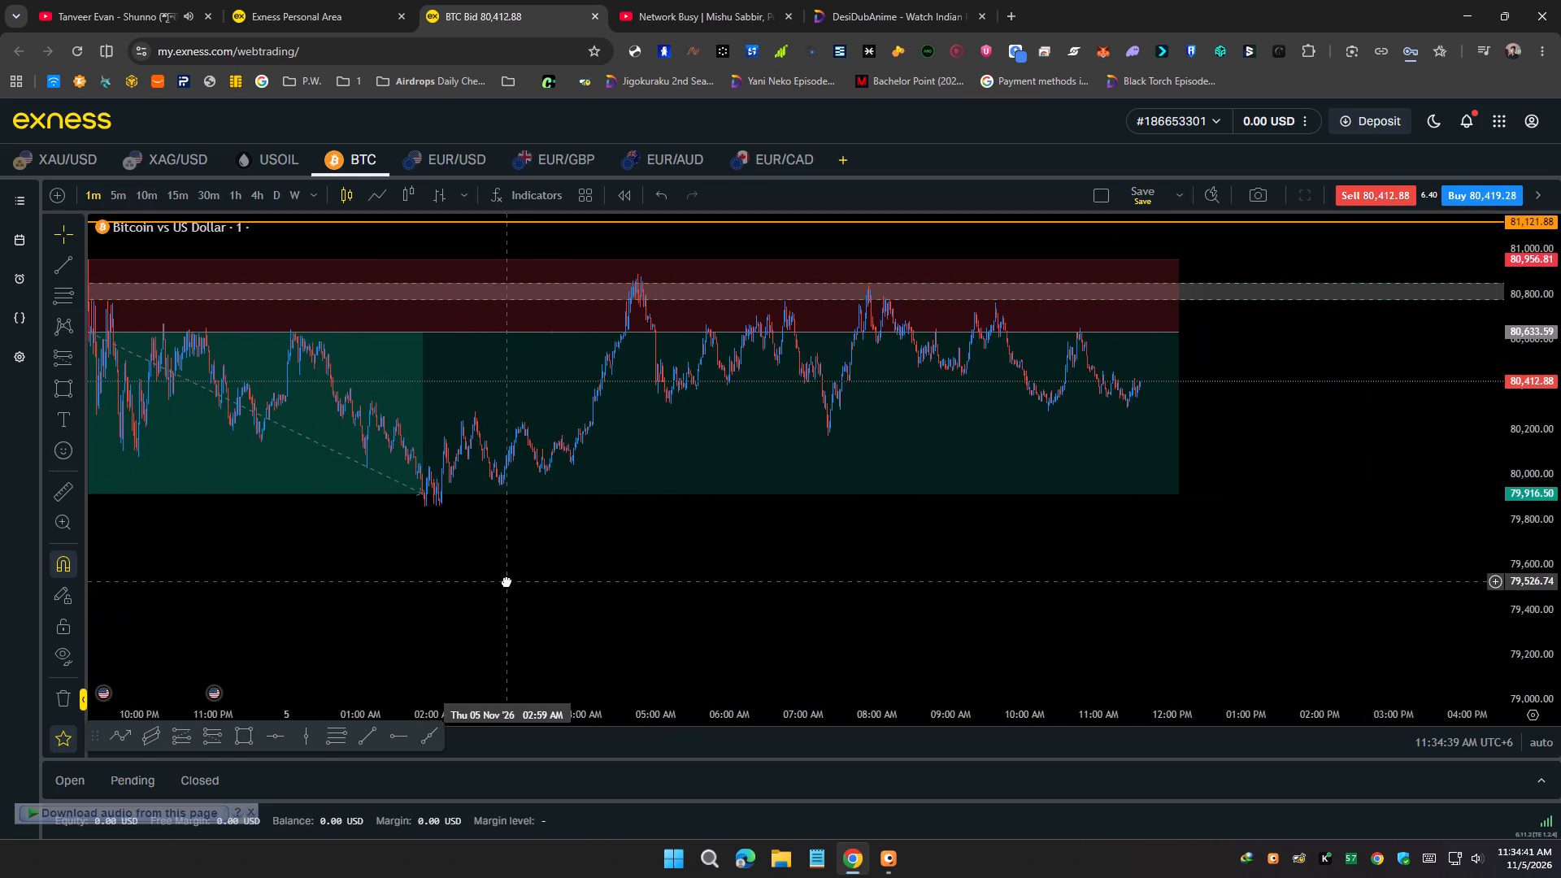
pyautogui.moveTo(507, 581); pyautogui.dragTo(590, 633)
pyautogui.moveTo(1267, 385); pyautogui.dragTo(524, 373)
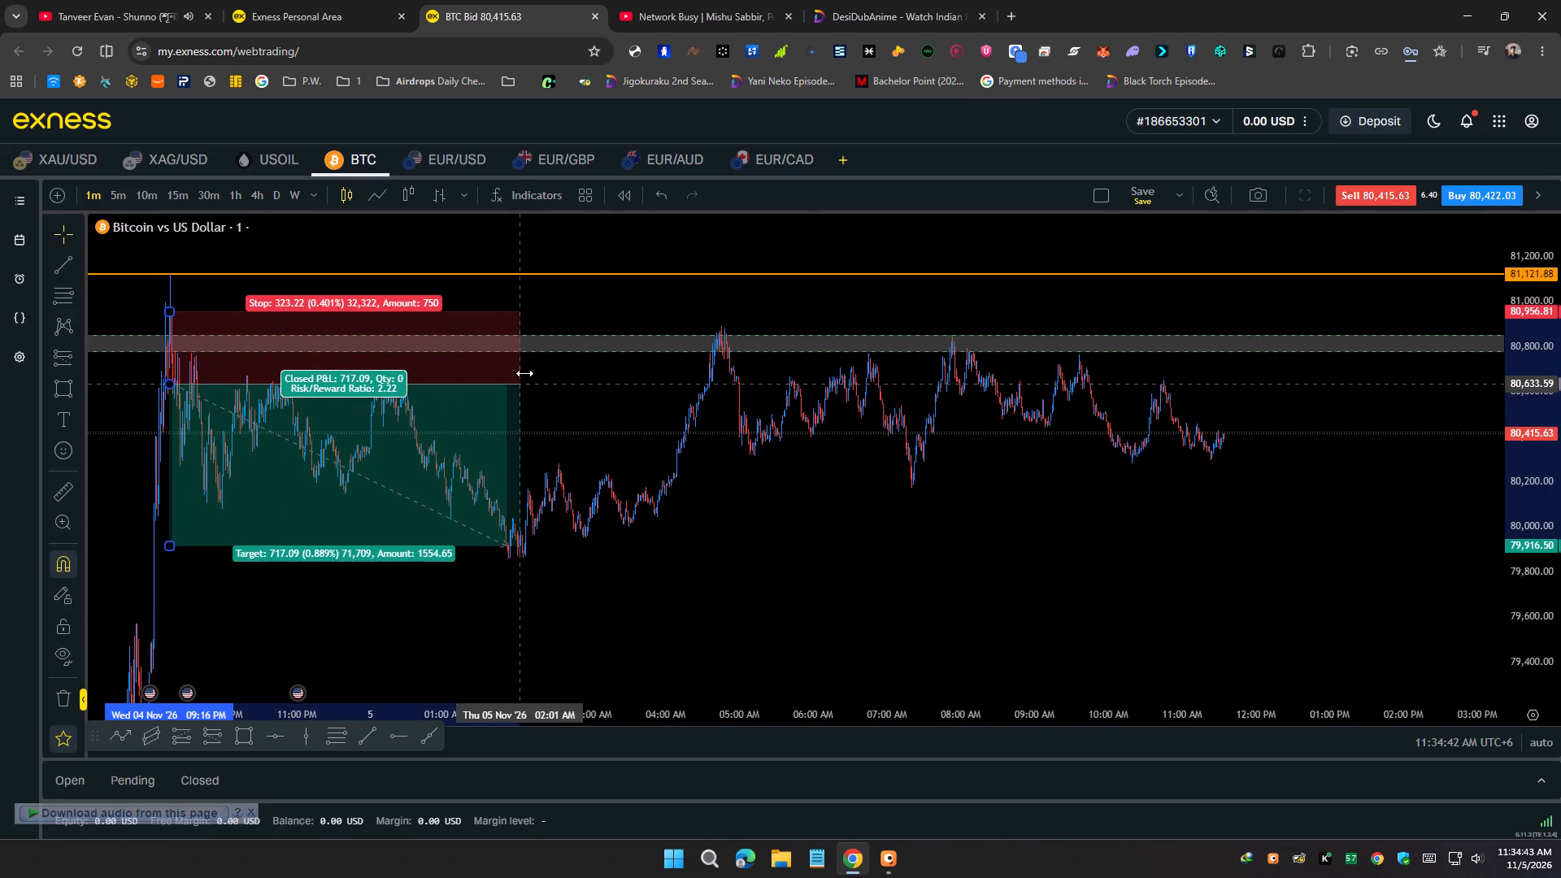
pyautogui.moveTo(524, 373); pyautogui.dragTo(537, 374)
pyautogui.moveTo(742, 450); pyautogui.dragTo(1470, 405)
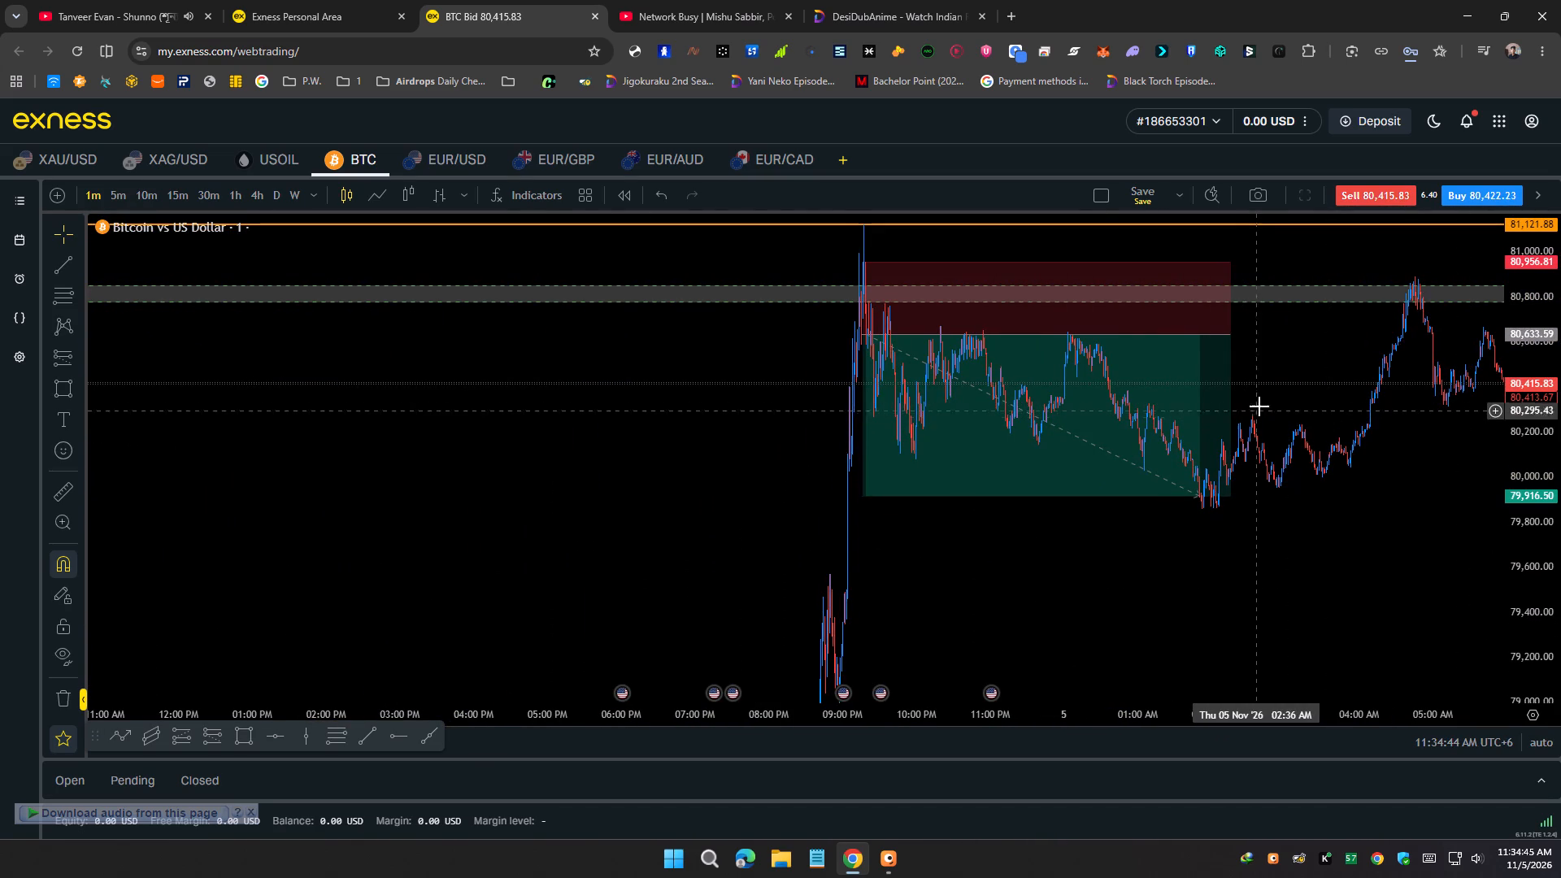
# Plot a second short position in the grey zone, with entry at about 80,796 at 4:46 AM on 5 Nov '26.
pyautogui.scroll(5, 1467, 402)
pyautogui.scroll(4, 1276, 414)
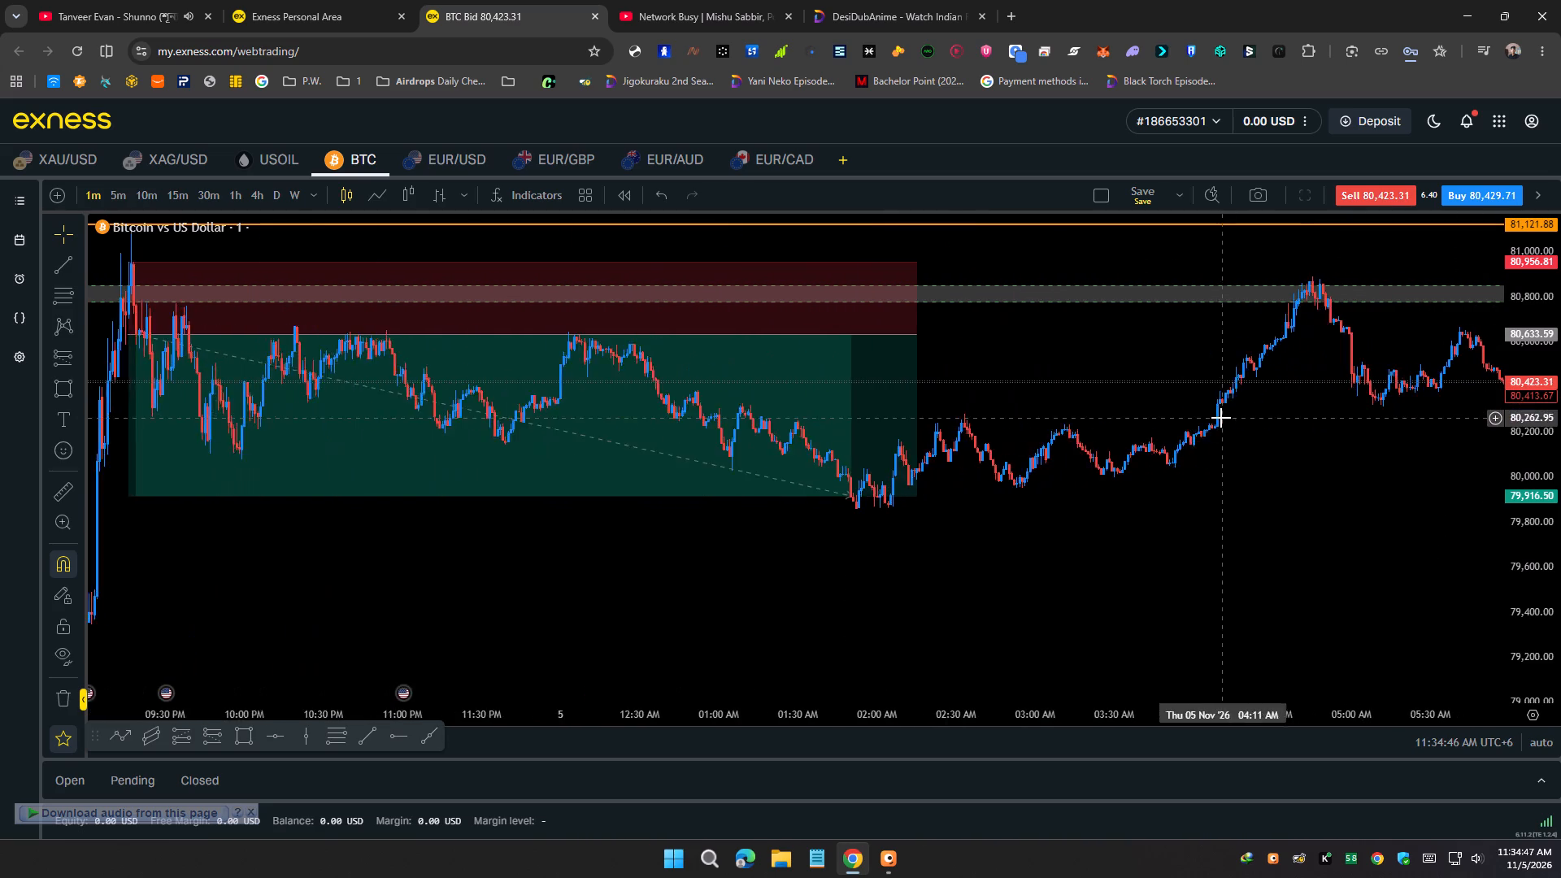
pyautogui.scroll(4, 1560, 476)
pyautogui.moveTo(1322, 469); pyautogui.dragTo(1115, 686)
pyautogui.scroll(2, 1532, 478)
pyautogui.scroll(2, 1306, 460)
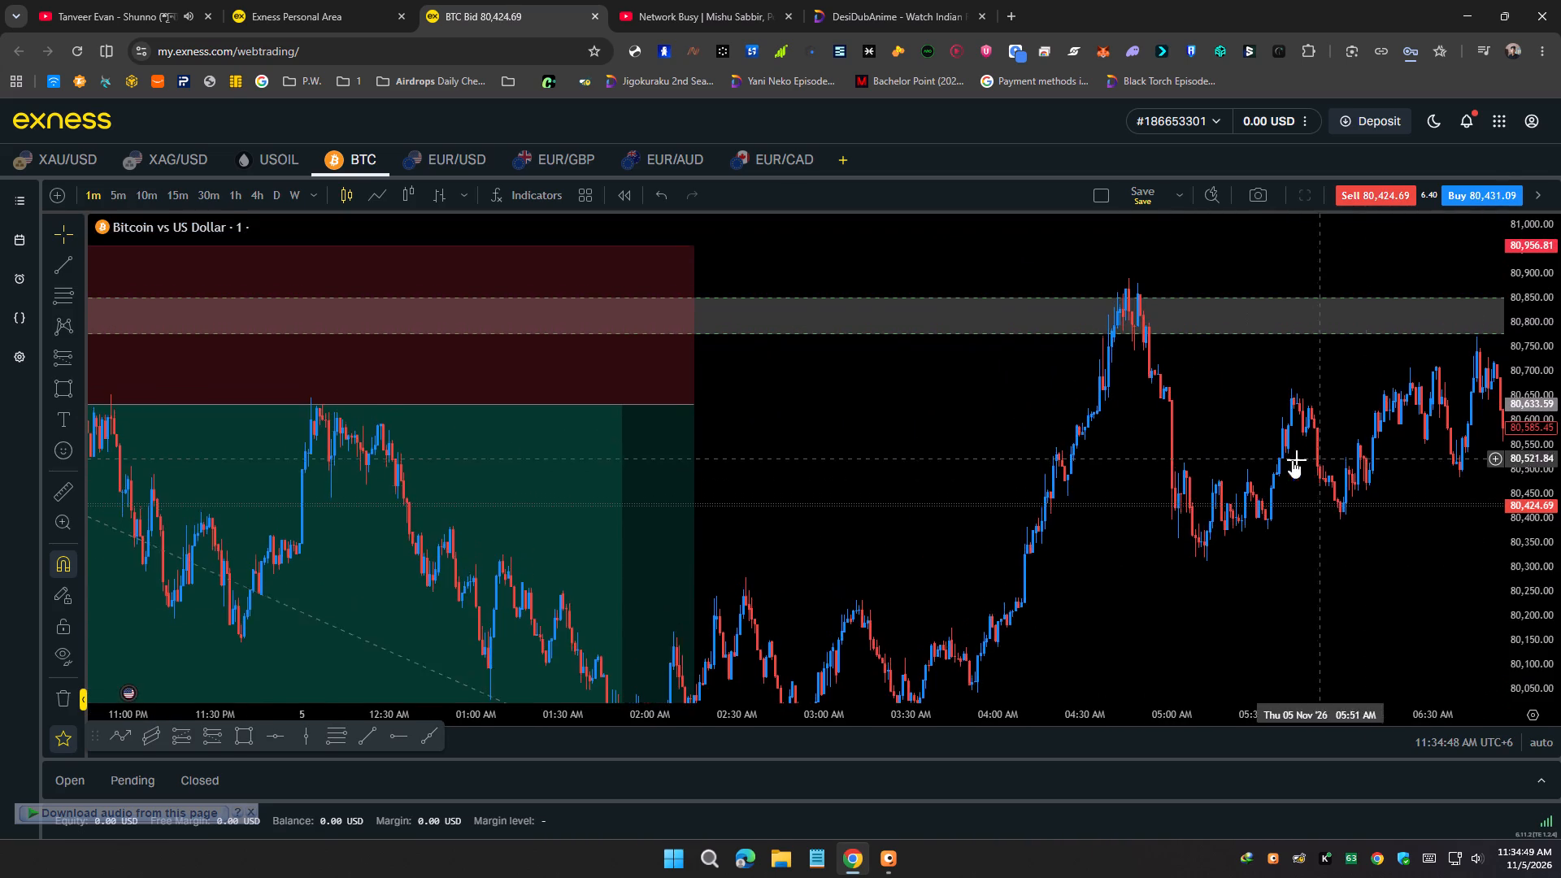
pyautogui.scroll(2, 1292, 460)
pyautogui.moveTo(1050, 462); pyautogui.dragTo(1011, 506)
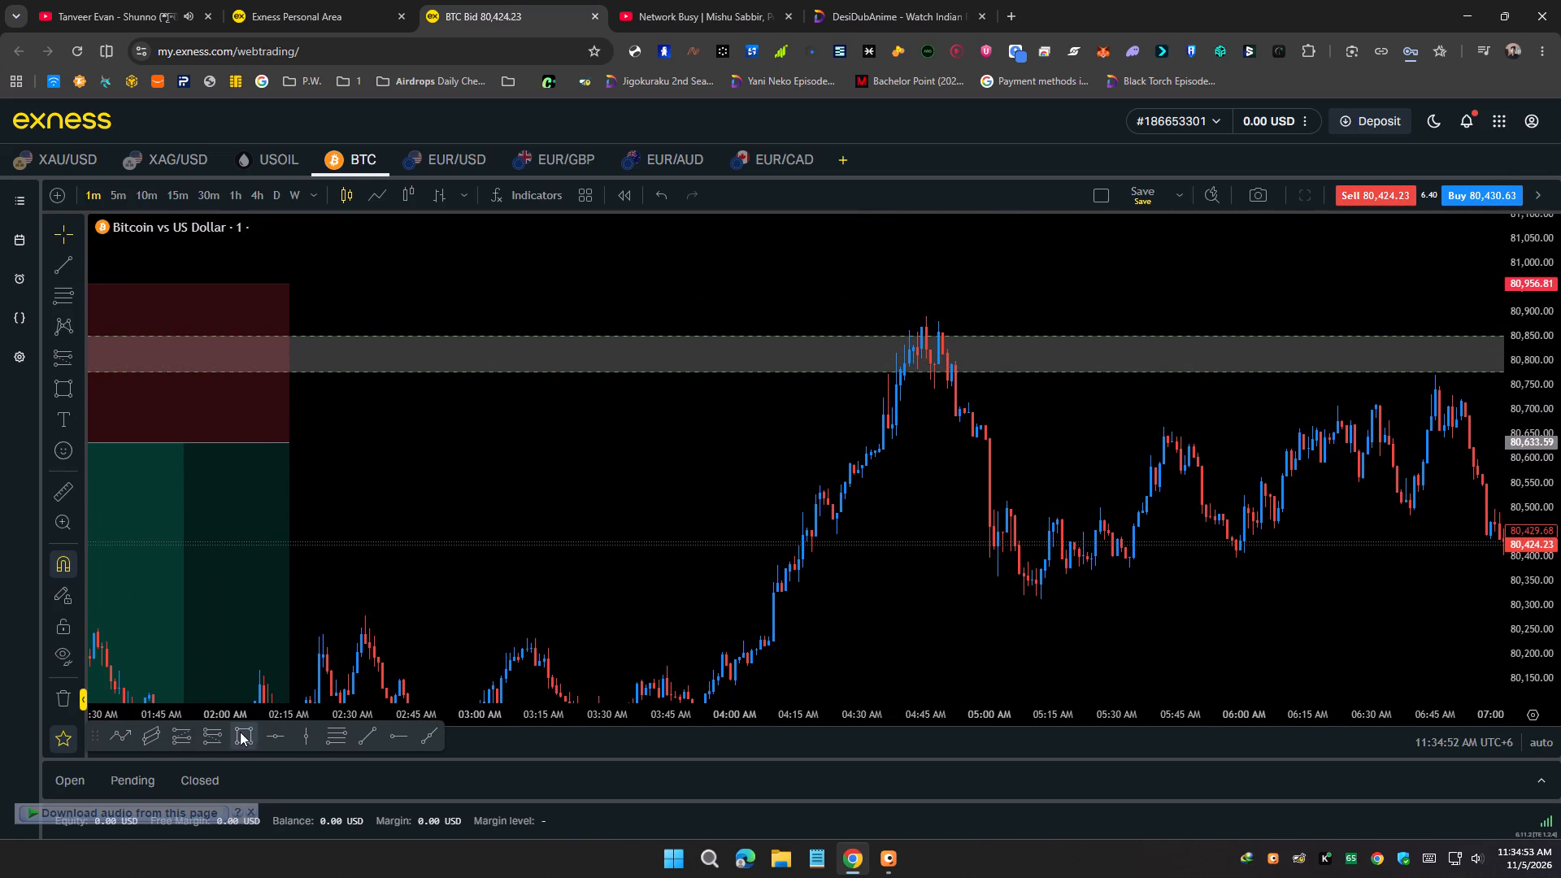
pyautogui.click(217, 732)
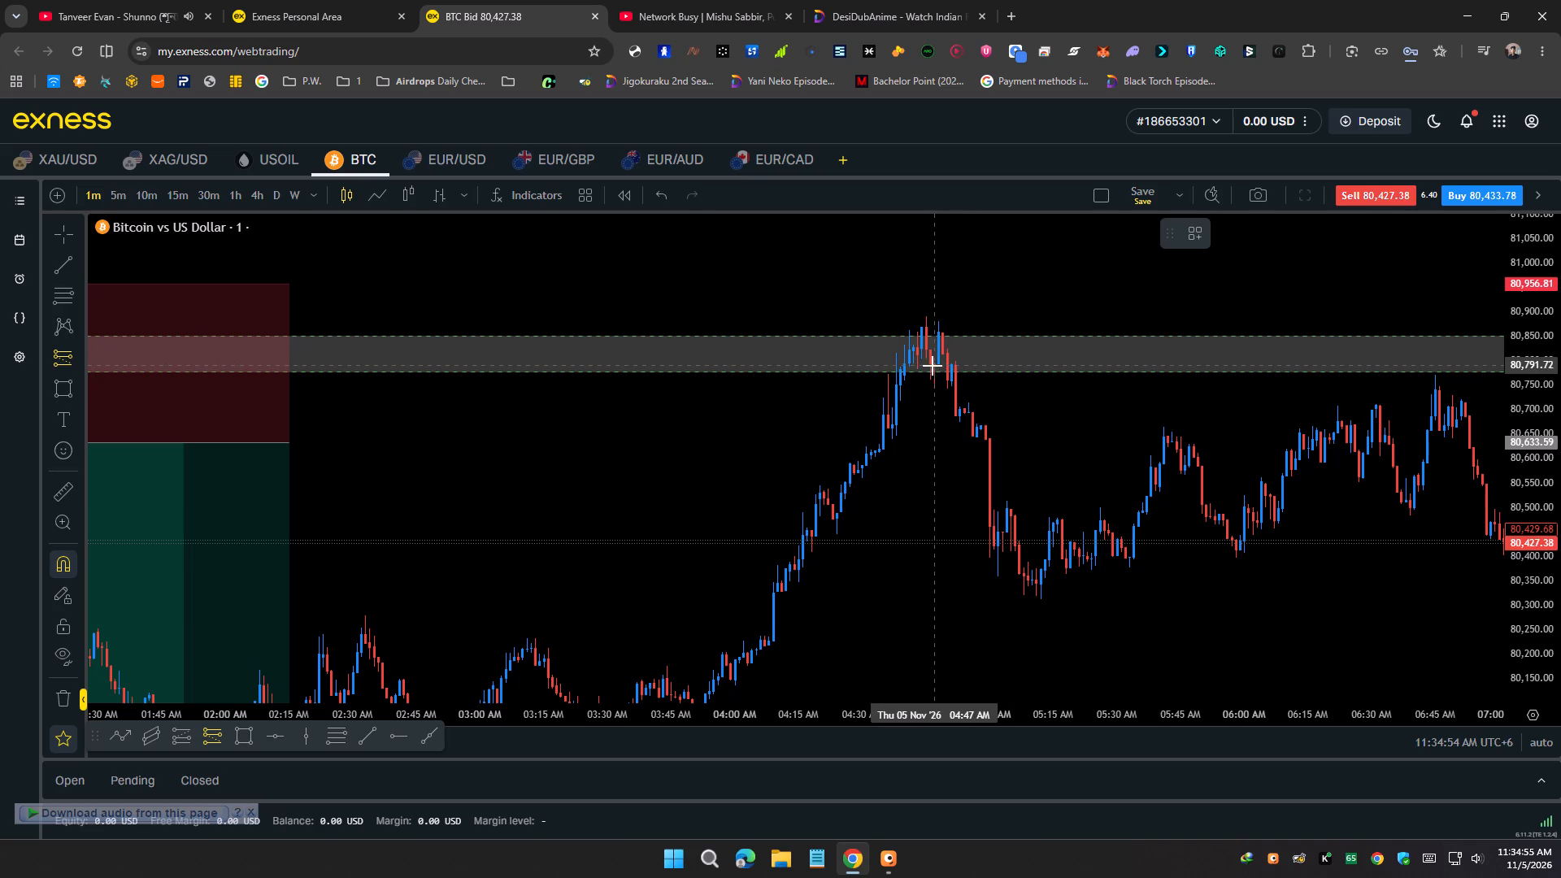
pyautogui.click(930, 368)
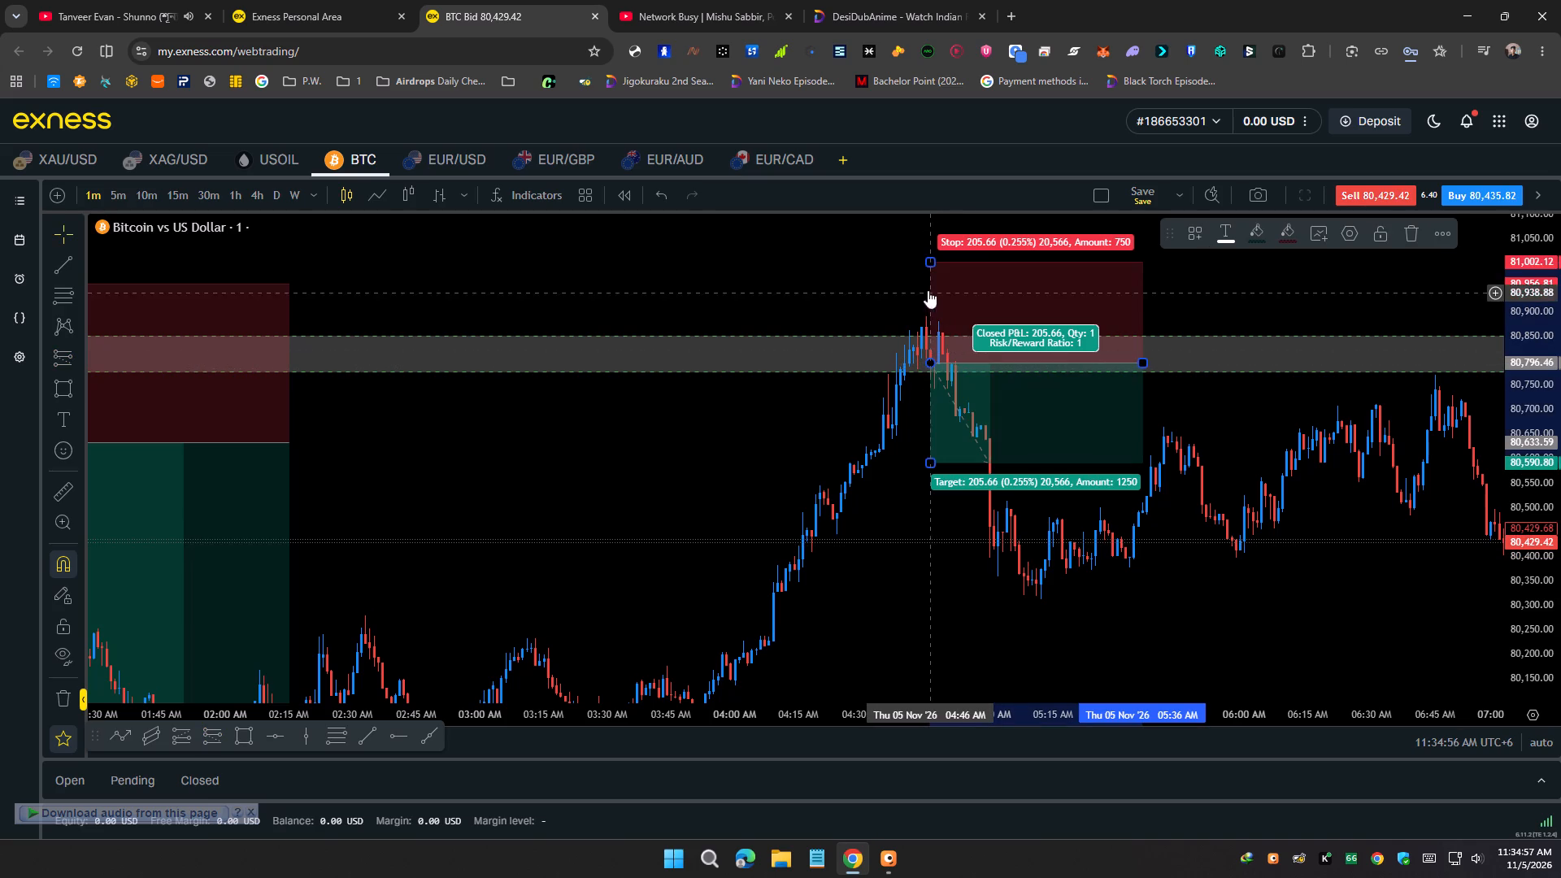
# Tighten the new short position's stop to about 80,890 and lower its target to about 80,389.
pyautogui.moveTo(932, 264); pyautogui.dragTo(928, 300)
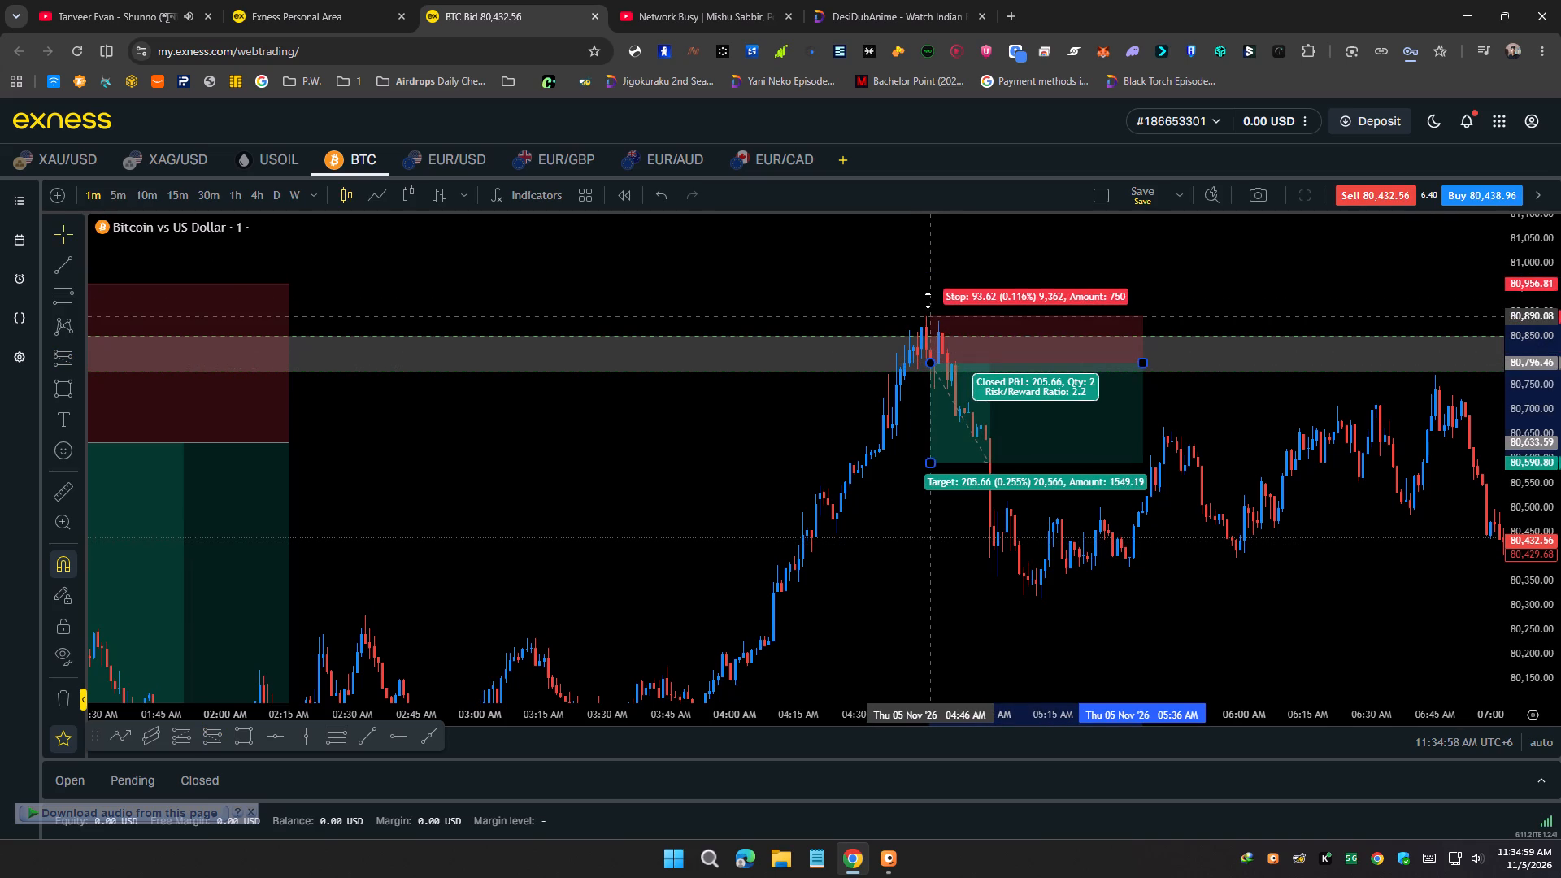
pyautogui.moveTo(928, 300); pyautogui.dragTo(923, 309)
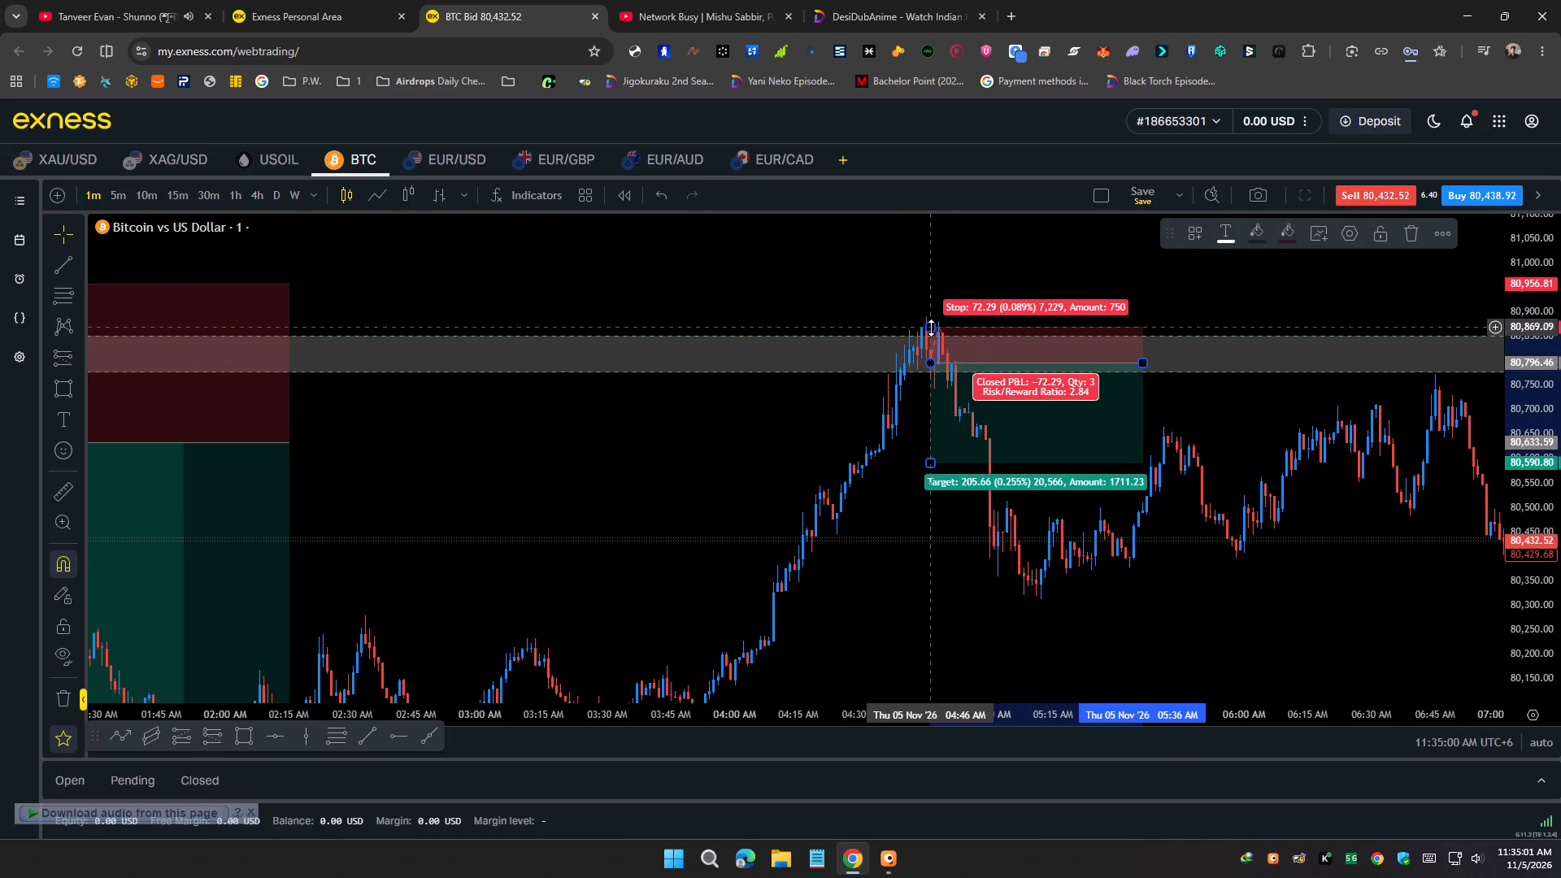
pyautogui.moveTo(931, 328); pyautogui.dragTo(925, 319)
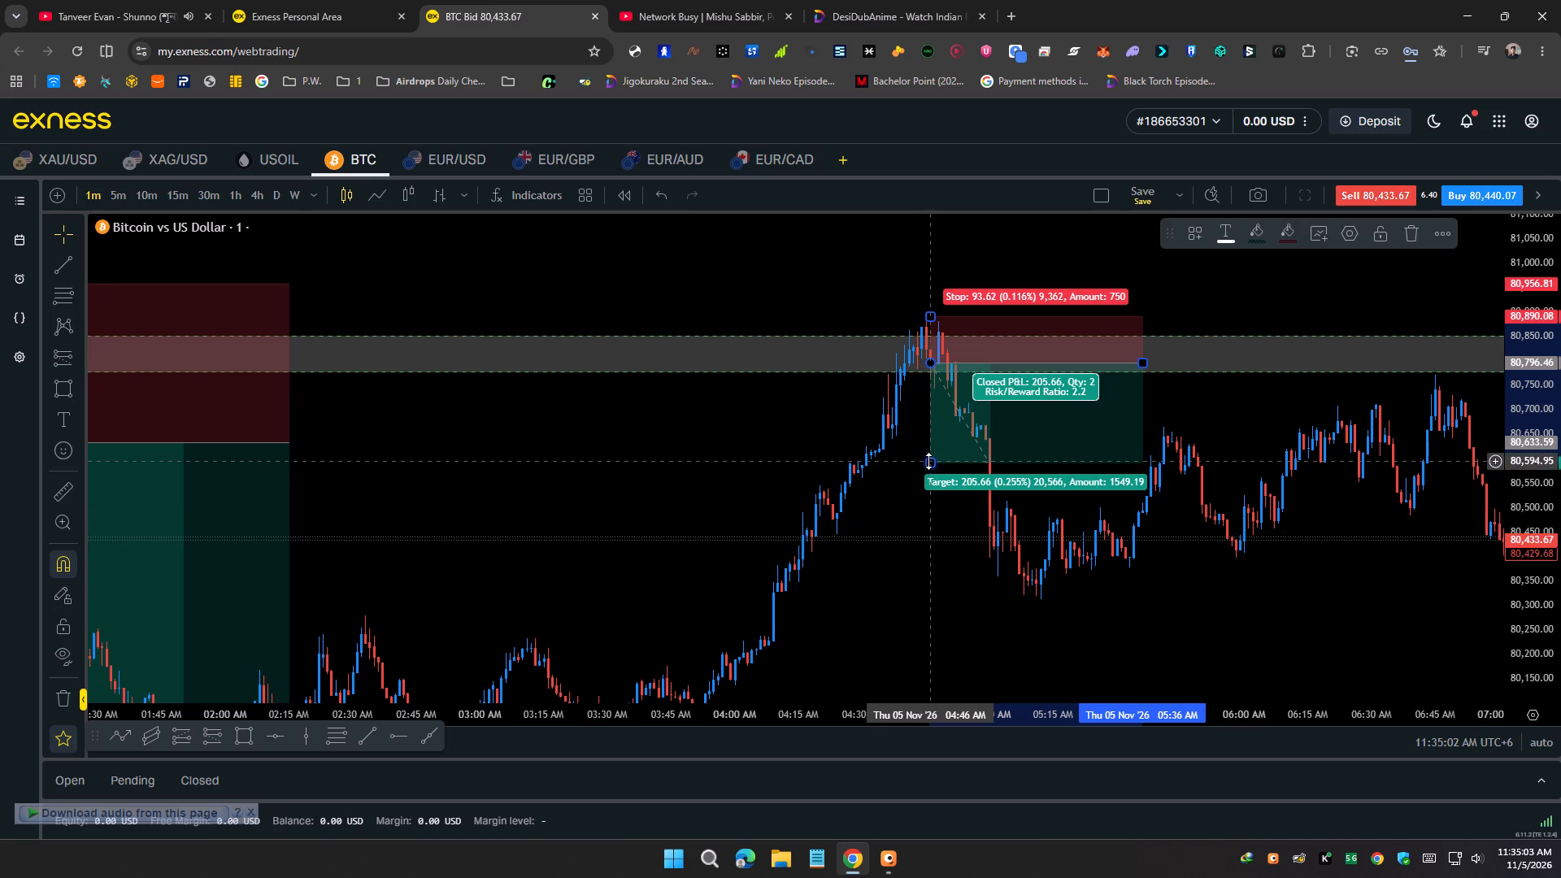
pyautogui.moveTo(930, 461); pyautogui.dragTo(929, 562)
# Extend the new short position's end time to about 6:05 AM on 5 Nov '26.
pyautogui.moveTo(743, 530); pyautogui.dragTo(559, 528)
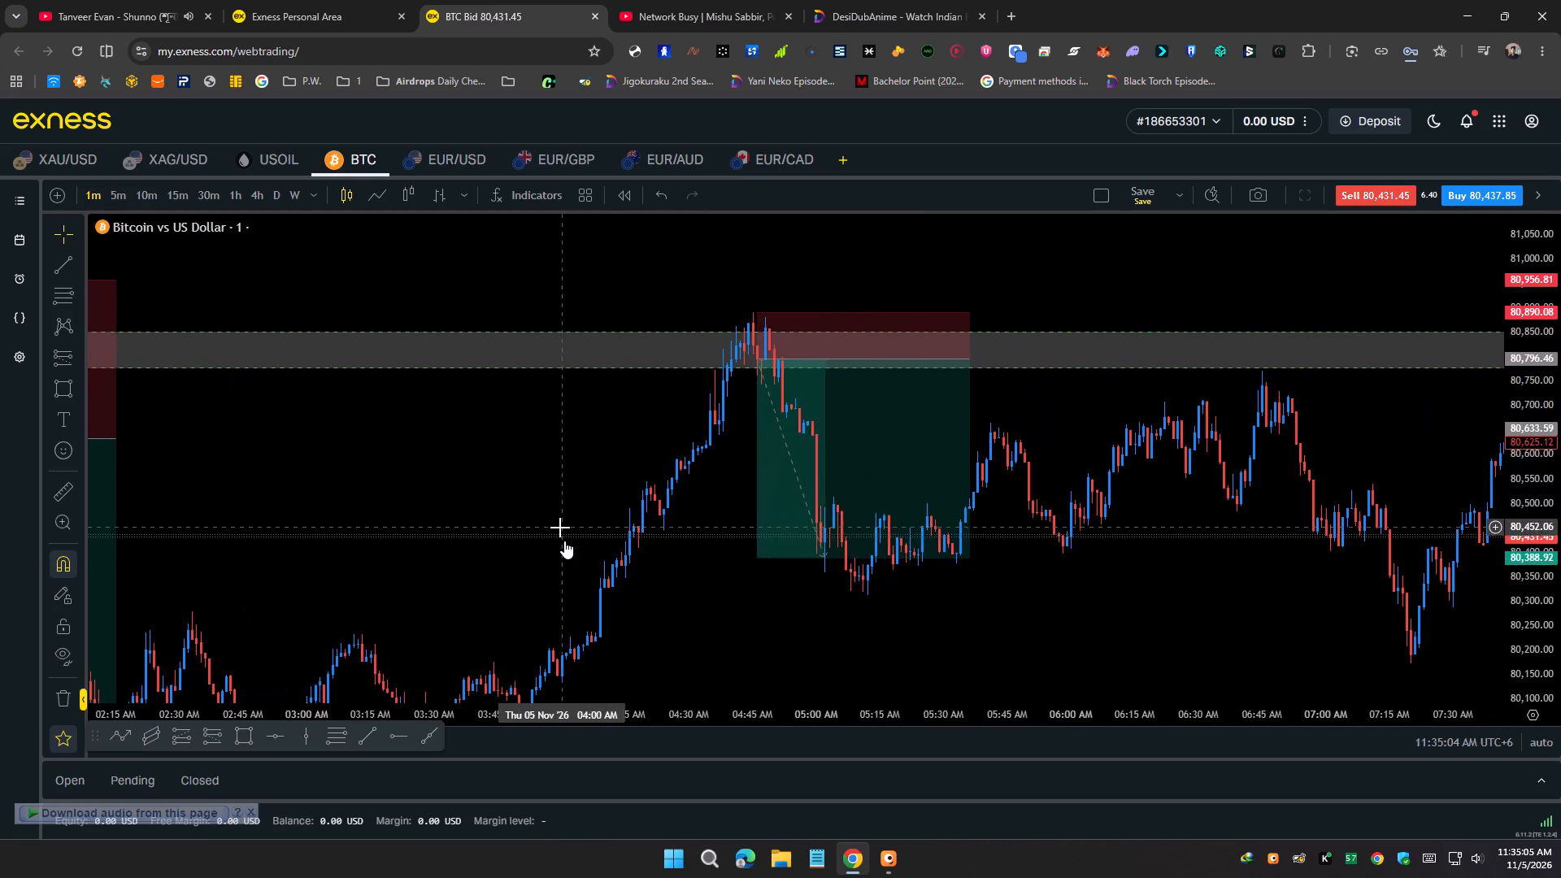
pyautogui.scroll(-4, 567, 543)
pyautogui.moveTo(749, 605); pyautogui.dragTo(444, 586)
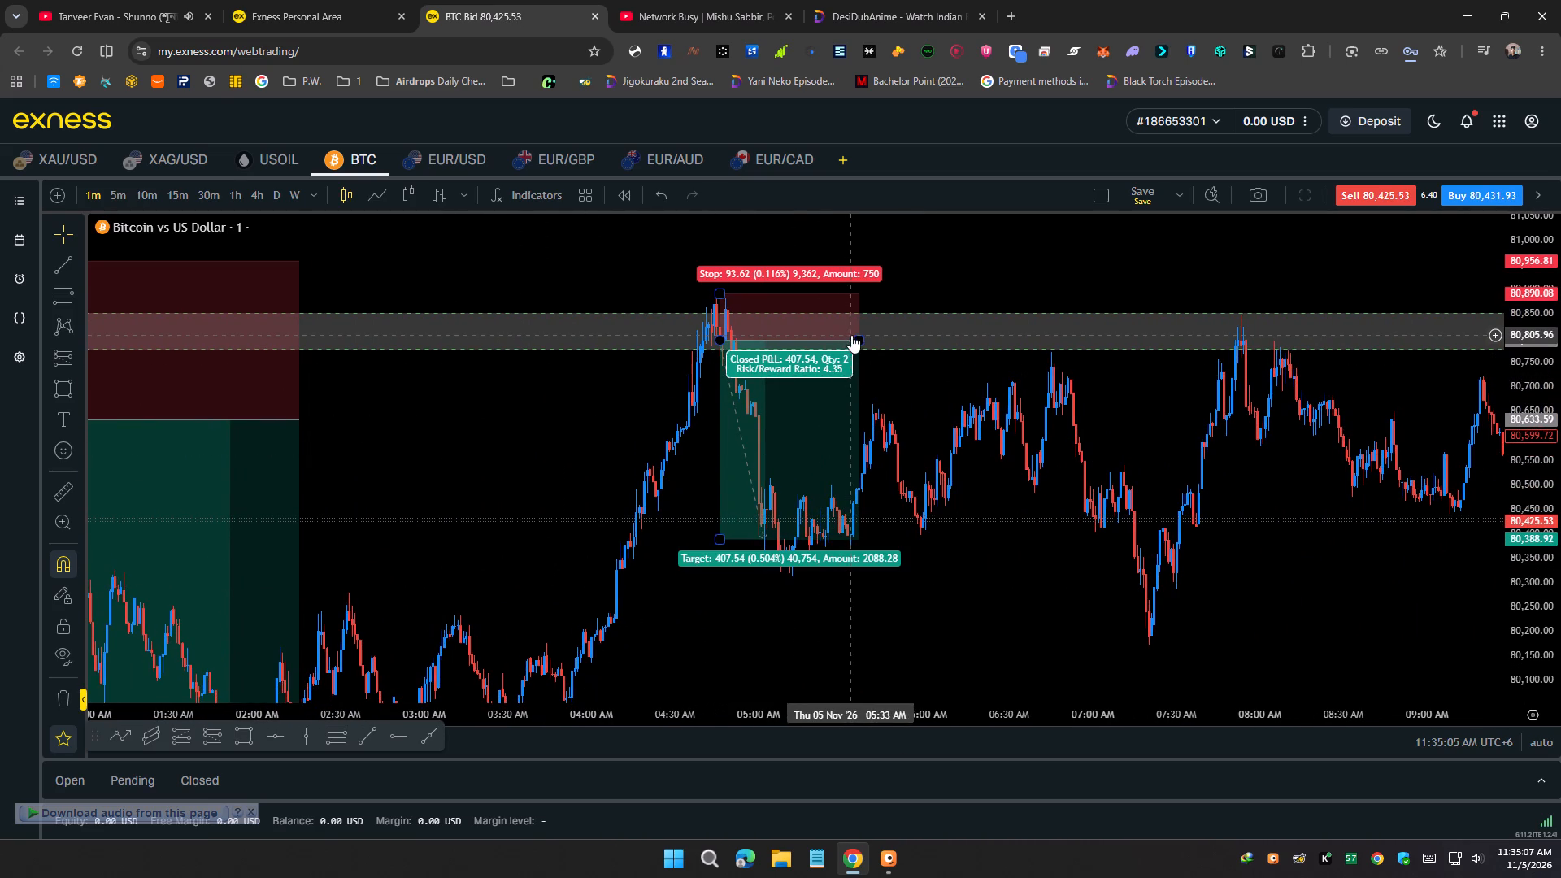
pyautogui.moveTo(861, 340); pyautogui.dragTo(941, 335)
pyautogui.moveTo(560, 598); pyautogui.dragTo(859, 543)
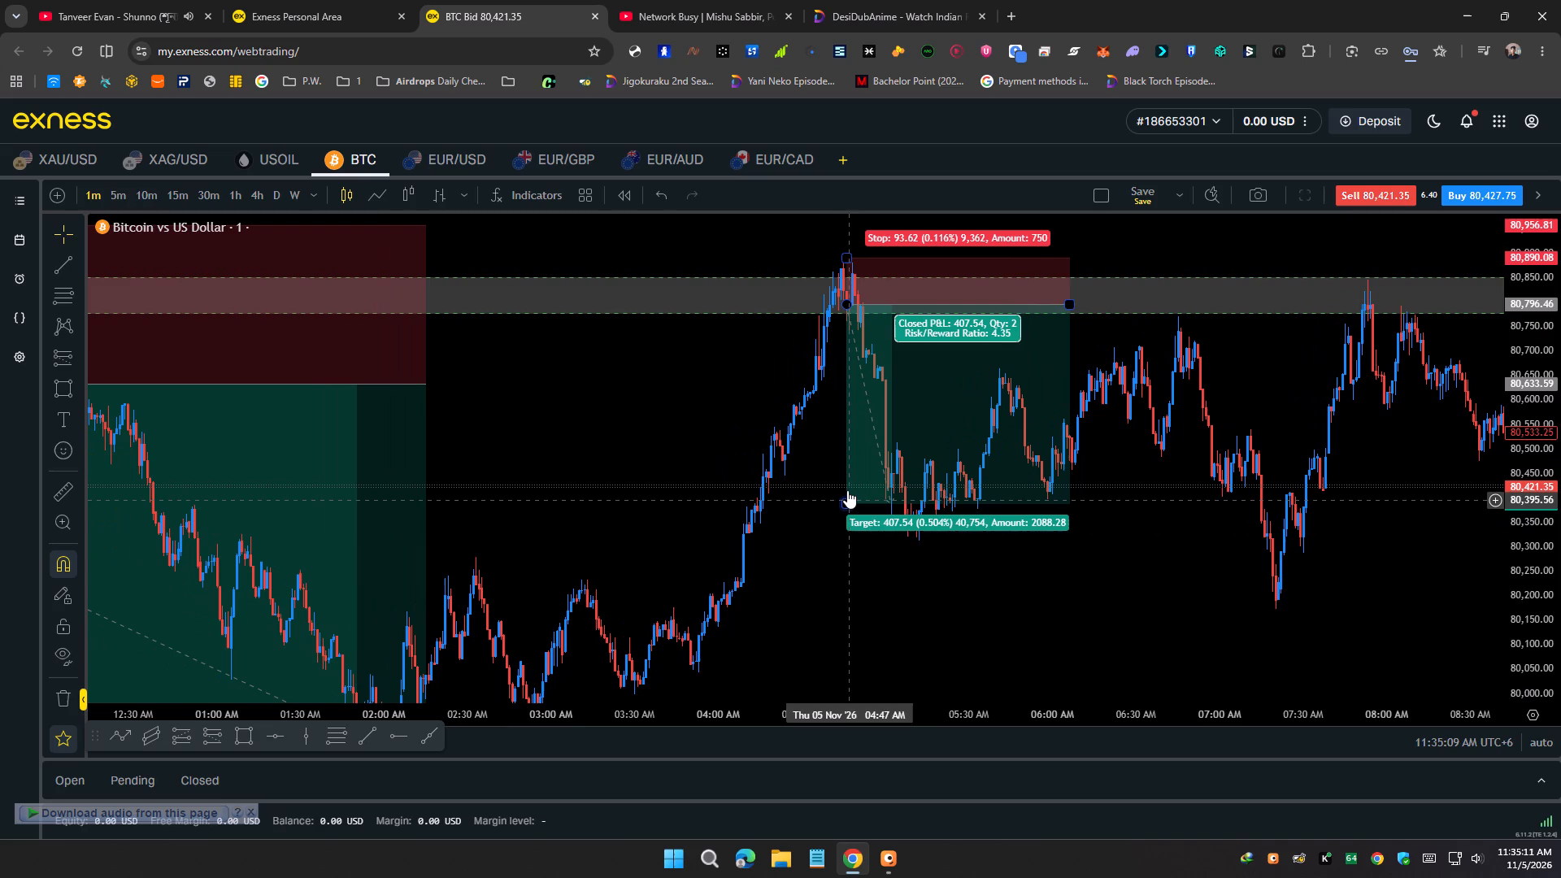
# Close the Network Busy video page and the DesiDubAnime page in the browser.
pyautogui.click(728, 0)
pyautogui.click(793, 16)
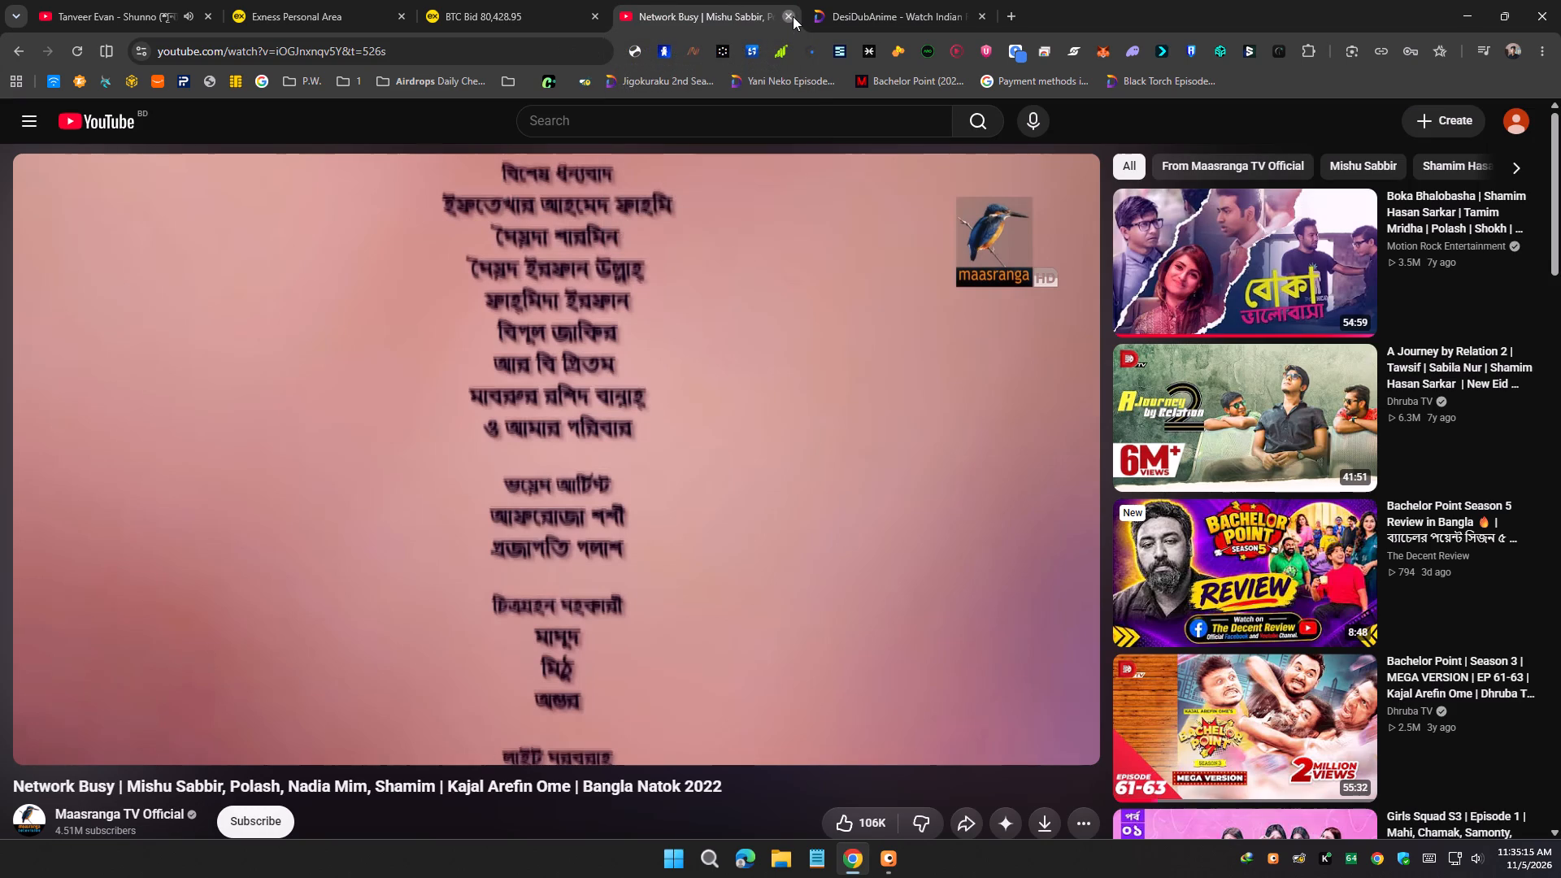
pyautogui.scroll(-2, 729, 293)
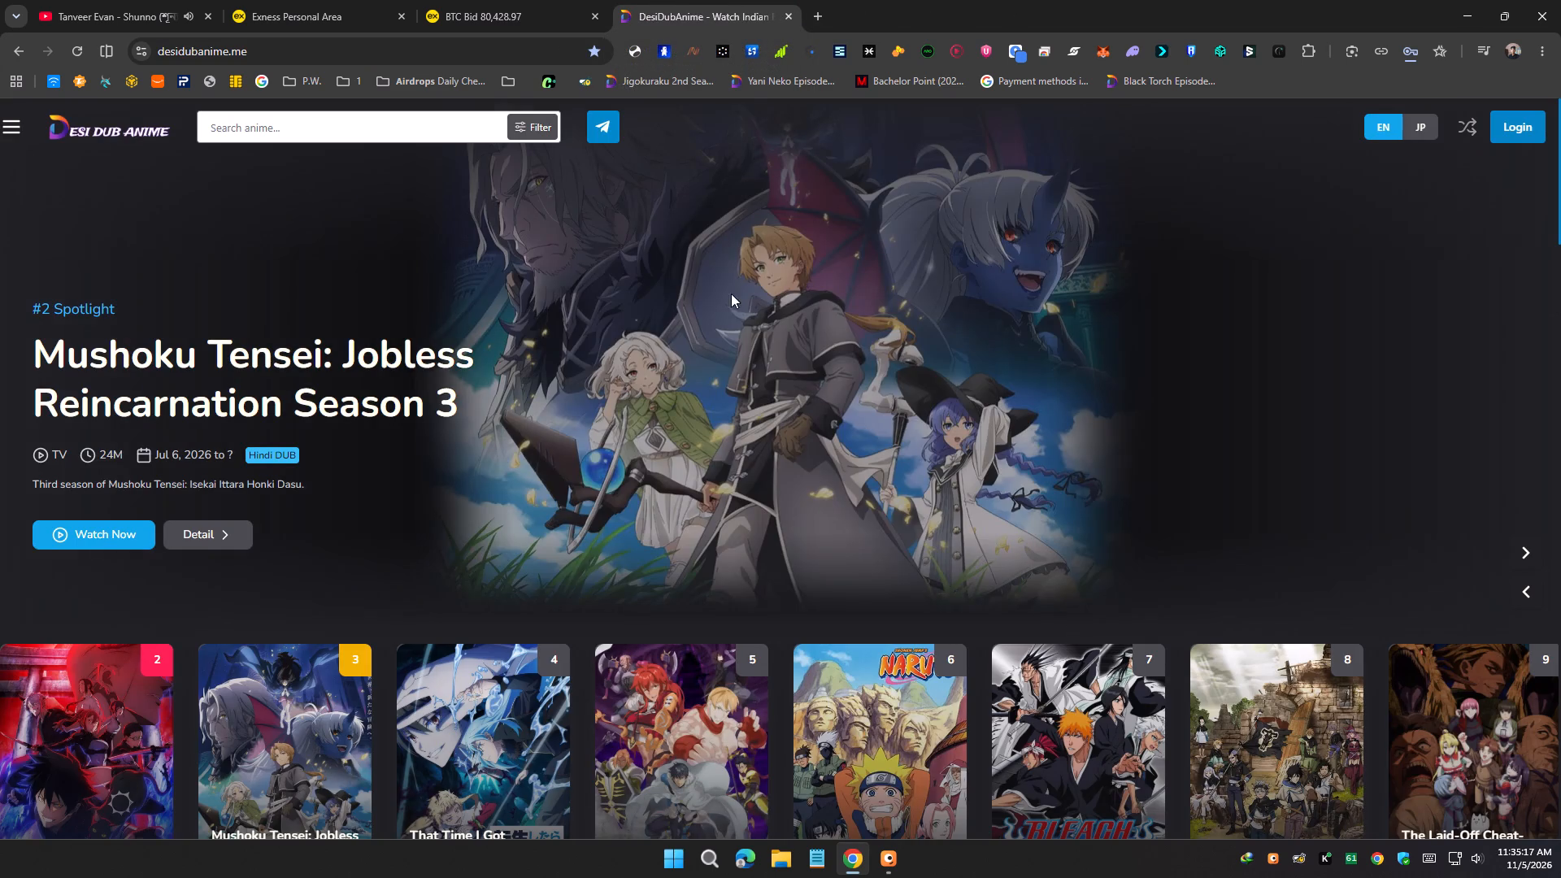
pyautogui.scroll(-3, 731, 293)
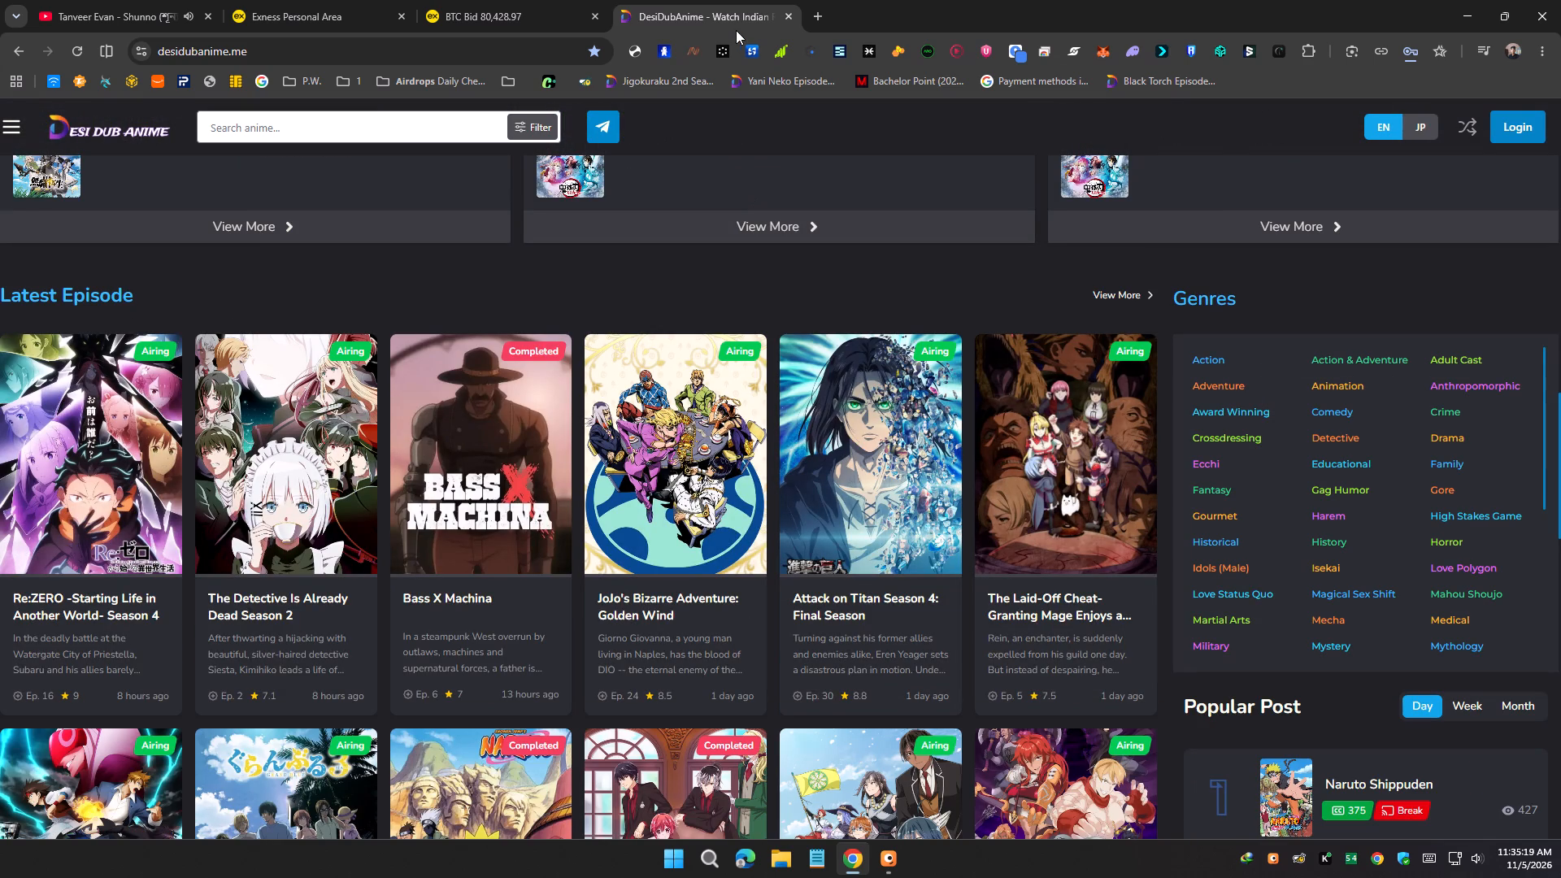
pyautogui.scroll(-1, 736, 121)
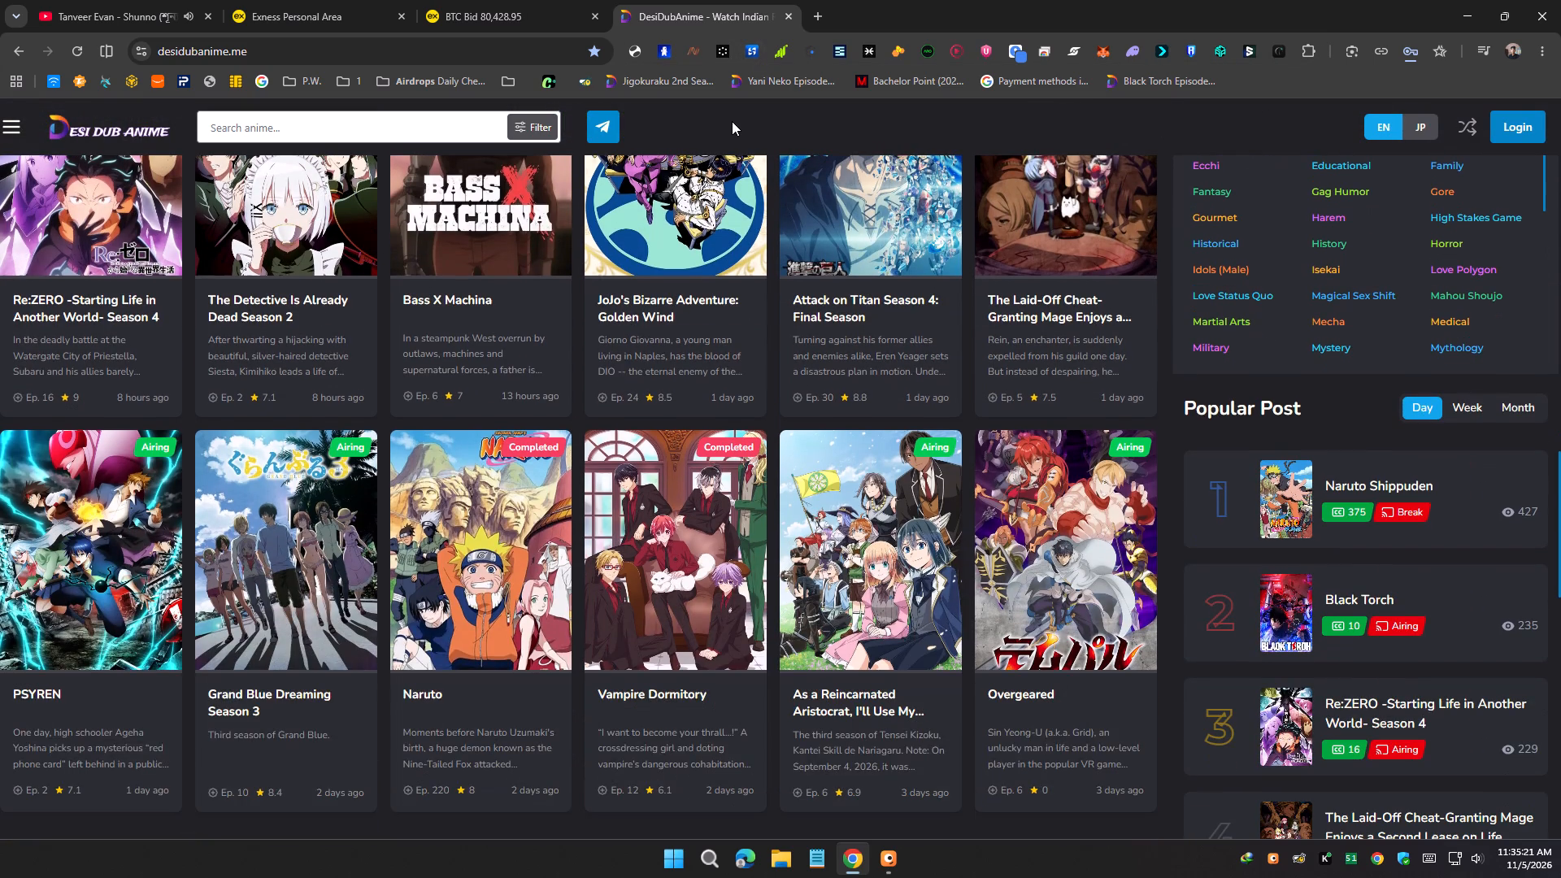
pyautogui.click(789, 10)
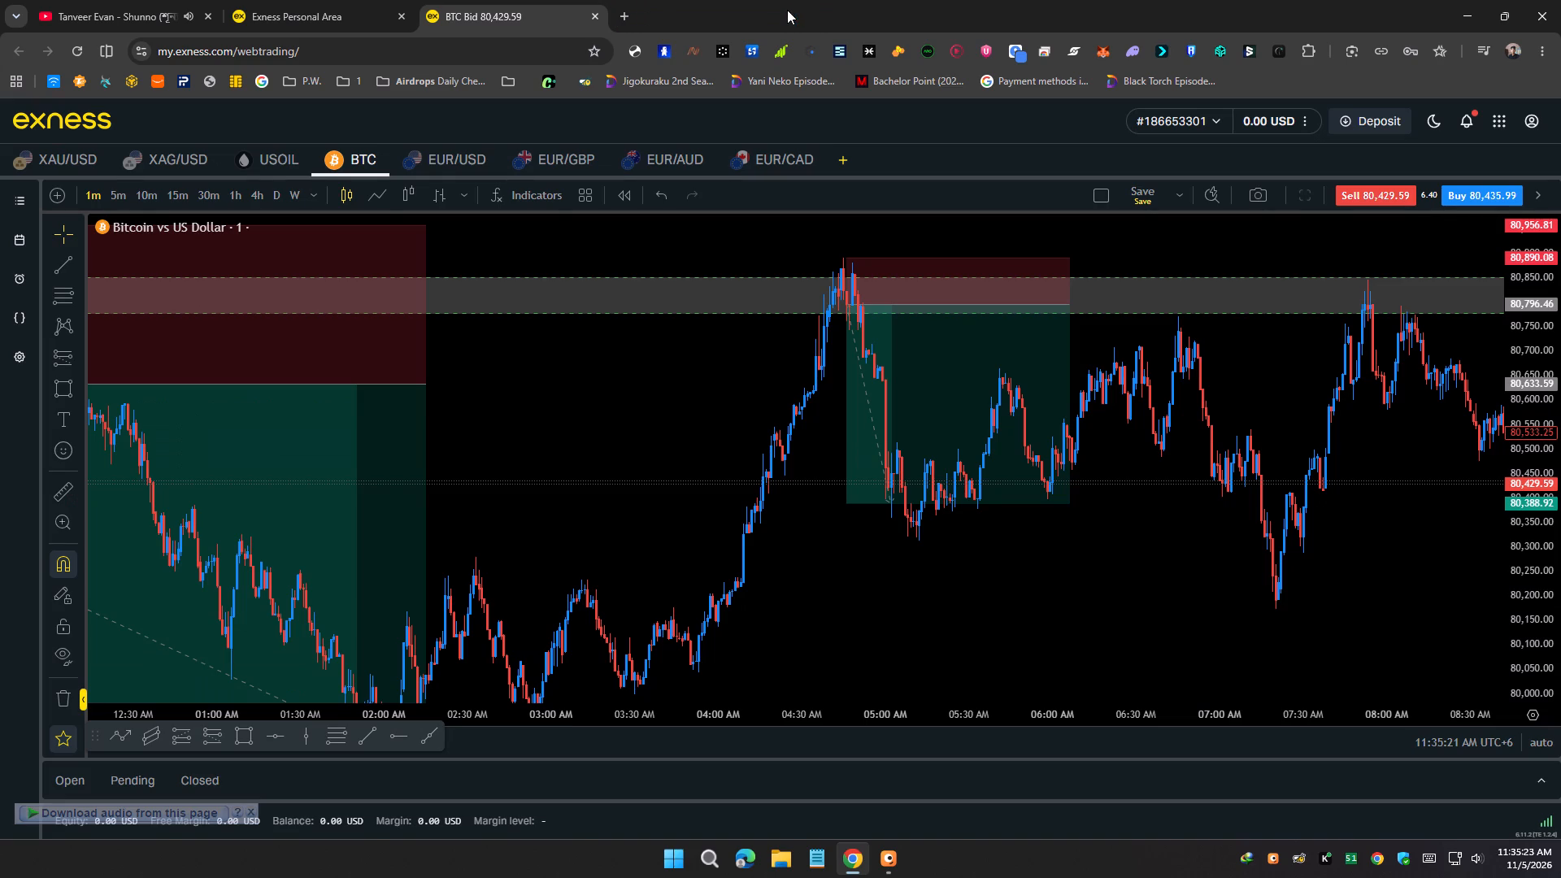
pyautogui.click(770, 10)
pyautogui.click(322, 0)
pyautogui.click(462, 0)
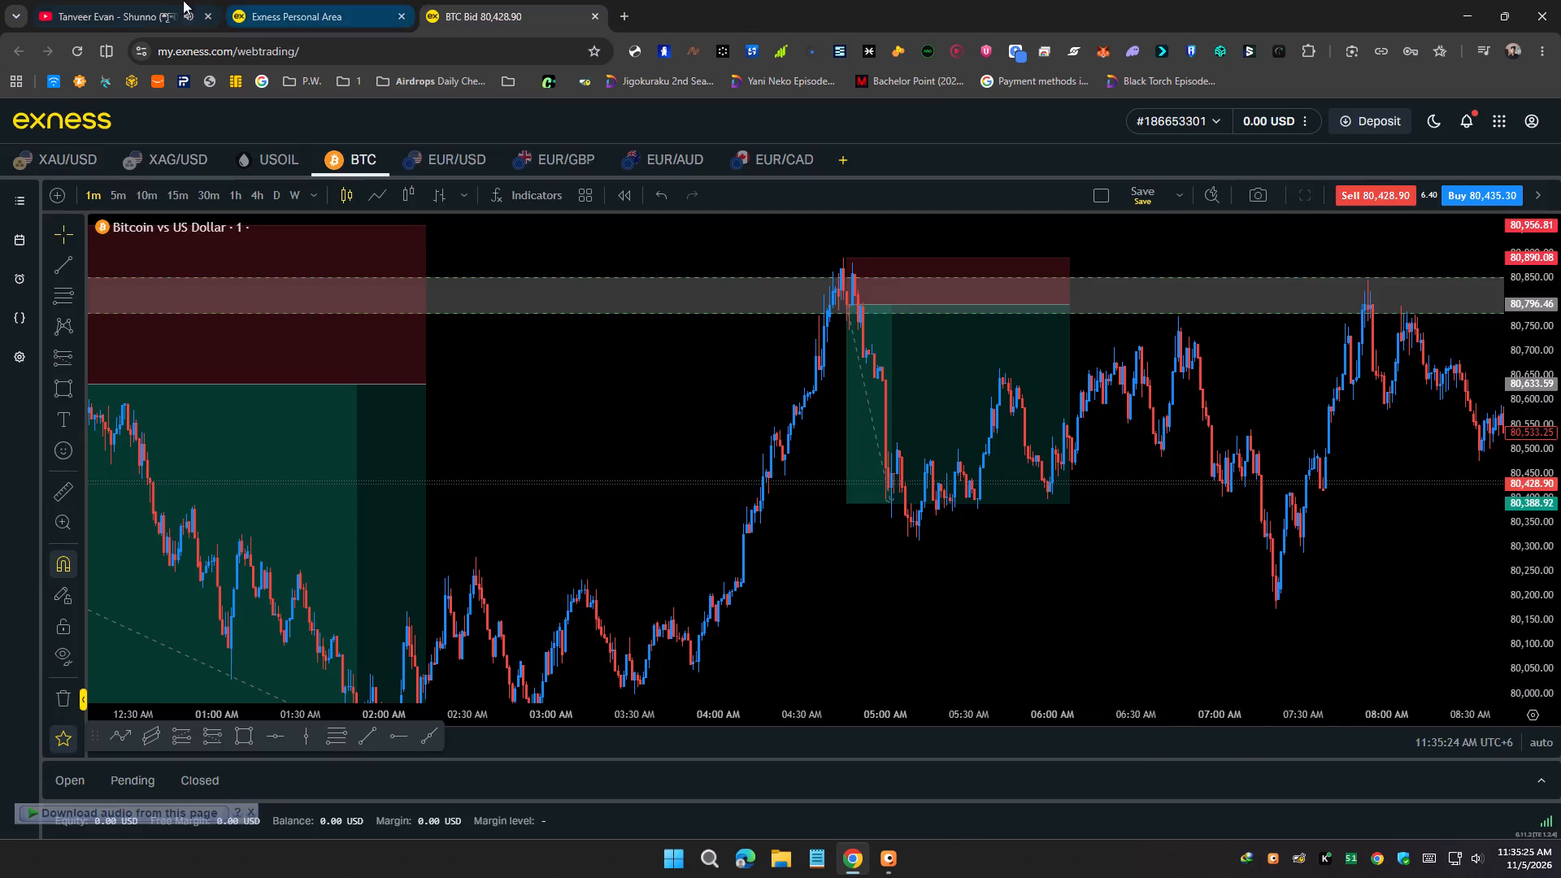
# Switch to the YouTube music mix and play Gulaab - MITRAZ [Slowed & Reverb] from its playlist.
pyautogui.click(172, 0)
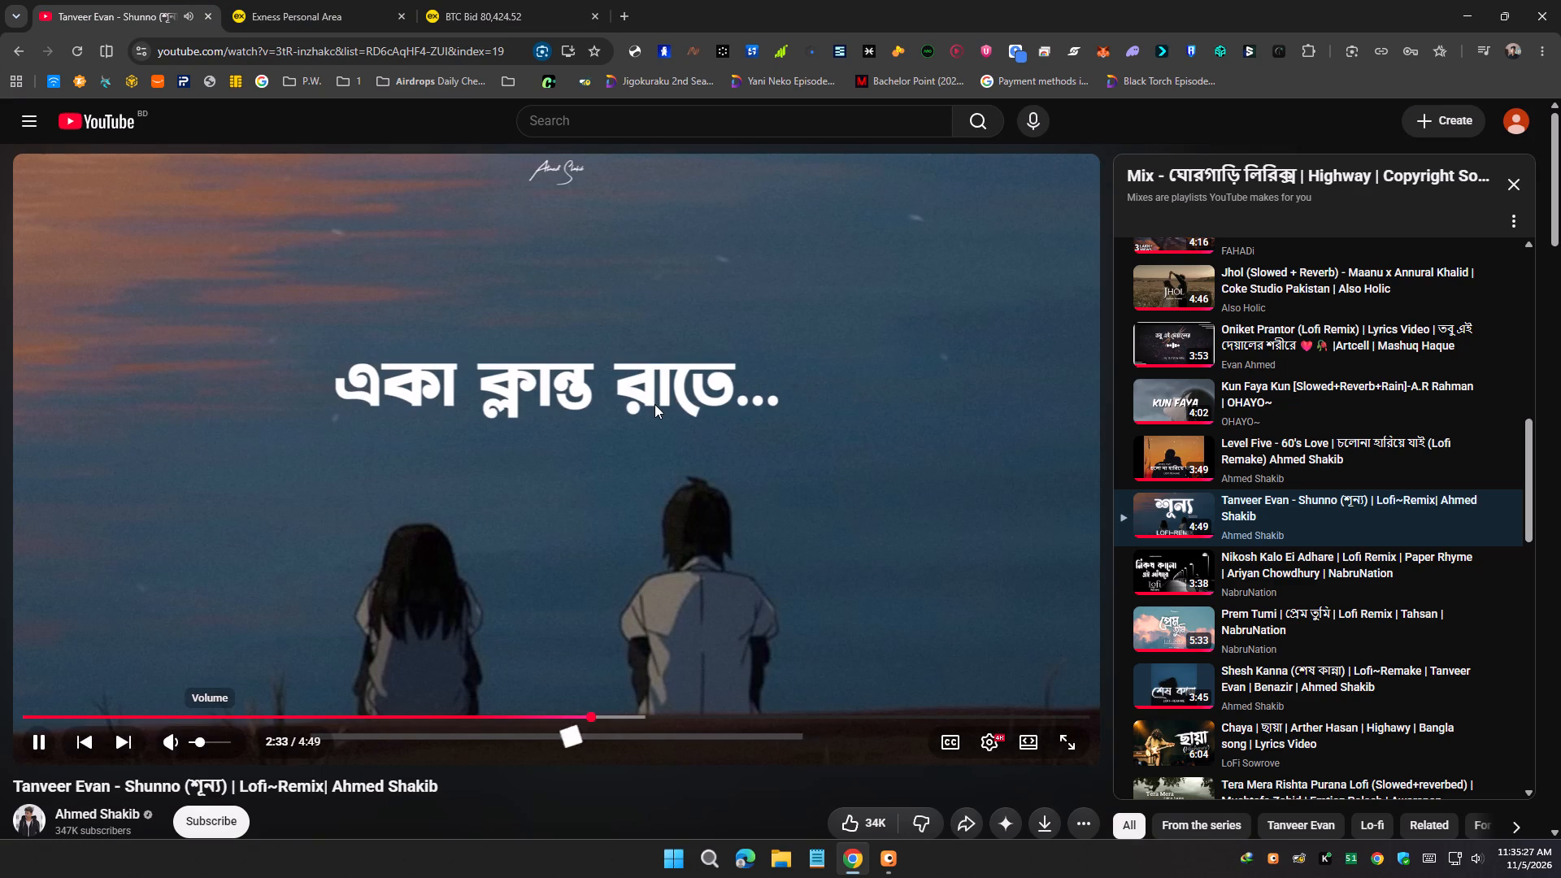
pyautogui.click(0, 395)
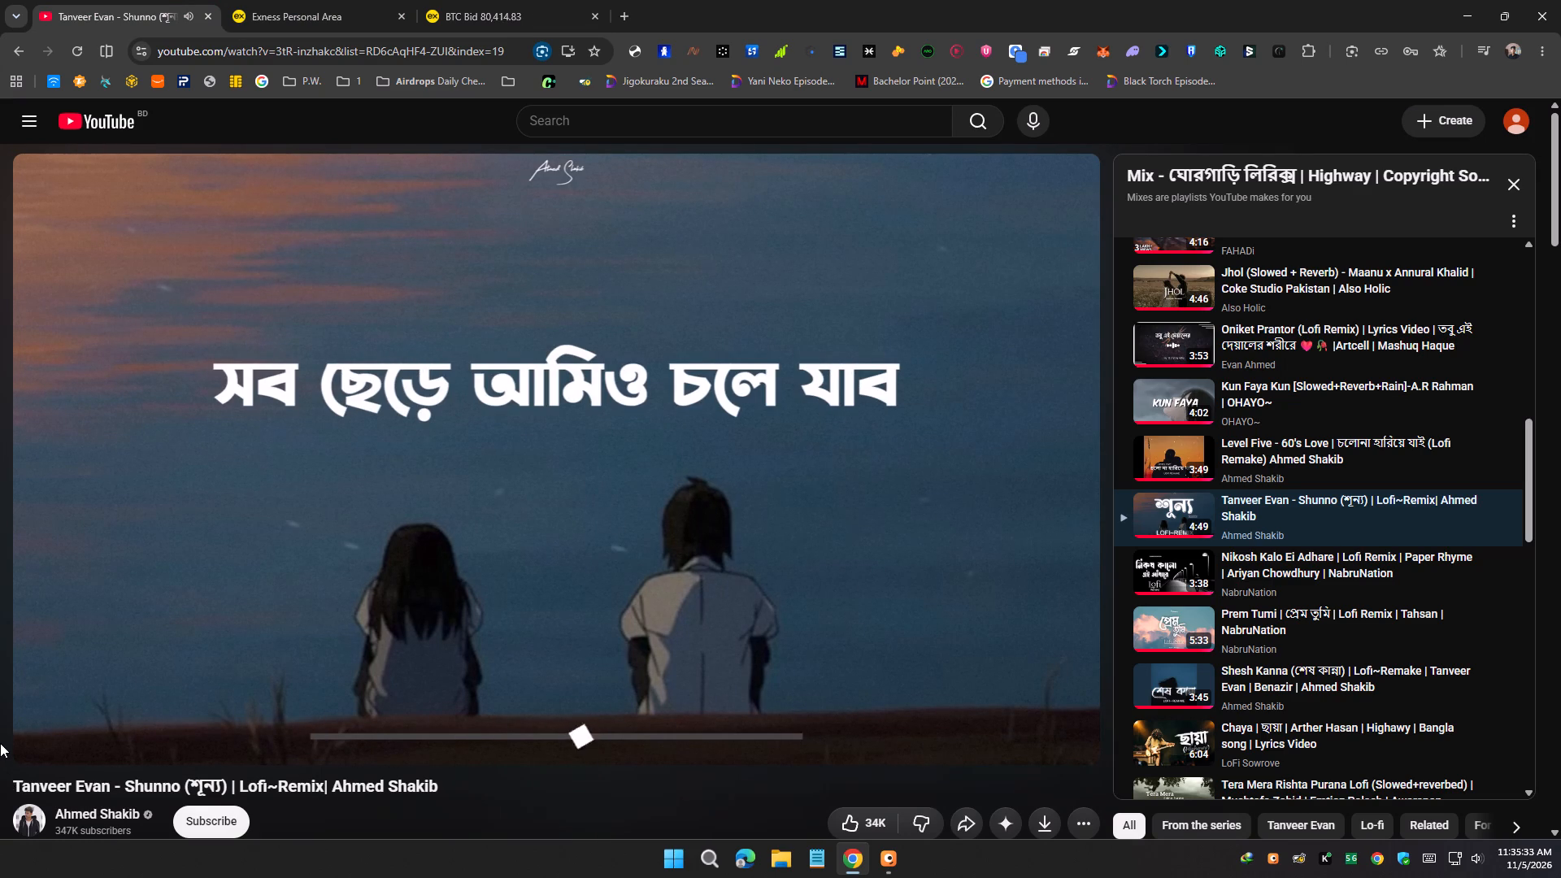
pyautogui.scroll(-2, 0, 743)
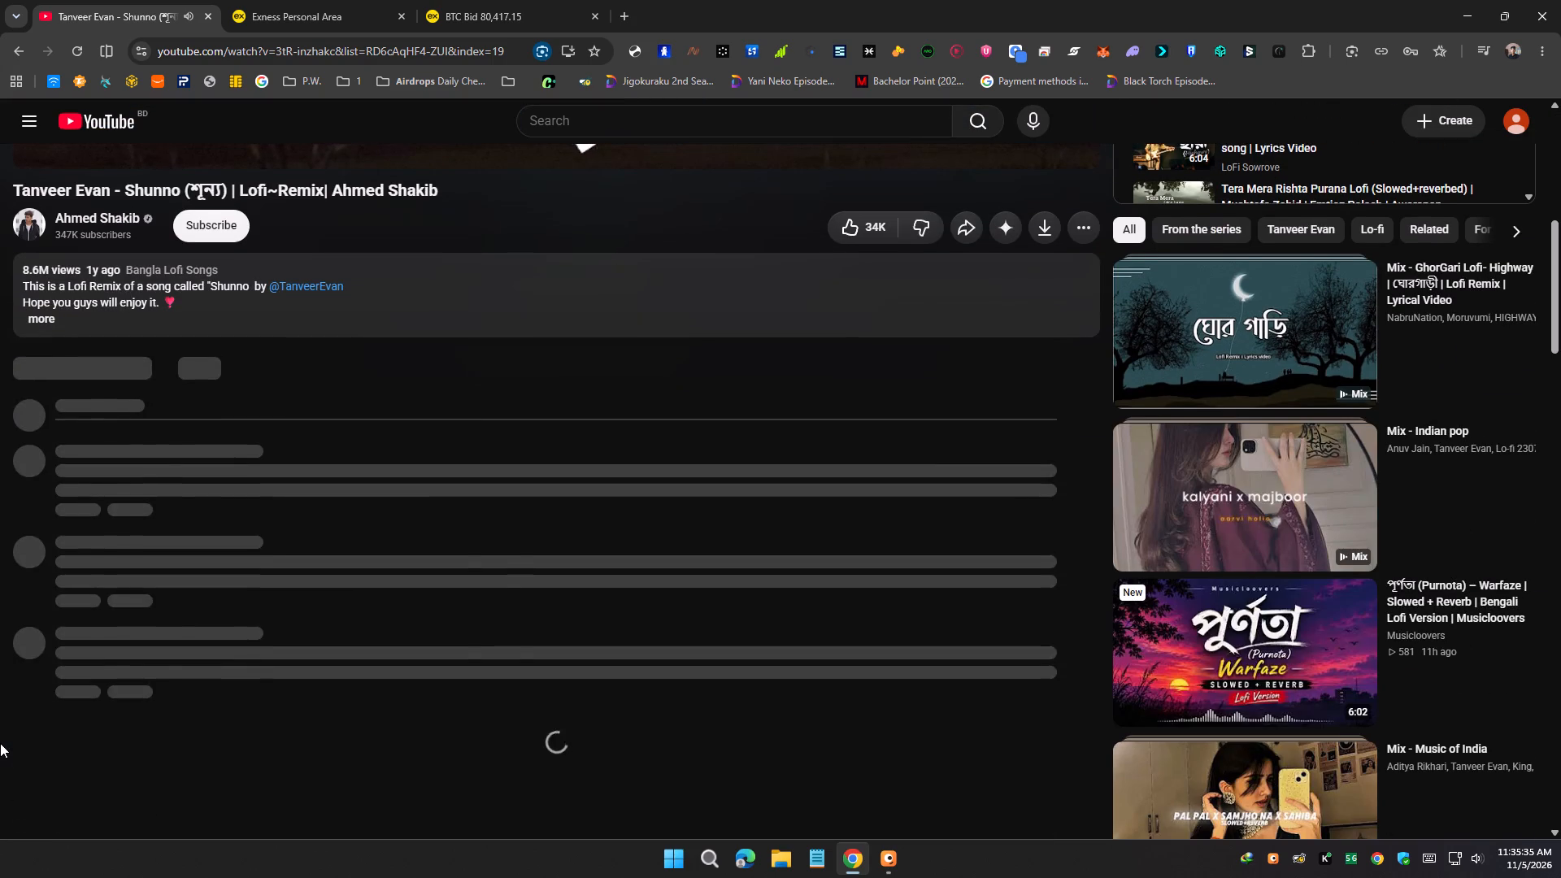
pyautogui.scroll(-2, 0, 743)
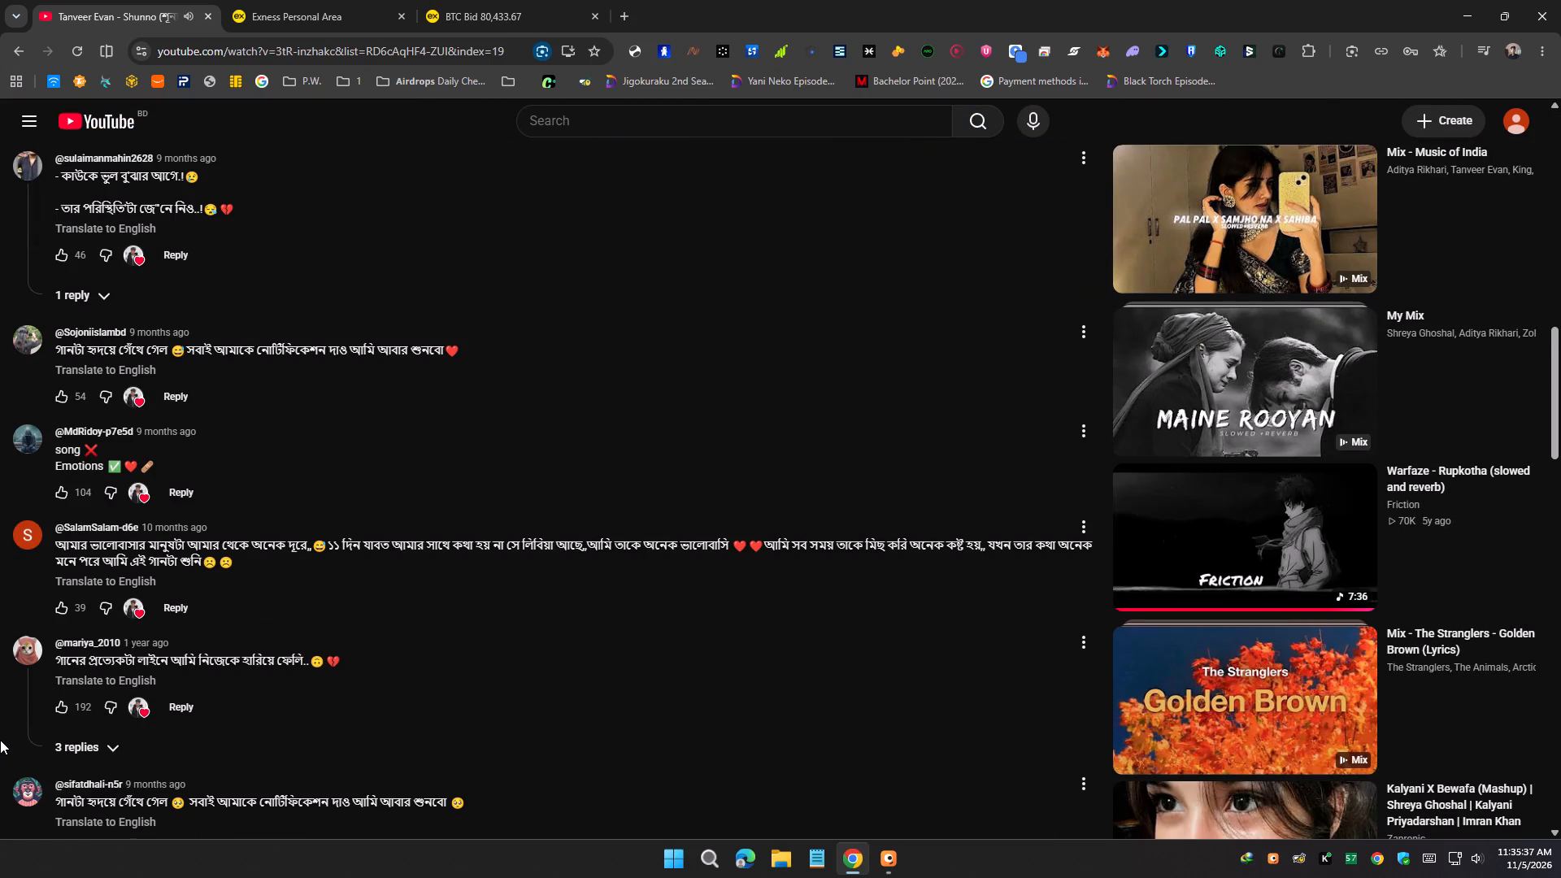
pyautogui.scroll(2, 0, 740)
pyautogui.scroll(2, 1144, 563)
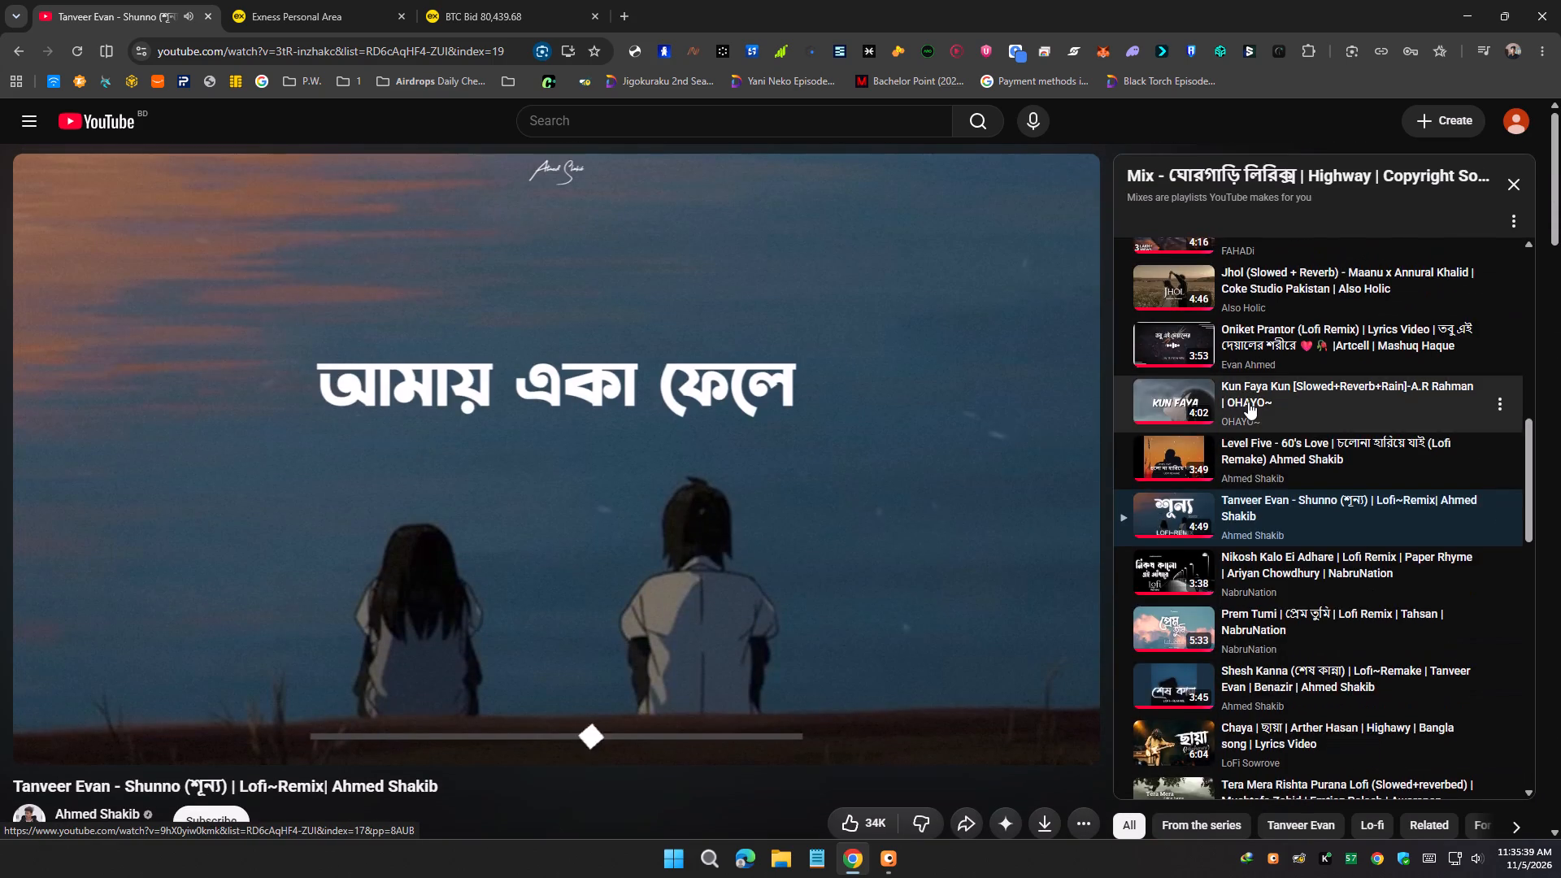
pyautogui.scroll(-2, 1248, 402)
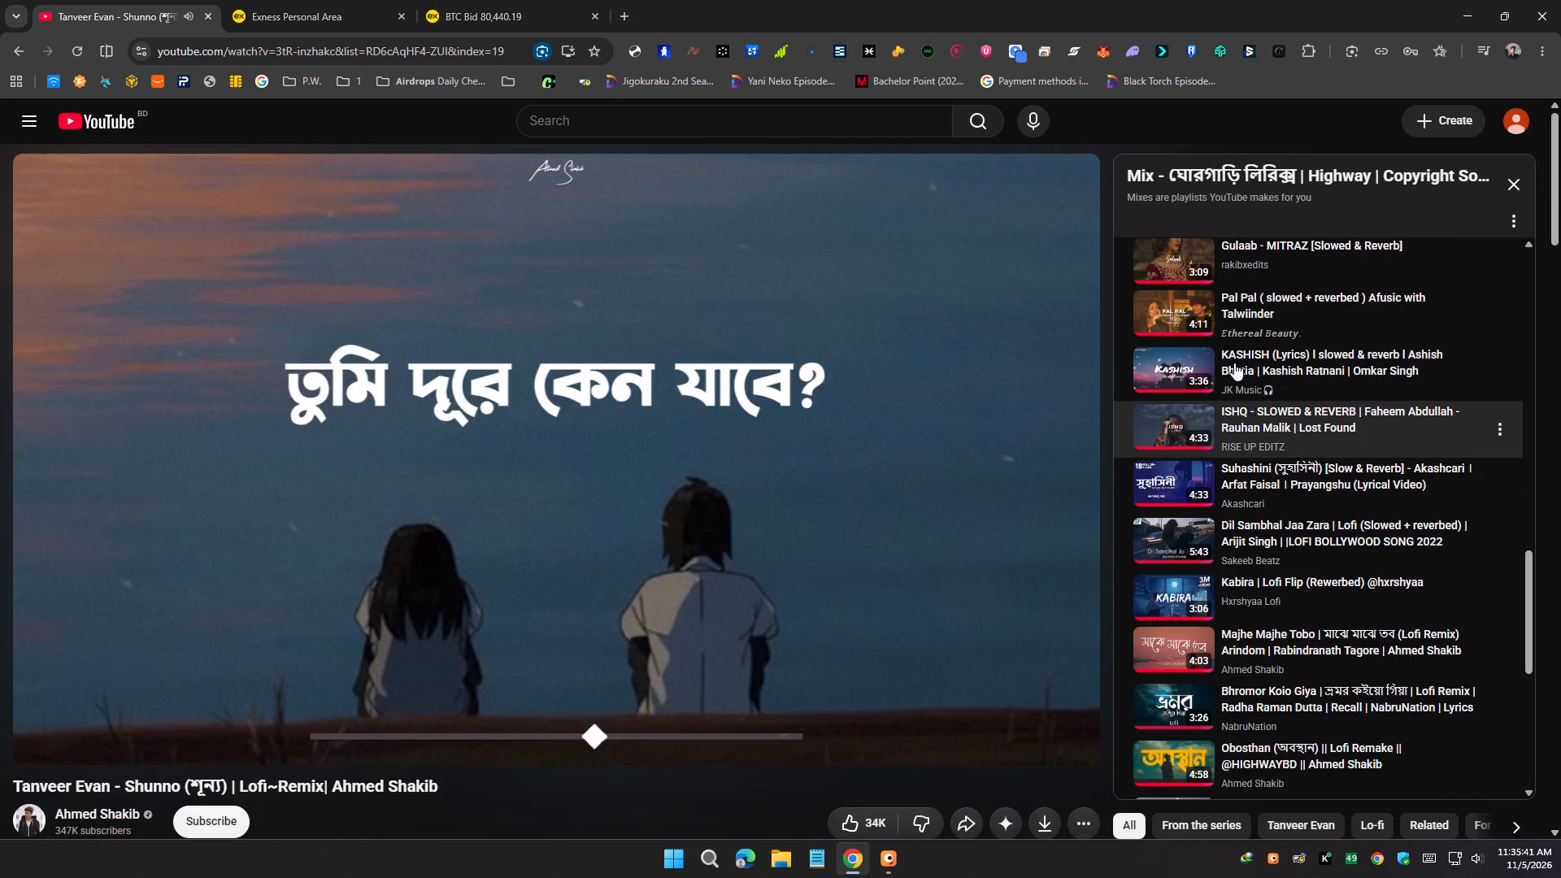
pyautogui.click(1266, 275)
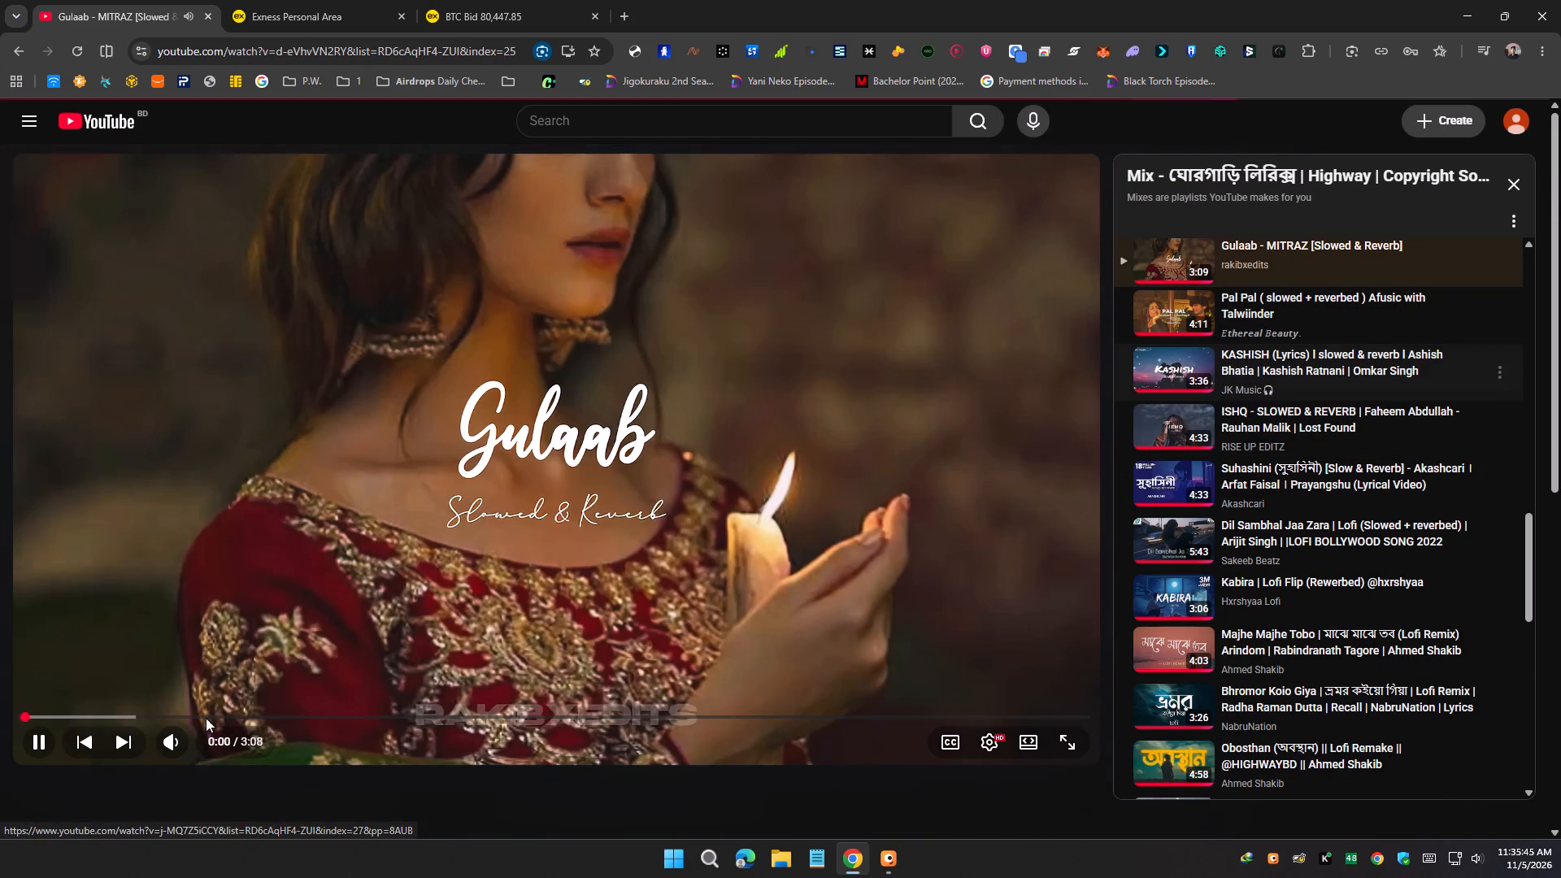
# Skip past the opening of the Gulaab song and raise the player's volume slightly.
pyautogui.click(122, 706)
pyautogui.click(122, 711)
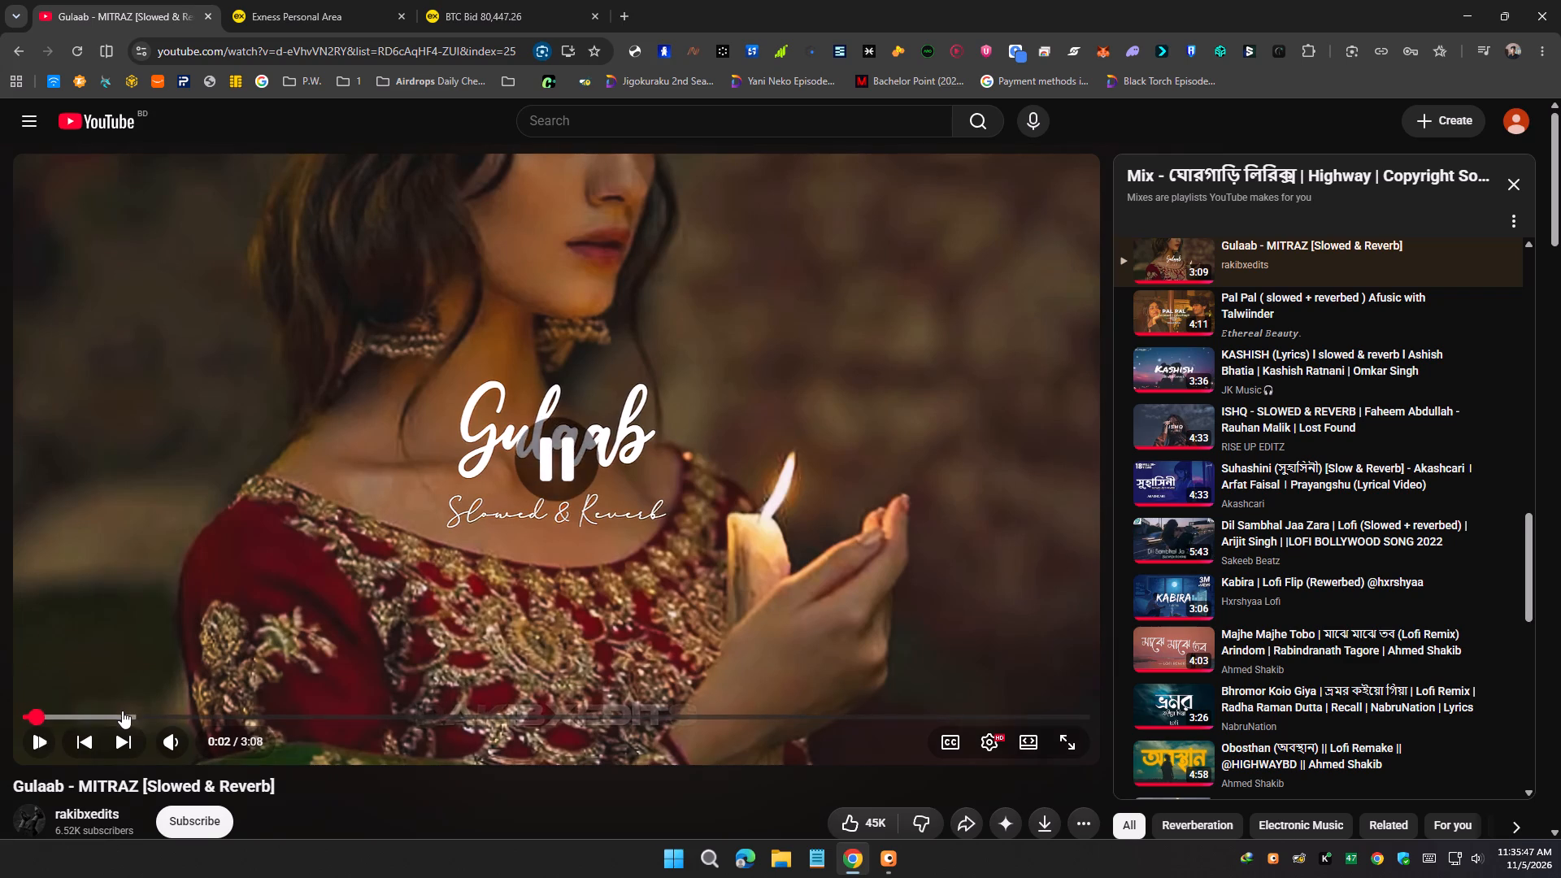
pyautogui.click(515, 428)
pyautogui.moveTo(204, 741); pyautogui.dragTo(211, 742)
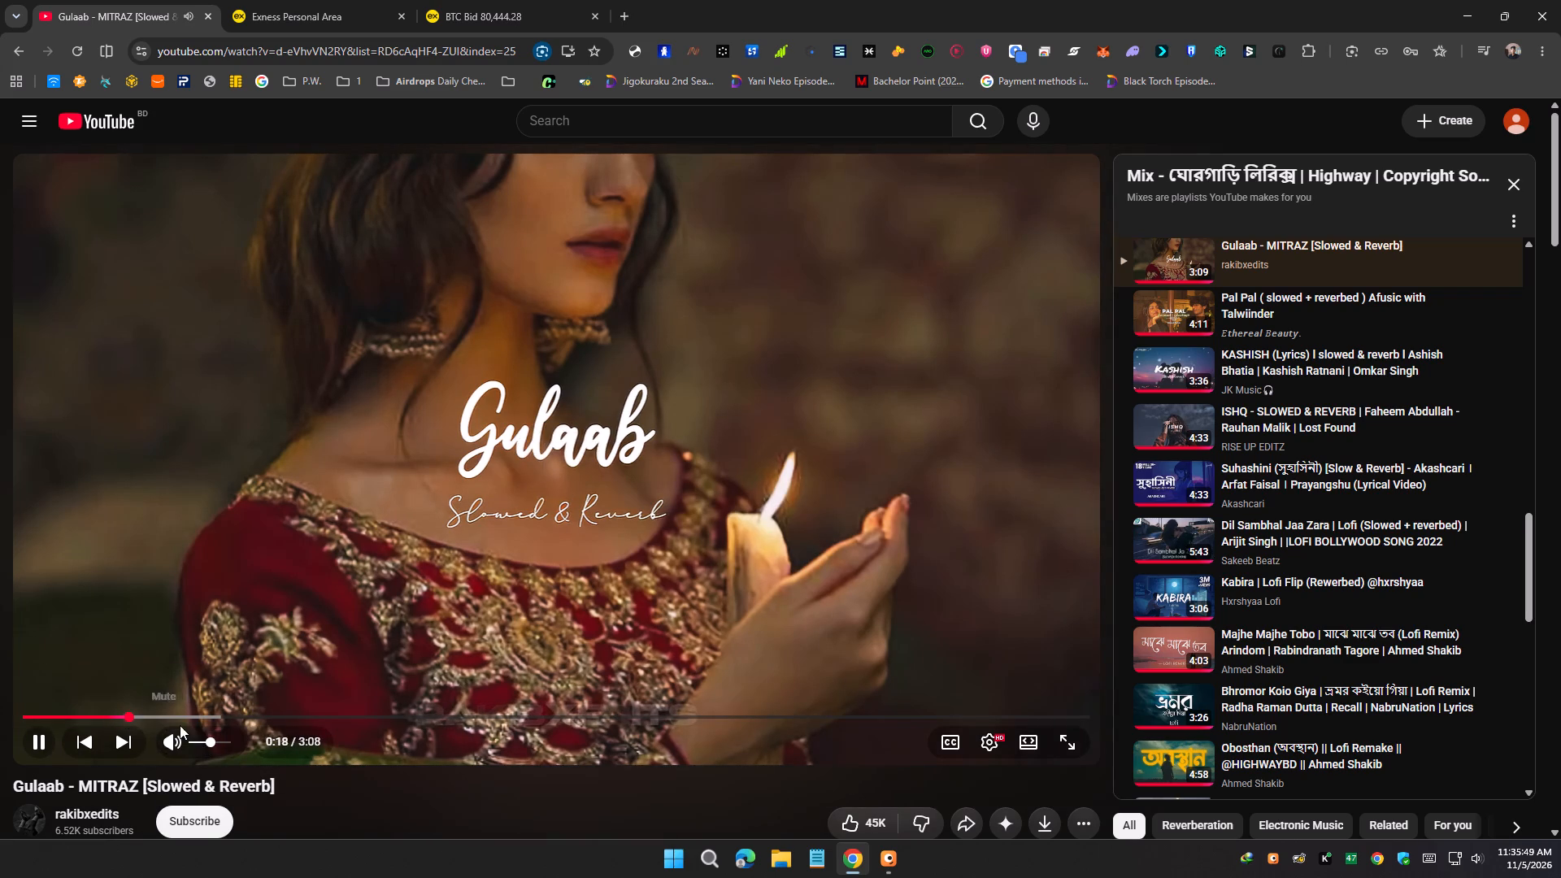
pyautogui.click(182, 715)
# Return to the BTC chart and switch the Exness display theme to Light.
pyautogui.click(487, 0)
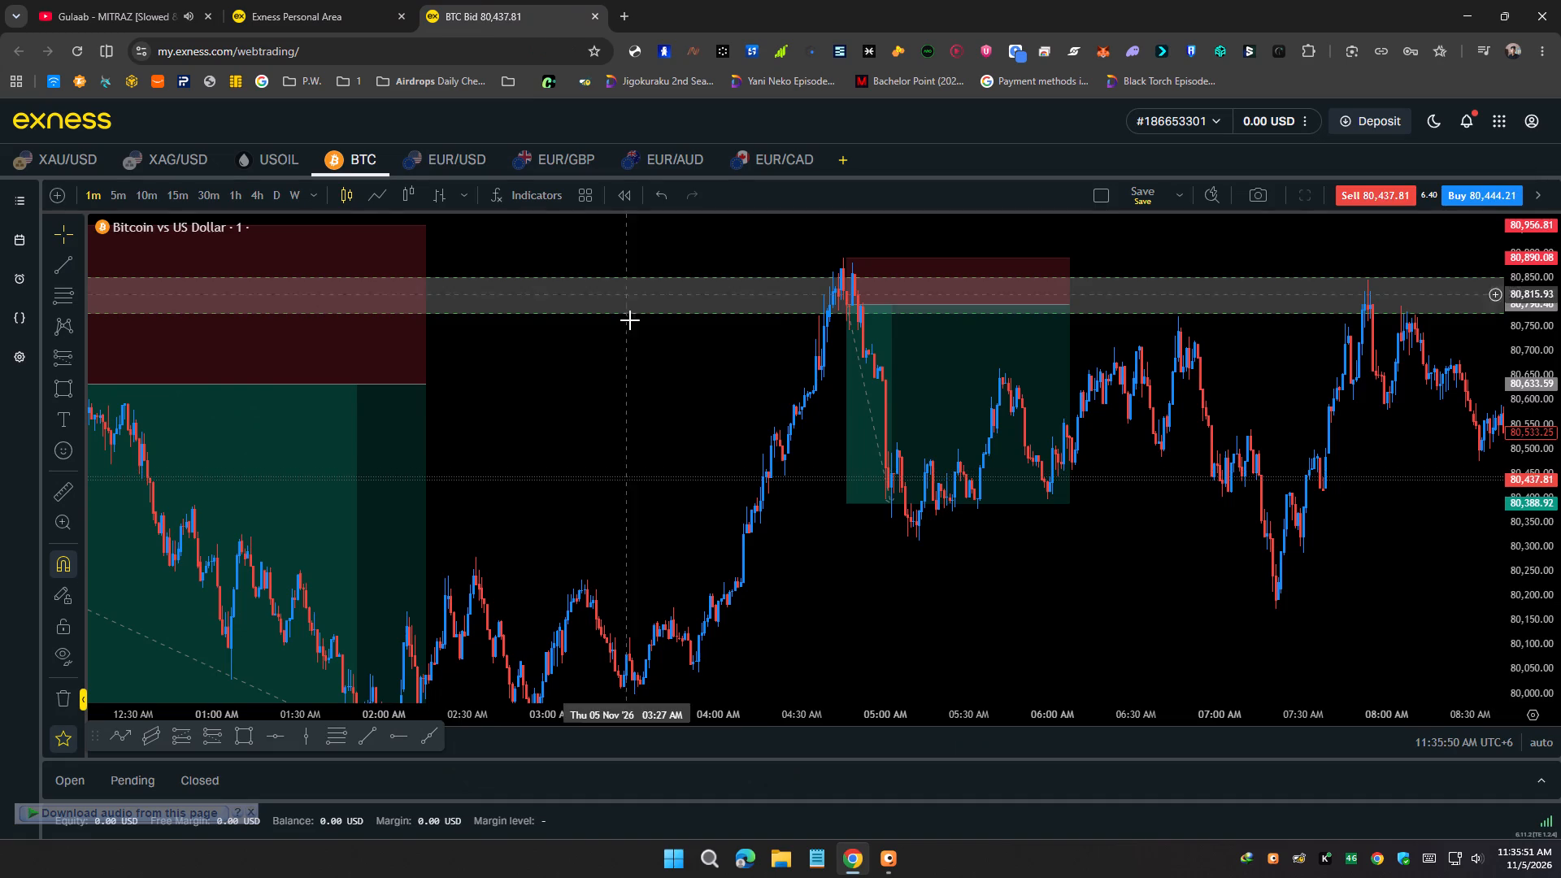
pyautogui.moveTo(630, 389); pyautogui.dragTo(541, 370)
pyautogui.scroll(-4, 541, 369)
pyautogui.scroll(5, 541, 369)
pyautogui.scroll(4, 1560, 432)
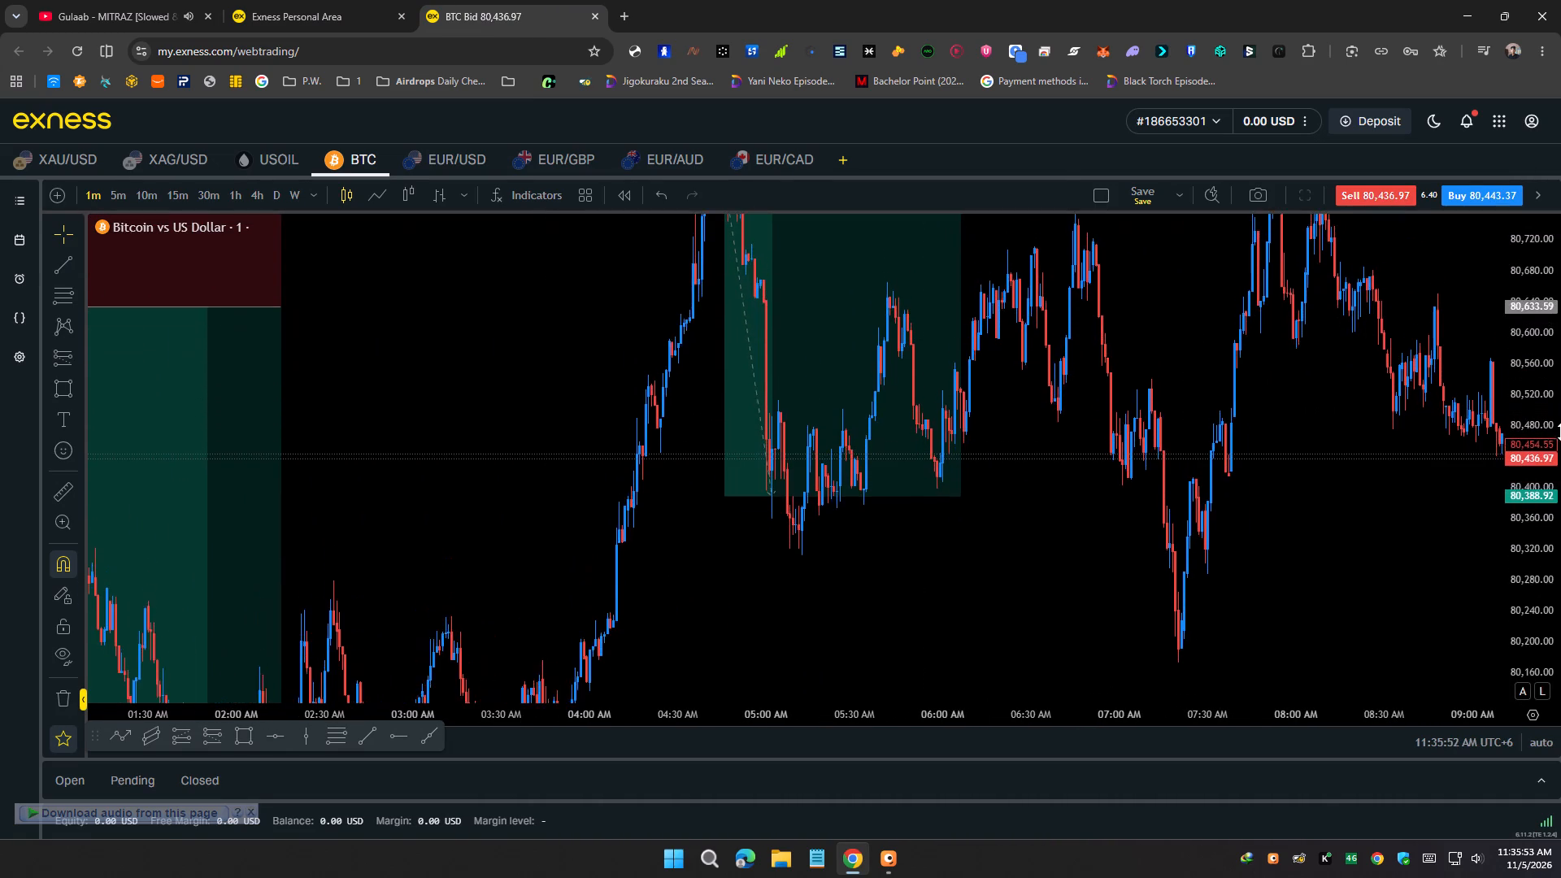
pyautogui.scroll(5, 1560, 432)
pyautogui.scroll(-4, 1528, 449)
pyautogui.scroll(4, 1388, 451)
pyautogui.click(1435, 126)
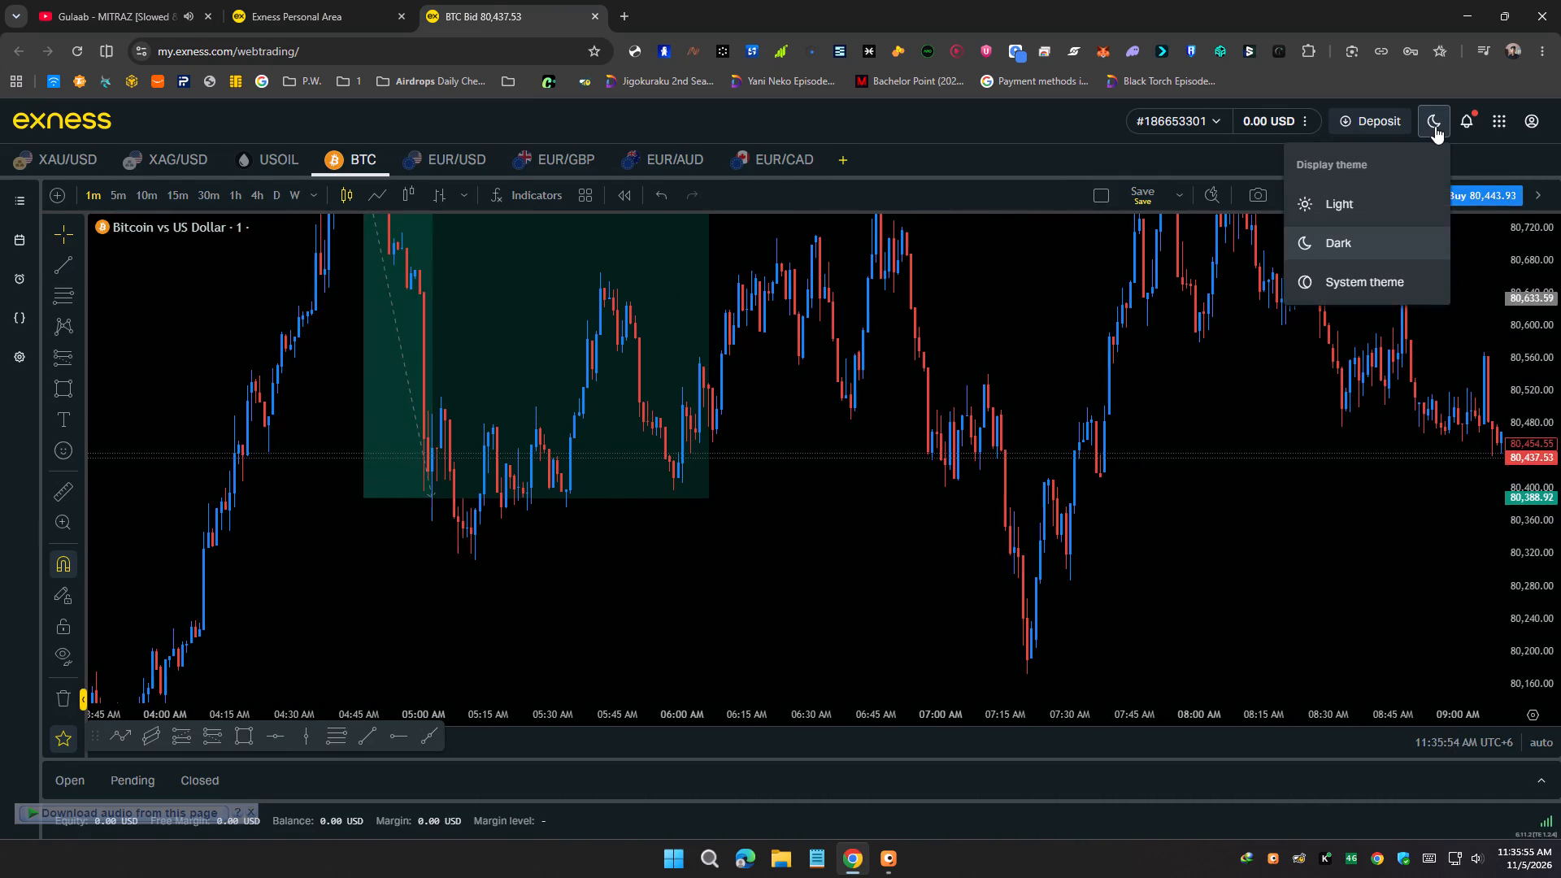
pyautogui.click(1337, 211)
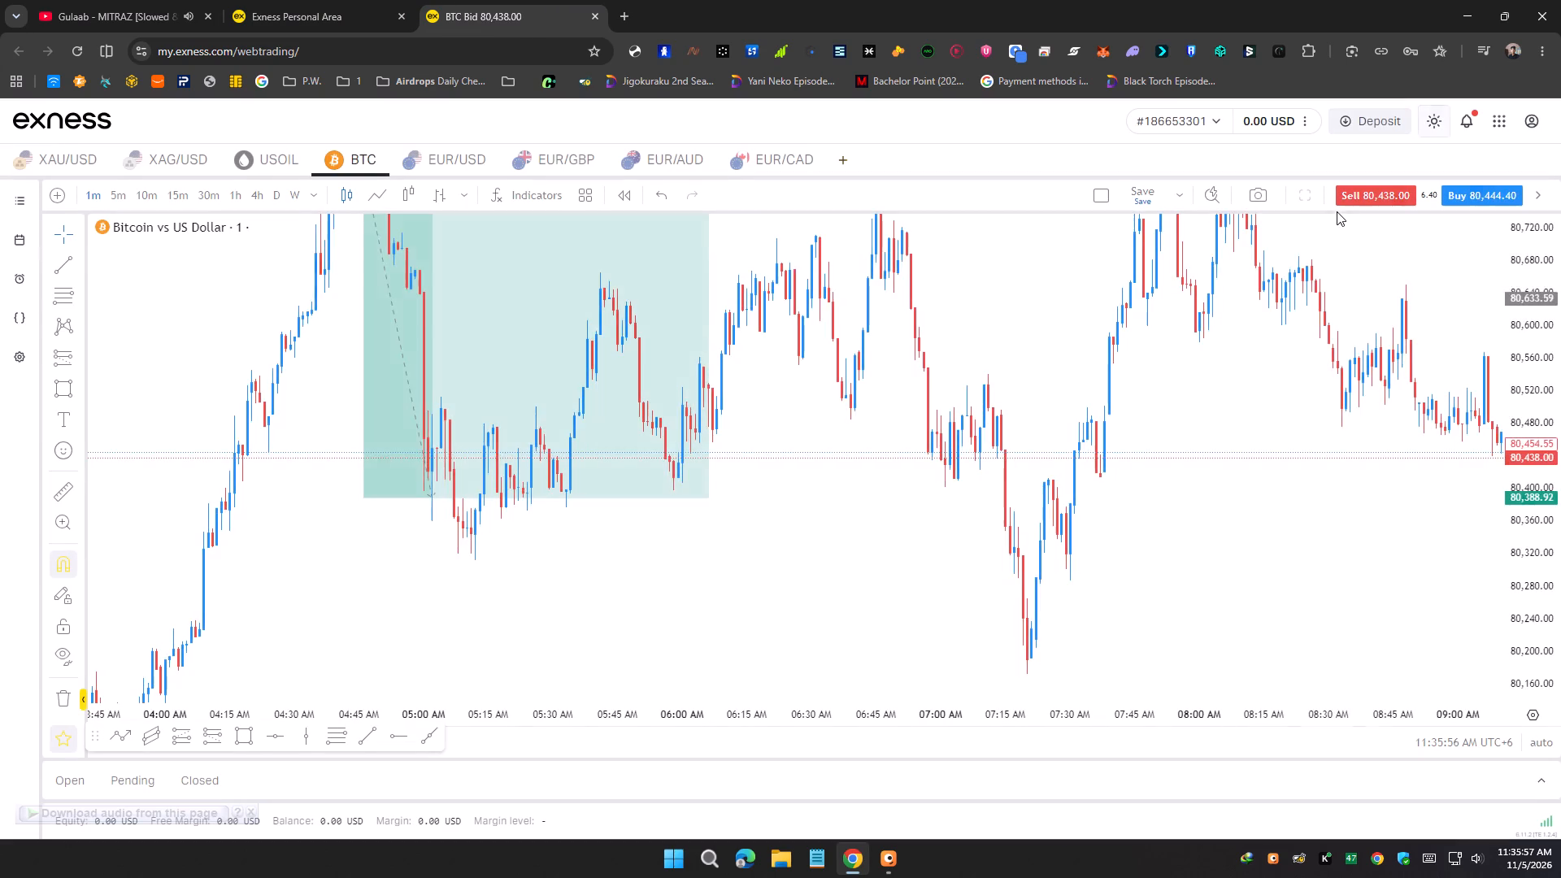
# Examine the 1-minute BTC price action around the grey zone, from the 4:46 AM short position through to the latest candles.
pyautogui.moveTo(1288, 341); pyautogui.dragTo(1183, 509)
pyautogui.scroll(-2, 1533, 446)
pyautogui.scroll(4, 1203, 506)
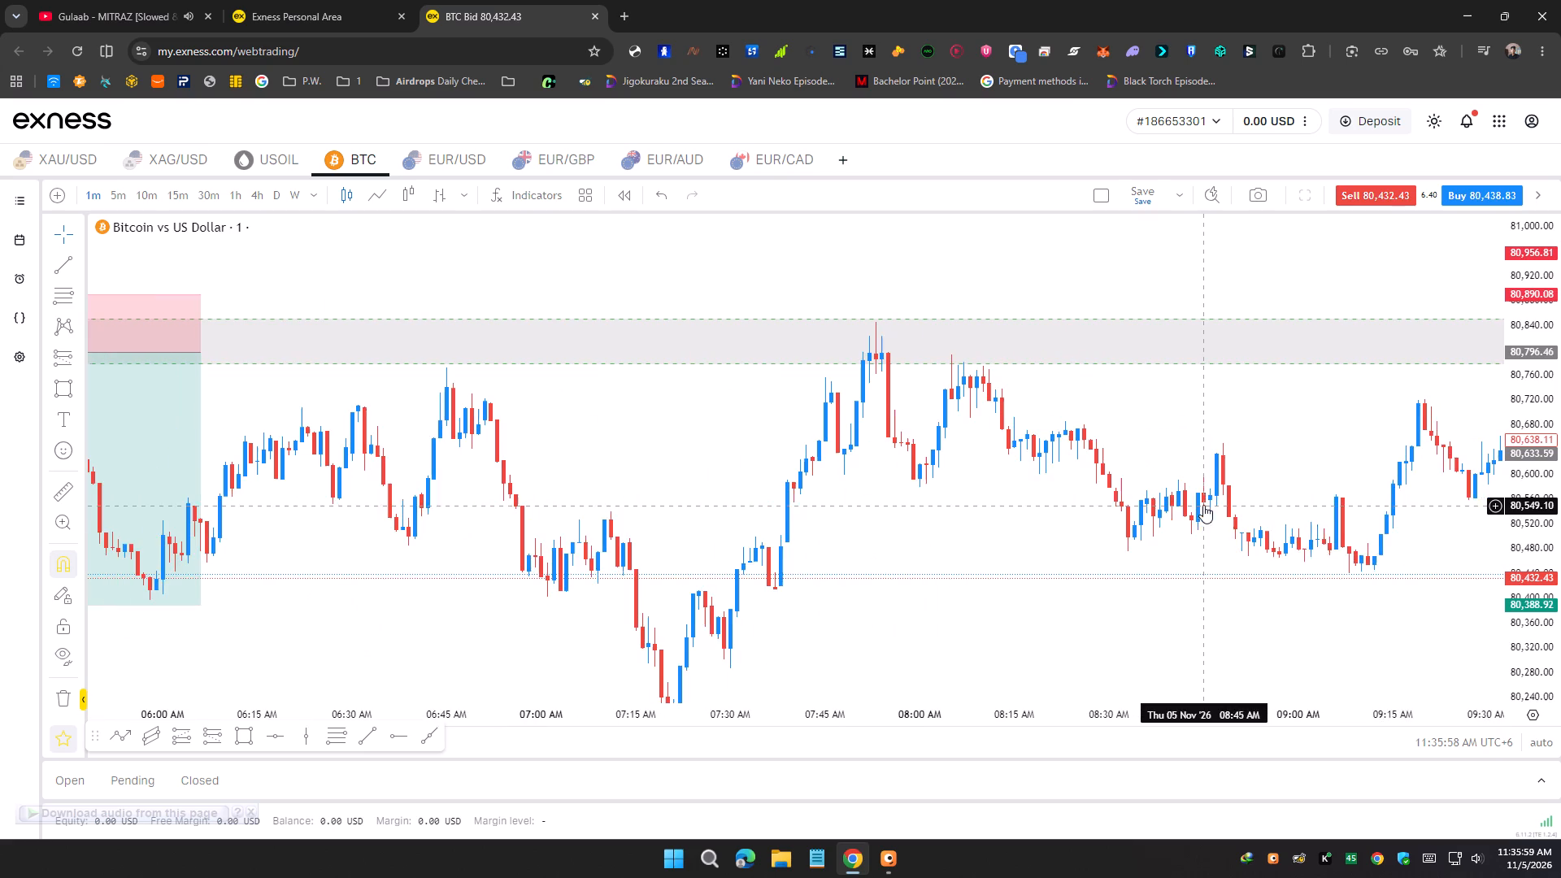
pyautogui.scroll(4, 1560, 480)
pyautogui.moveTo(1418, 487); pyautogui.dragTo(1250, 489)
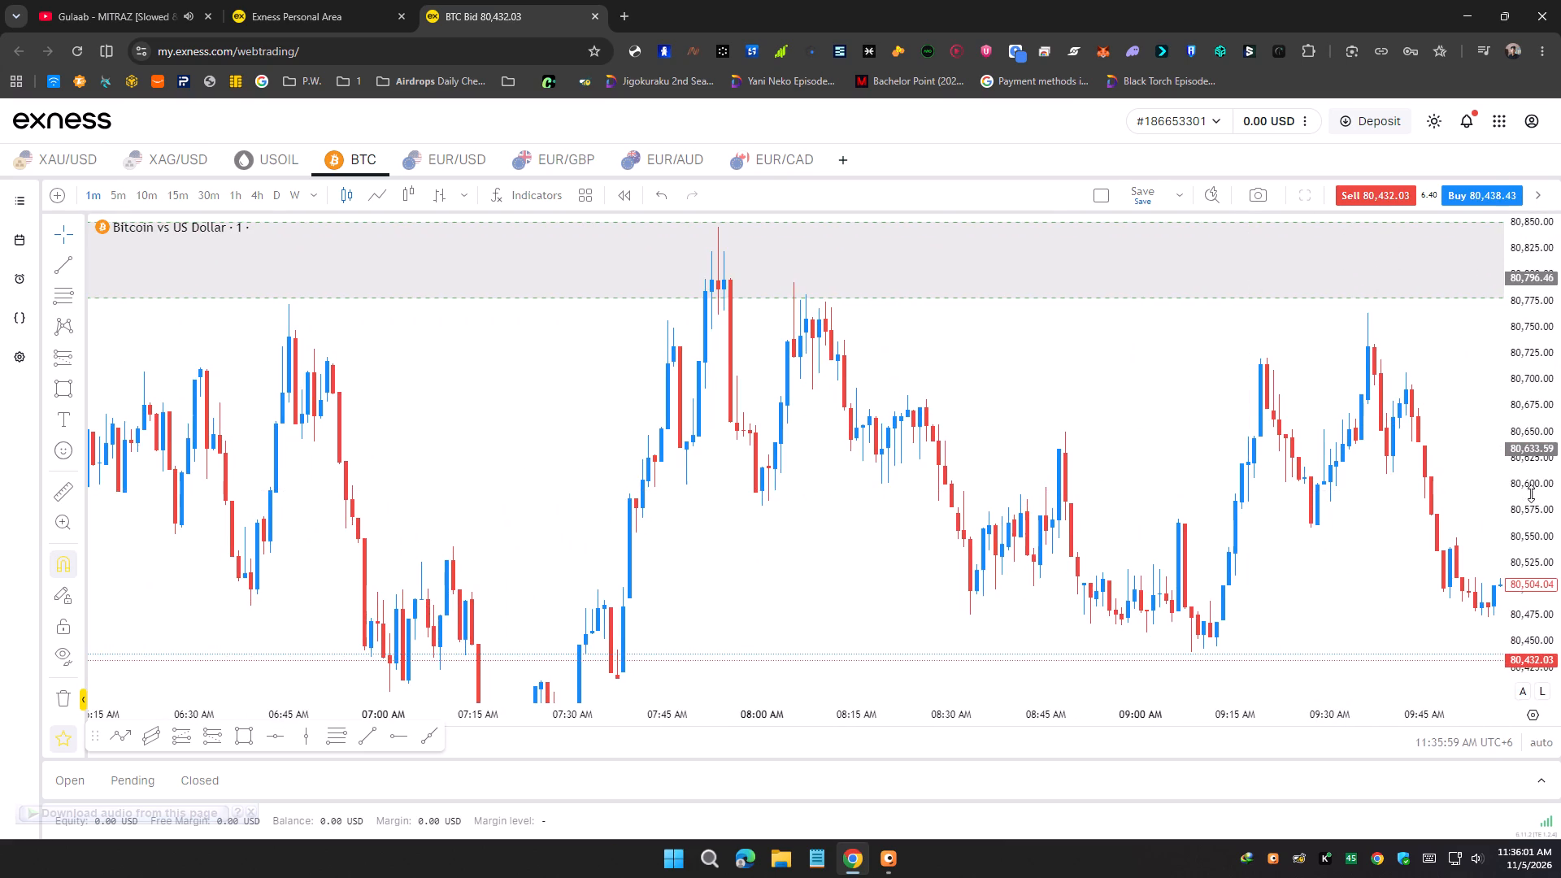
pyautogui.moveTo(721, 499); pyautogui.dragTo(1546, 537)
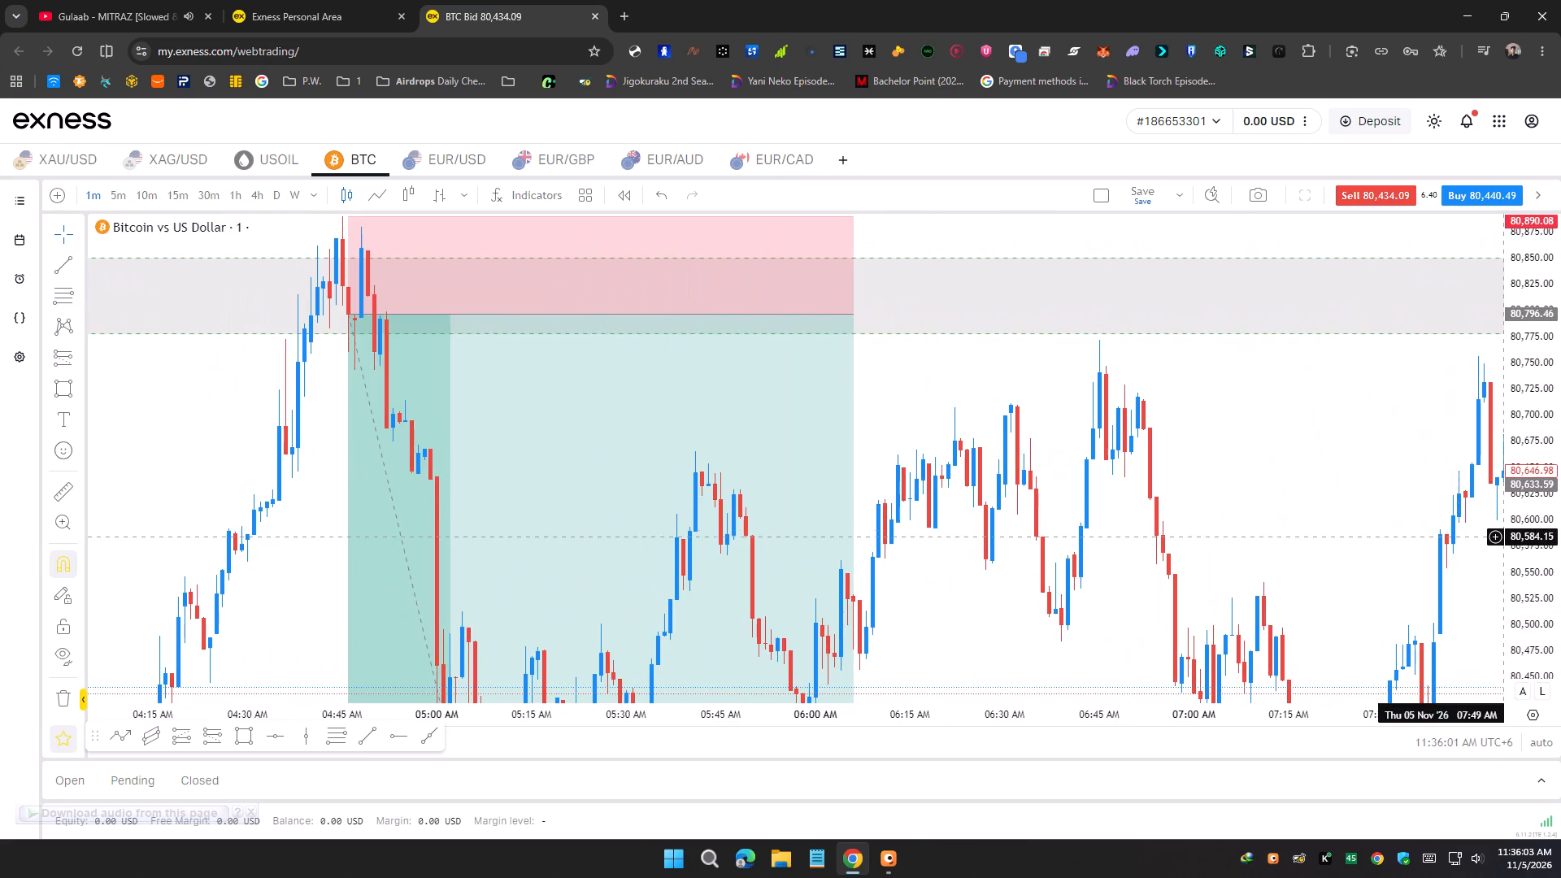
pyautogui.scroll(-4, 1553, 510)
pyautogui.scroll(2, 1548, 517)
pyautogui.scroll(-2, 1307, 511)
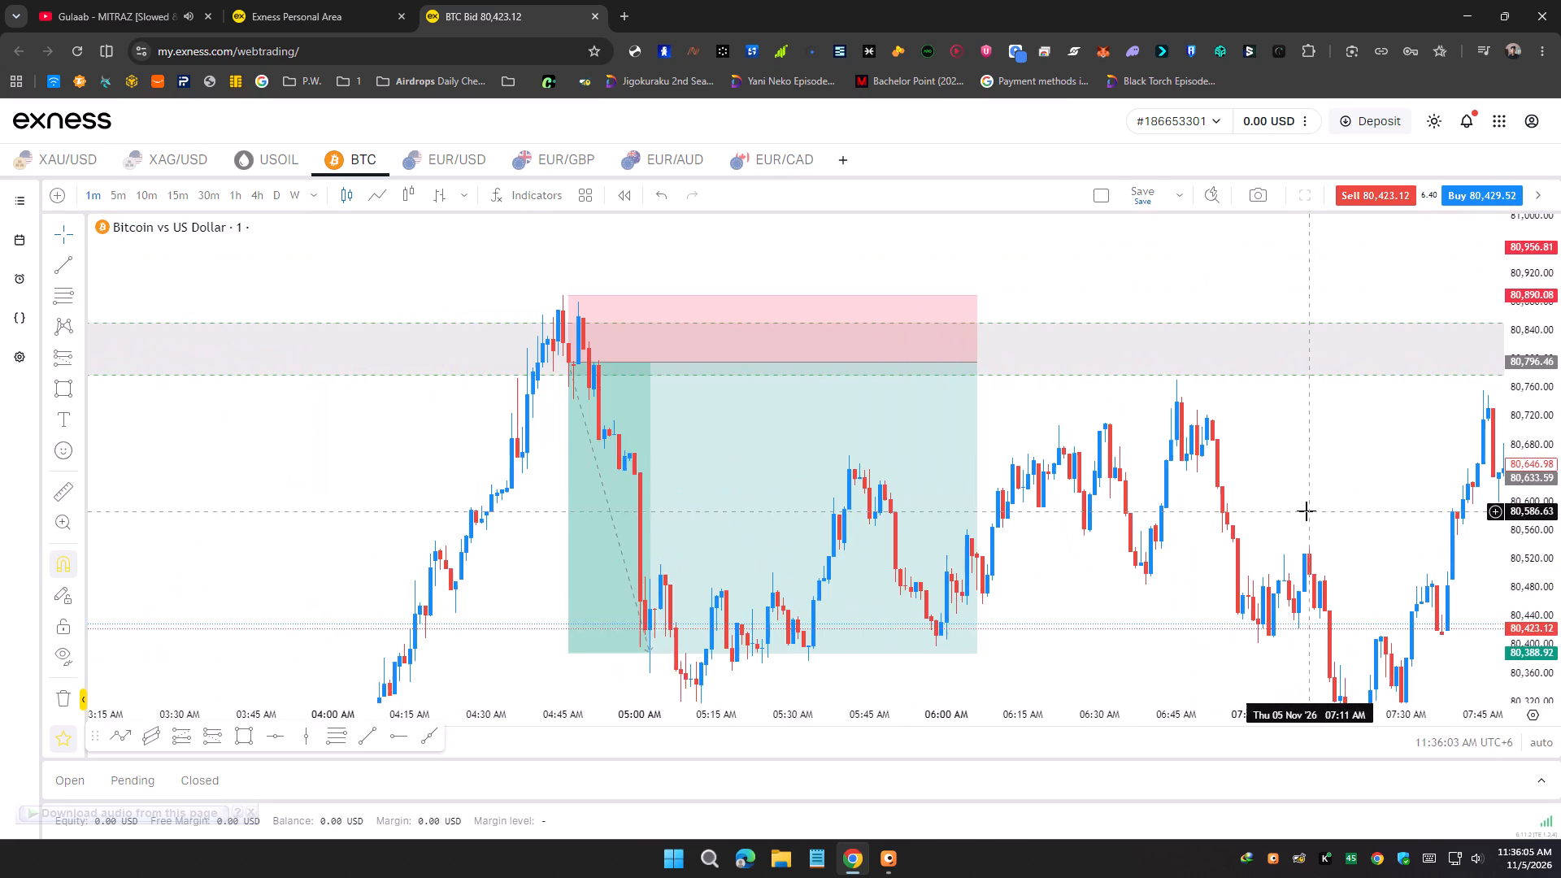
pyautogui.moveTo(1302, 516); pyautogui.dragTo(730, 389)
pyautogui.moveTo(1079, 448); pyautogui.dragTo(589, 419)
pyautogui.moveTo(1132, 444); pyautogui.dragTo(515, 434)
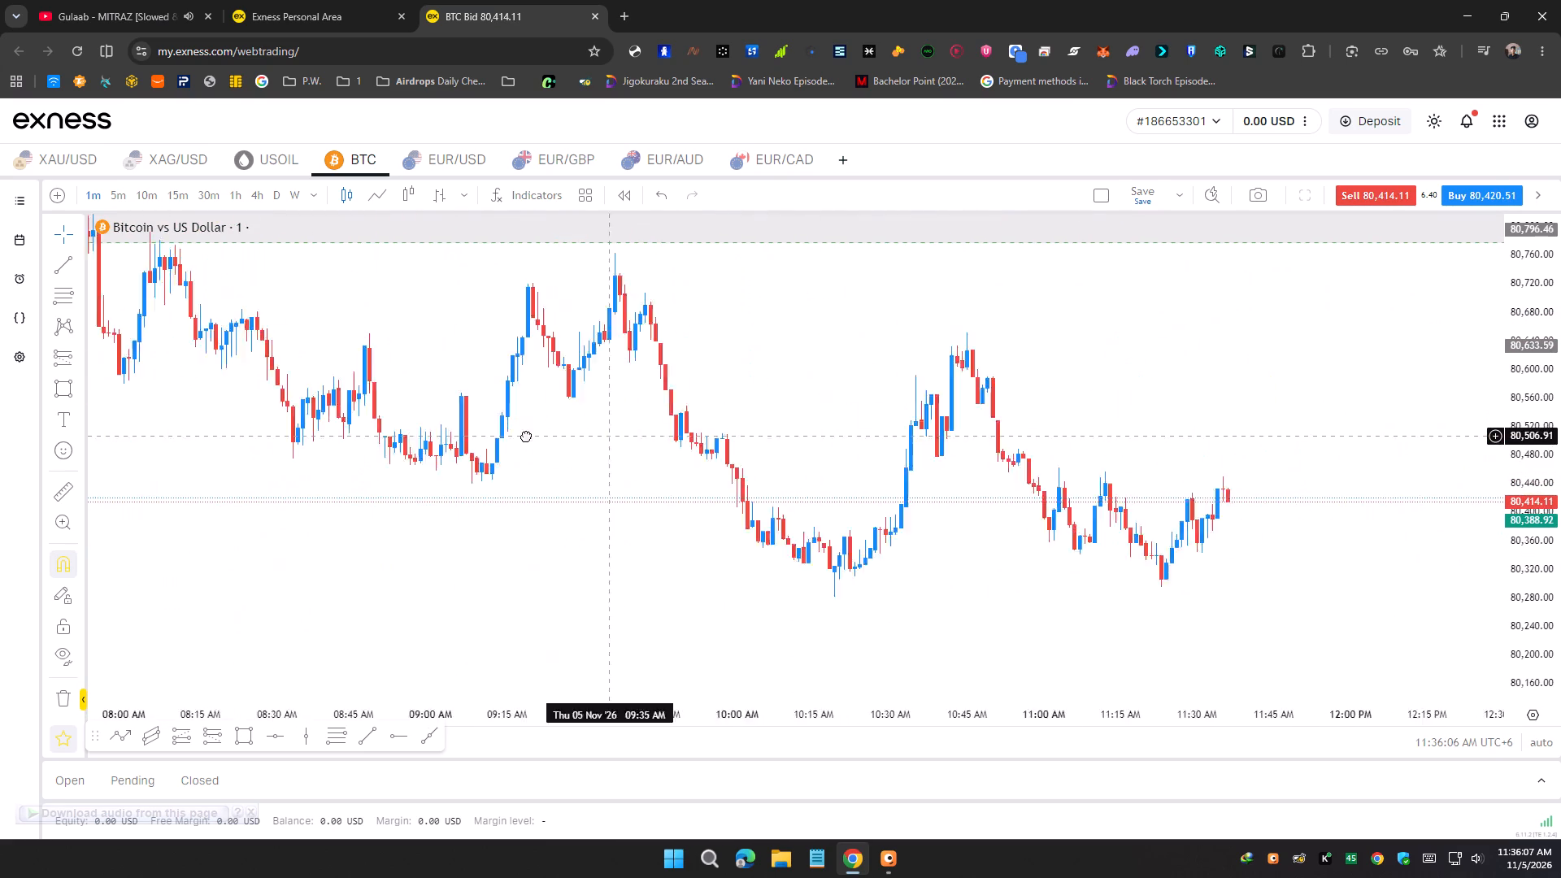
# Examine the 1-minute BTC price action from the sharp rally through both short positions to the latest candles.
pyautogui.moveTo(515, 434); pyautogui.dragTo(481, 432)
pyautogui.moveTo(1018, 451); pyautogui.dragTo(1043, 354)
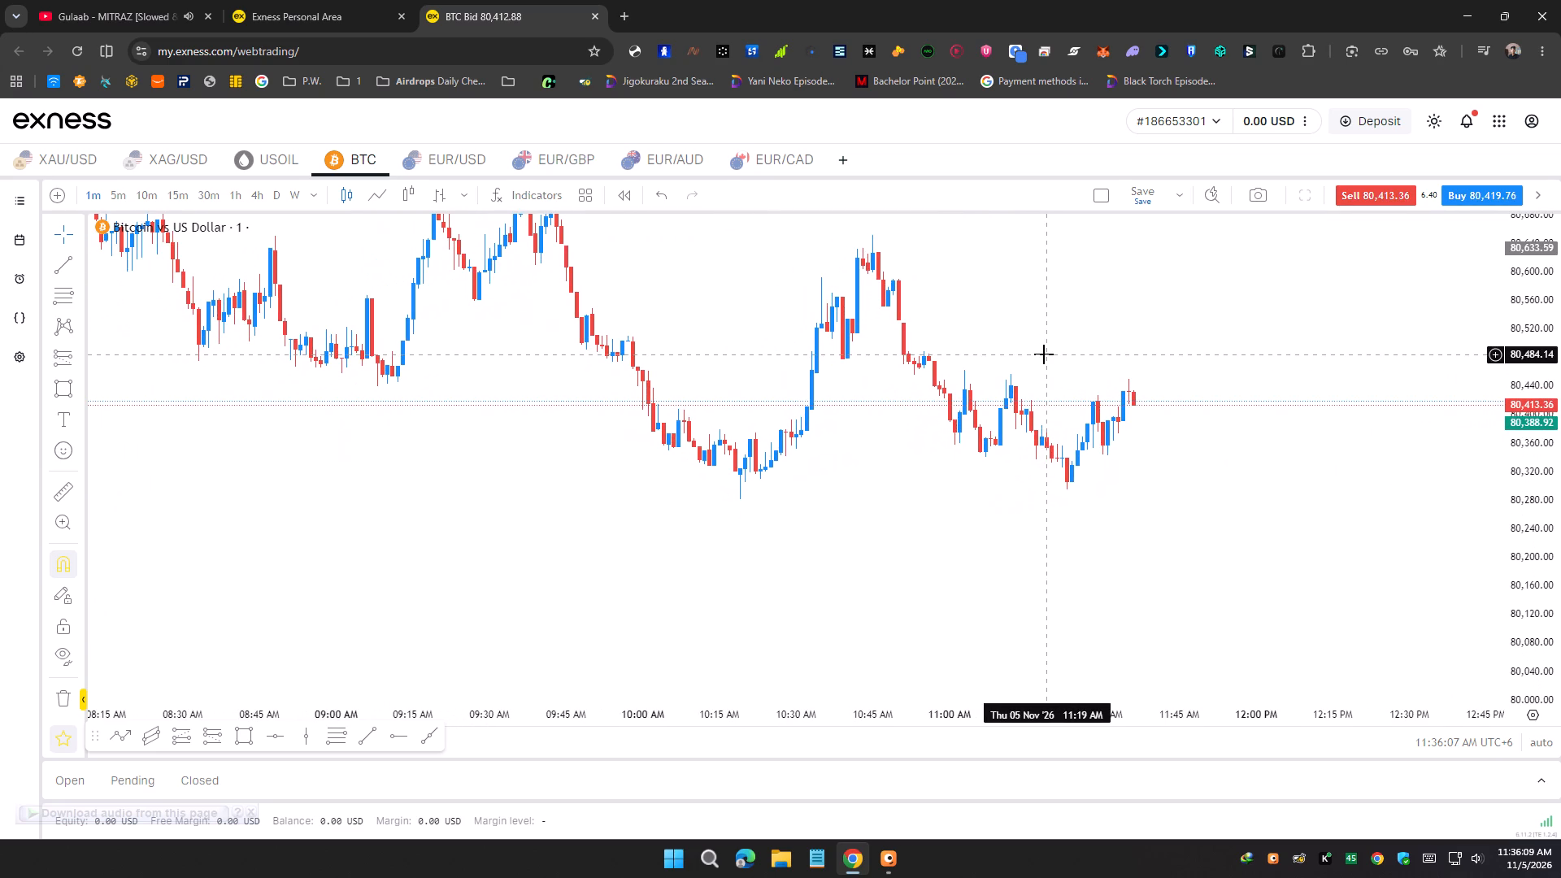
pyautogui.scroll(3, 1044, 354)
pyautogui.scroll(3, 1560, 498)
pyautogui.scroll(-4, 1289, 486)
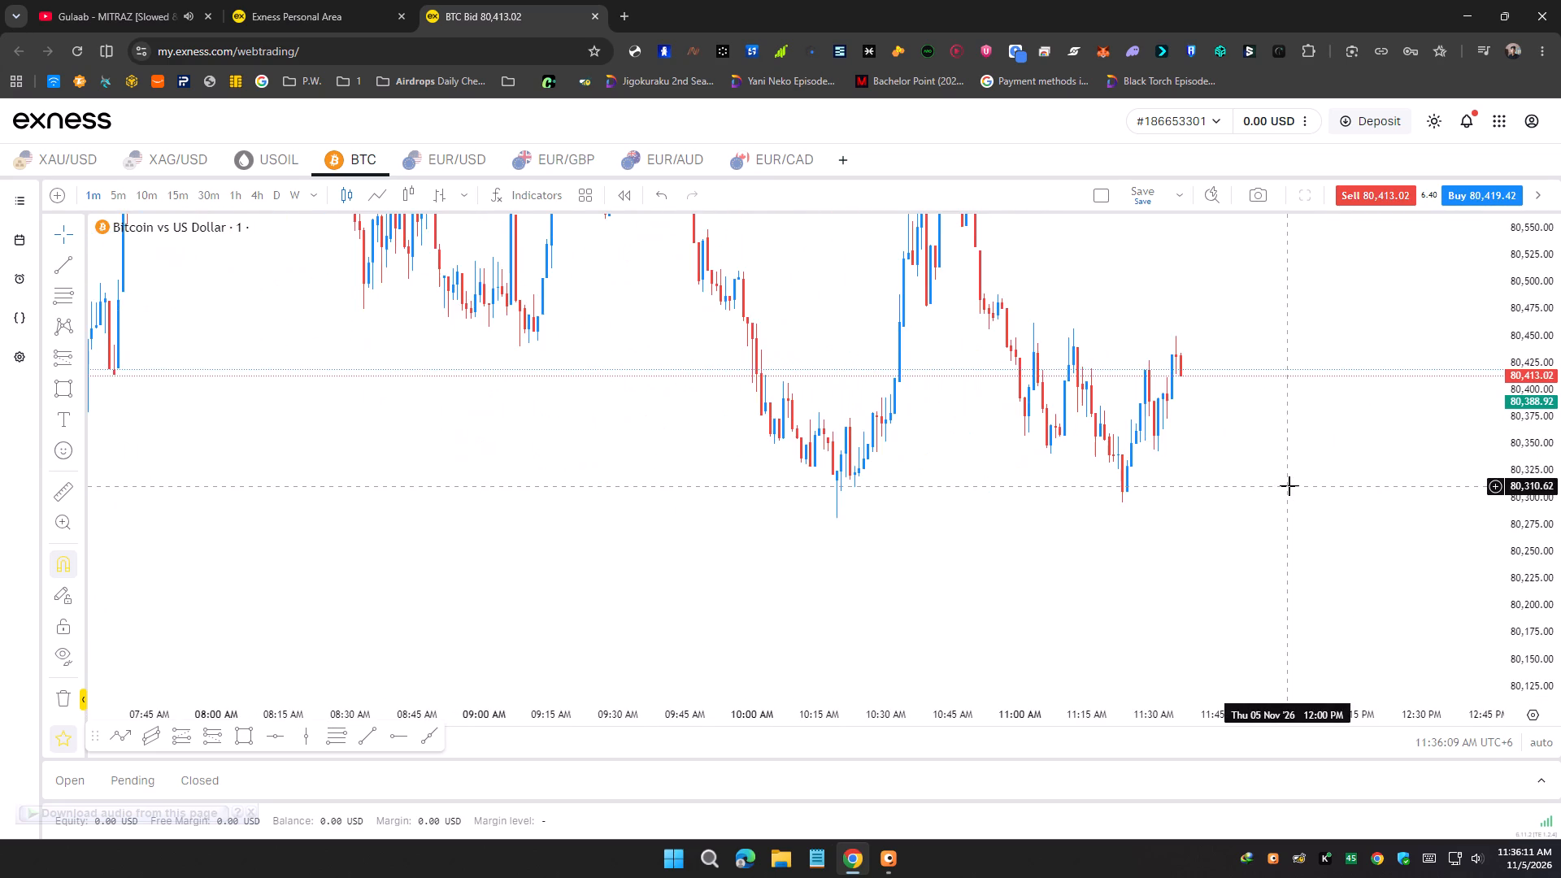
pyautogui.scroll(-9, 1289, 486)
pyautogui.scroll(-8, 1560, 472)
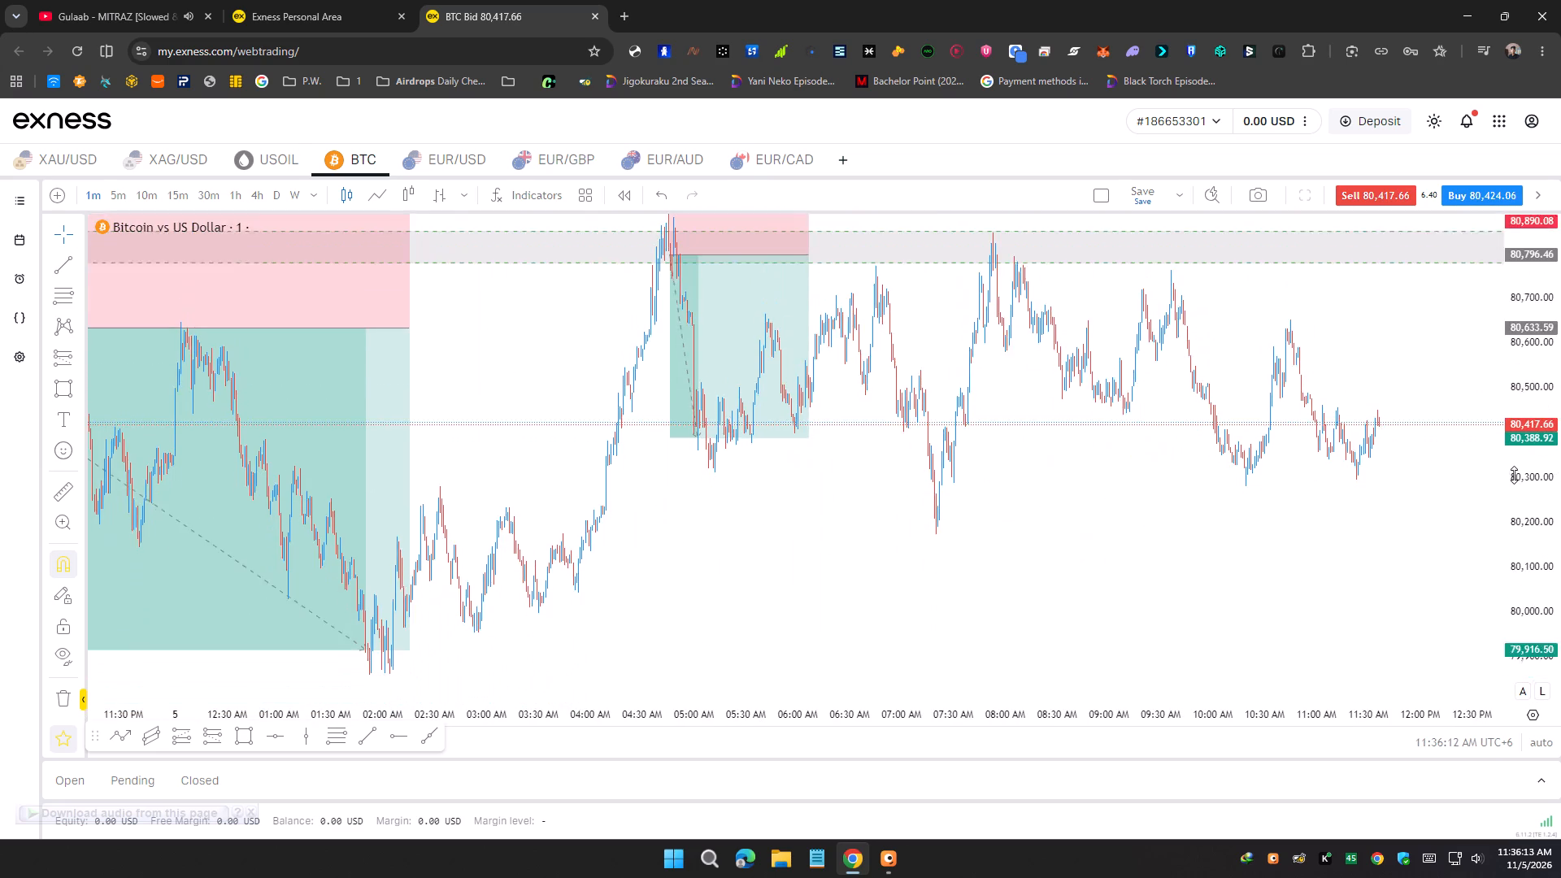
pyautogui.scroll(-2, 1514, 475)
pyautogui.scroll(-6, 1168, 491)
pyautogui.scroll(-4, 1099, 504)
pyautogui.moveTo(746, 538); pyautogui.dragTo(690, 281)
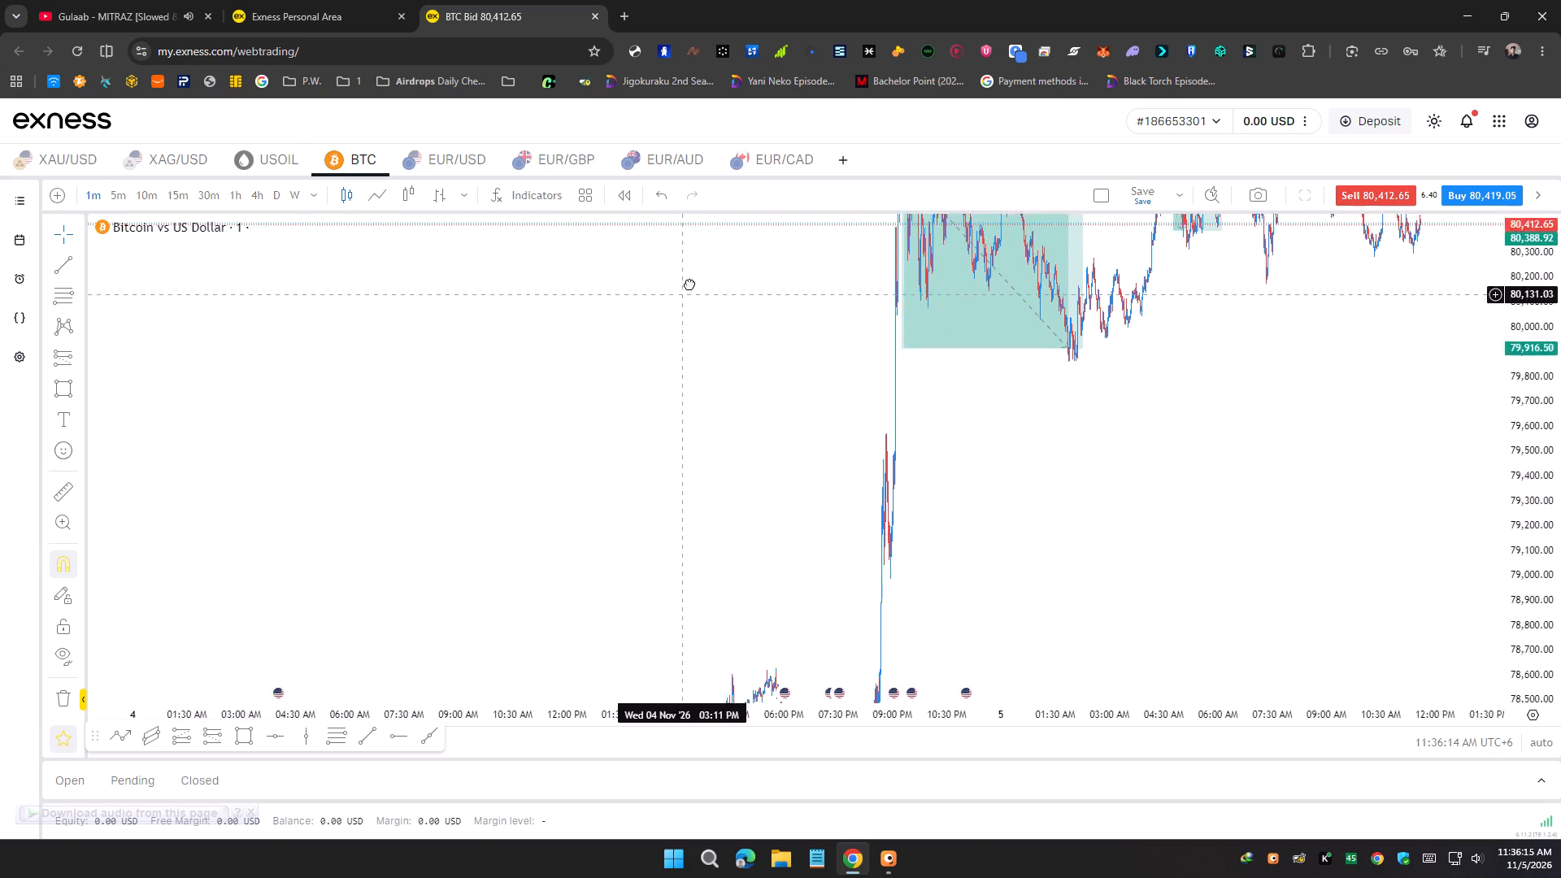
pyautogui.moveTo(690, 281); pyautogui.dragTo(704, 259)
pyautogui.scroll(-11, 1560, 424)
pyautogui.scroll(4, 1550, 445)
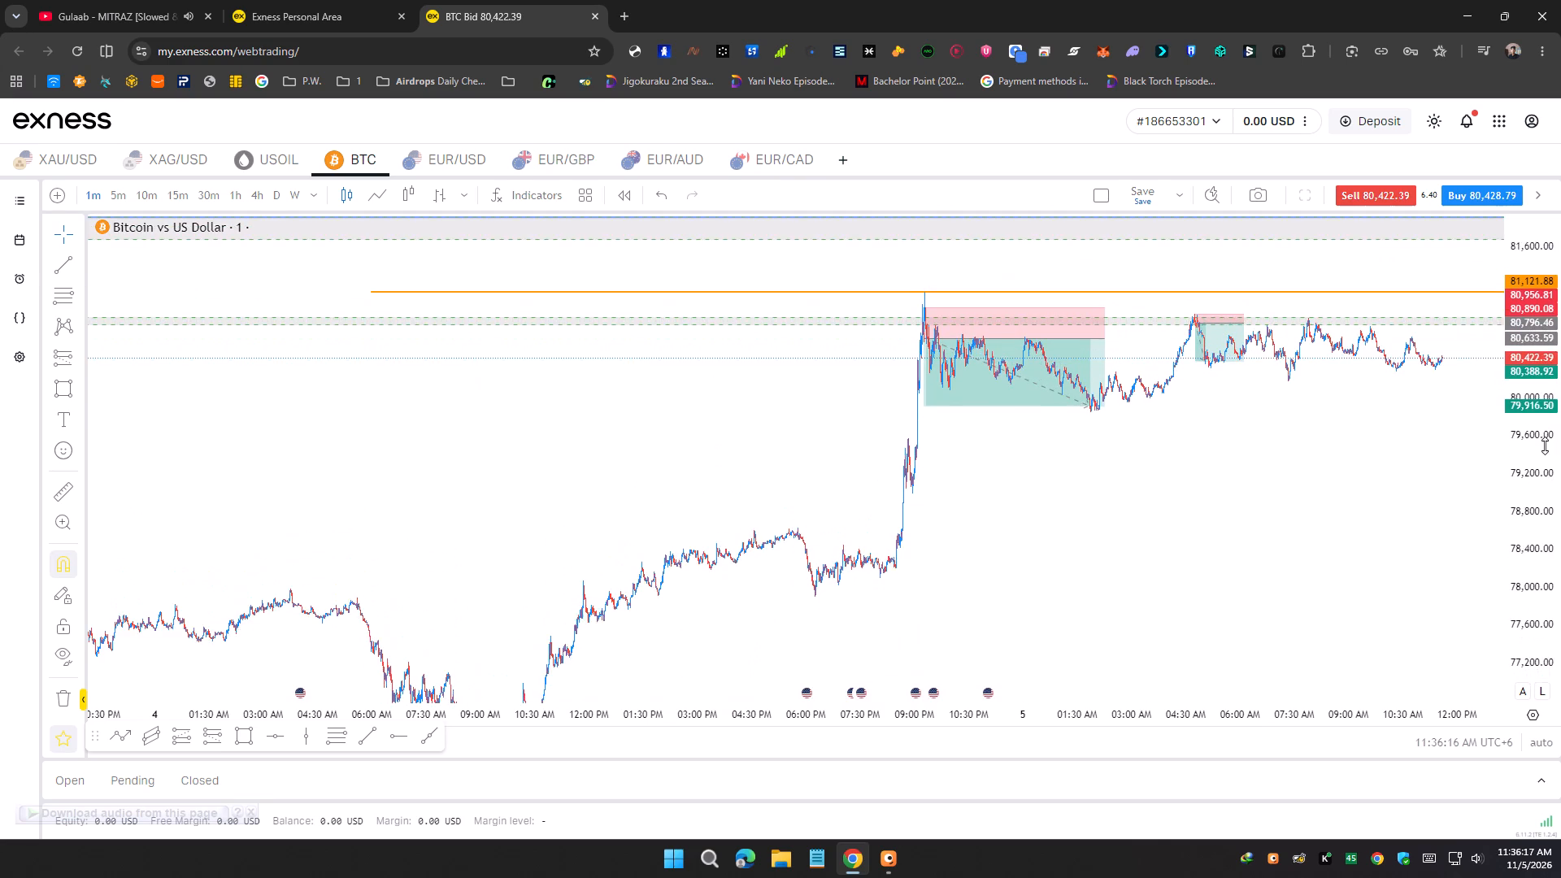
pyautogui.scroll(9, 1535, 446)
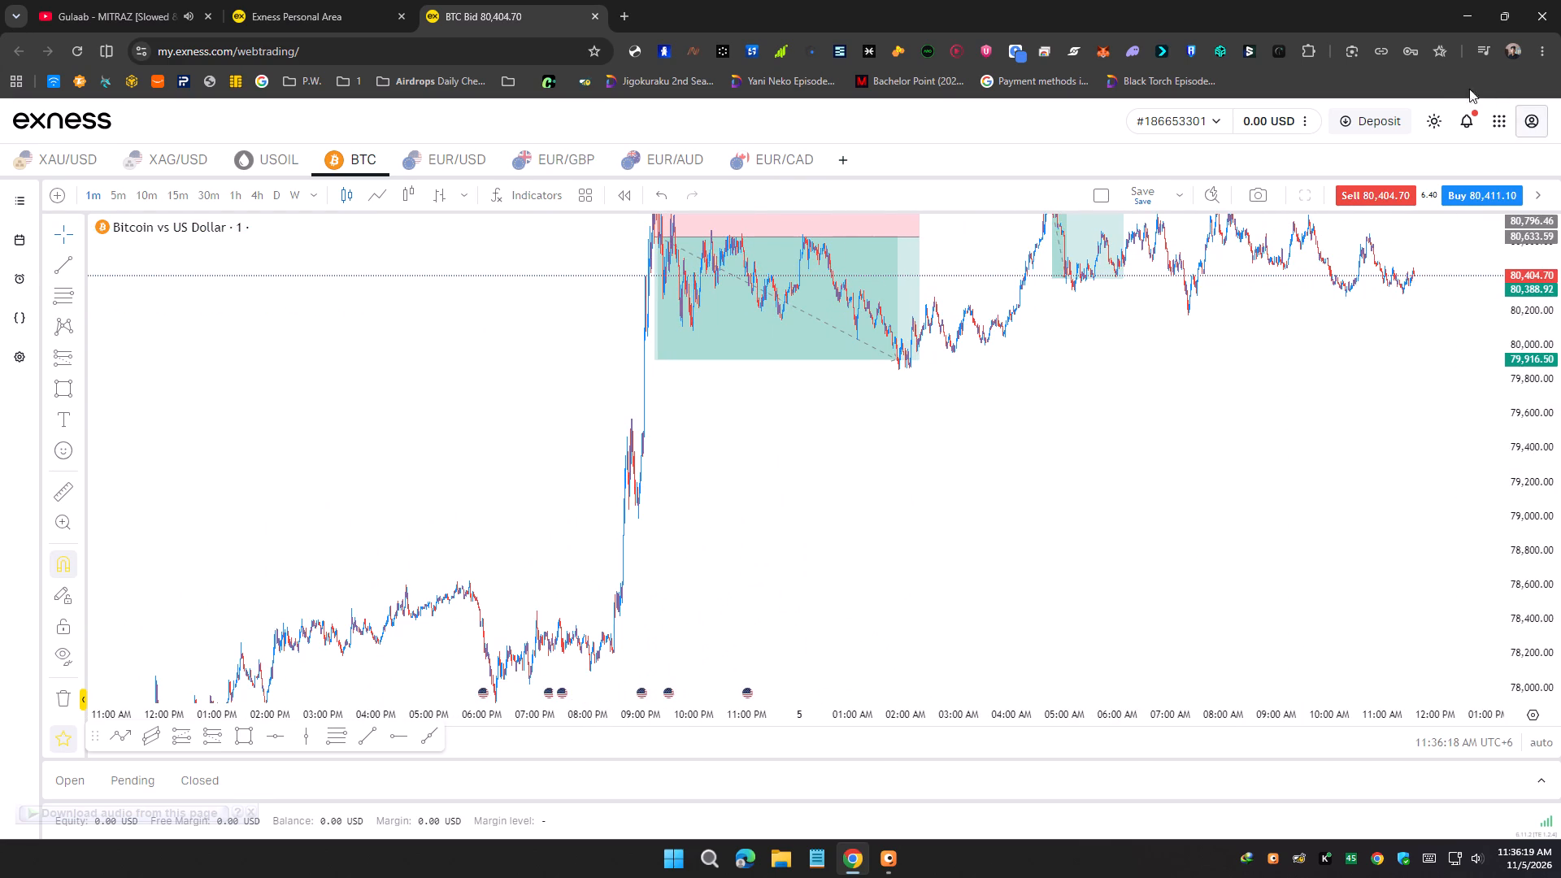
# Switch the Exness display theme to Dark.
pyautogui.click(1467, 119)
pyautogui.click(1451, 126)
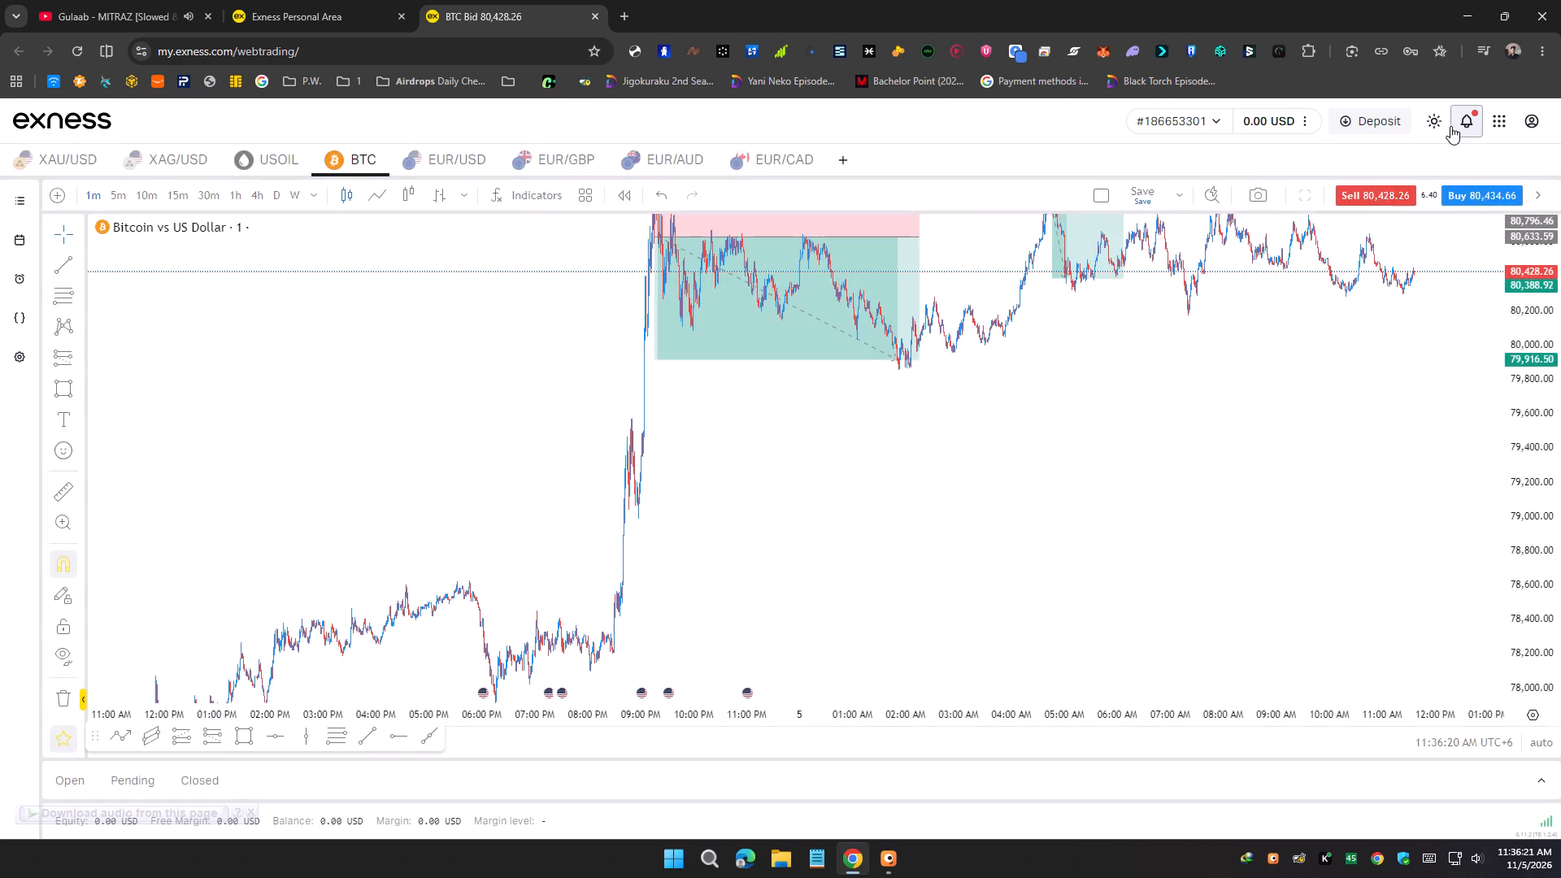
pyautogui.click(1434, 125)
pyautogui.click(1411, 179)
pyautogui.click(1363, 245)
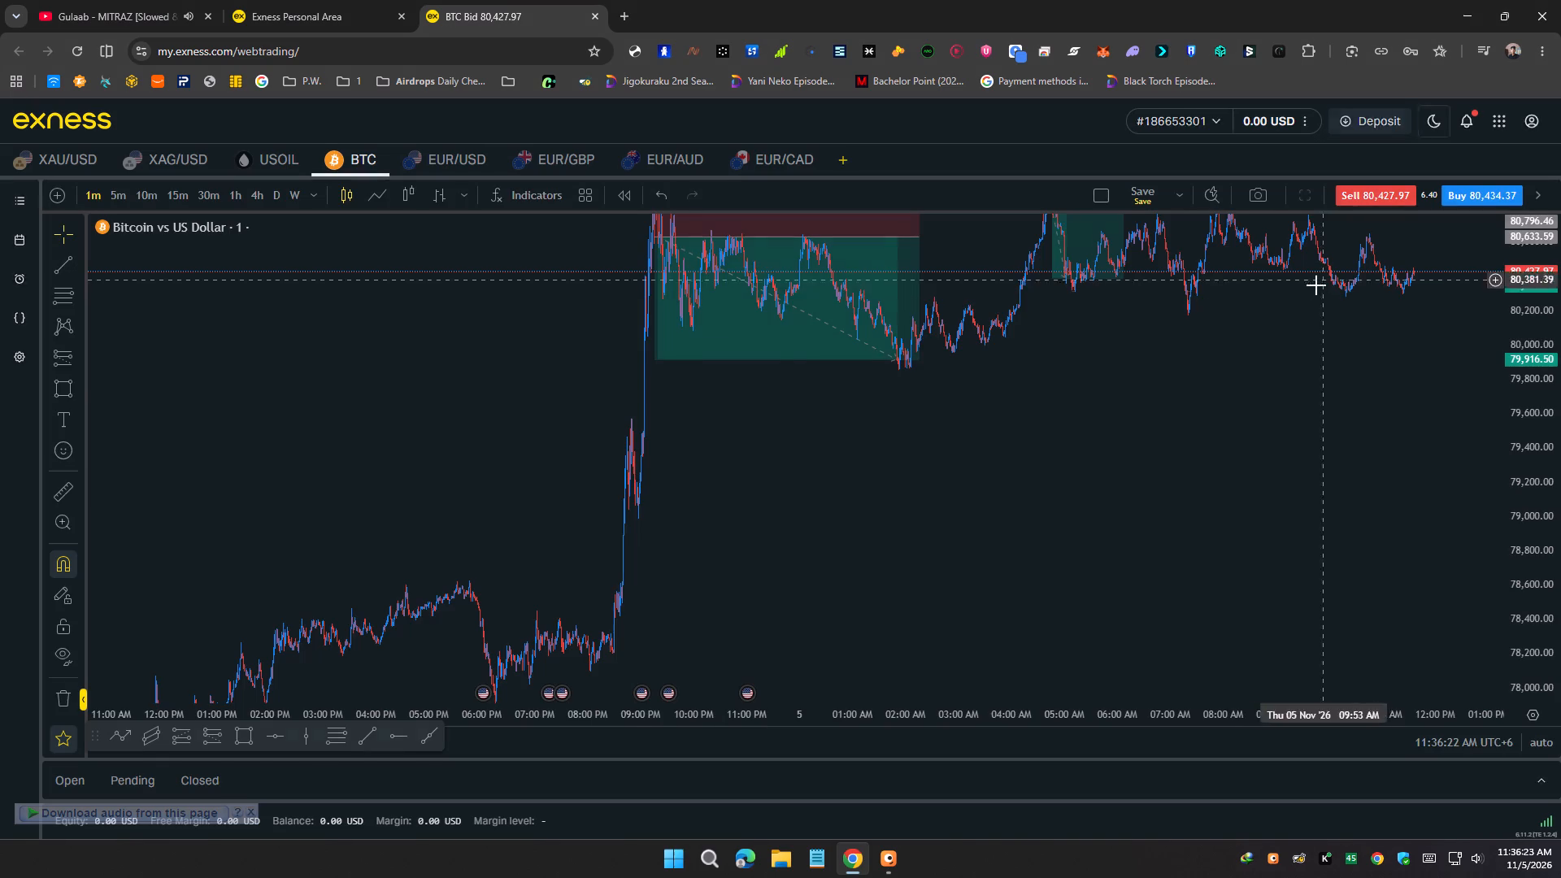
# Preview the candal black template in the chart settings, and apply the saved 1st template instead.
pyautogui.scroll(3, 1150, 397)
pyautogui.moveTo(1101, 430); pyautogui.dragTo(1048, 653)
pyautogui.scroll(5, 1503, 557)
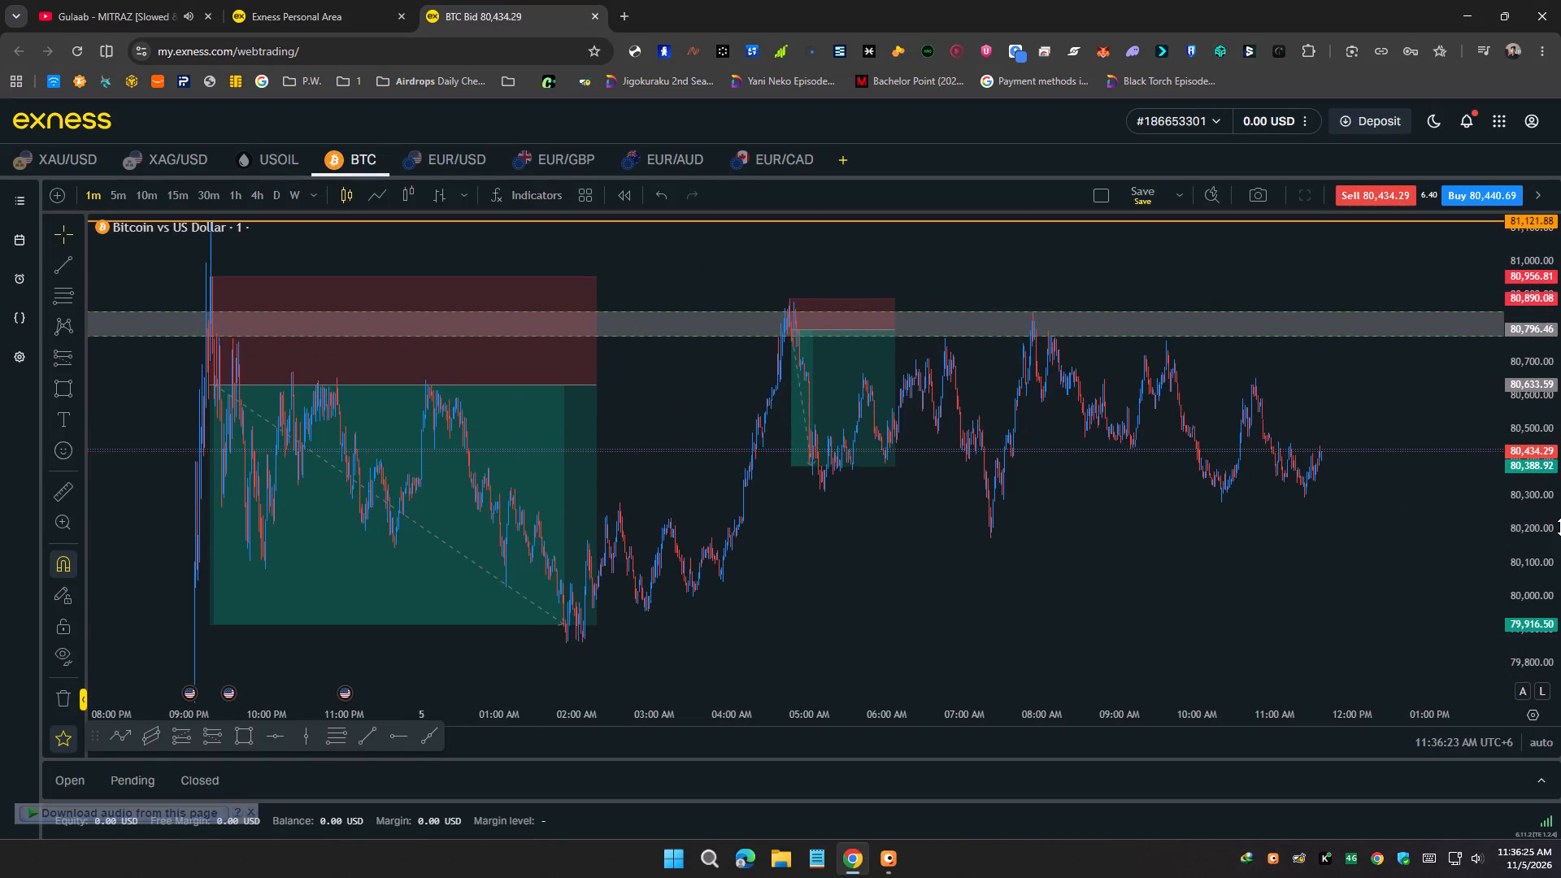
pyautogui.scroll(4, 1315, 537)
pyautogui.rightClick(1028, 554)
pyautogui.click(1069, 737)
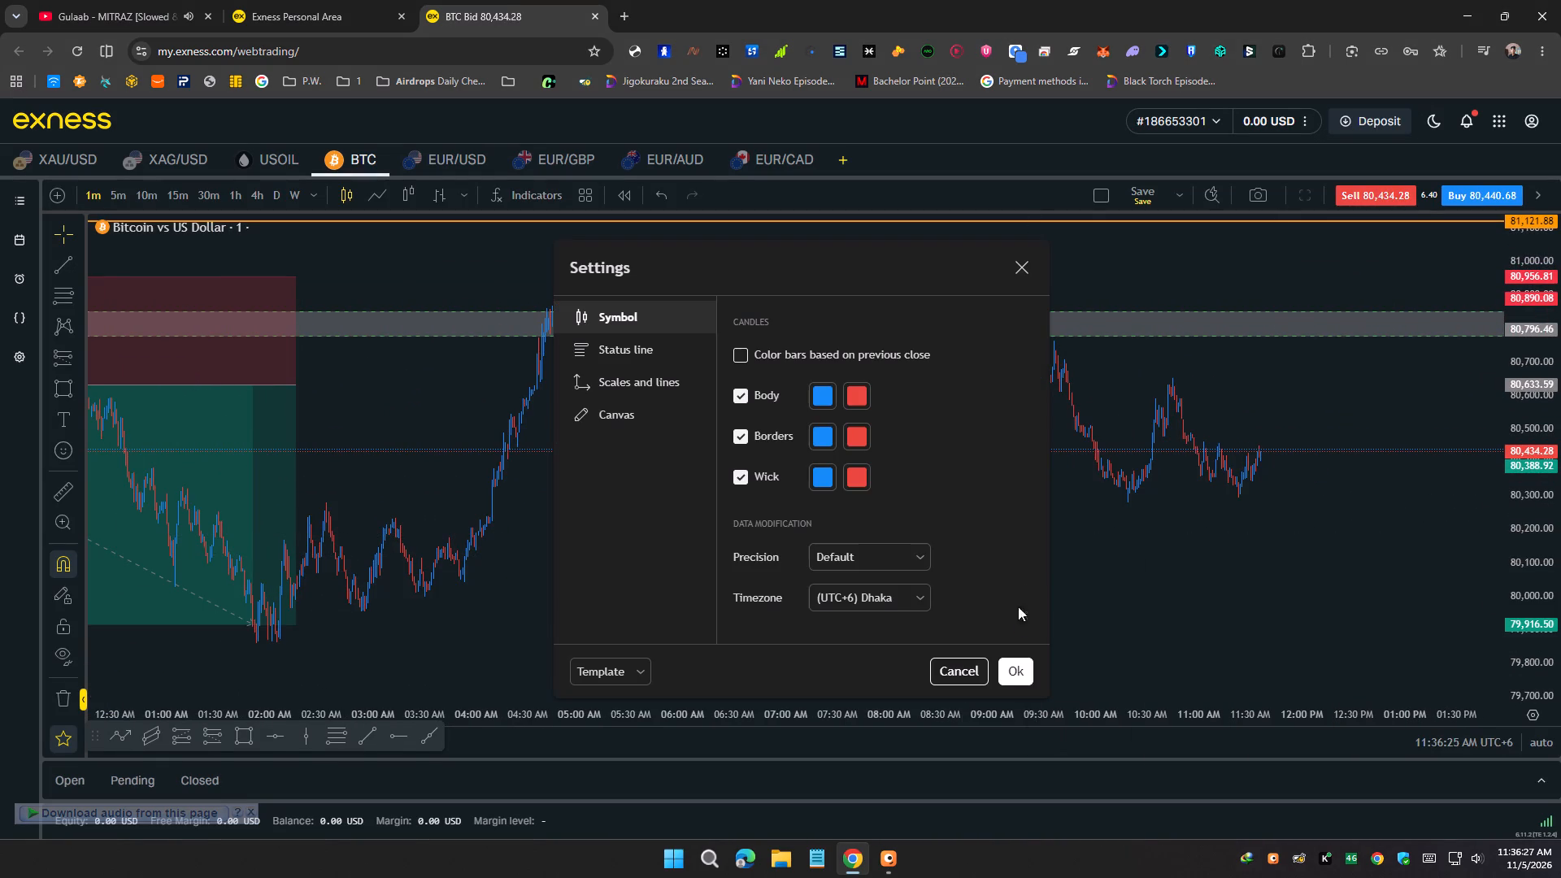
pyautogui.click(602, 665)
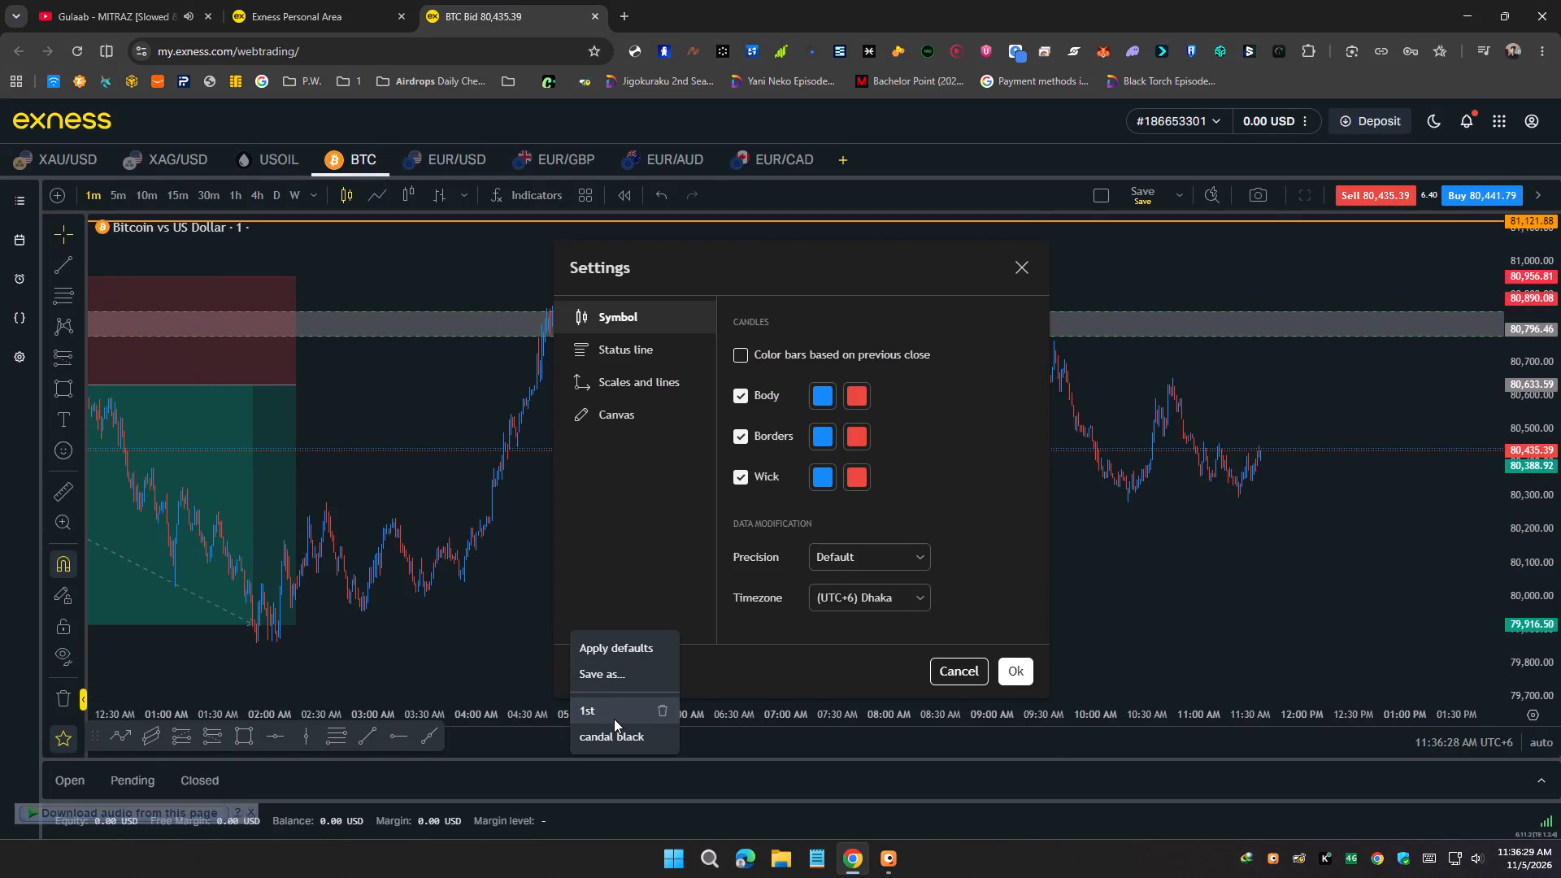
pyautogui.click(614, 737)
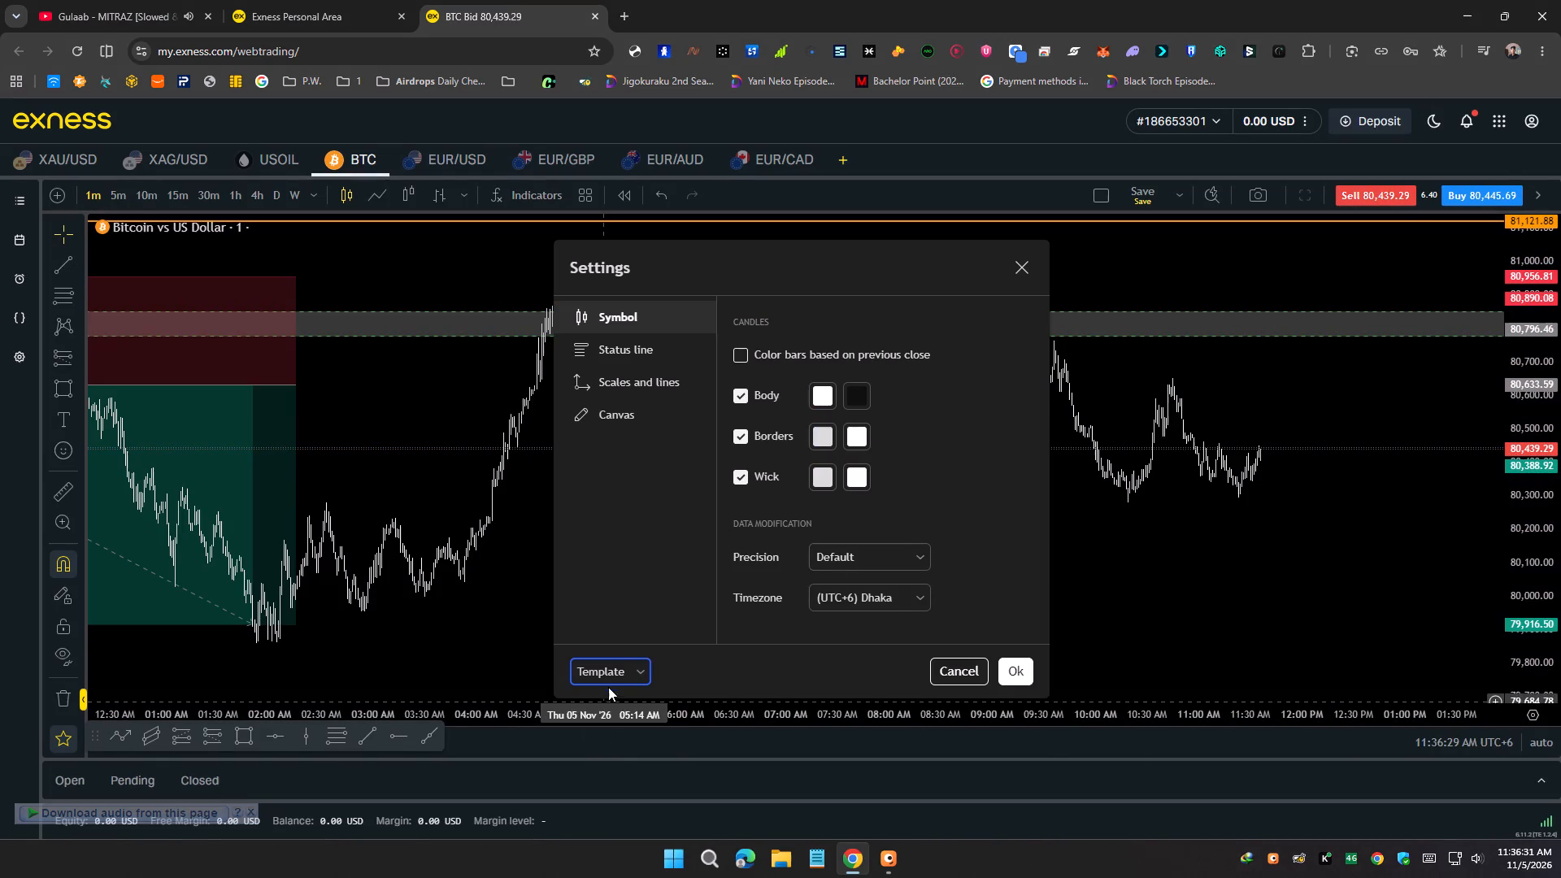
pyautogui.click(602, 664)
pyautogui.click(611, 705)
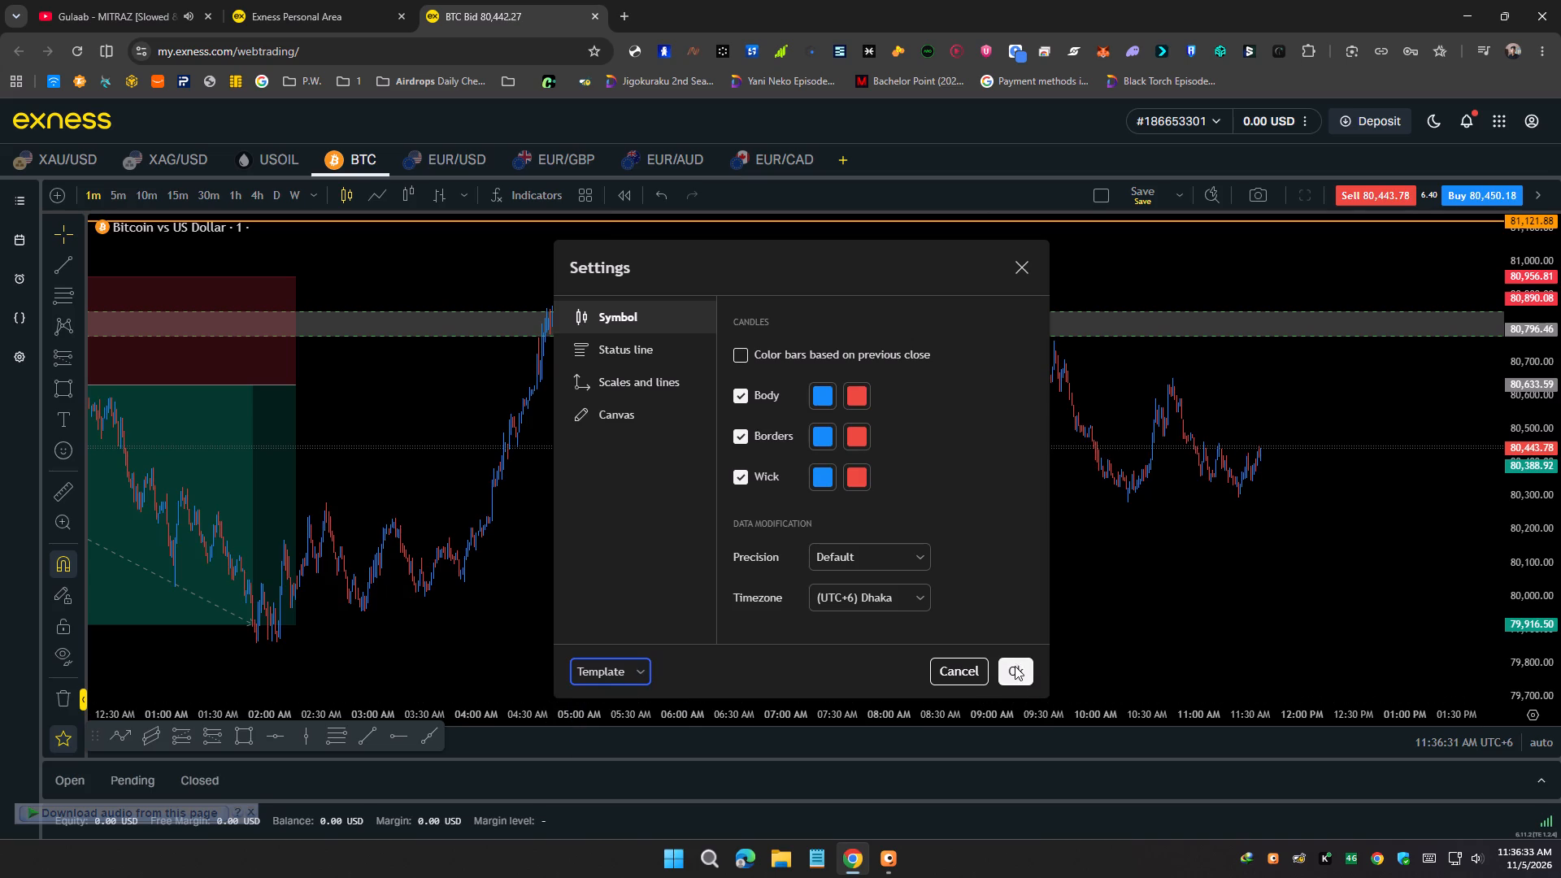
pyautogui.click(1012, 665)
# Switch BTC to the 5-minute timeframe and examine price between the grey zones and the lower orange and green levels.
pyautogui.moveTo(945, 573); pyautogui.dragTo(1560, 0)
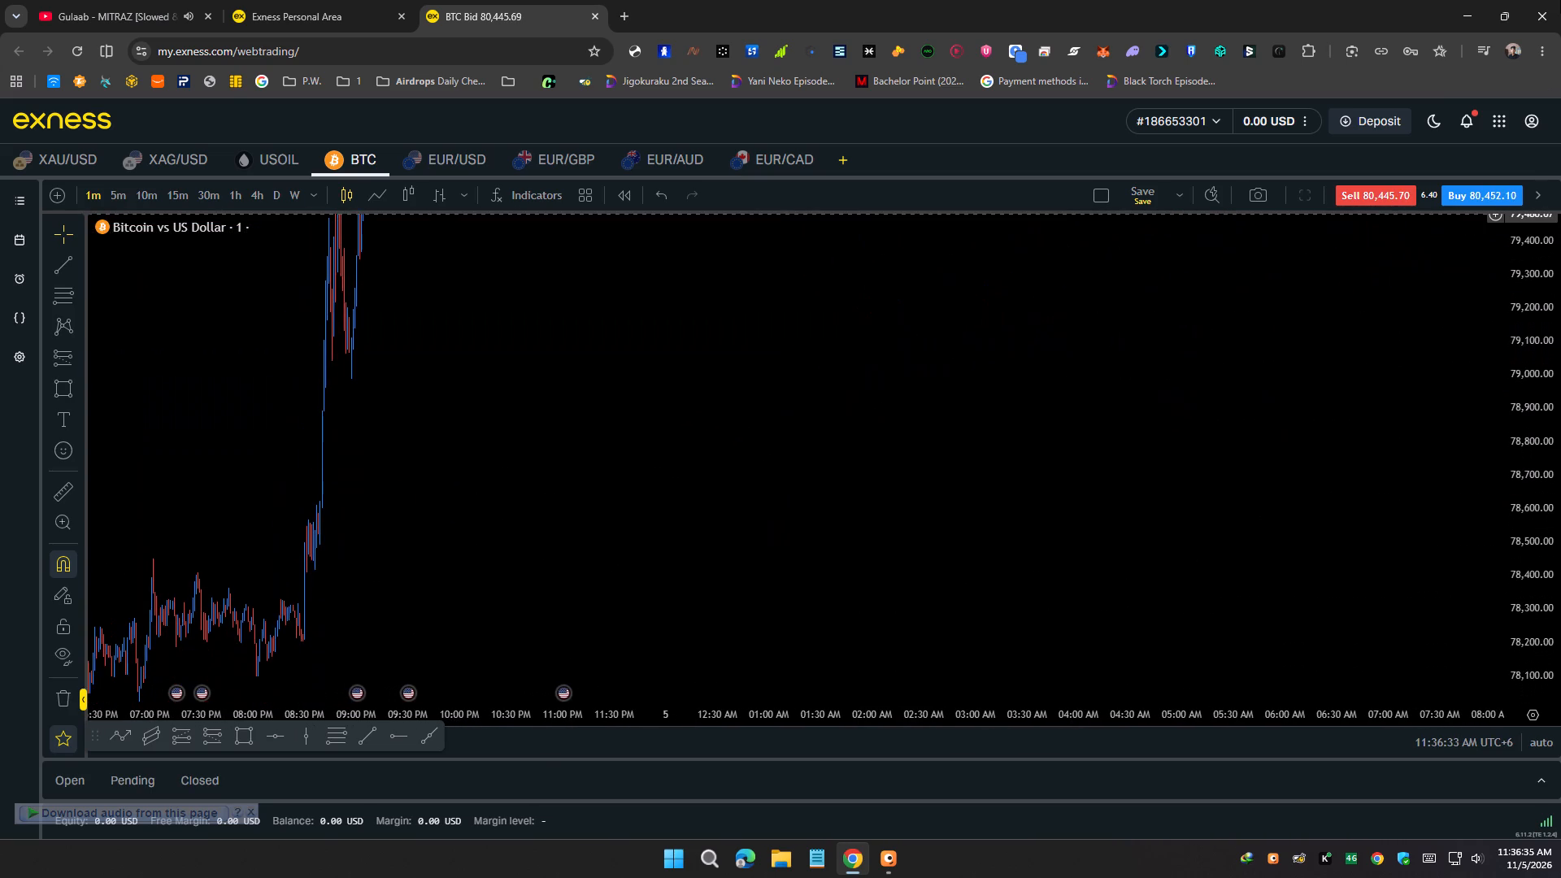
pyautogui.moveTo(1560, 0); pyautogui.dragTo(1127, 465)
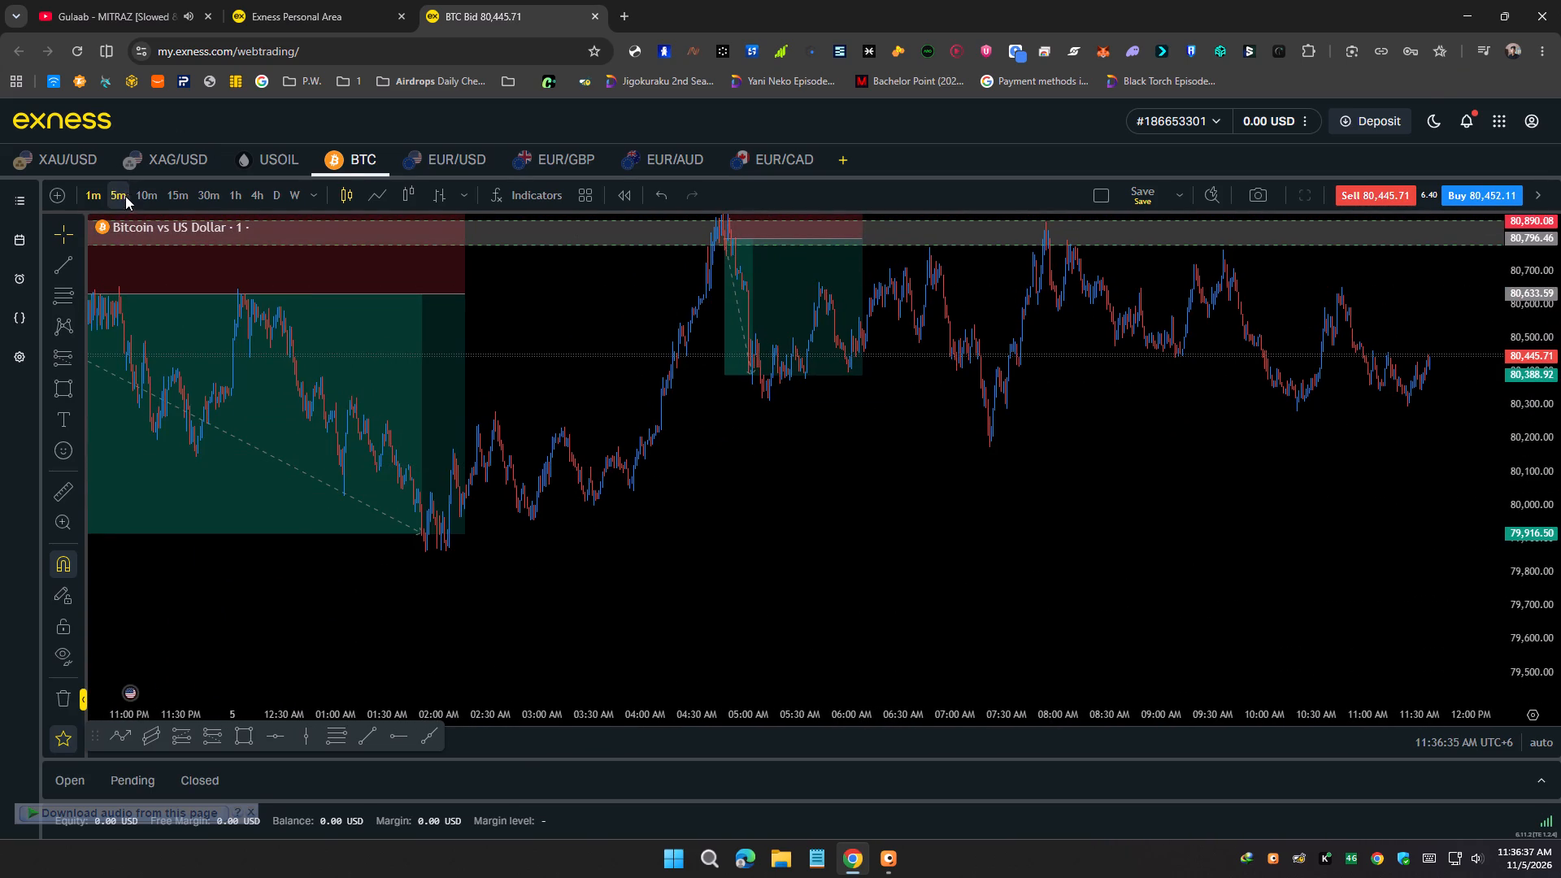
pyautogui.click(124, 198)
pyautogui.scroll(-5, 1515, 330)
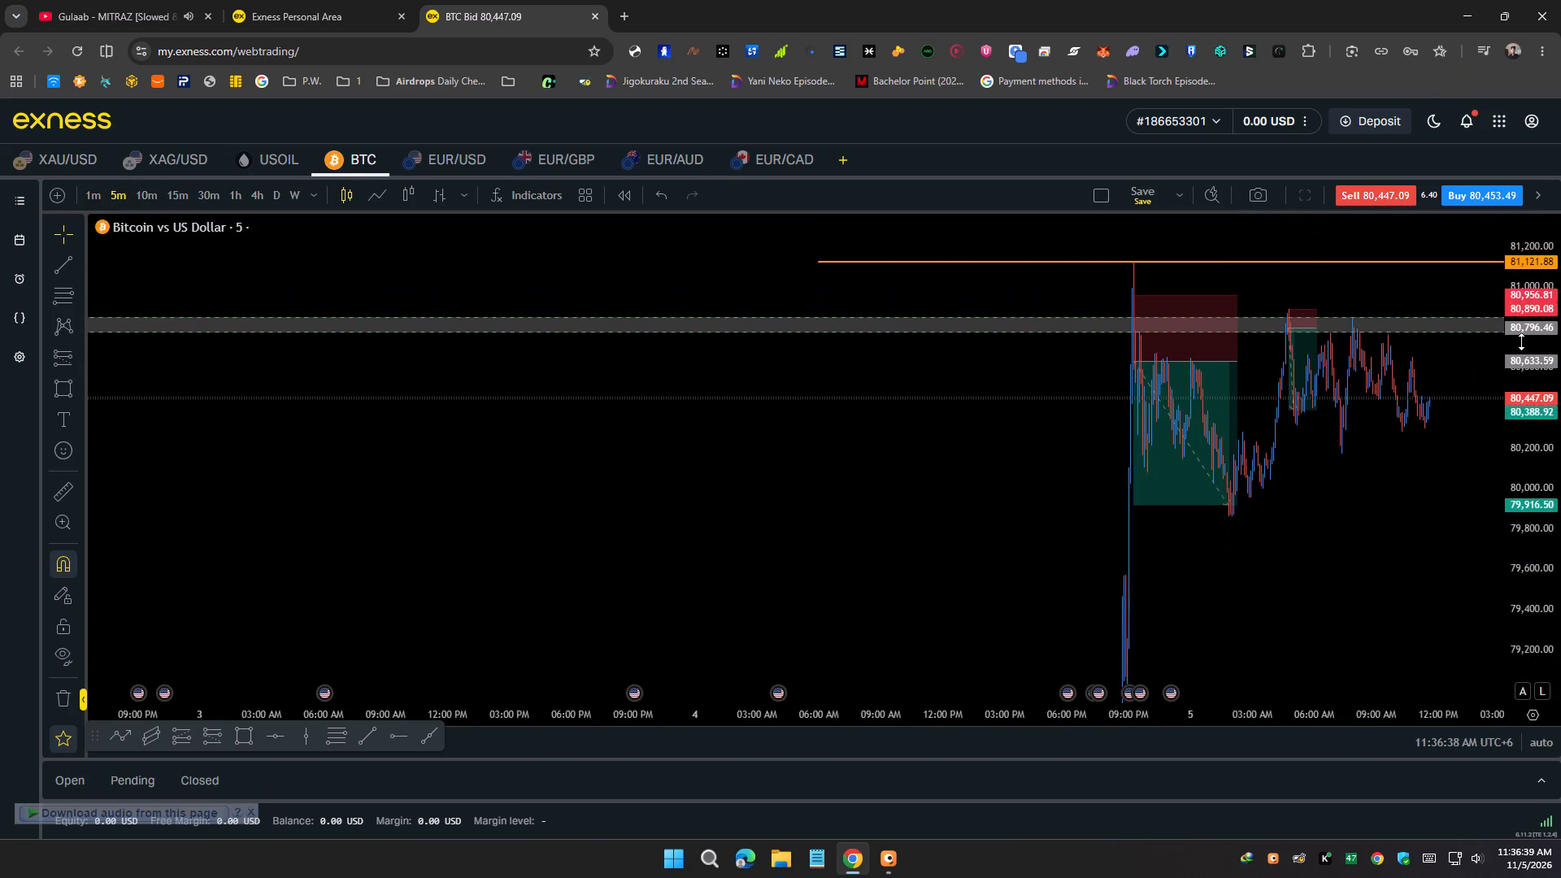
pyautogui.scroll(-7, 1521, 341)
pyautogui.scroll(-5, 1372, 374)
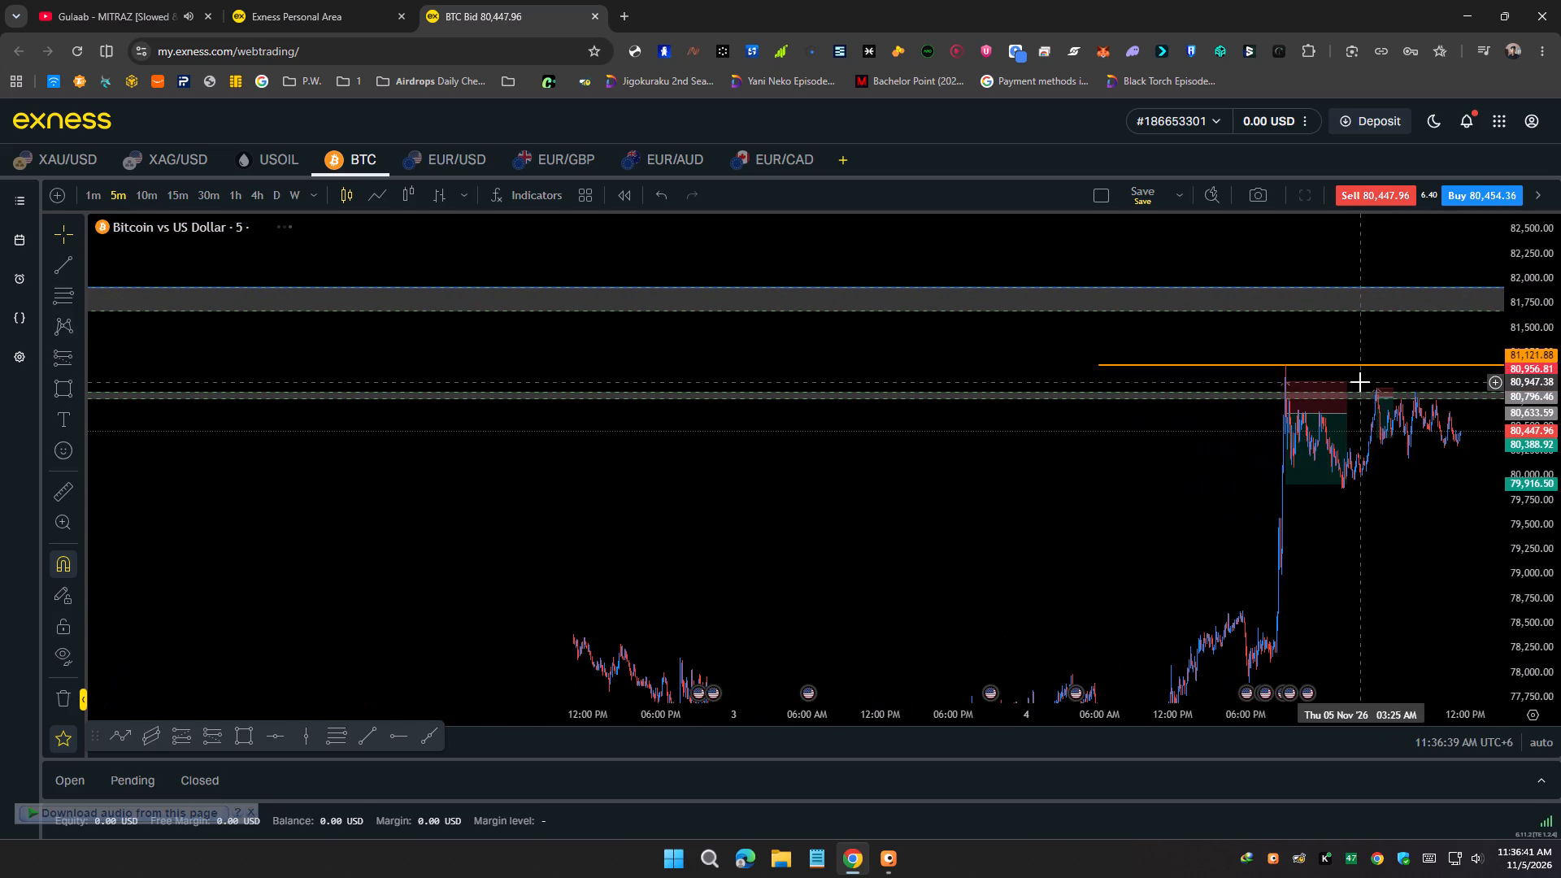
pyautogui.scroll(-6, 1360, 382)
pyautogui.moveTo(1125, 515); pyautogui.dragTo(1063, 509)
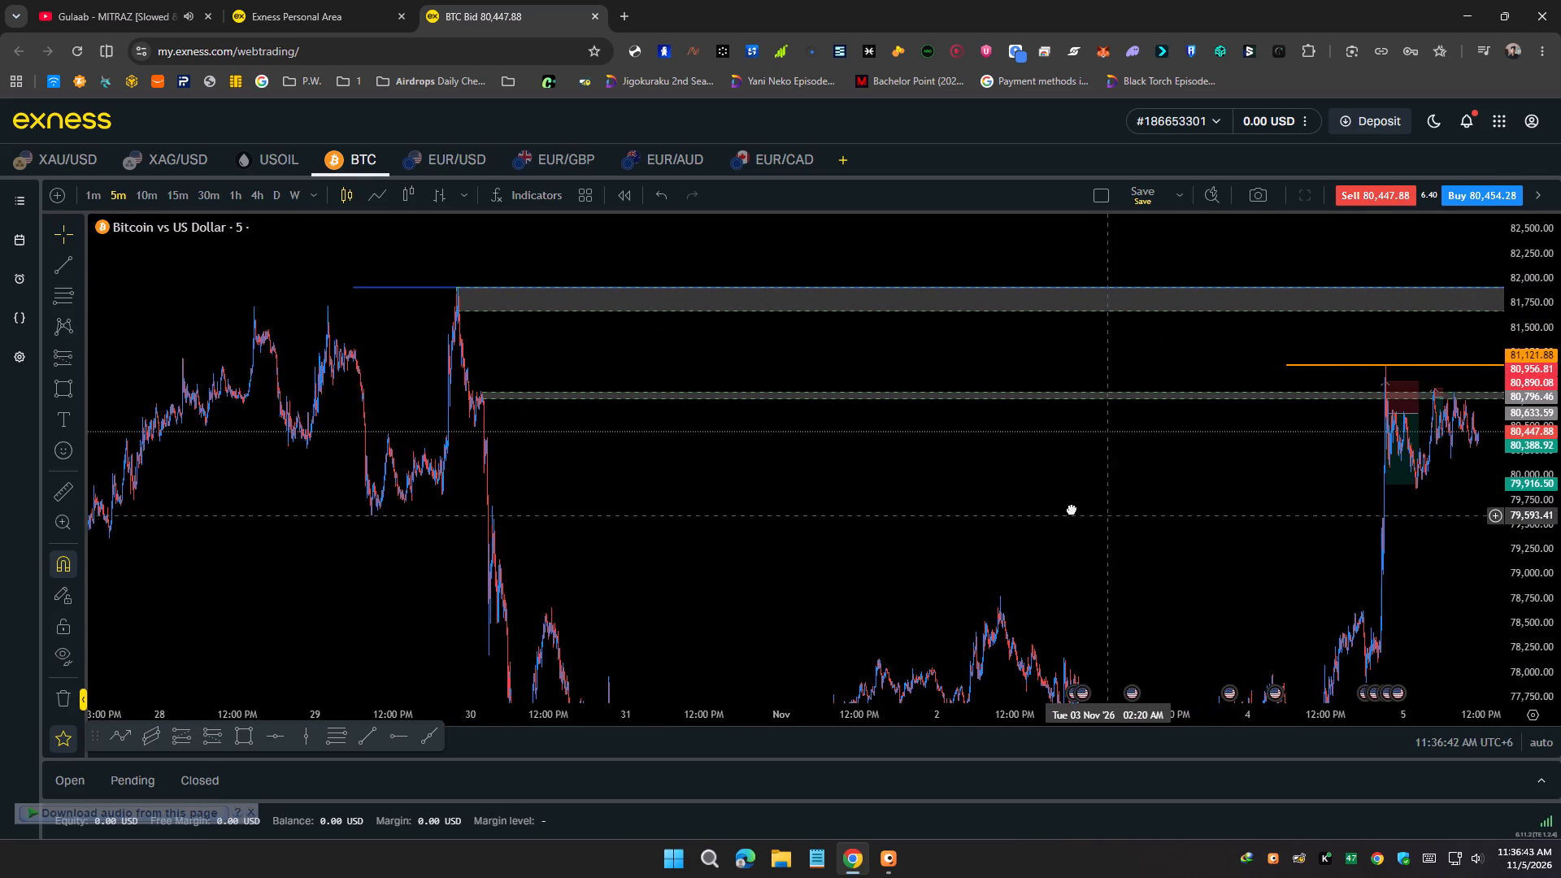
pyautogui.moveTo(1063, 509); pyautogui.dragTo(963, 485)
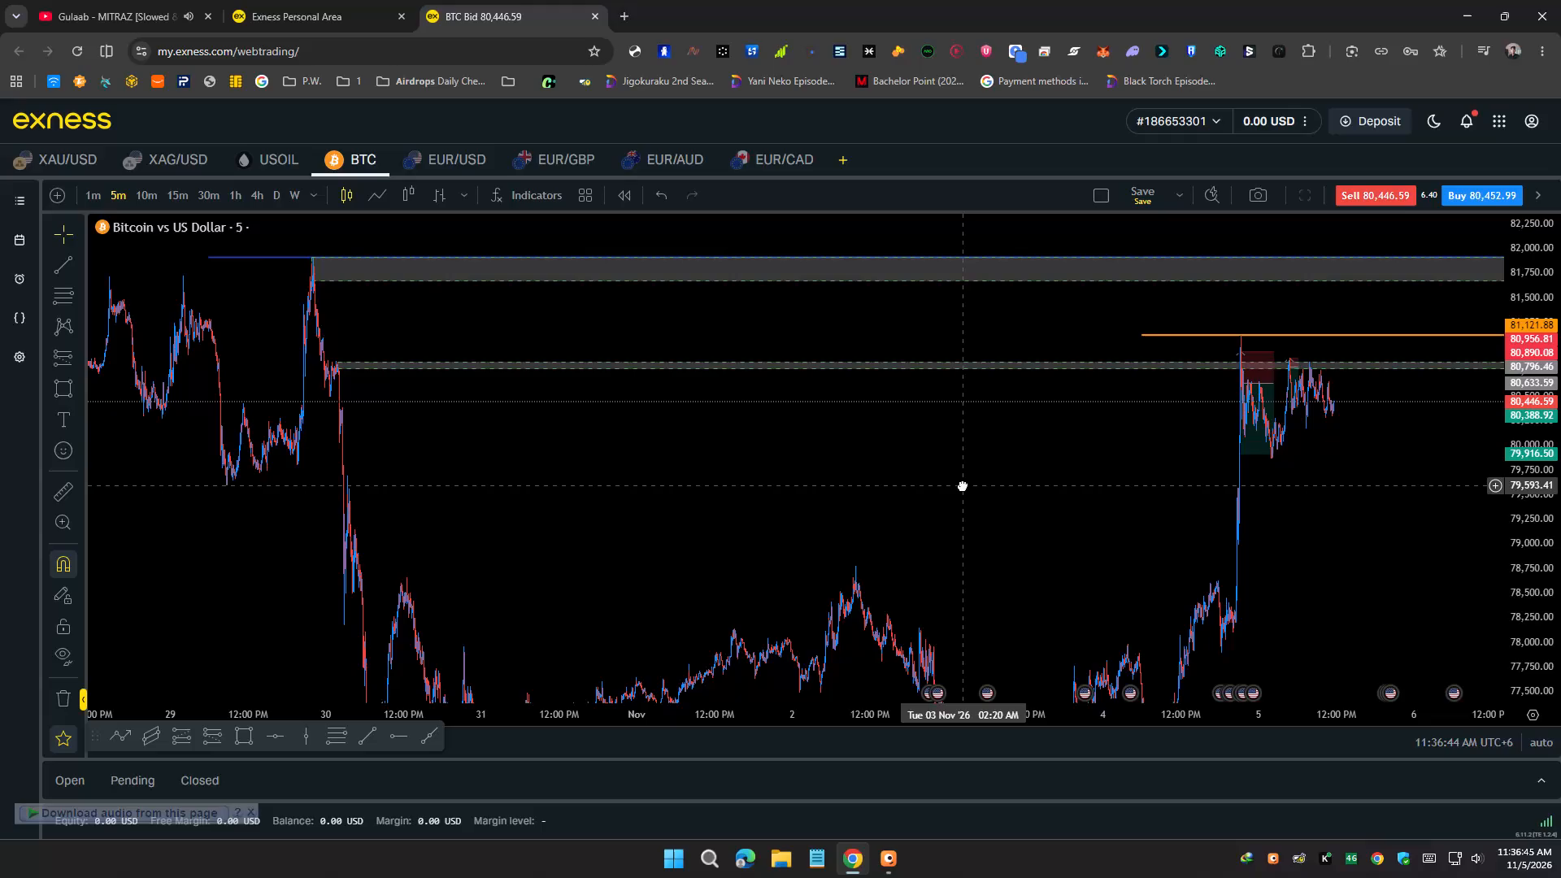
pyautogui.moveTo(963, 485); pyautogui.dragTo(1002, 177)
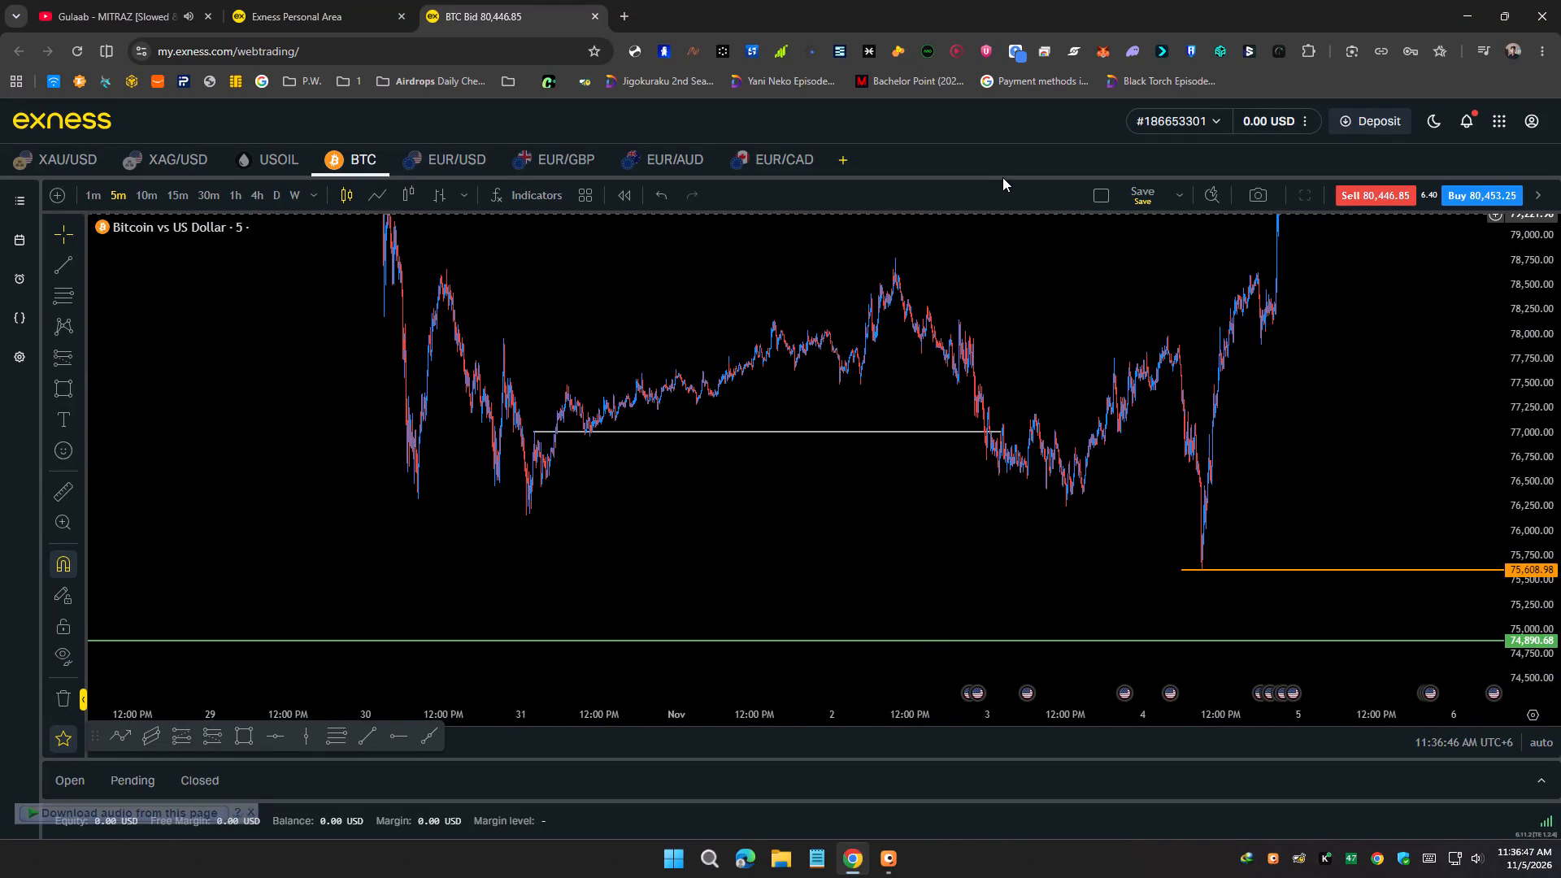
pyautogui.moveTo(1002, 177); pyautogui.dragTo(1010, 119)
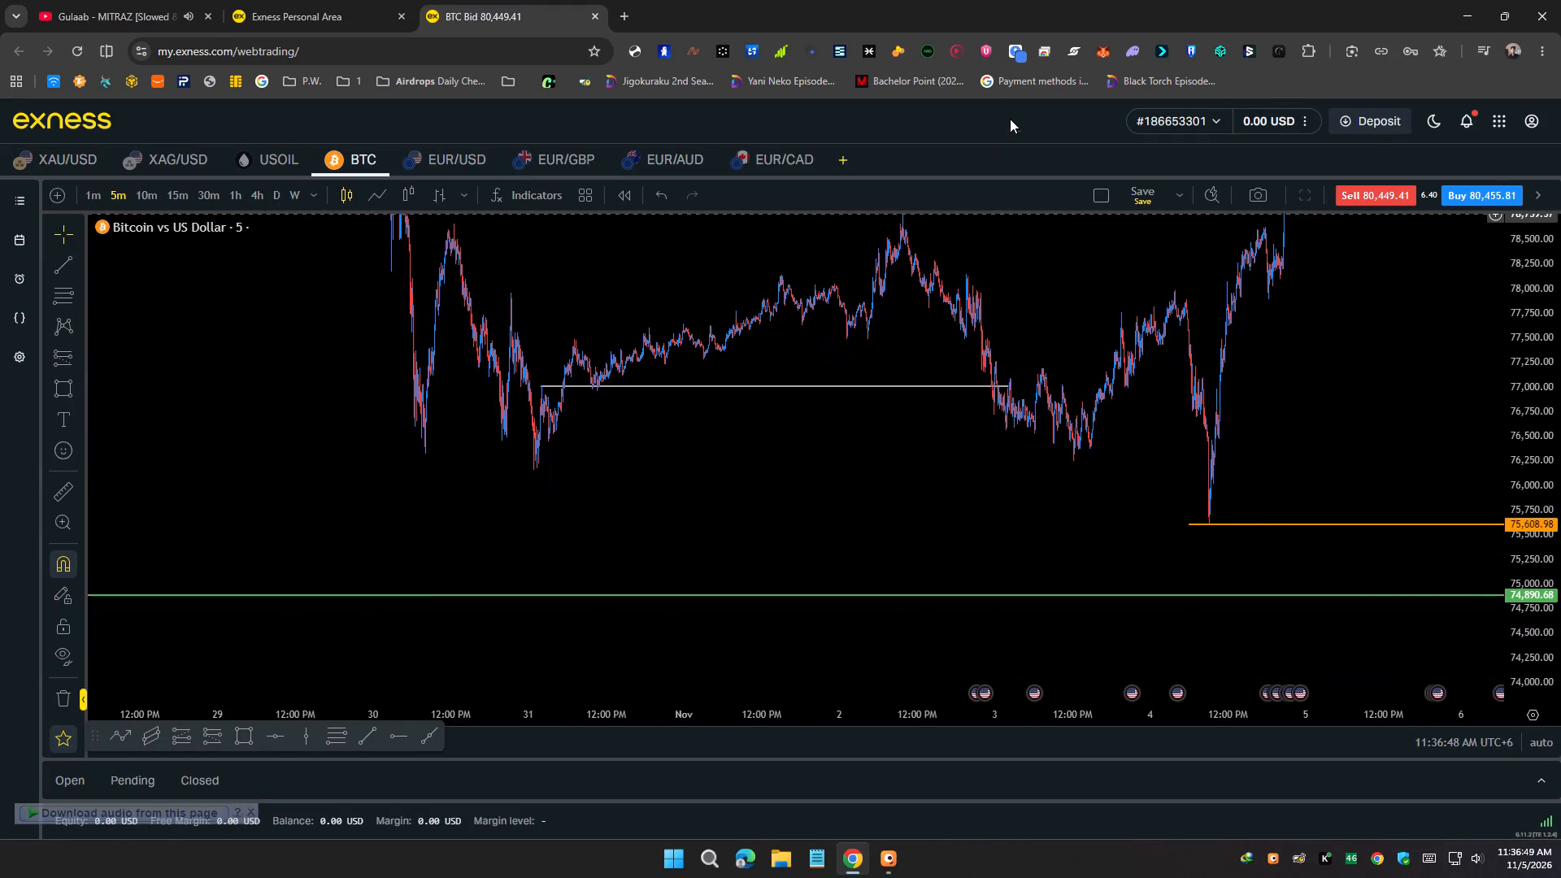
pyautogui.moveTo(1010, 119); pyautogui.dragTo(981, 379)
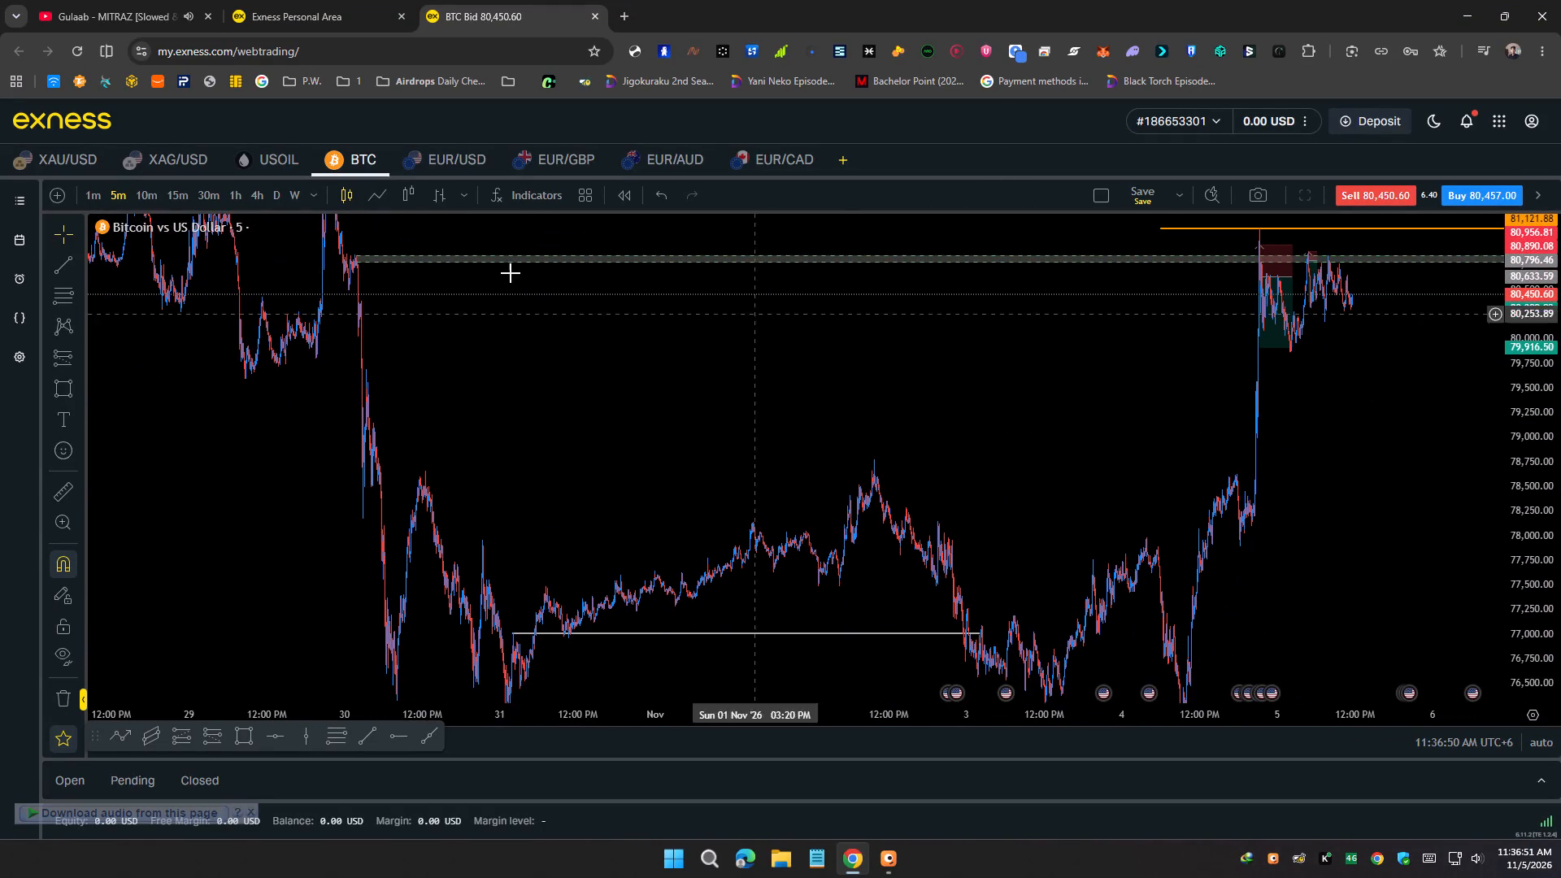
# Display BTC as a line chart and examine it on the daily timeframe around the grey zones and orange levels.
pyautogui.click(371, 199)
pyautogui.scroll(-4, 1560, 376)
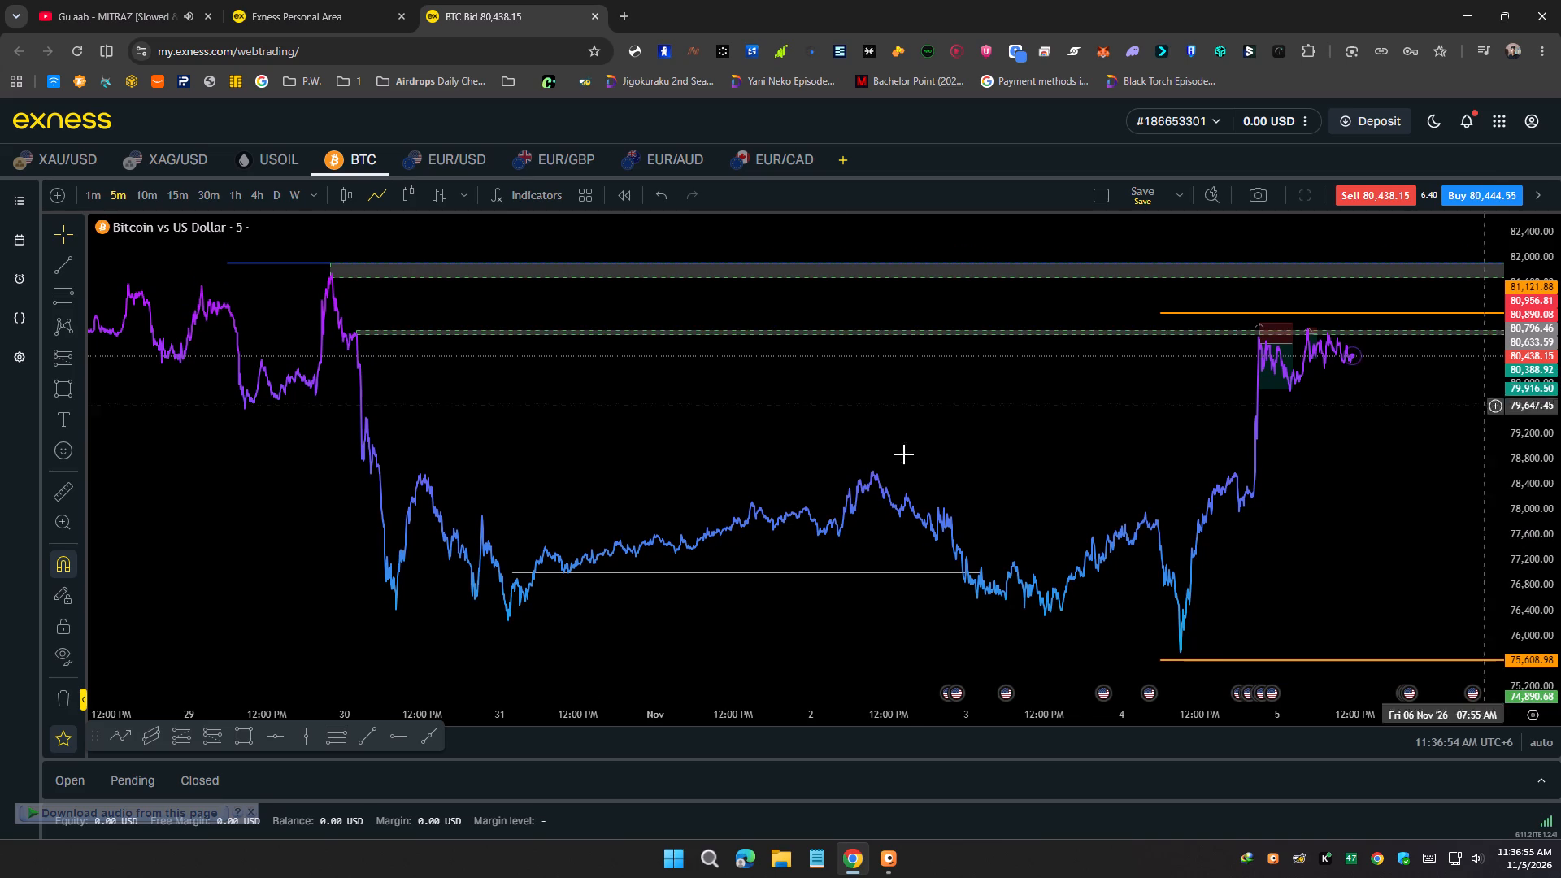
pyautogui.click(280, 200)
pyautogui.scroll(17, 447, 371)
pyautogui.moveTo(459, 459); pyautogui.dragTo(848, 493)
pyautogui.scroll(2, 853, 476)
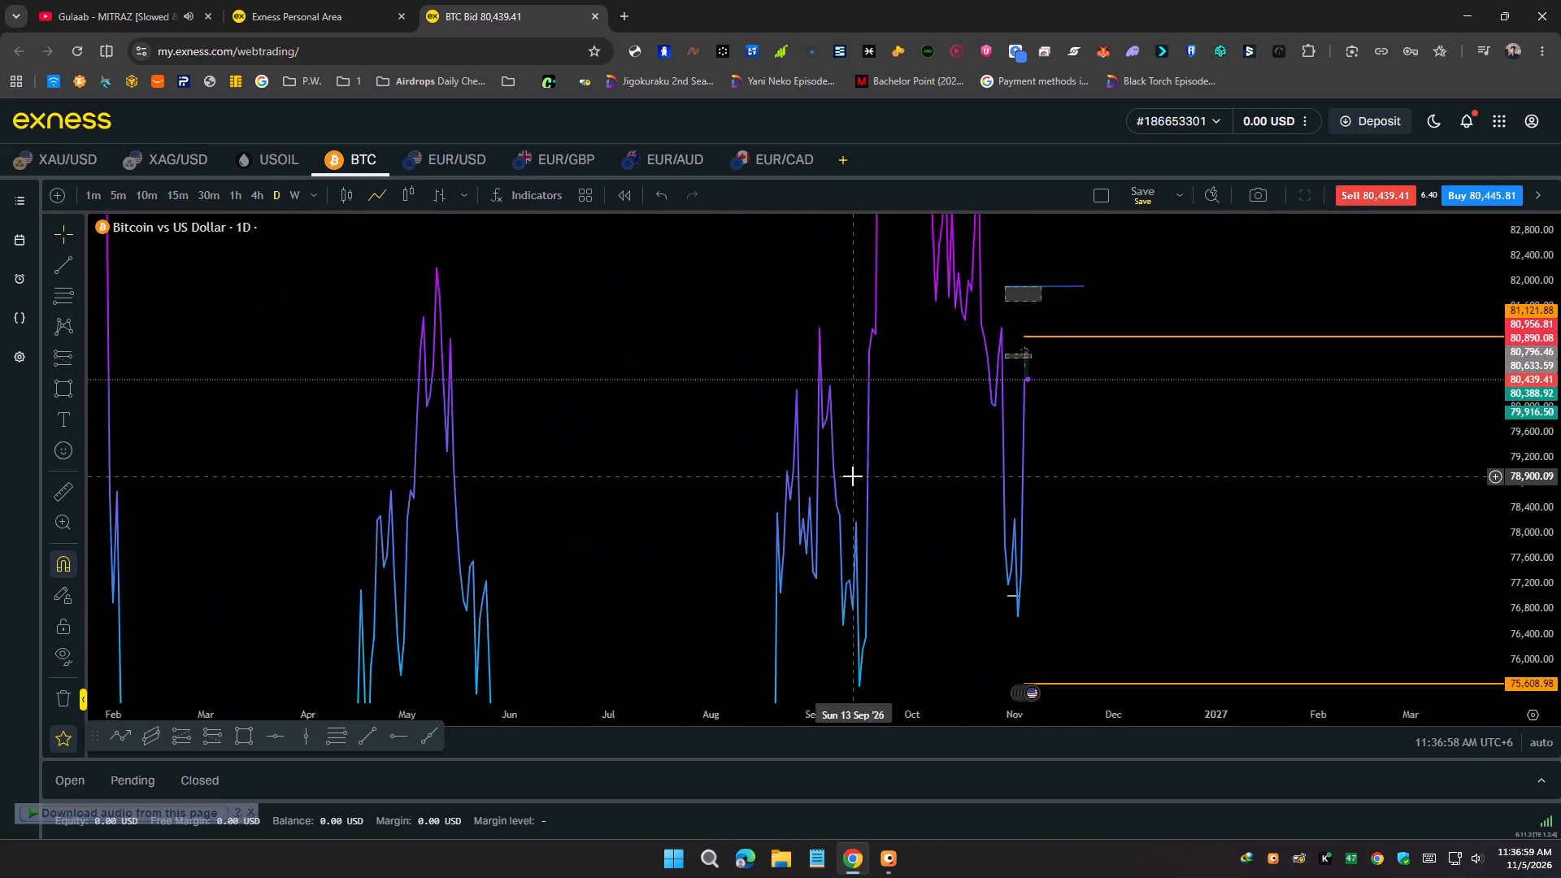
pyautogui.scroll(2, 853, 476)
pyautogui.scroll(-5, 1560, 467)
pyautogui.scroll(3, 1315, 464)
pyautogui.moveTo(1063, 493); pyautogui.dragTo(1253, 553)
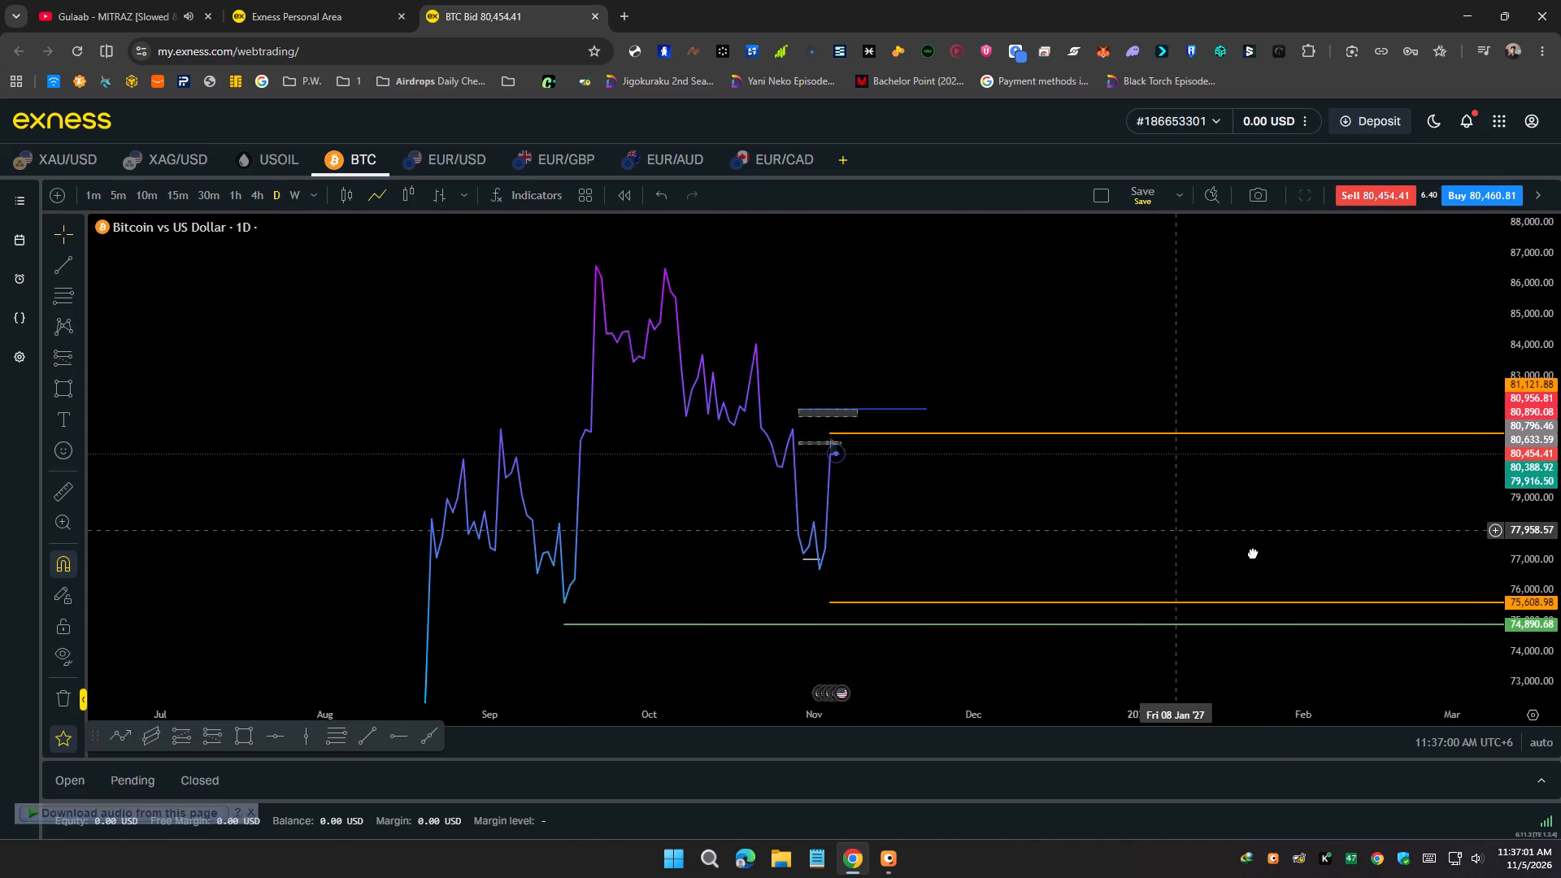
pyautogui.moveTo(1253, 553); pyautogui.dragTo(1315, 576)
pyautogui.scroll(4, 1287, 578)
pyautogui.scroll(2, 1560, 594)
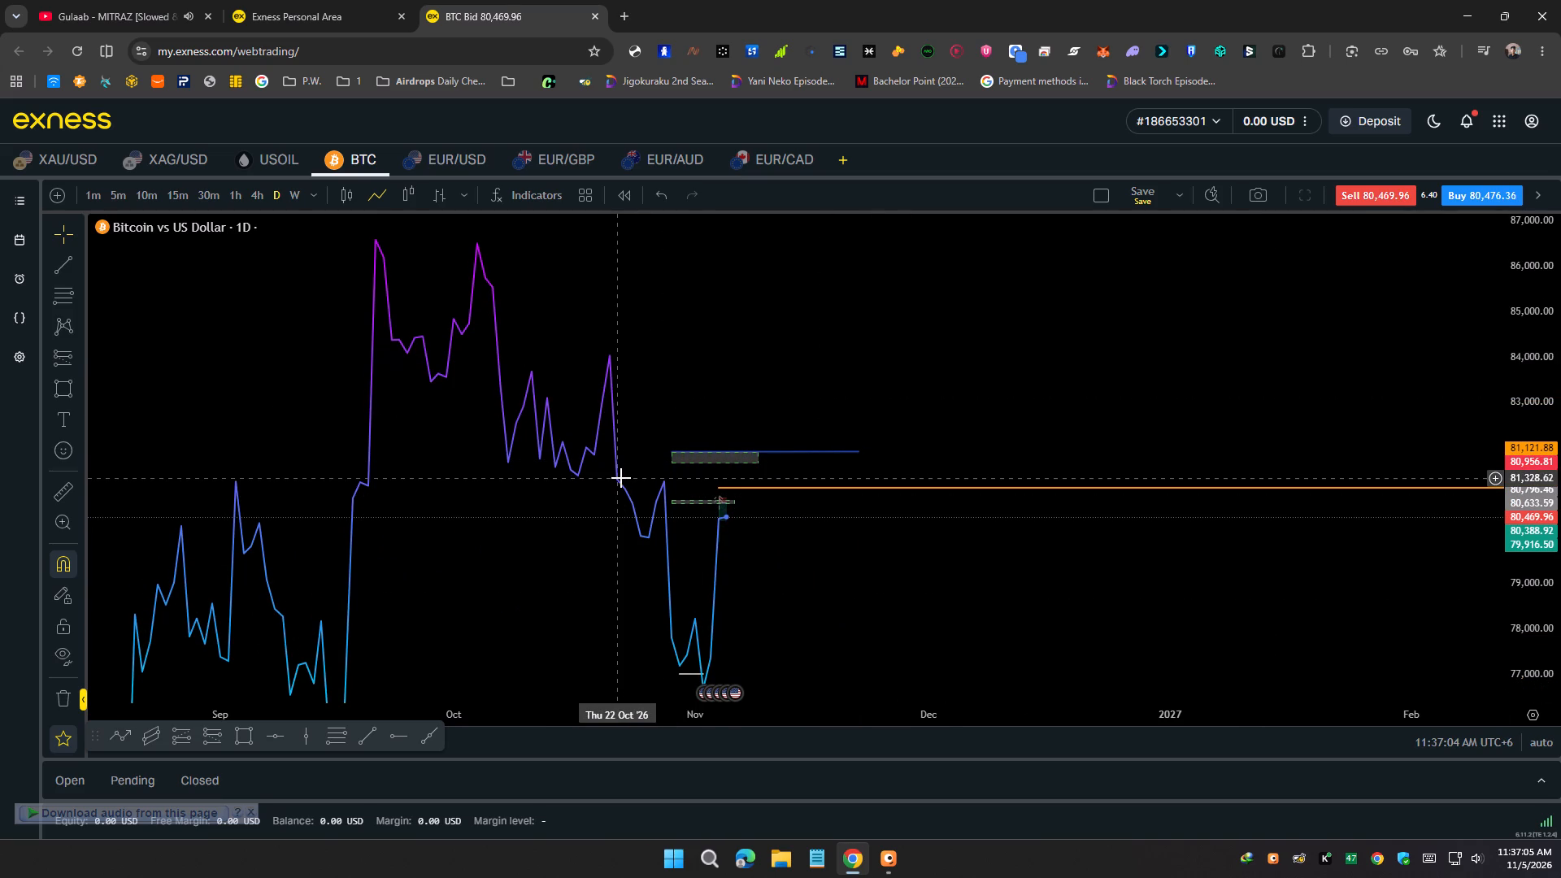
pyautogui.moveTo(621, 478); pyautogui.dragTo(607, 430)
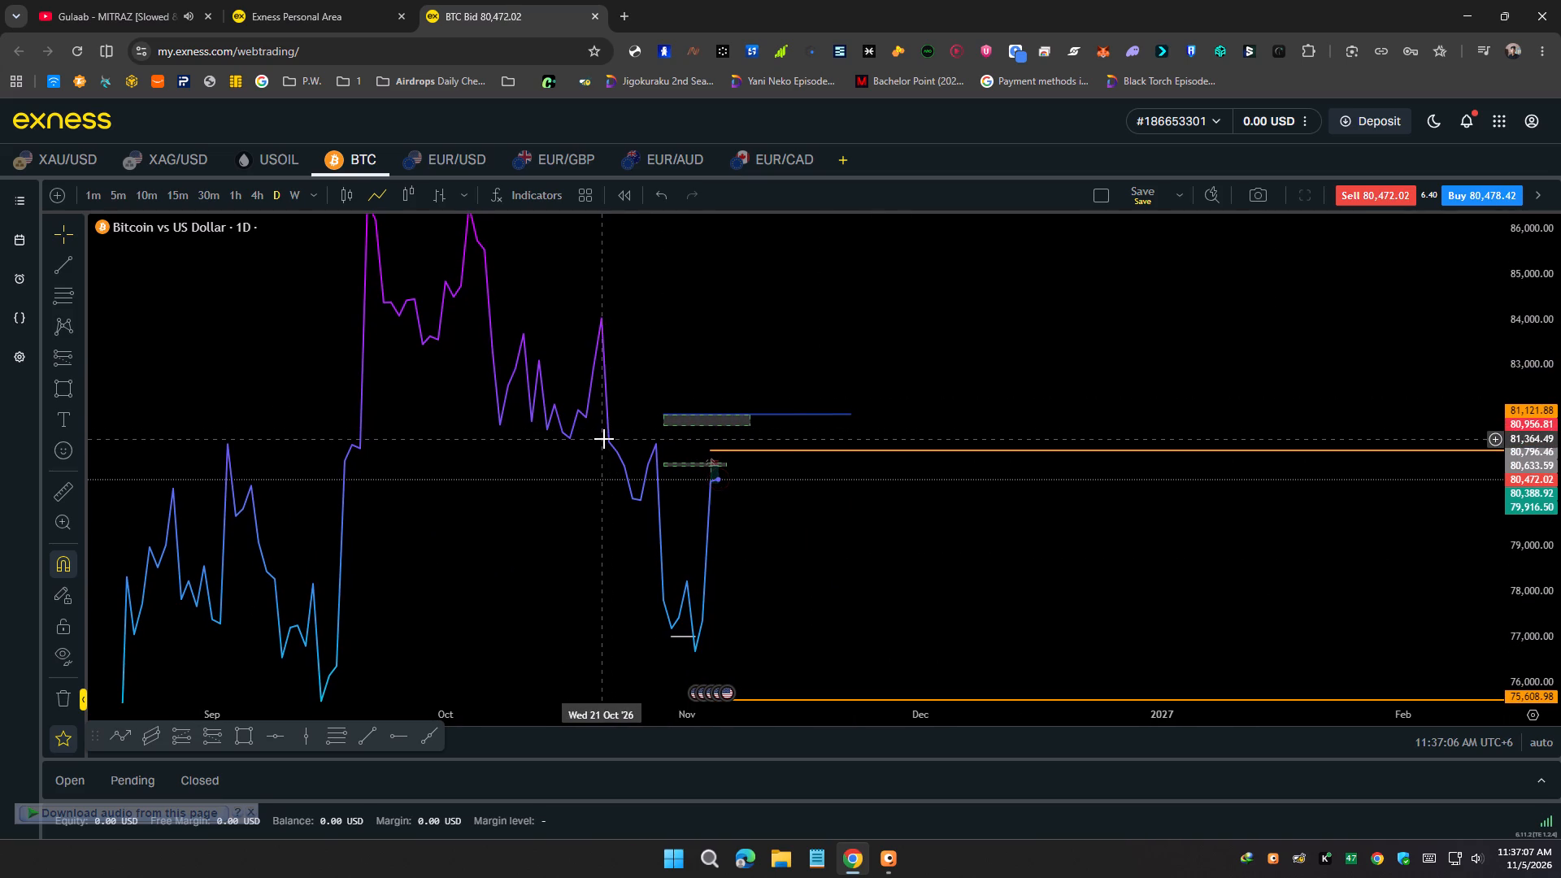
pyautogui.moveTo(603, 443); pyautogui.dragTo(663, 420)
# Compare the daily candles with the line chart, and examine the line's October to November swings around the marked zones.
pyautogui.click(343, 196)
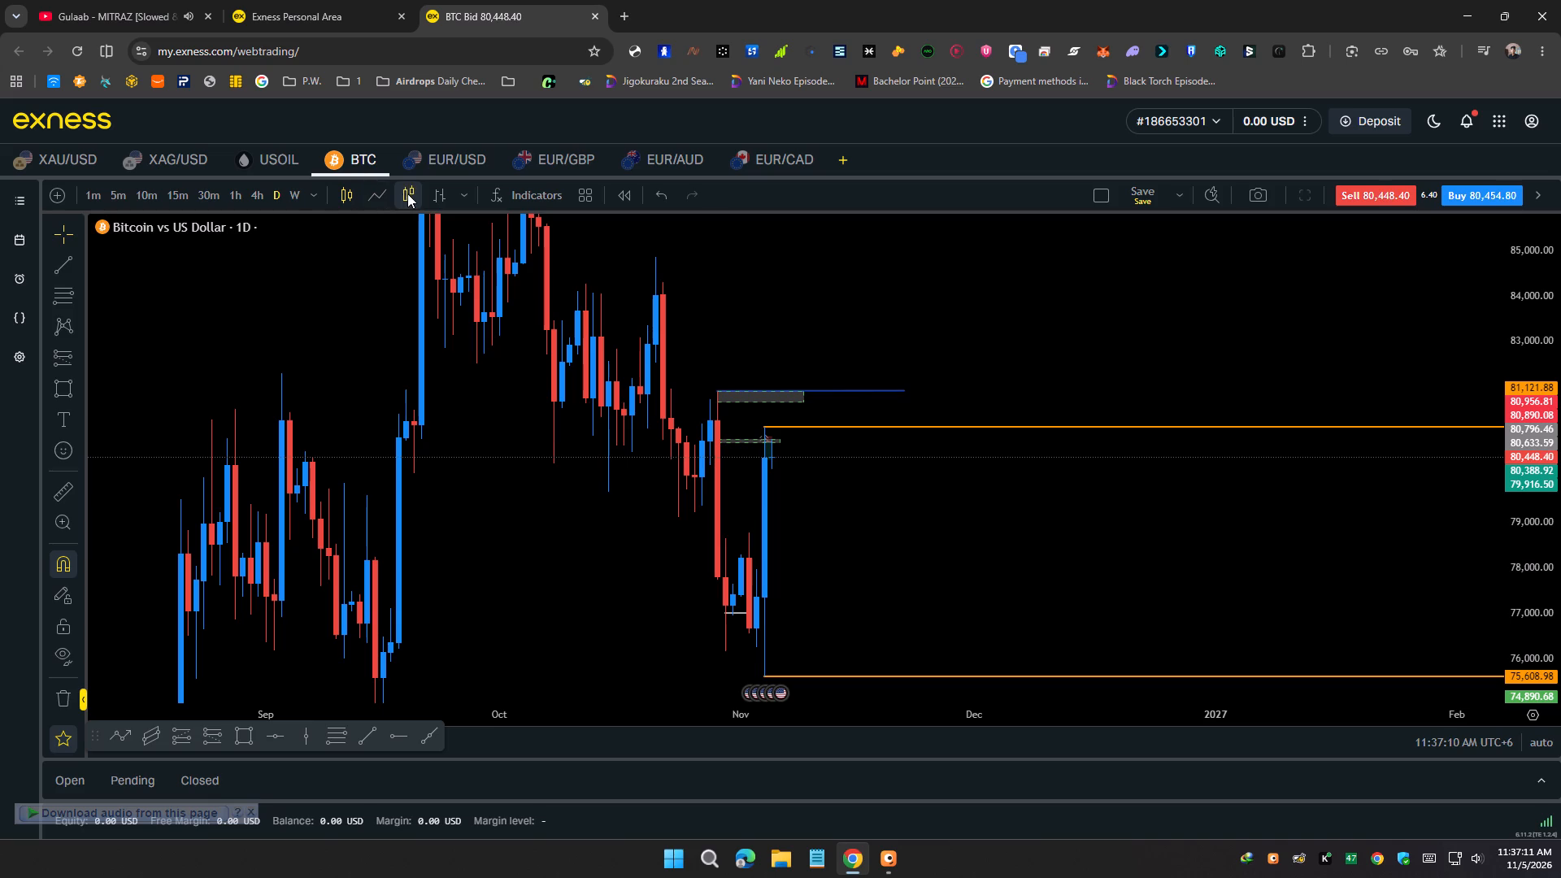
pyautogui.click(377, 189)
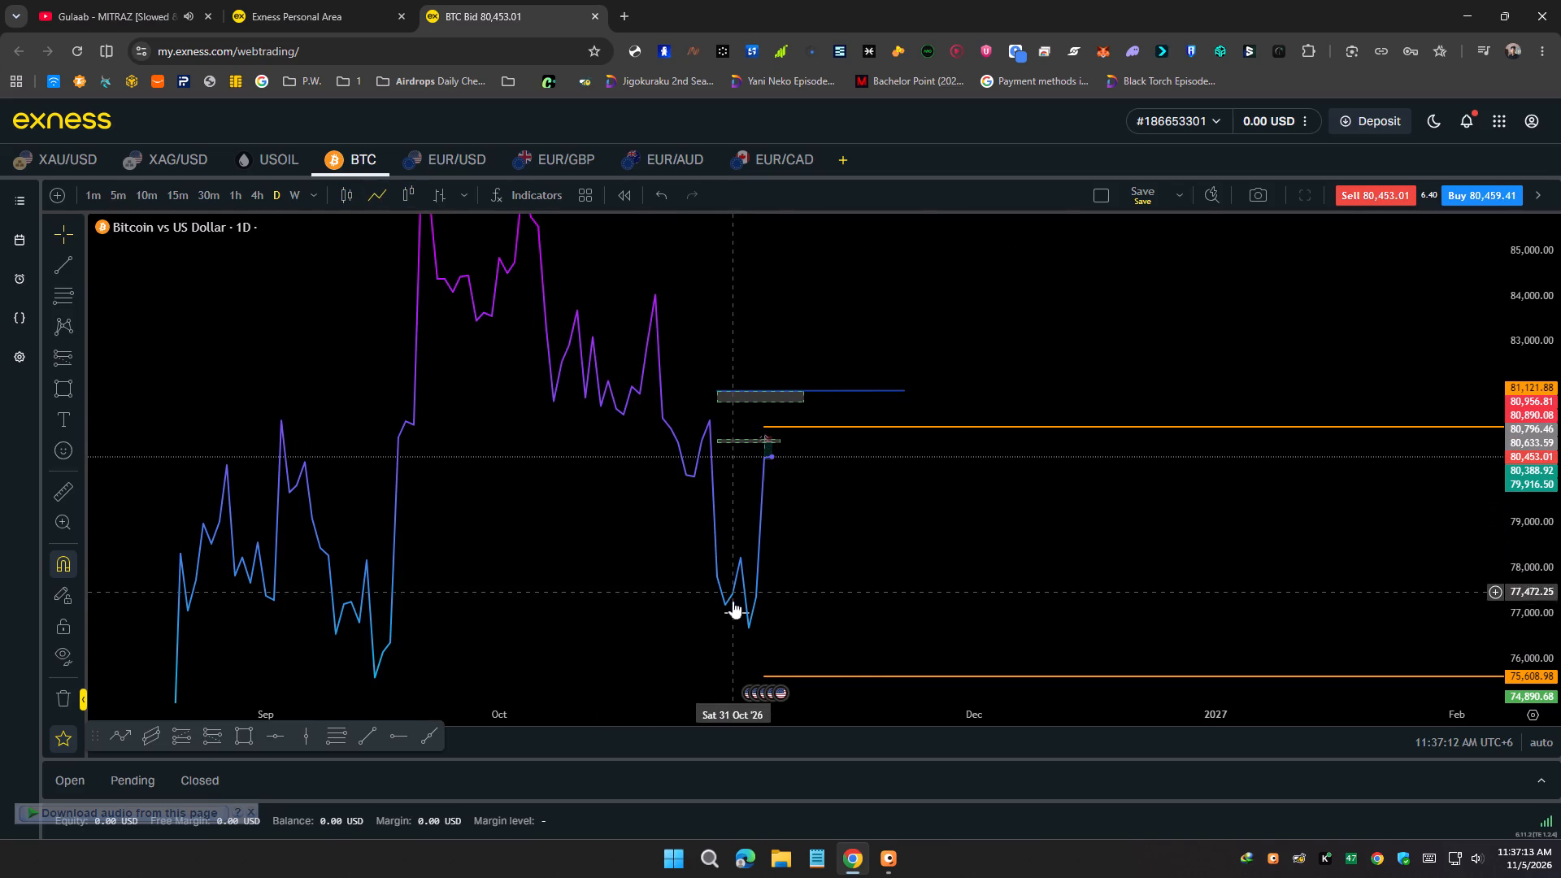
pyautogui.moveTo(639, 503); pyautogui.dragTo(643, 399)
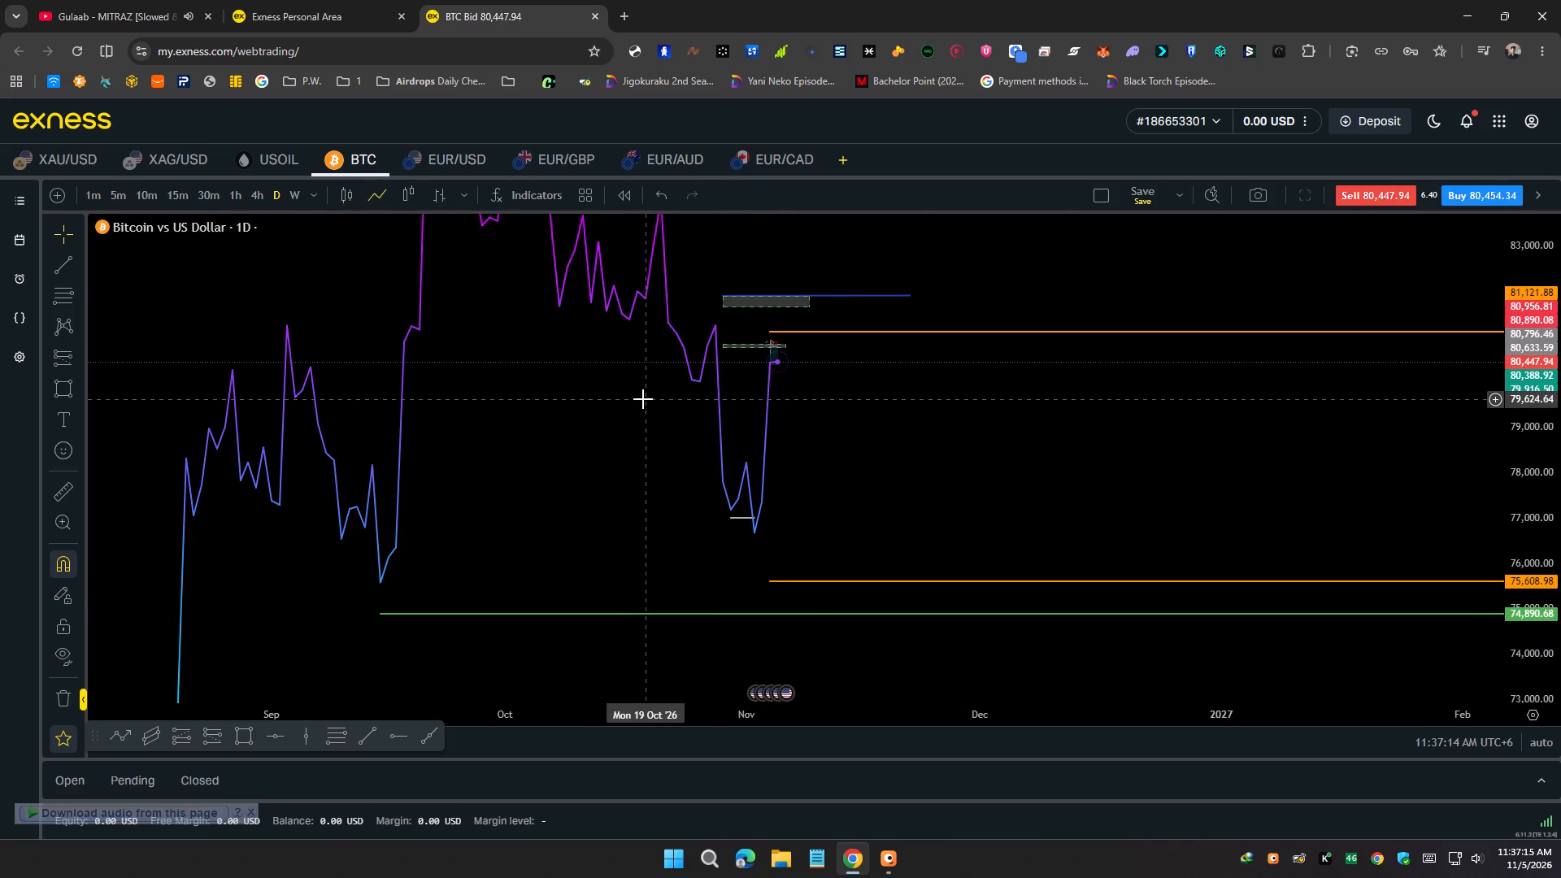
pyautogui.moveTo(643, 399); pyautogui.dragTo(975, 424)
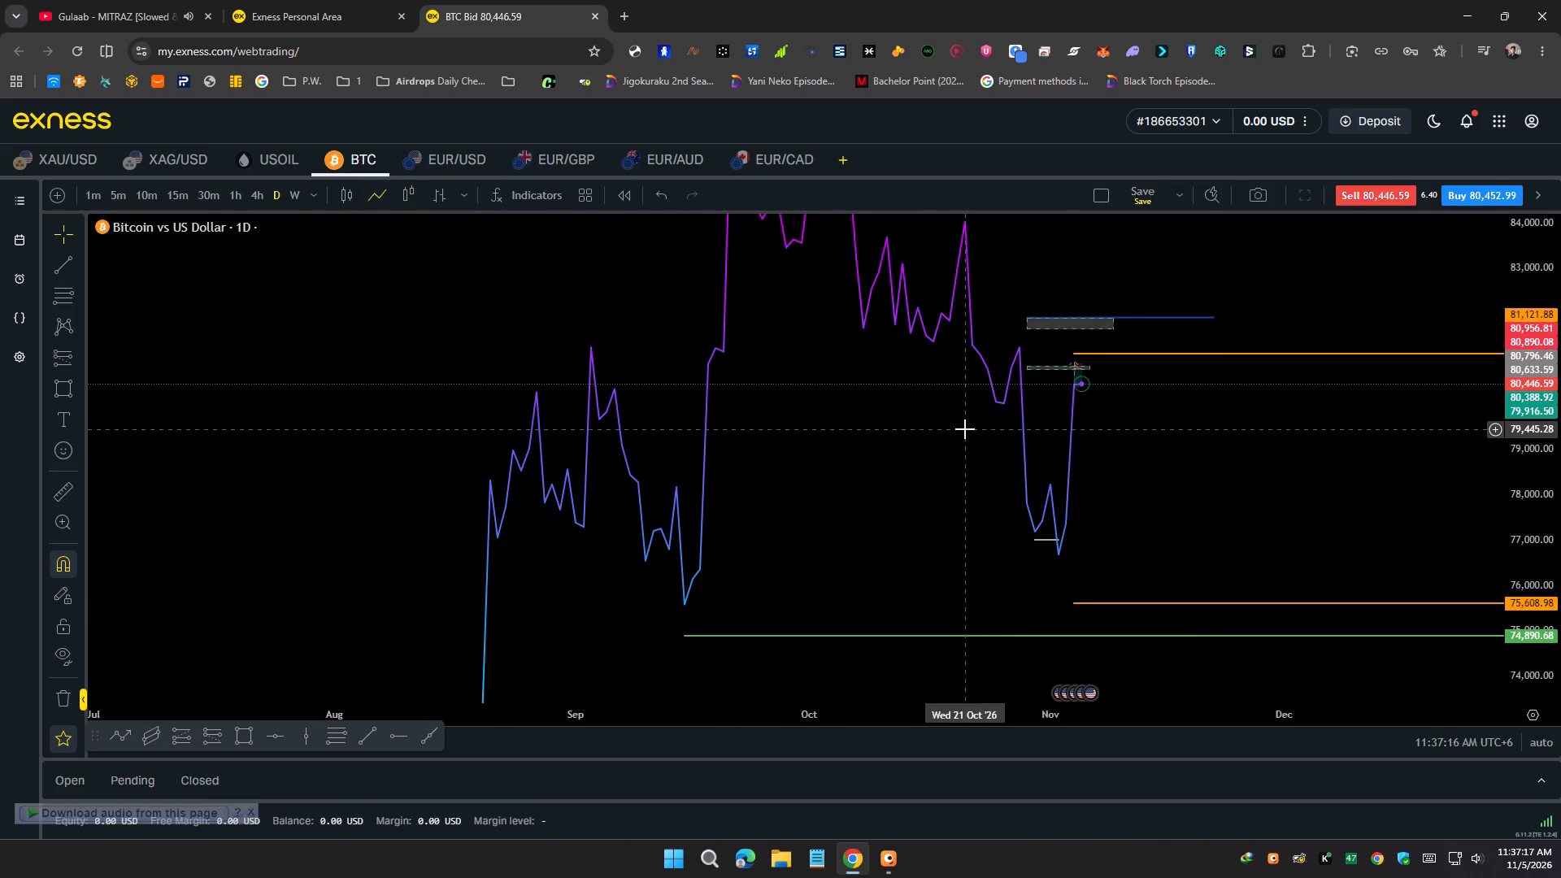
pyautogui.scroll(3, 964, 429)
pyautogui.moveTo(933, 454); pyautogui.dragTo(1036, 495)
pyautogui.scroll(5, 984, 504)
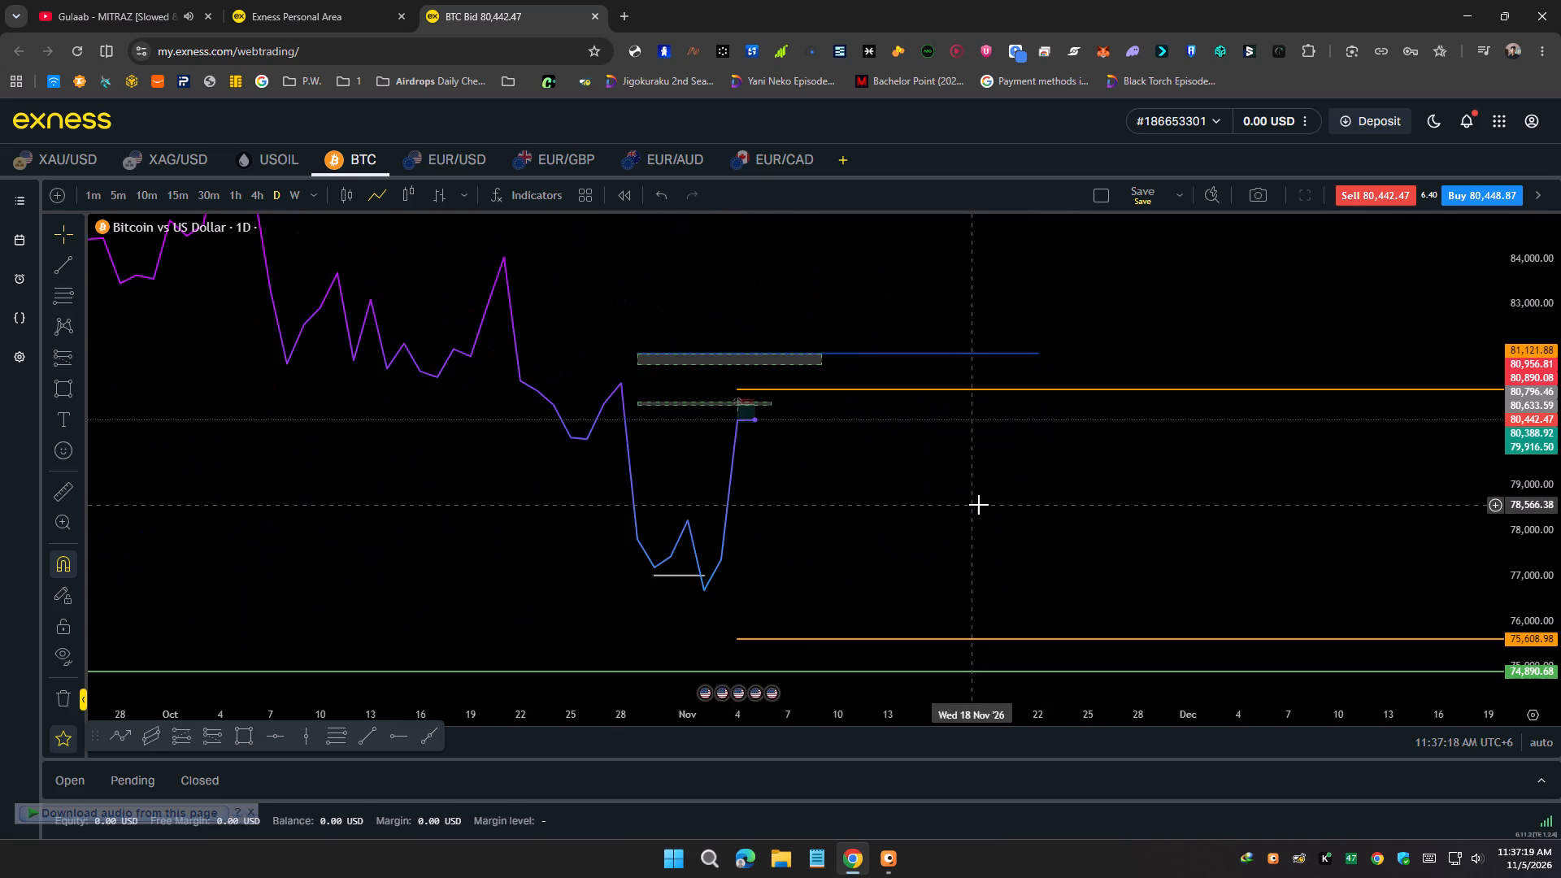
pyautogui.scroll(1, 979, 505)
pyautogui.scroll(3, 1560, 571)
pyautogui.moveTo(1013, 581); pyautogui.dragTo(1384, 572)
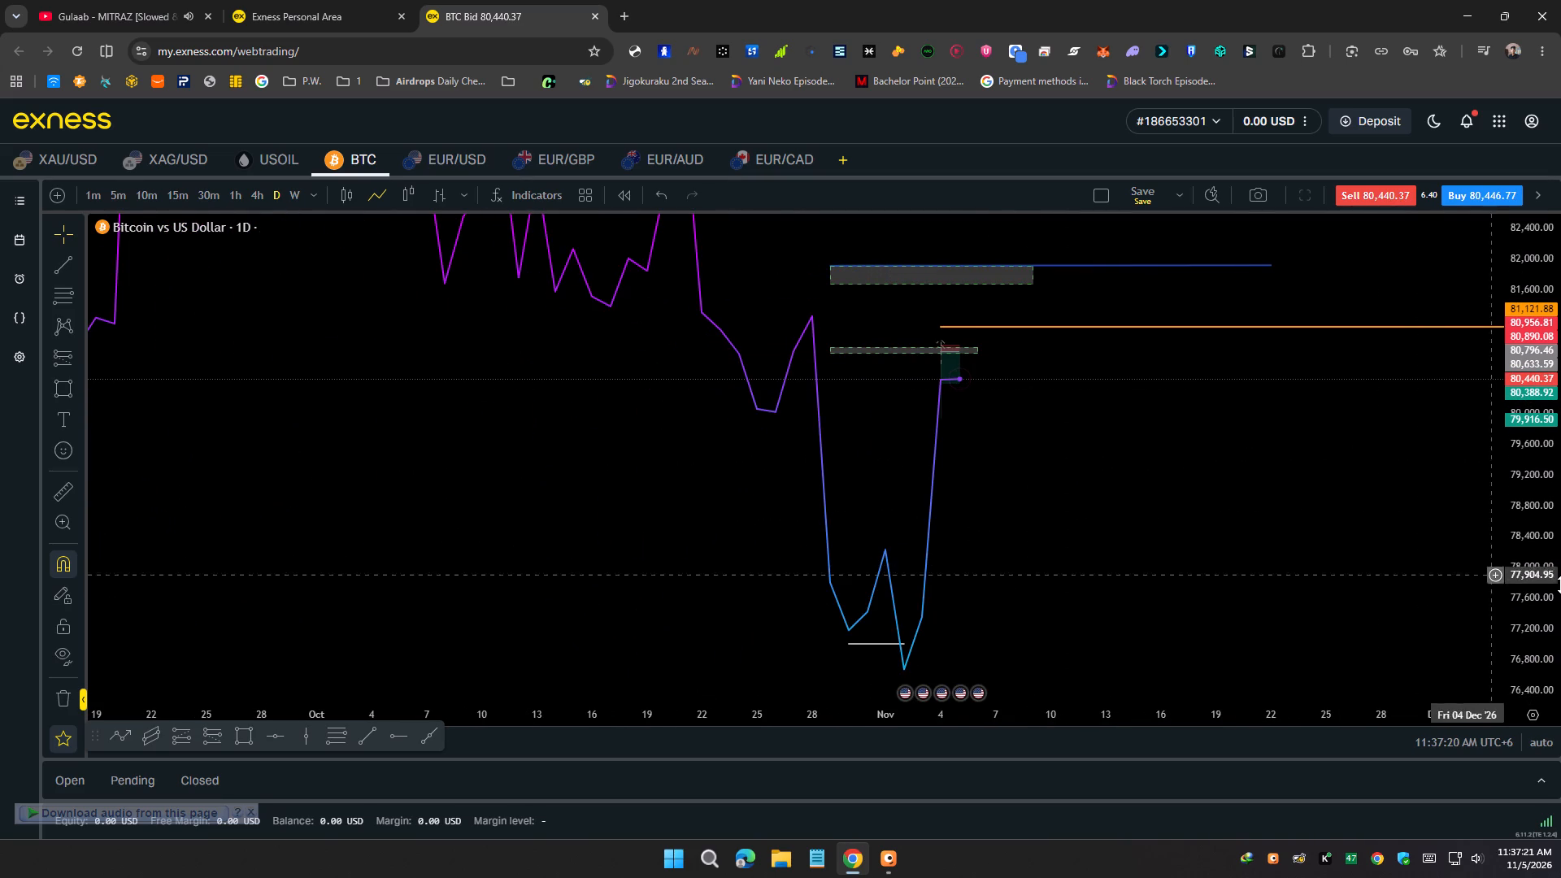
pyautogui.scroll(2, 1560, 585)
# Compare the candle and line displays once more and leave the daily BTC chart on candles.
pyautogui.click(356, 202)
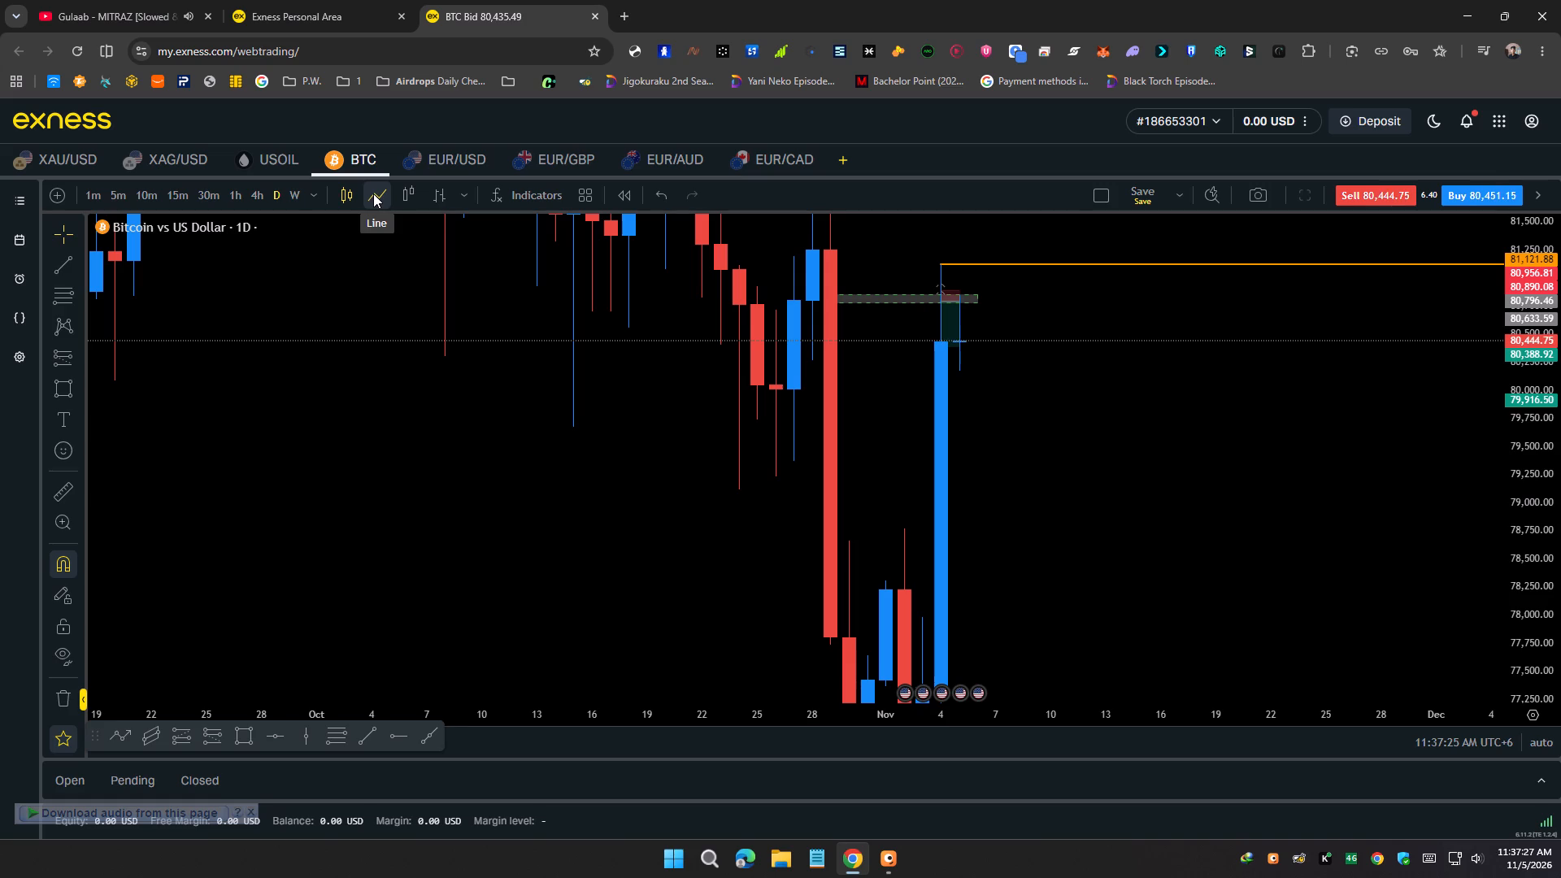
pyautogui.click(373, 193)
pyautogui.click(333, 197)
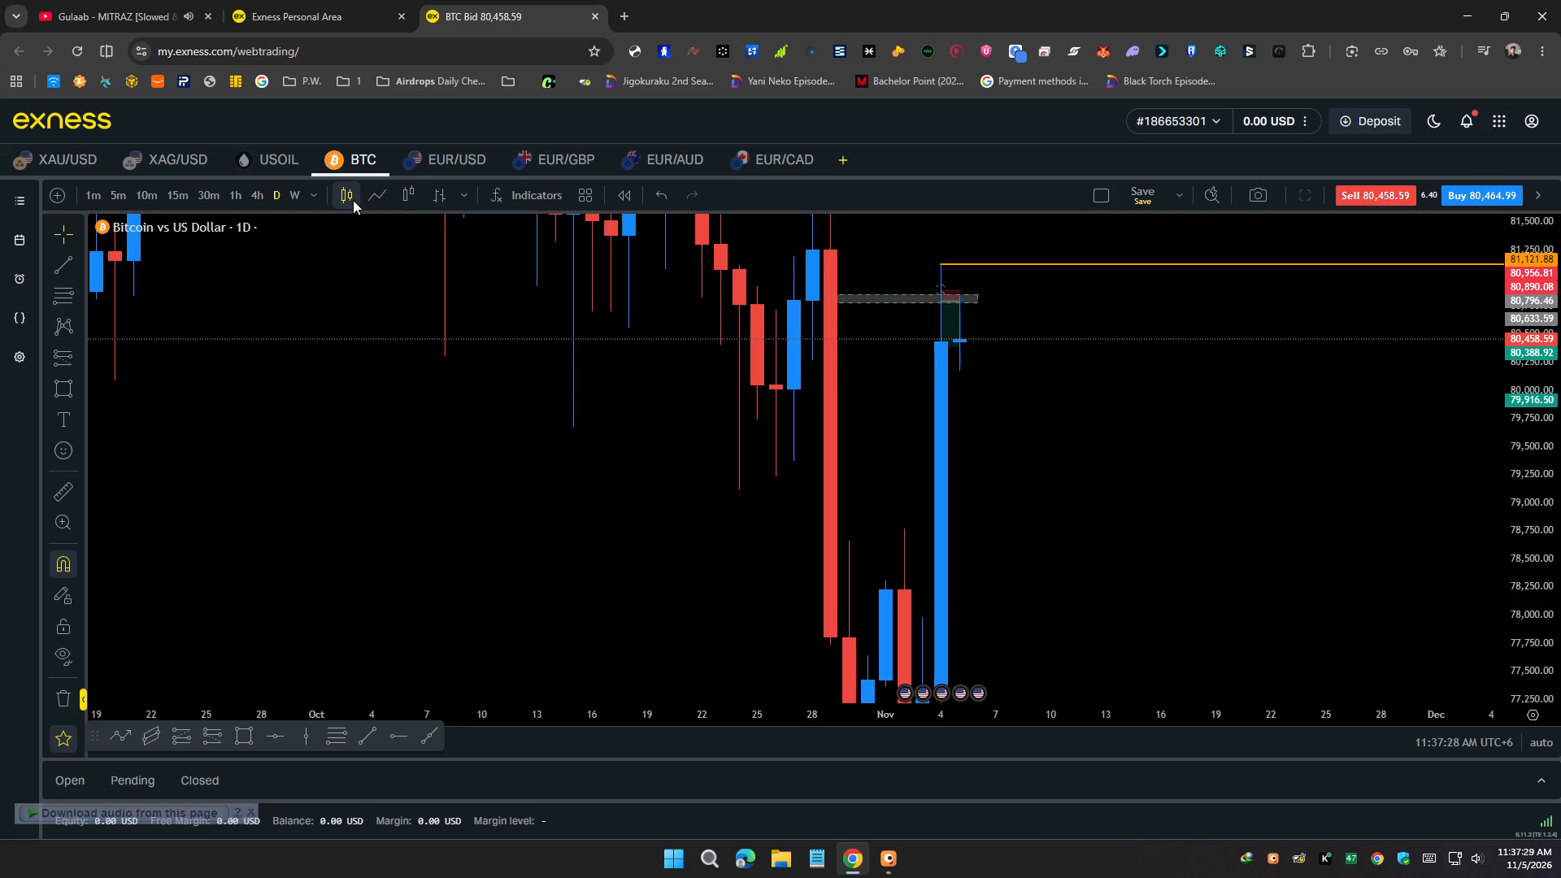
# Display the daily BTC chart as a line and examine its earlier swings back to June, around the lower green levels.
pyautogui.click(353, 200)
pyautogui.click(365, 200)
pyautogui.click(340, 195)
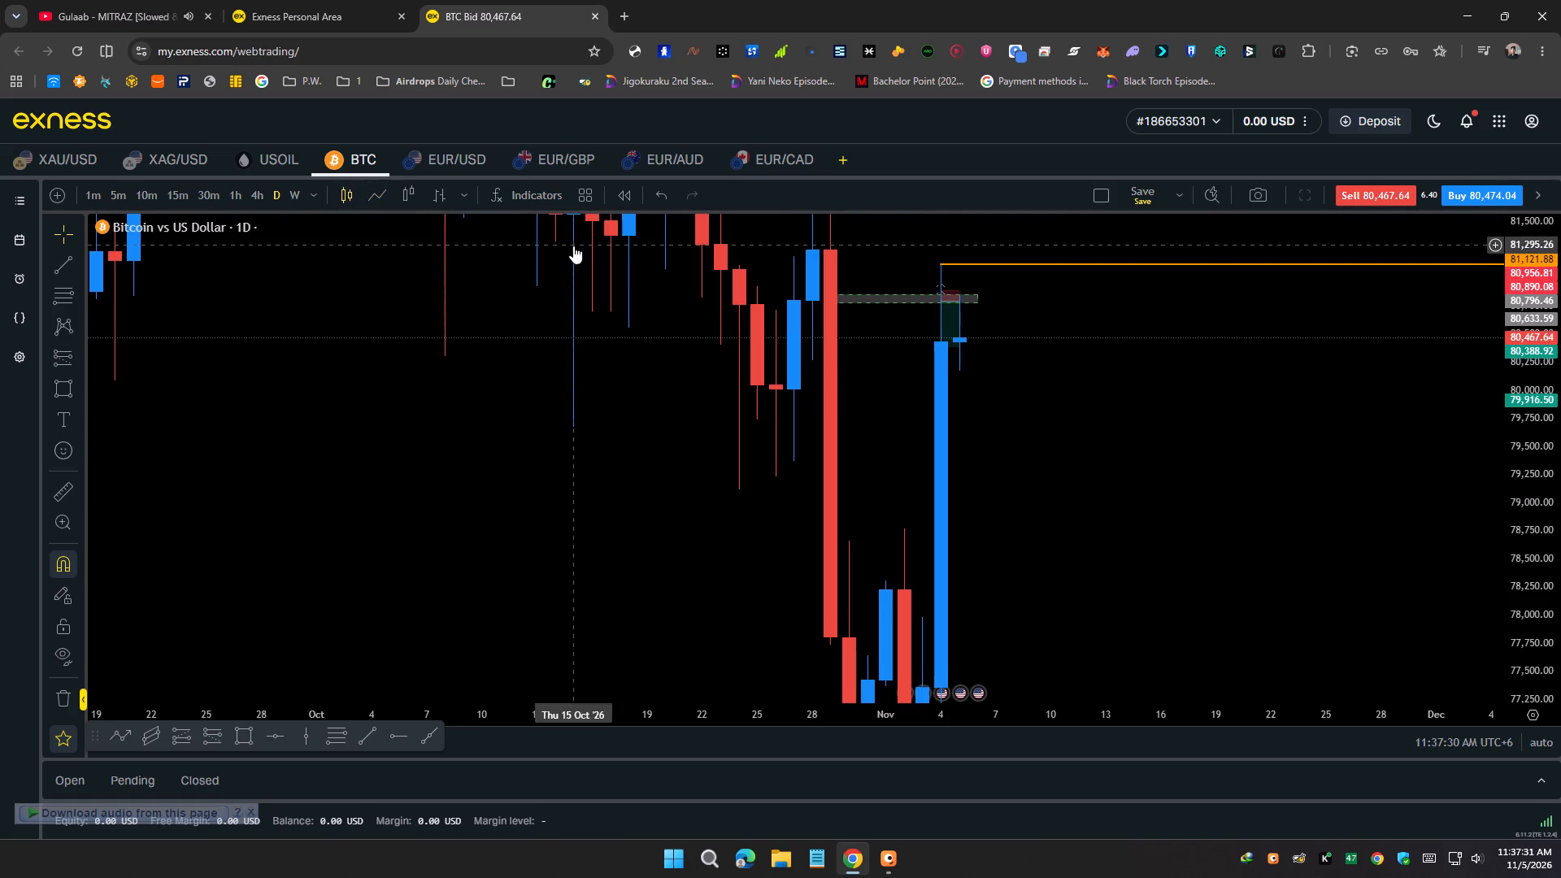
pyautogui.click(374, 188)
pyautogui.scroll(-5, 1500, 483)
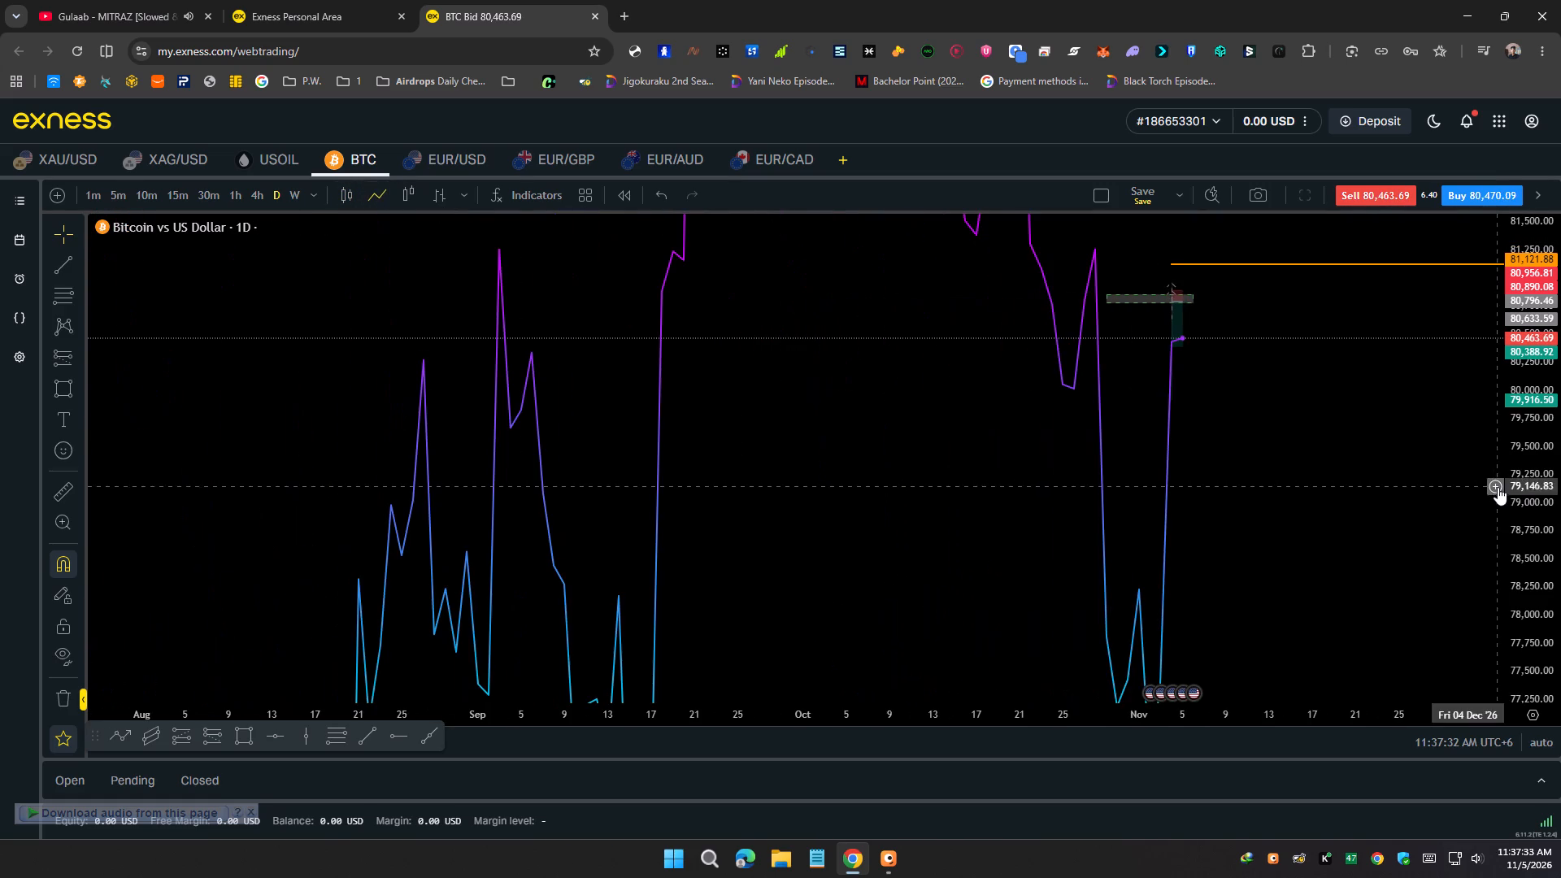
pyautogui.scroll(-4, 1560, 528)
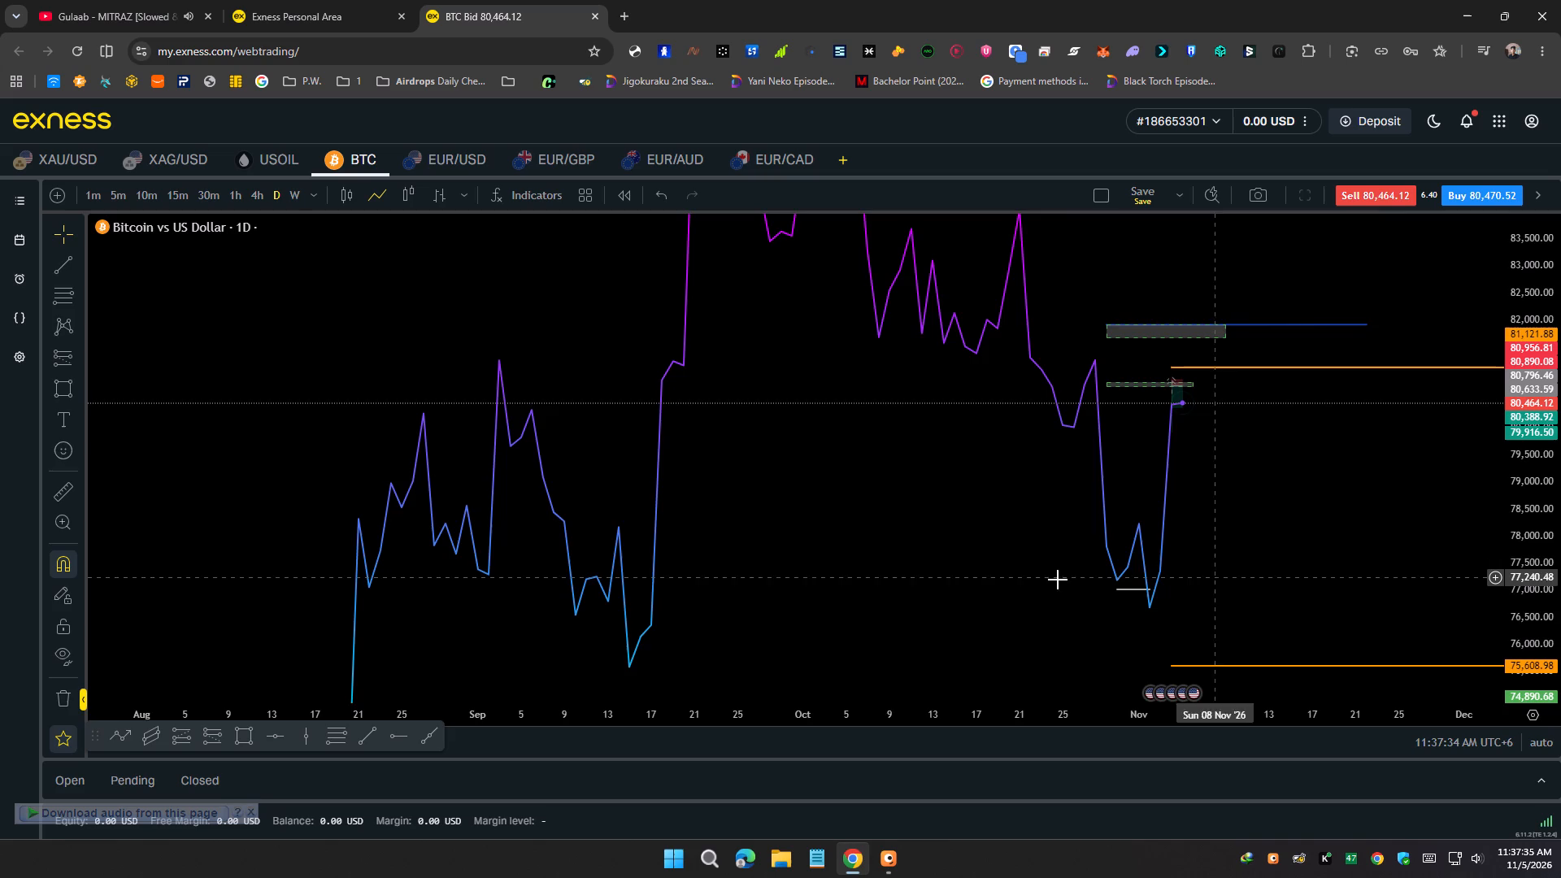
pyautogui.moveTo(879, 554); pyautogui.dragTo(1022, 389)
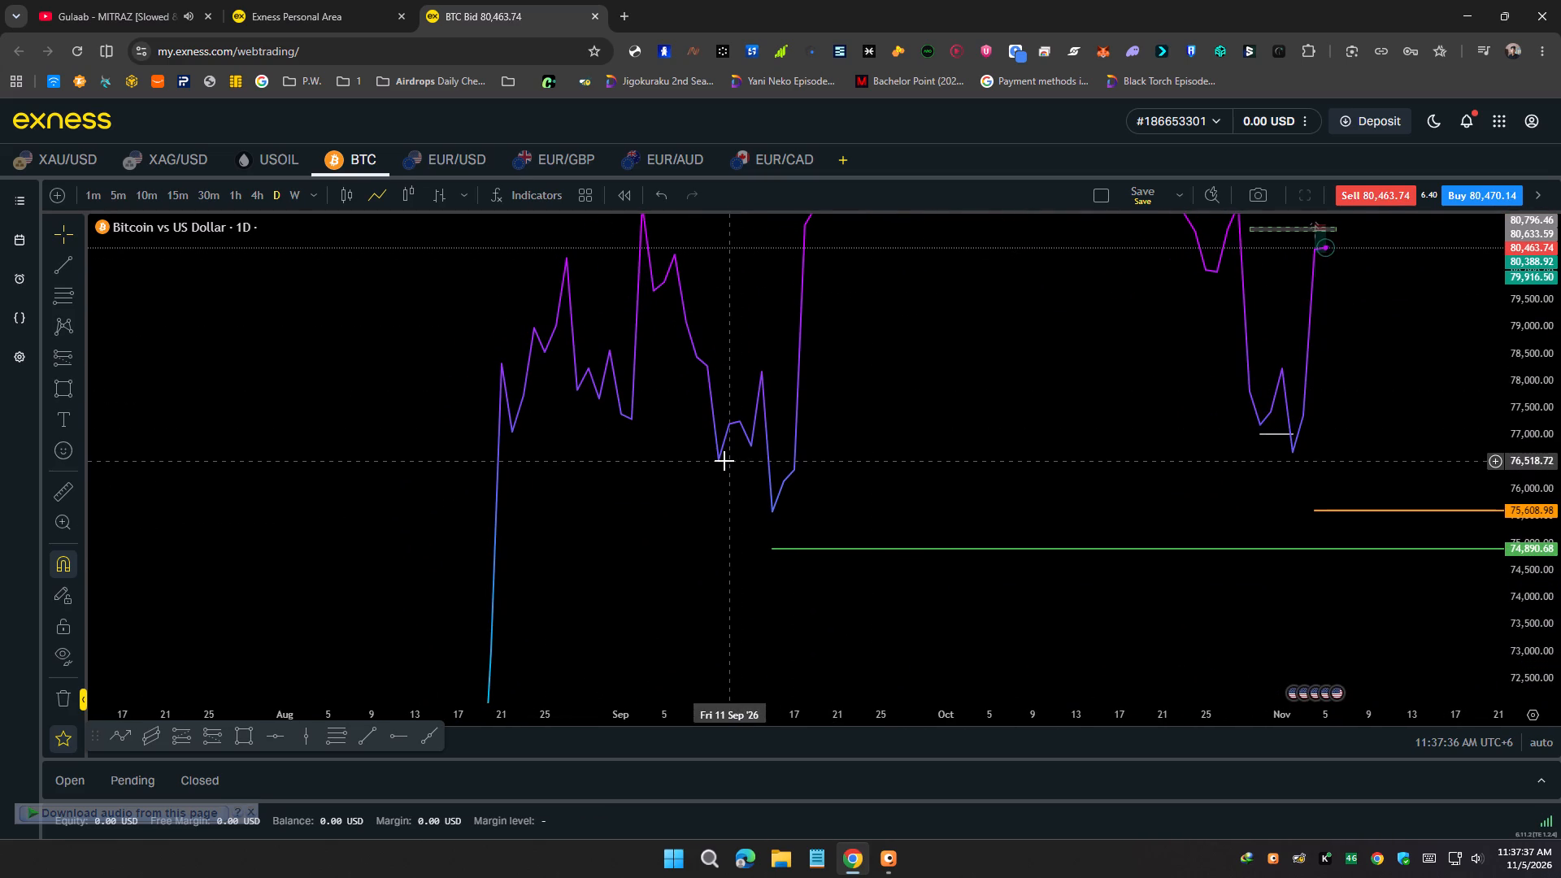
pyautogui.moveTo(723, 461); pyautogui.dragTo(851, 336)
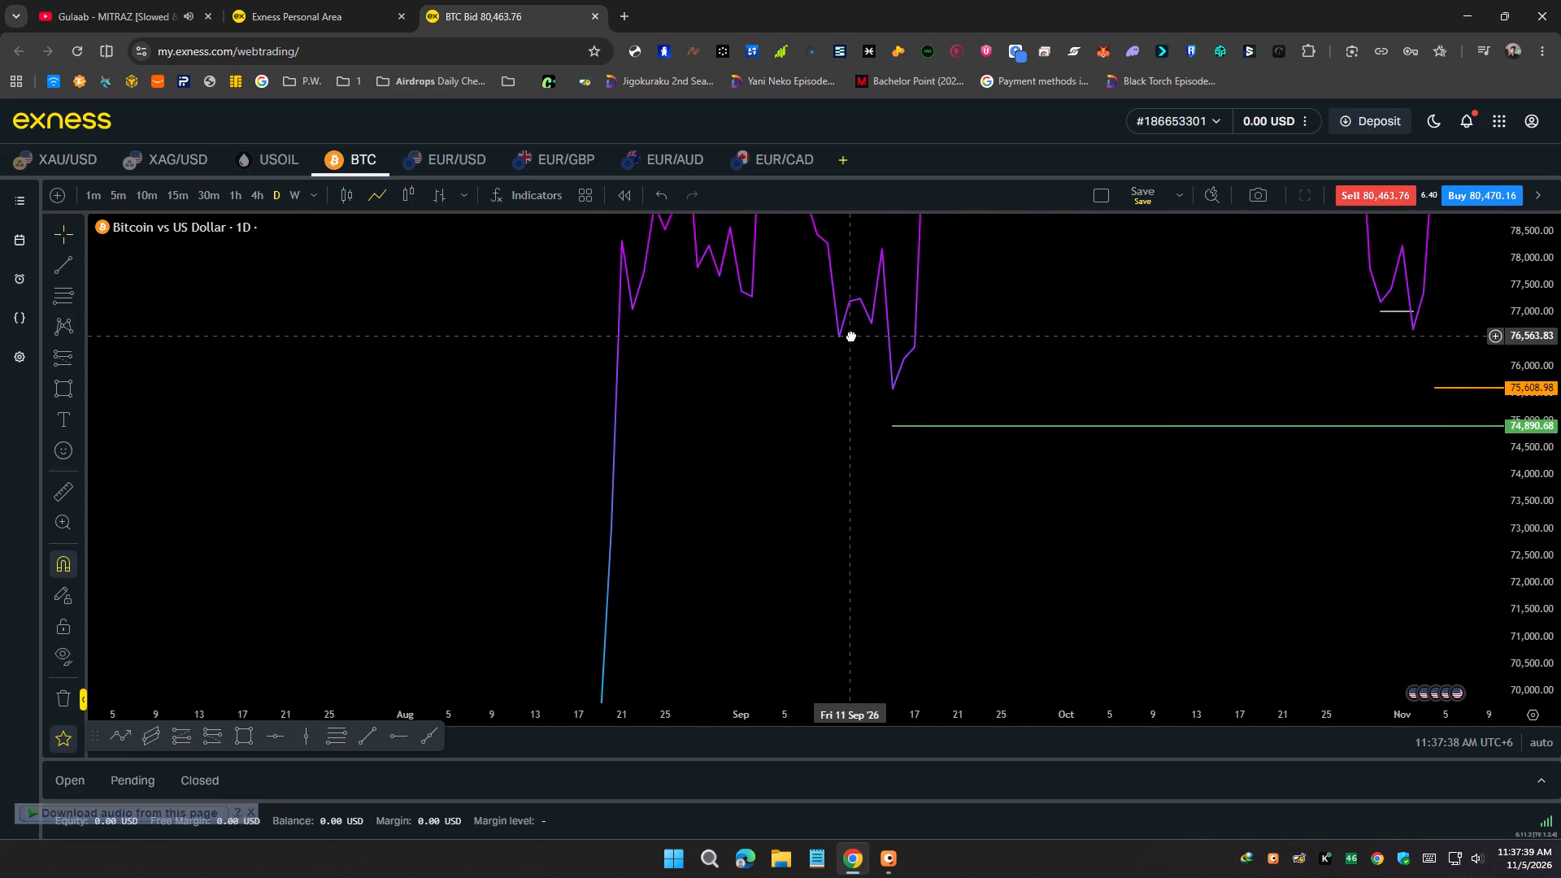
pyautogui.moveTo(851, 336); pyautogui.dragTo(976, 189)
pyautogui.moveTo(798, 628); pyautogui.dragTo(765, 259)
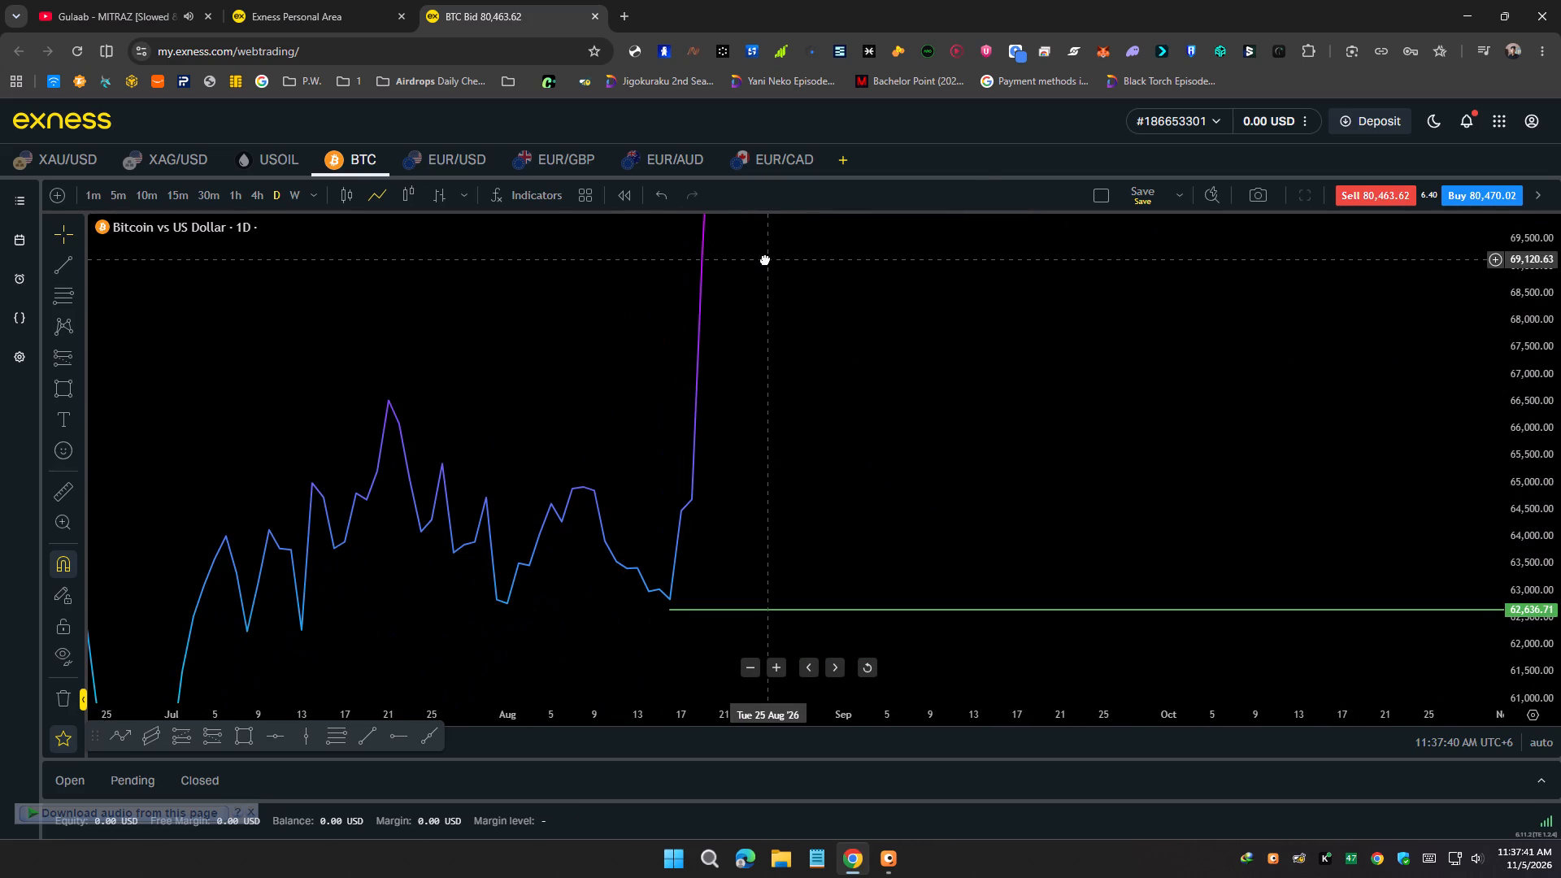
pyautogui.moveTo(765, 259); pyautogui.dragTo(867, 227)
pyautogui.scroll(-4, 1555, 487)
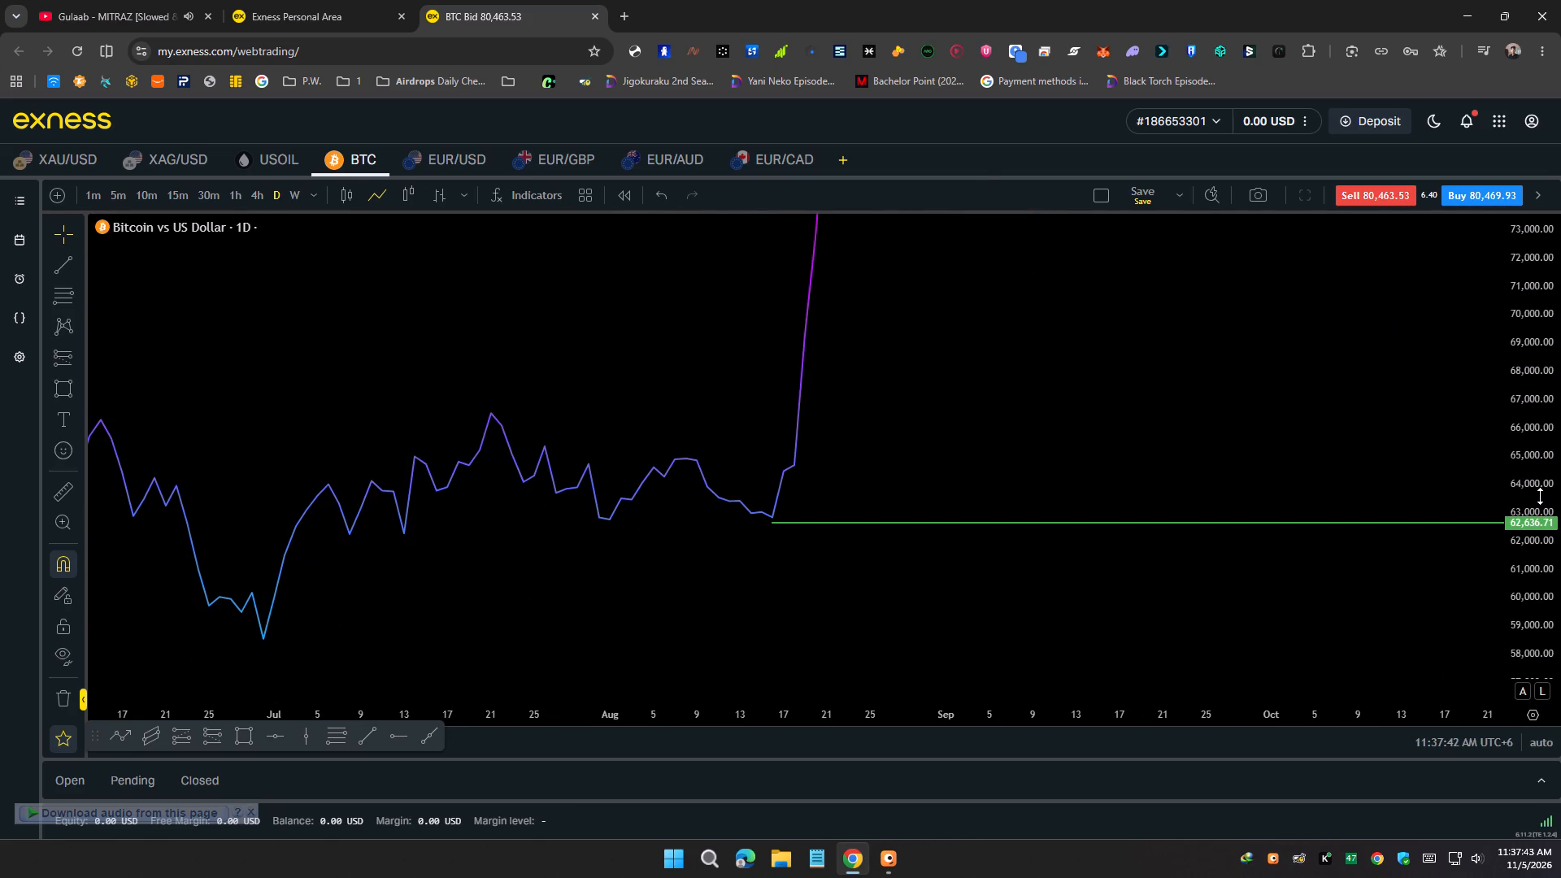
pyautogui.scroll(2, 1530, 496)
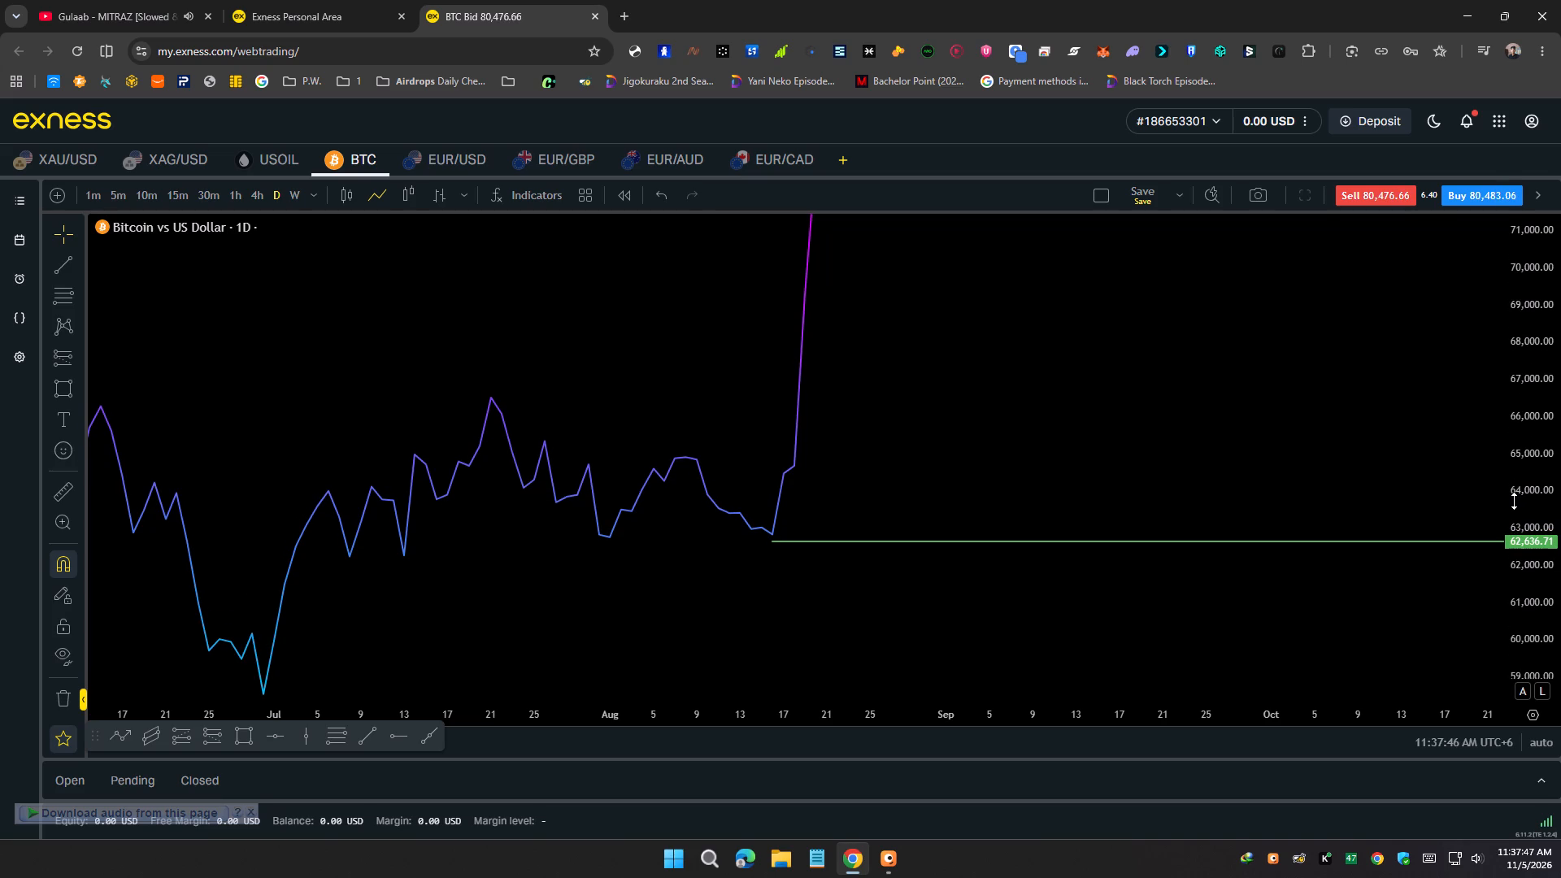
pyautogui.moveTo(357, 491); pyautogui.dragTo(717, 267)
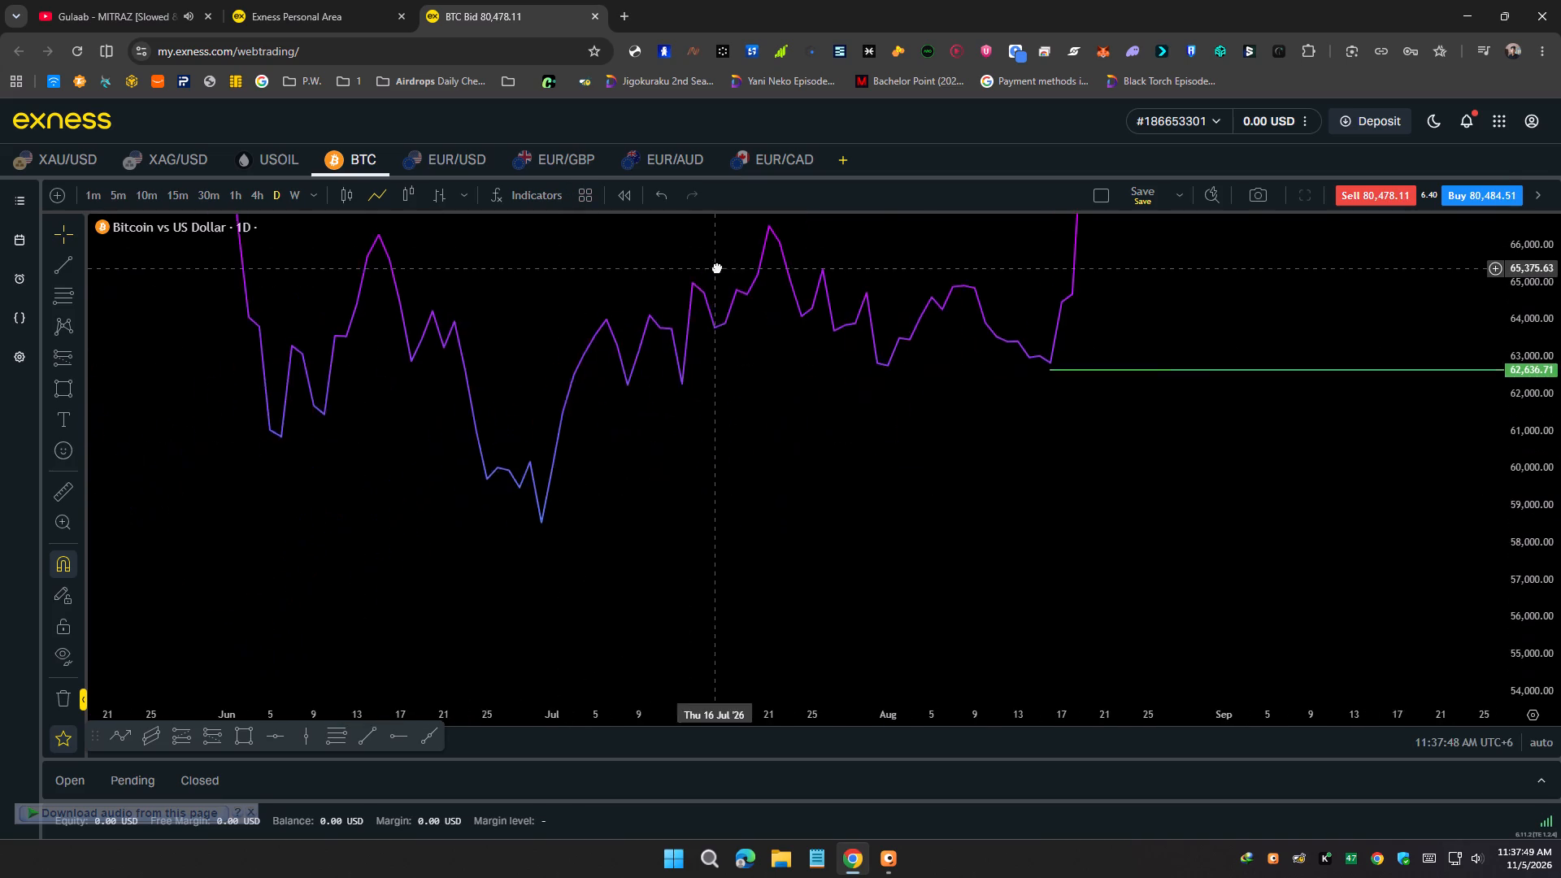
pyautogui.moveTo(717, 267); pyautogui.dragTo(731, 305)
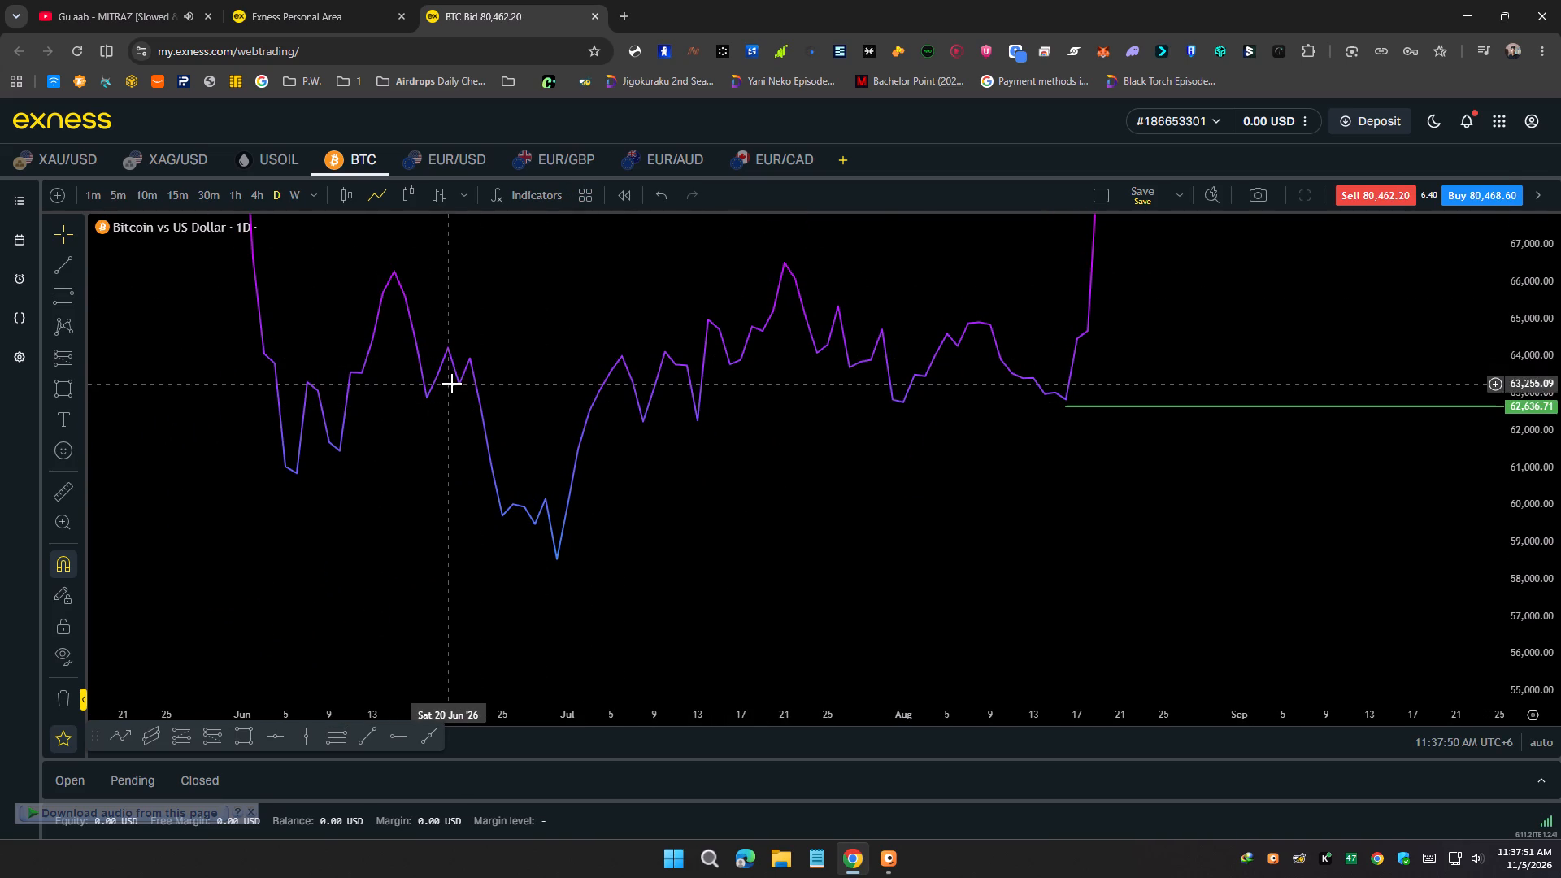
pyautogui.moveTo(450, 451); pyautogui.dragTo(545, 624)
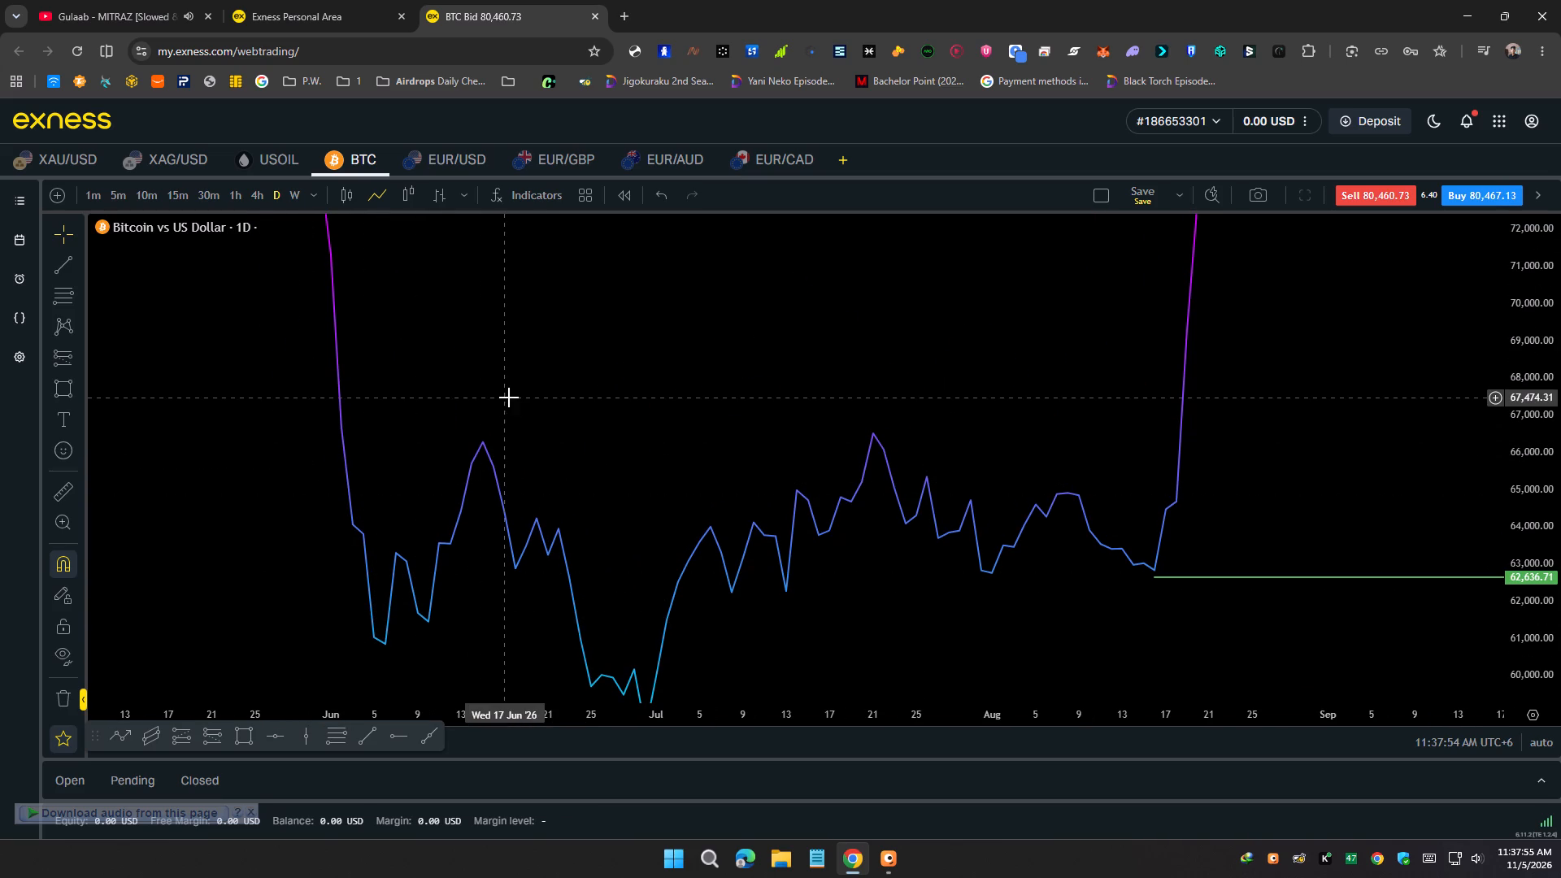
pyautogui.moveTo(576, 603); pyautogui.dragTo(525, 465)
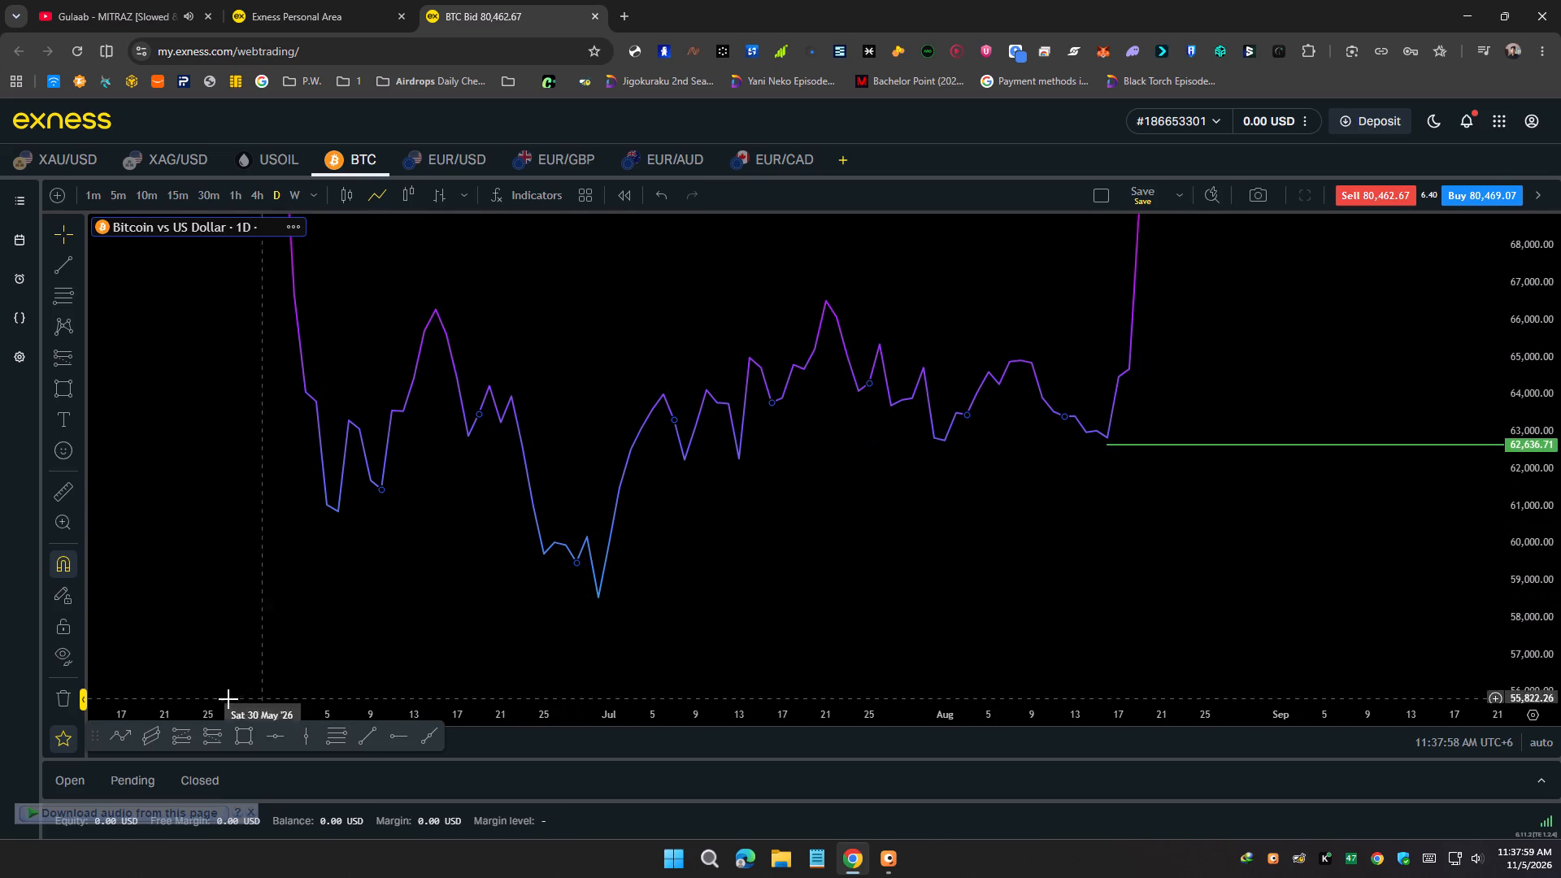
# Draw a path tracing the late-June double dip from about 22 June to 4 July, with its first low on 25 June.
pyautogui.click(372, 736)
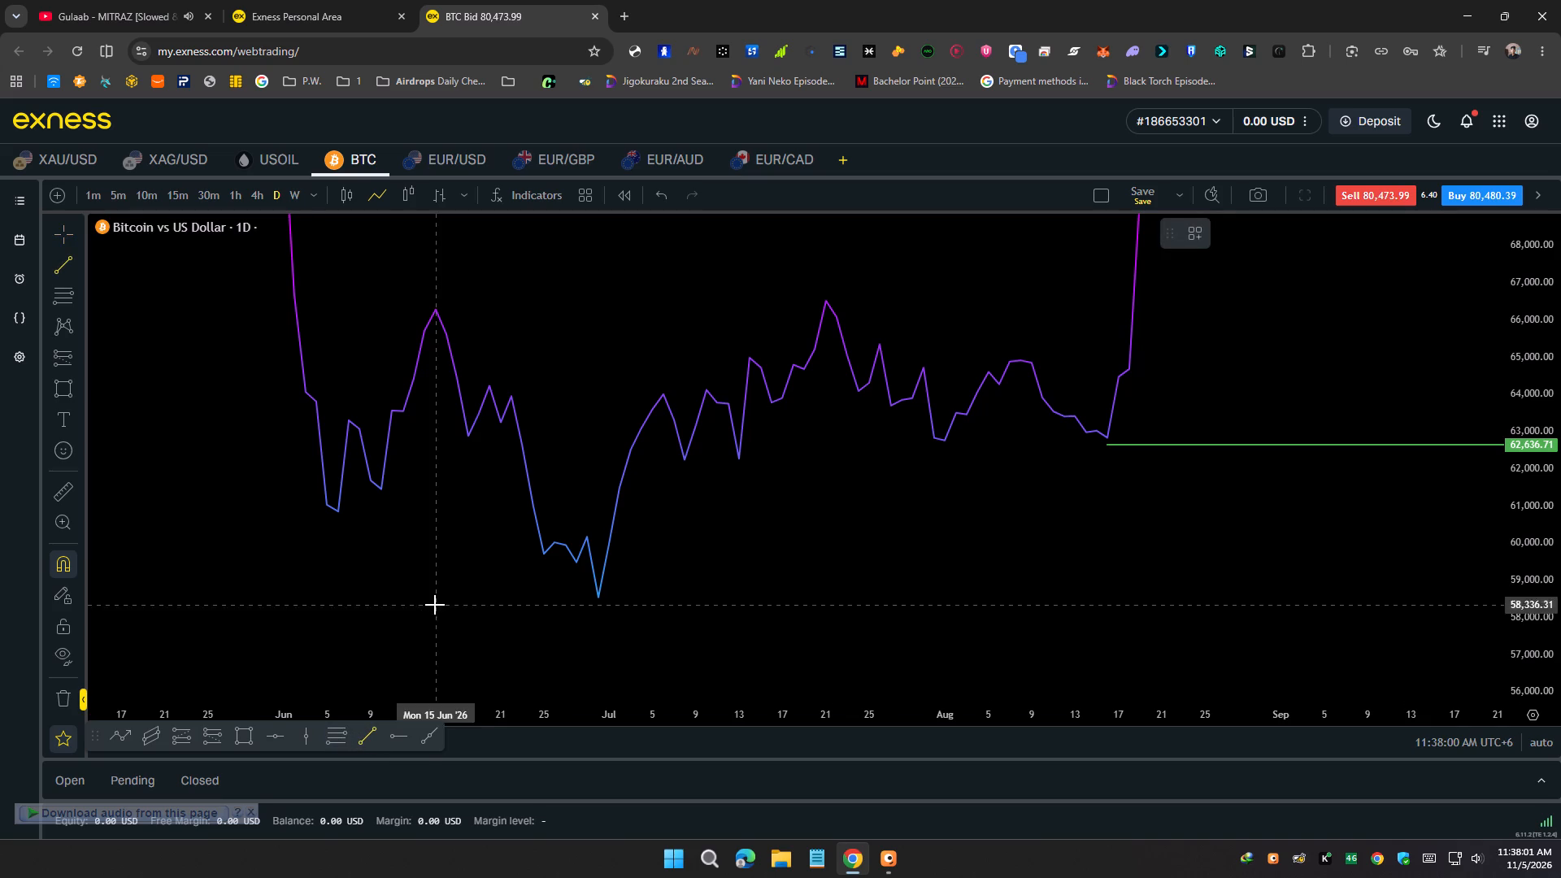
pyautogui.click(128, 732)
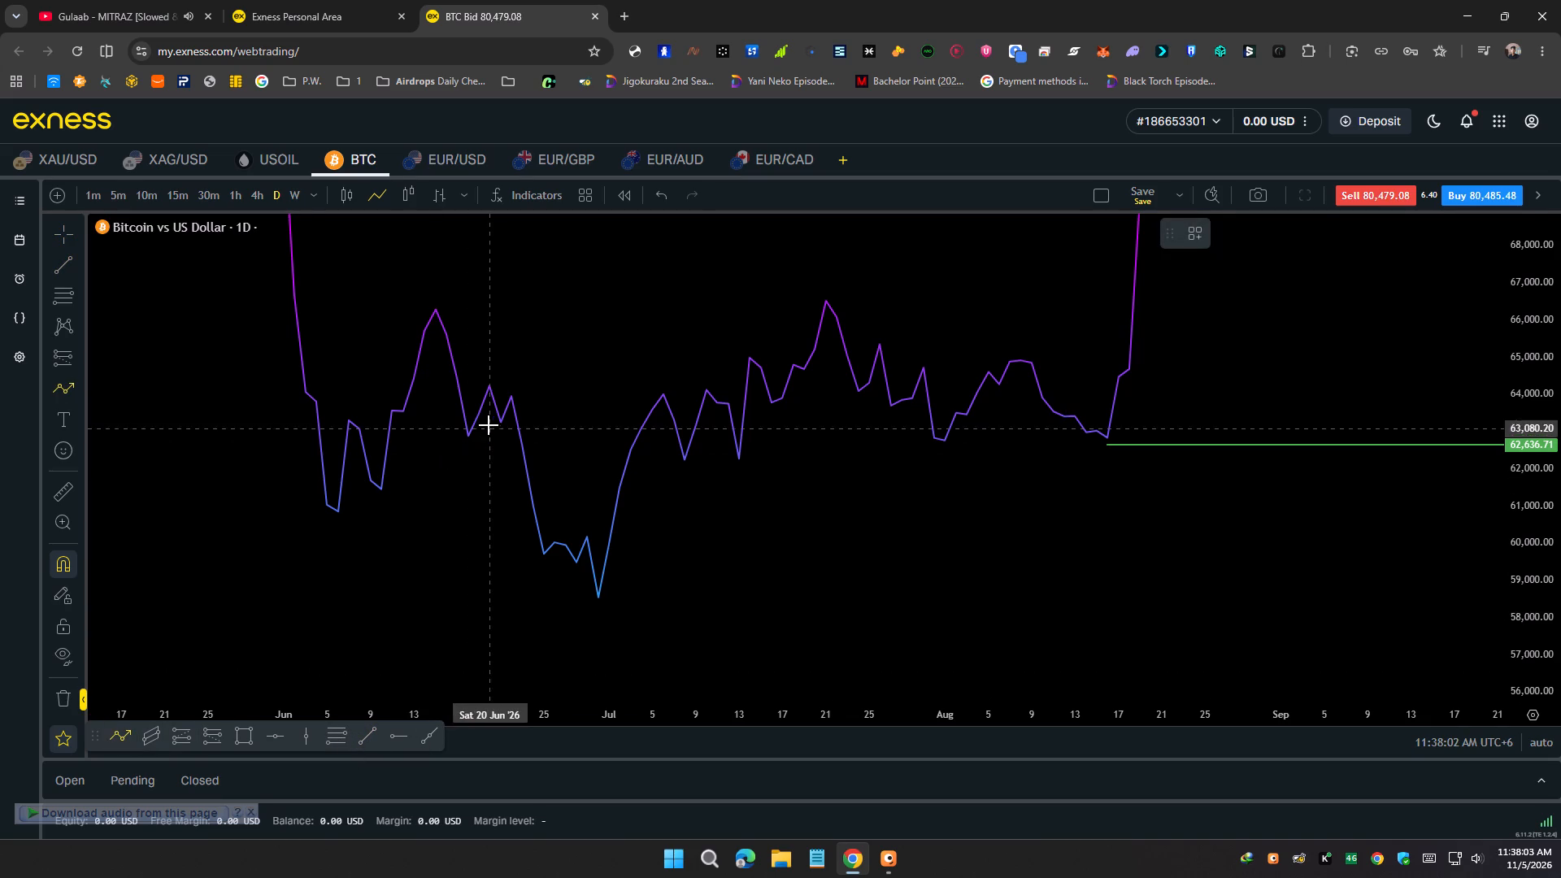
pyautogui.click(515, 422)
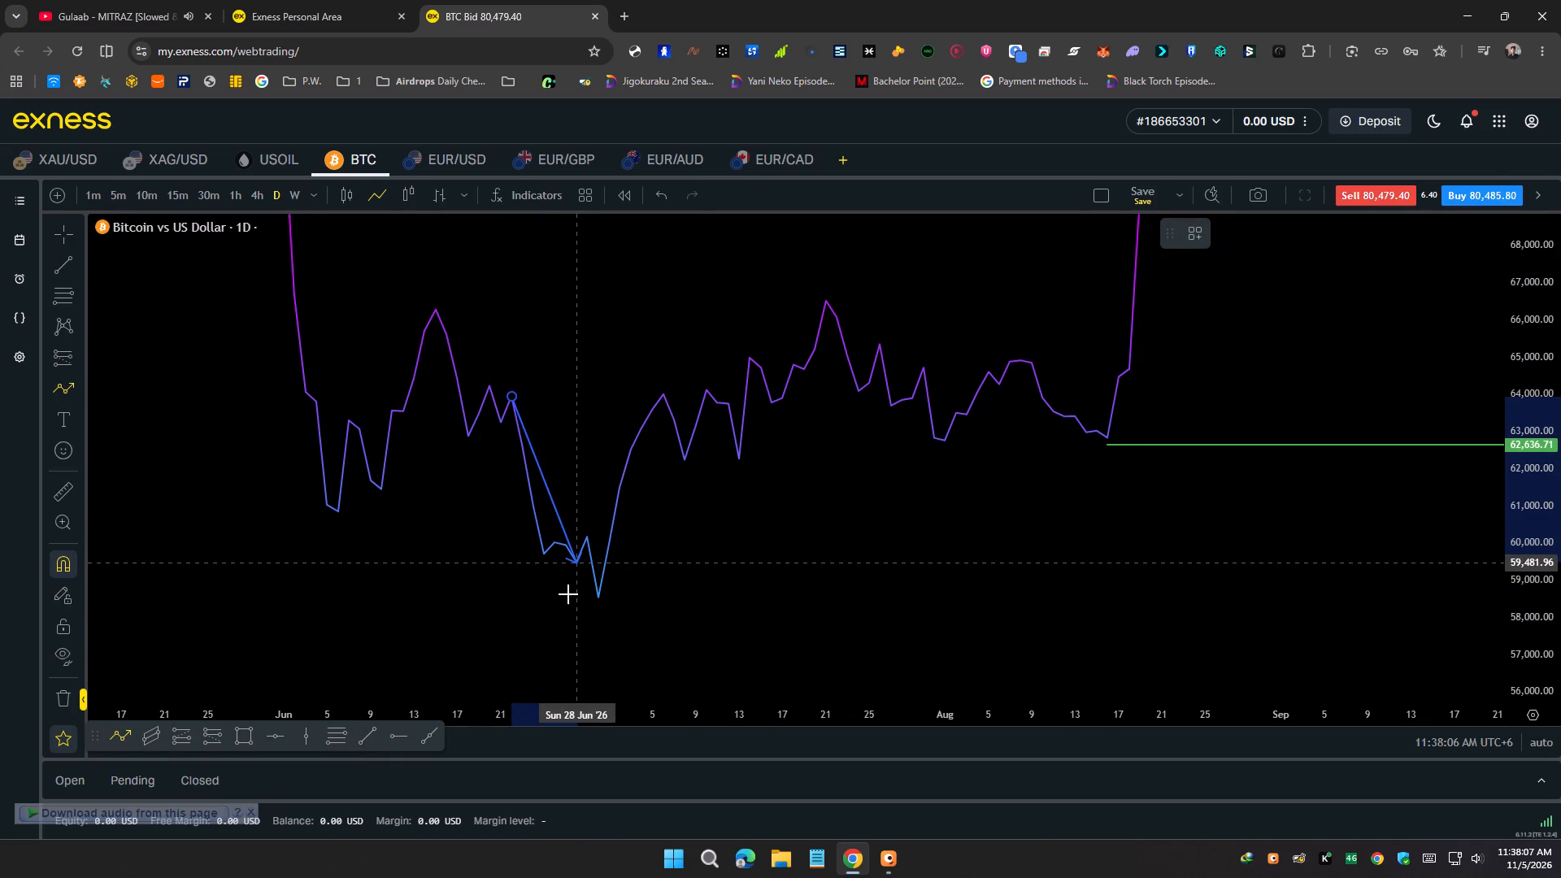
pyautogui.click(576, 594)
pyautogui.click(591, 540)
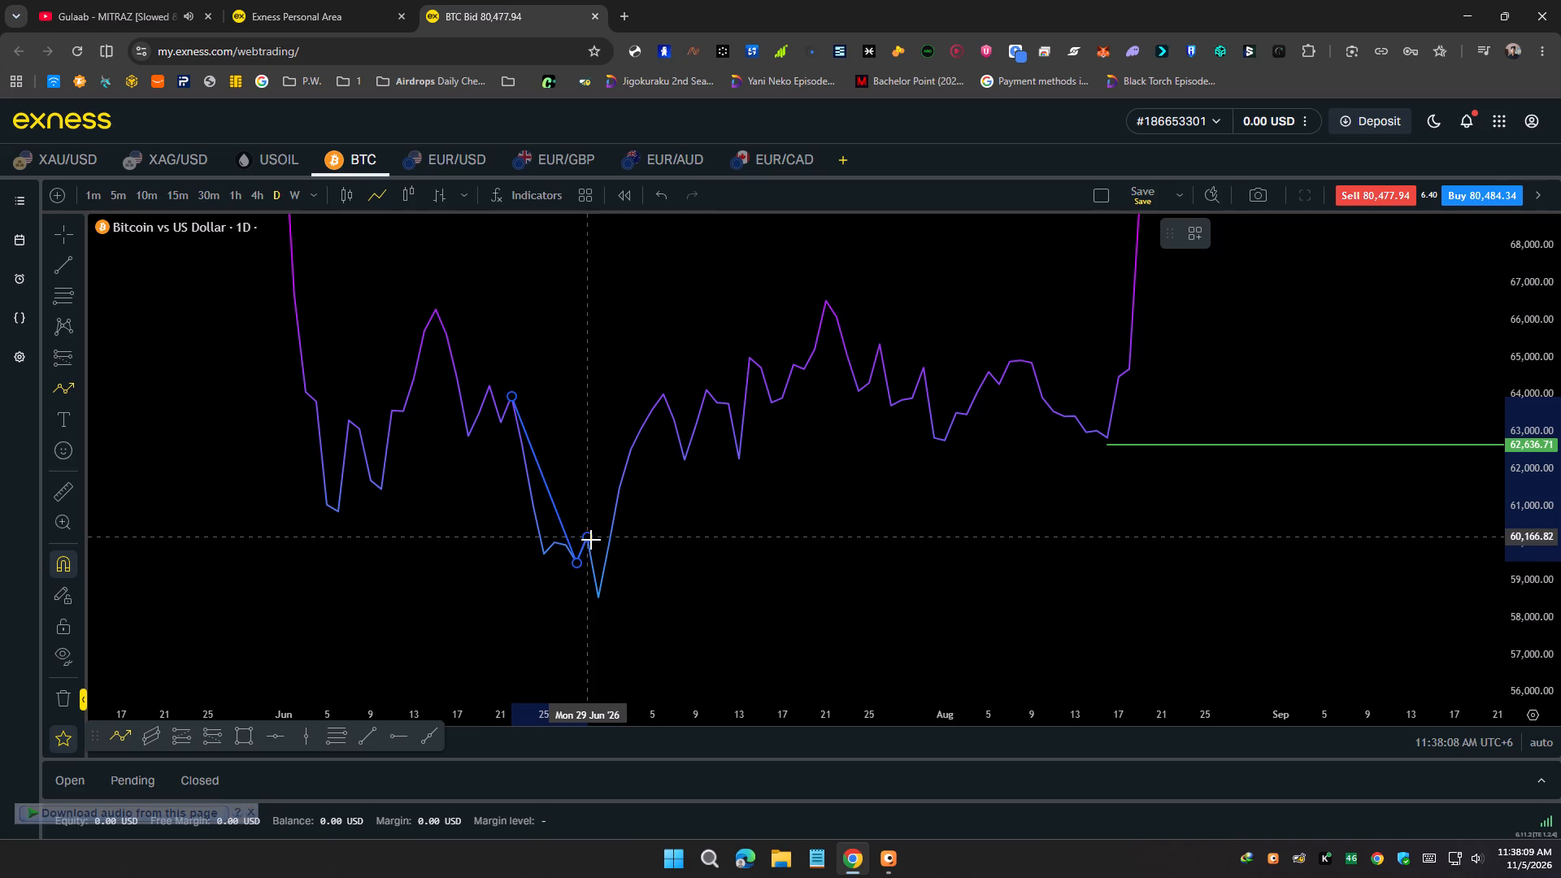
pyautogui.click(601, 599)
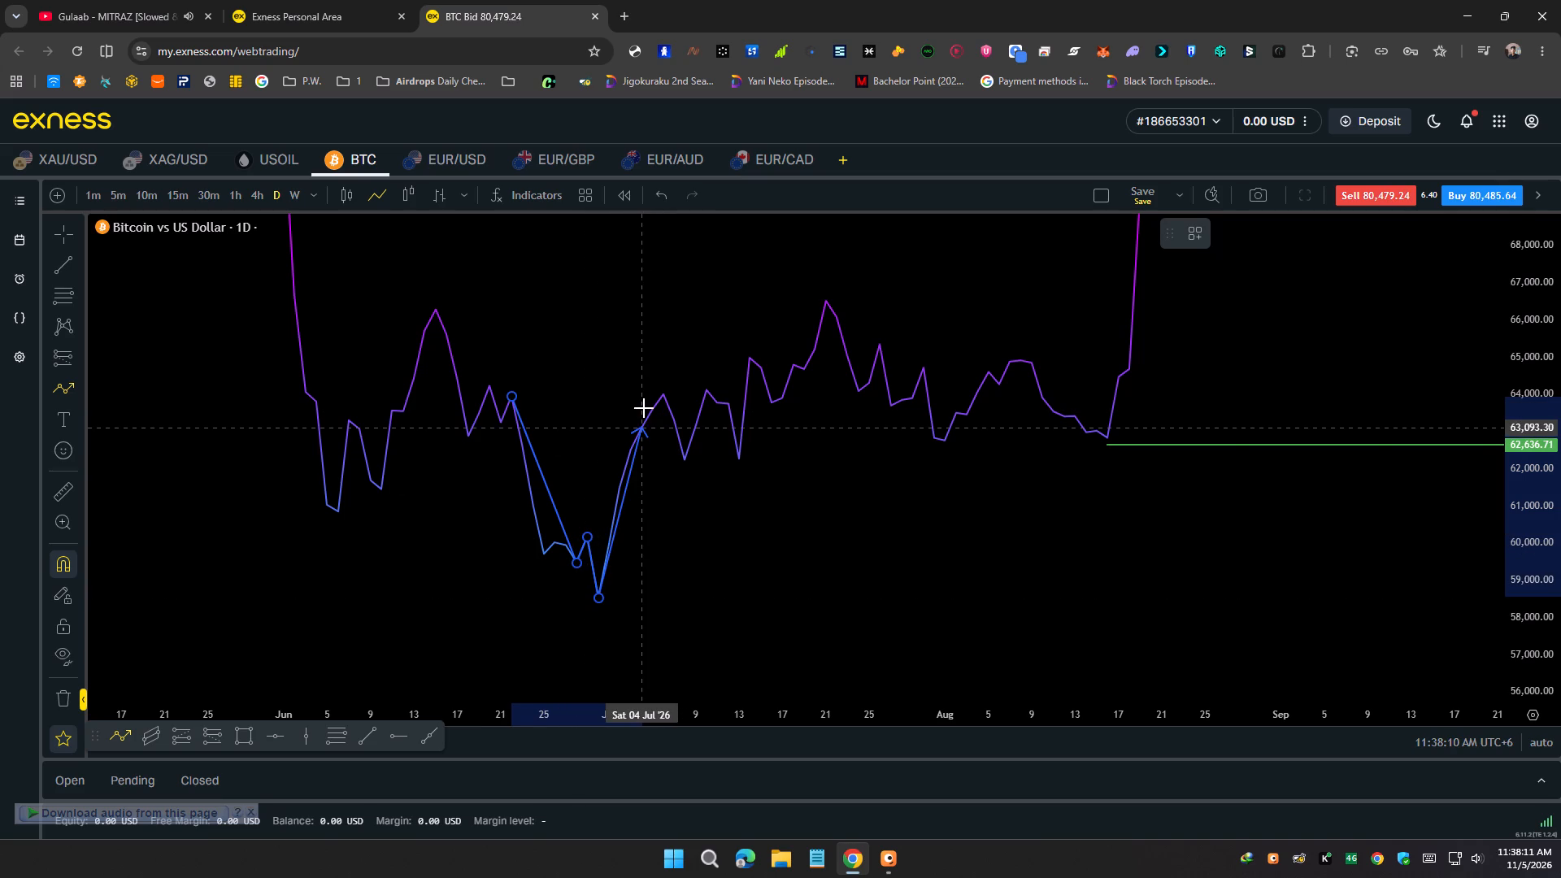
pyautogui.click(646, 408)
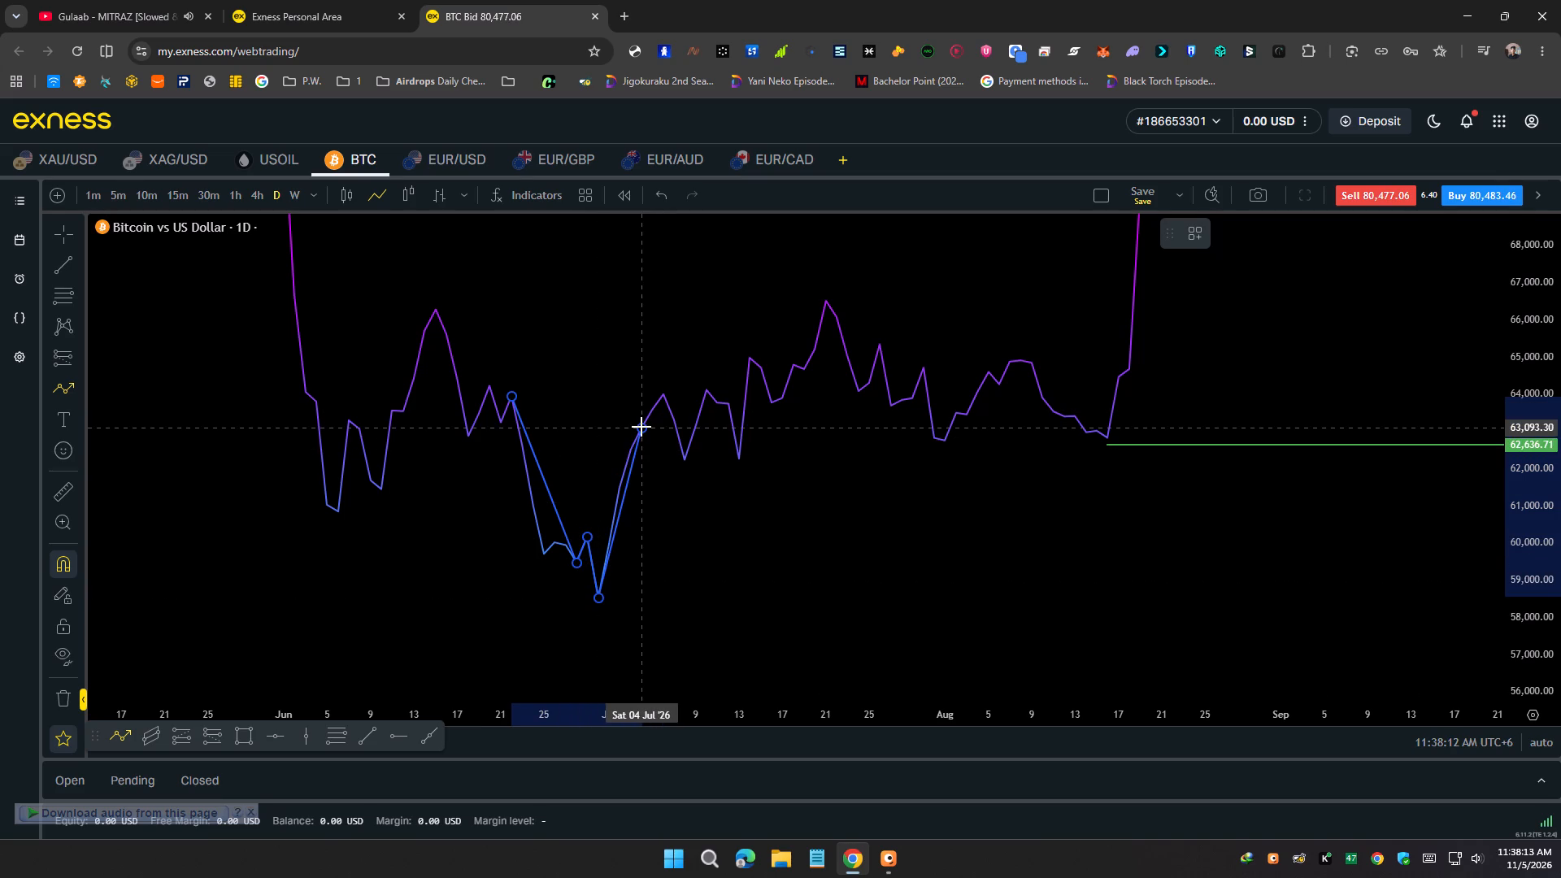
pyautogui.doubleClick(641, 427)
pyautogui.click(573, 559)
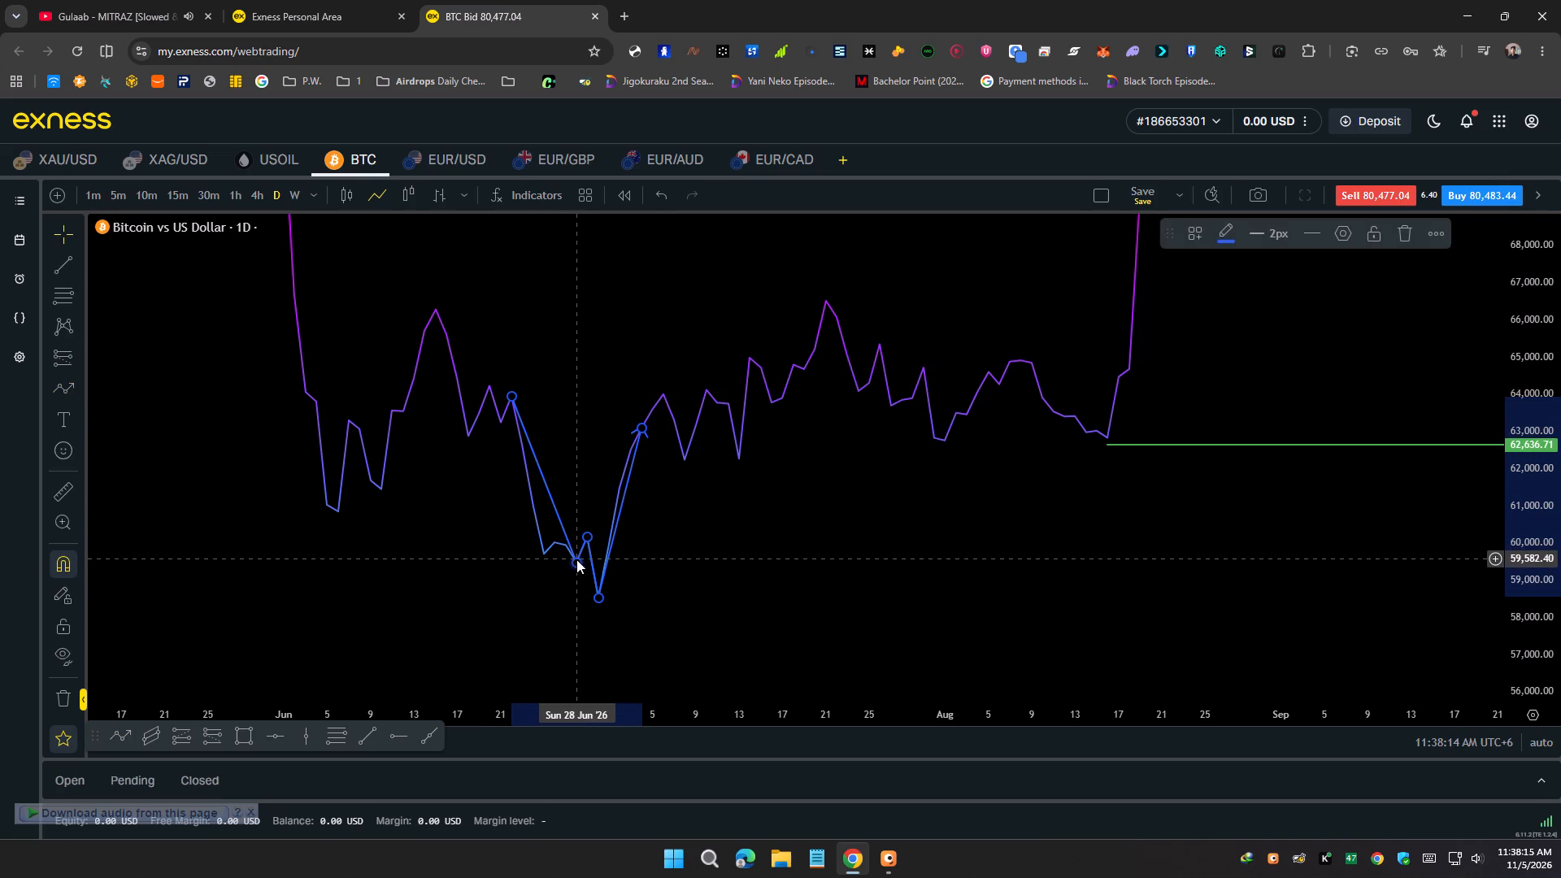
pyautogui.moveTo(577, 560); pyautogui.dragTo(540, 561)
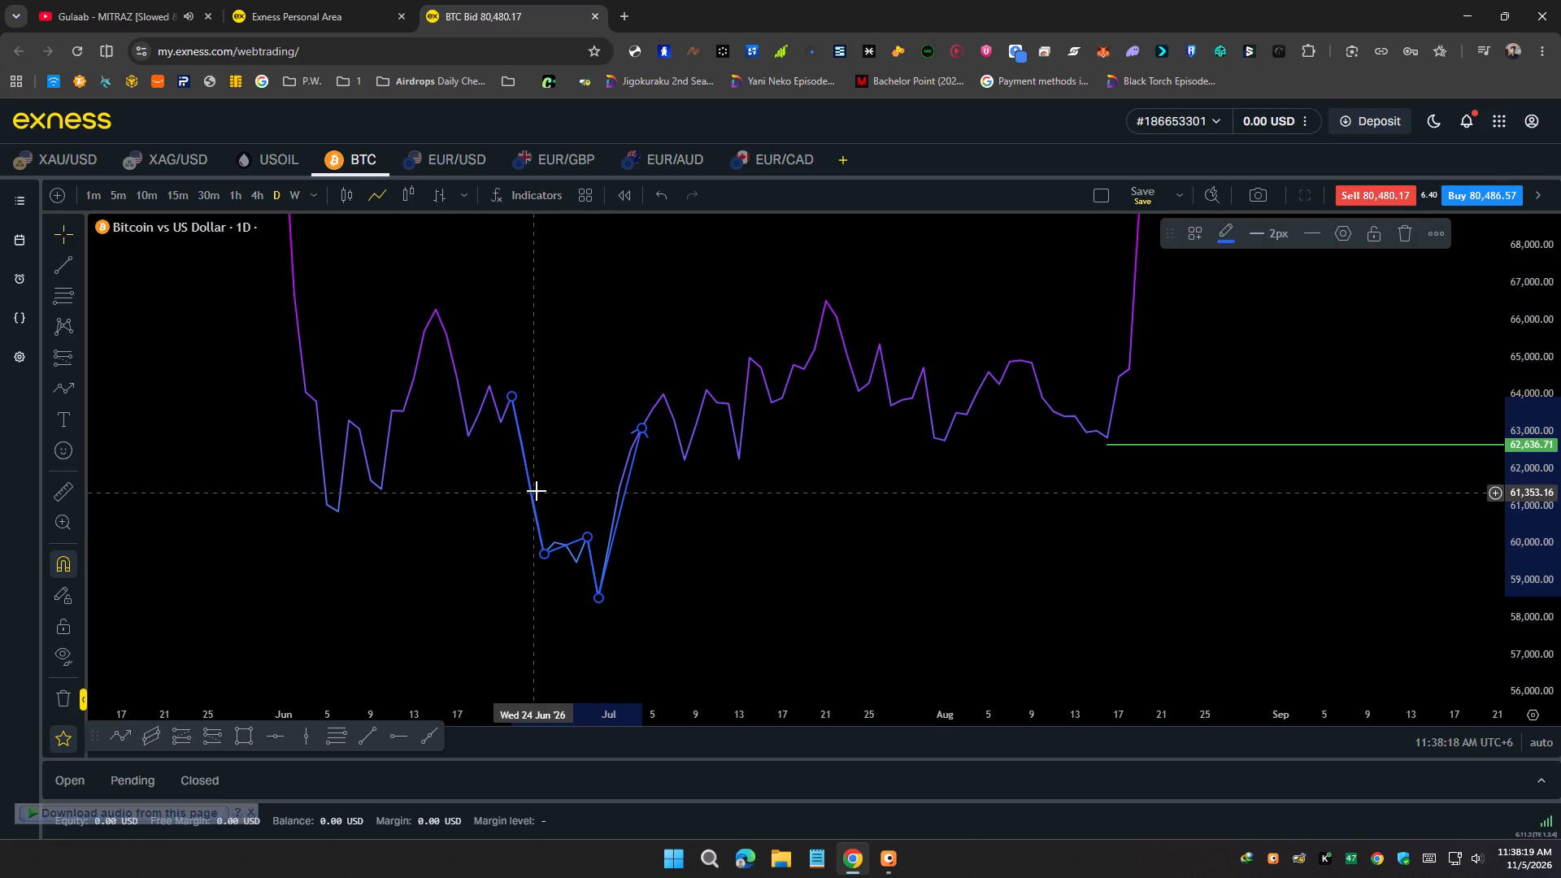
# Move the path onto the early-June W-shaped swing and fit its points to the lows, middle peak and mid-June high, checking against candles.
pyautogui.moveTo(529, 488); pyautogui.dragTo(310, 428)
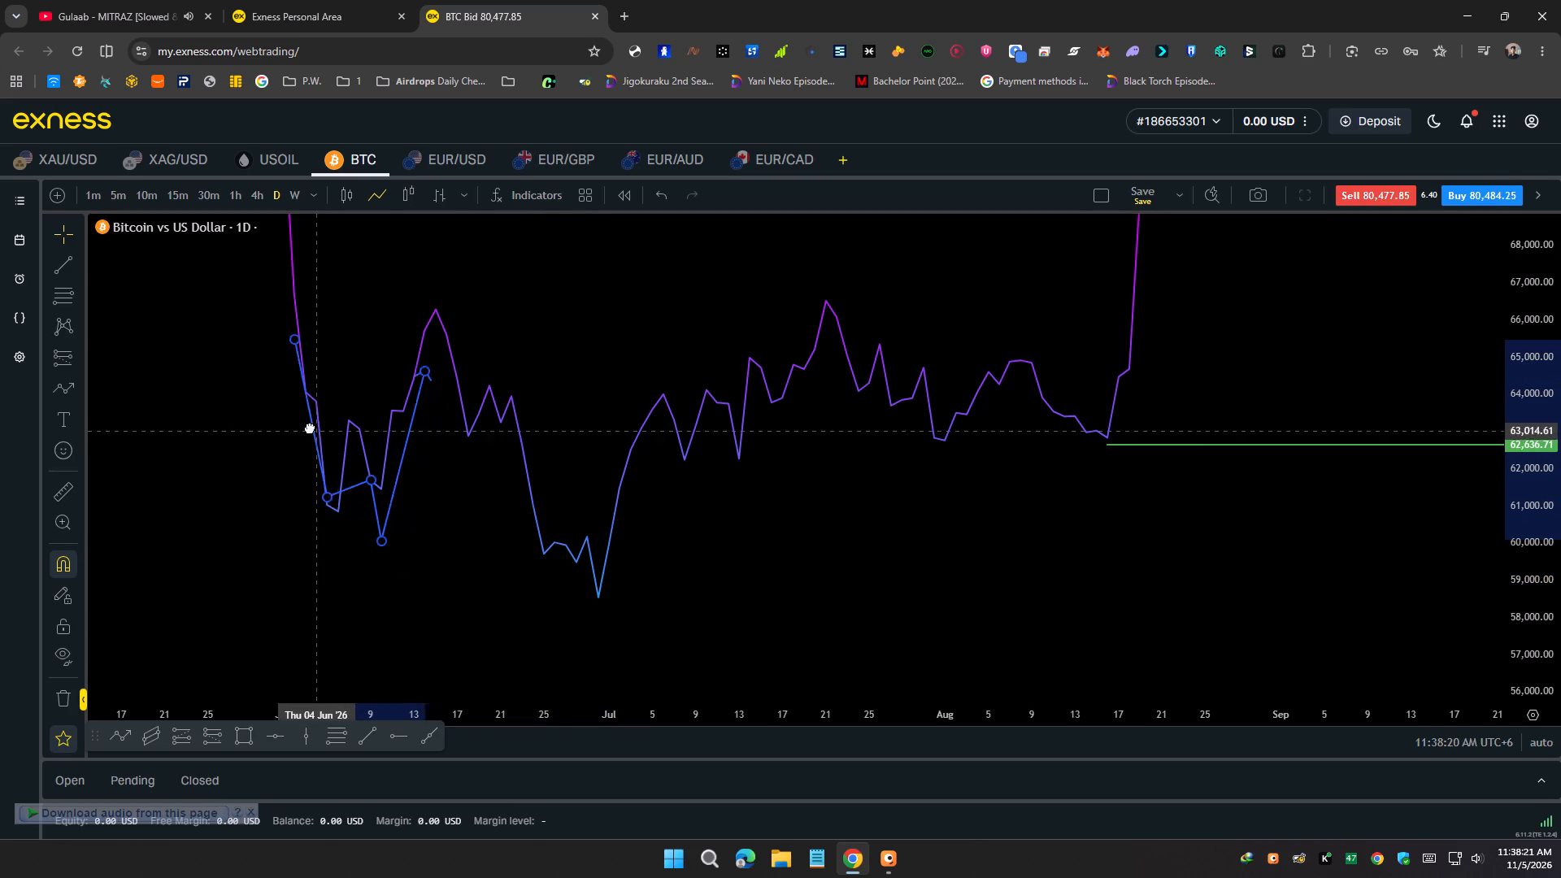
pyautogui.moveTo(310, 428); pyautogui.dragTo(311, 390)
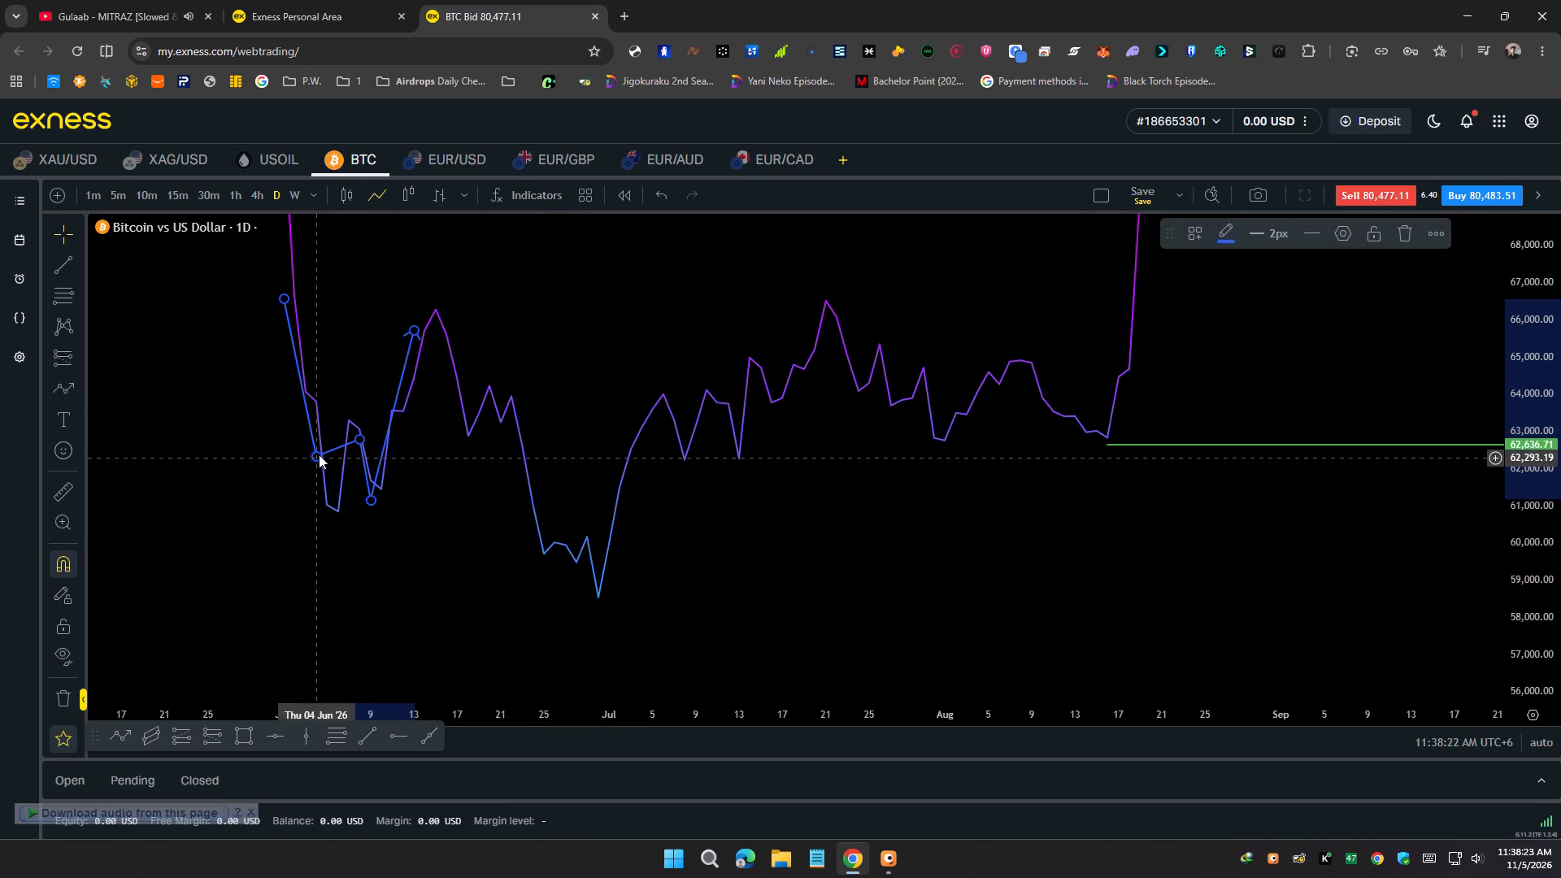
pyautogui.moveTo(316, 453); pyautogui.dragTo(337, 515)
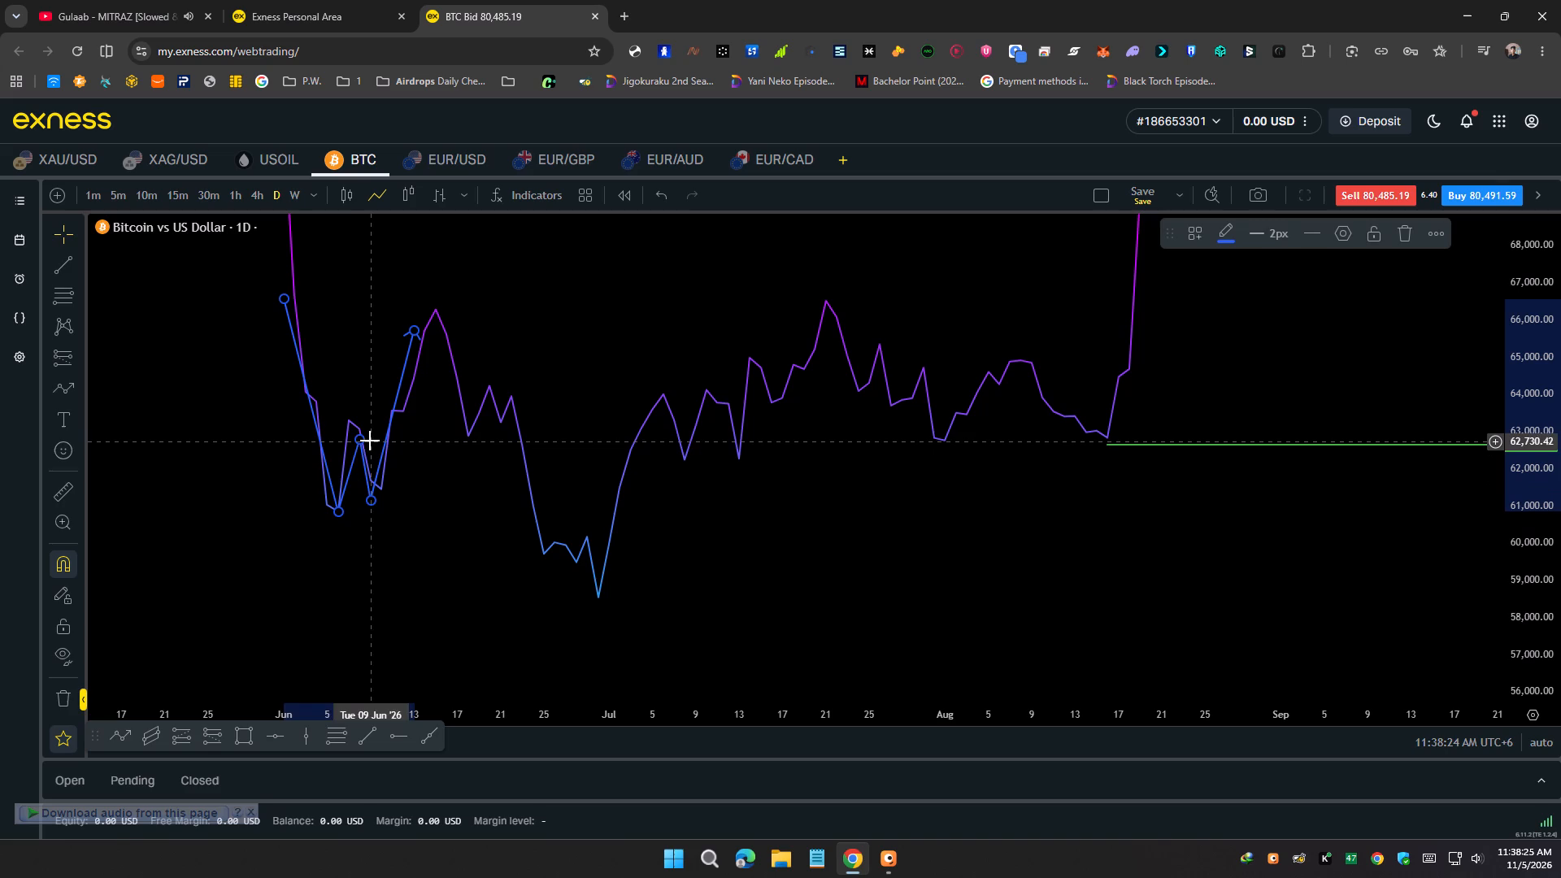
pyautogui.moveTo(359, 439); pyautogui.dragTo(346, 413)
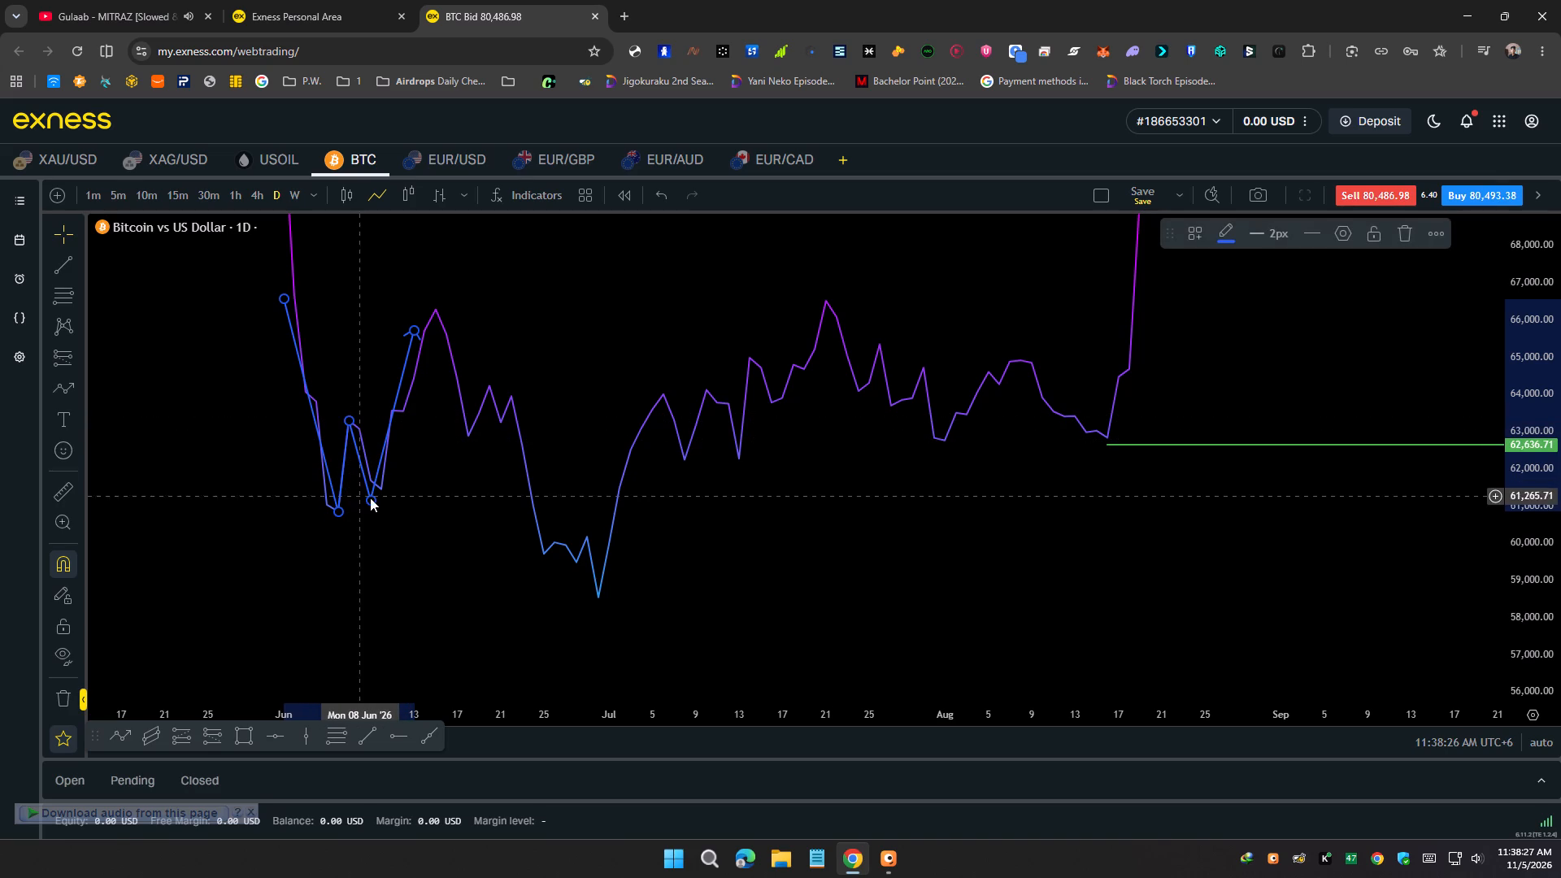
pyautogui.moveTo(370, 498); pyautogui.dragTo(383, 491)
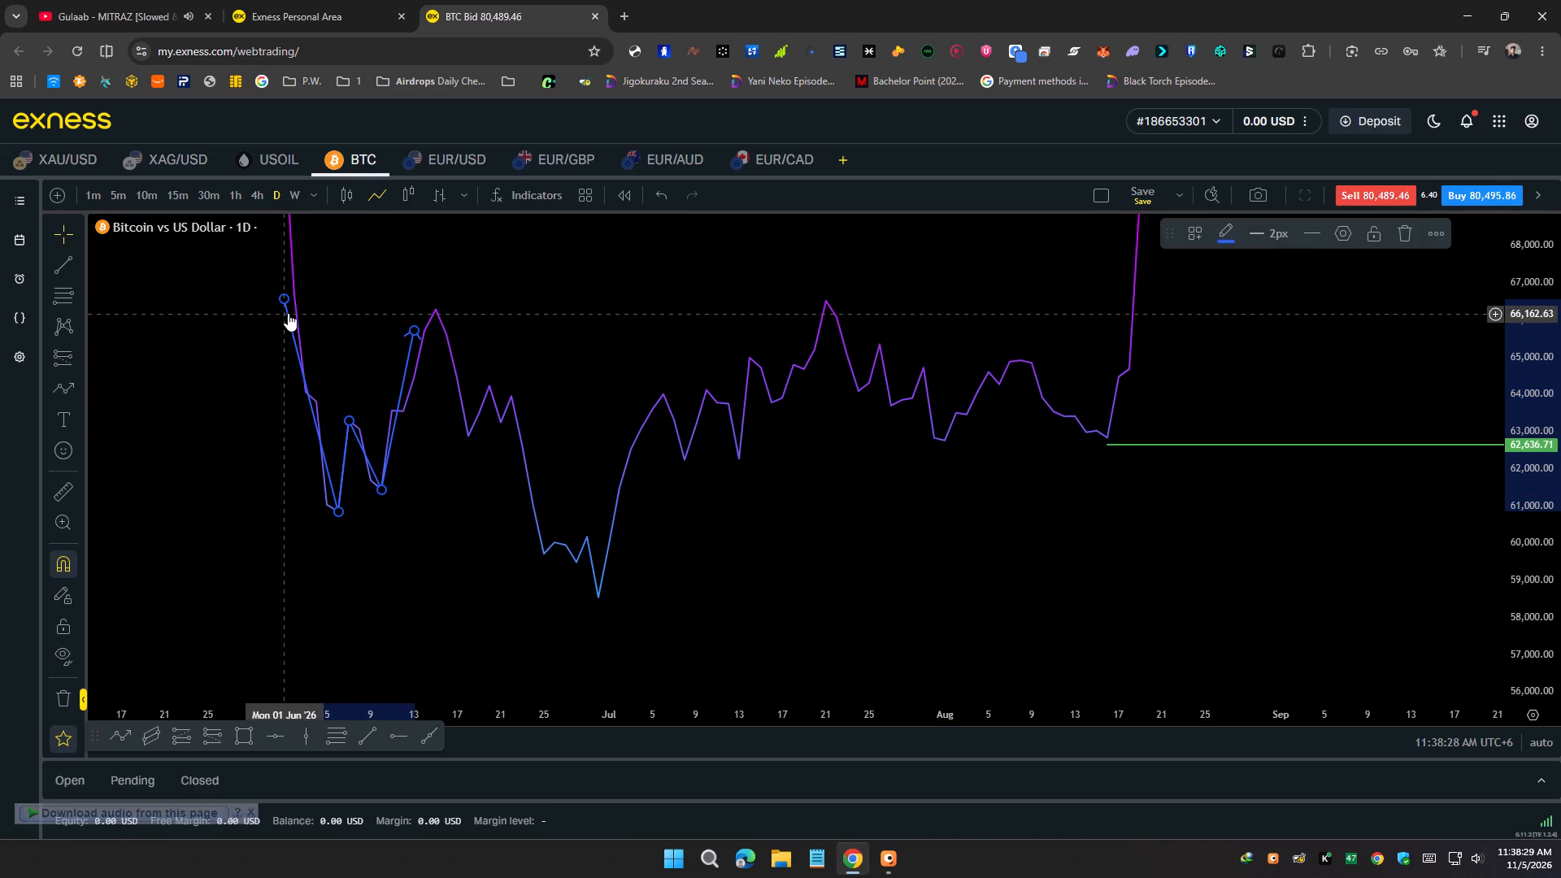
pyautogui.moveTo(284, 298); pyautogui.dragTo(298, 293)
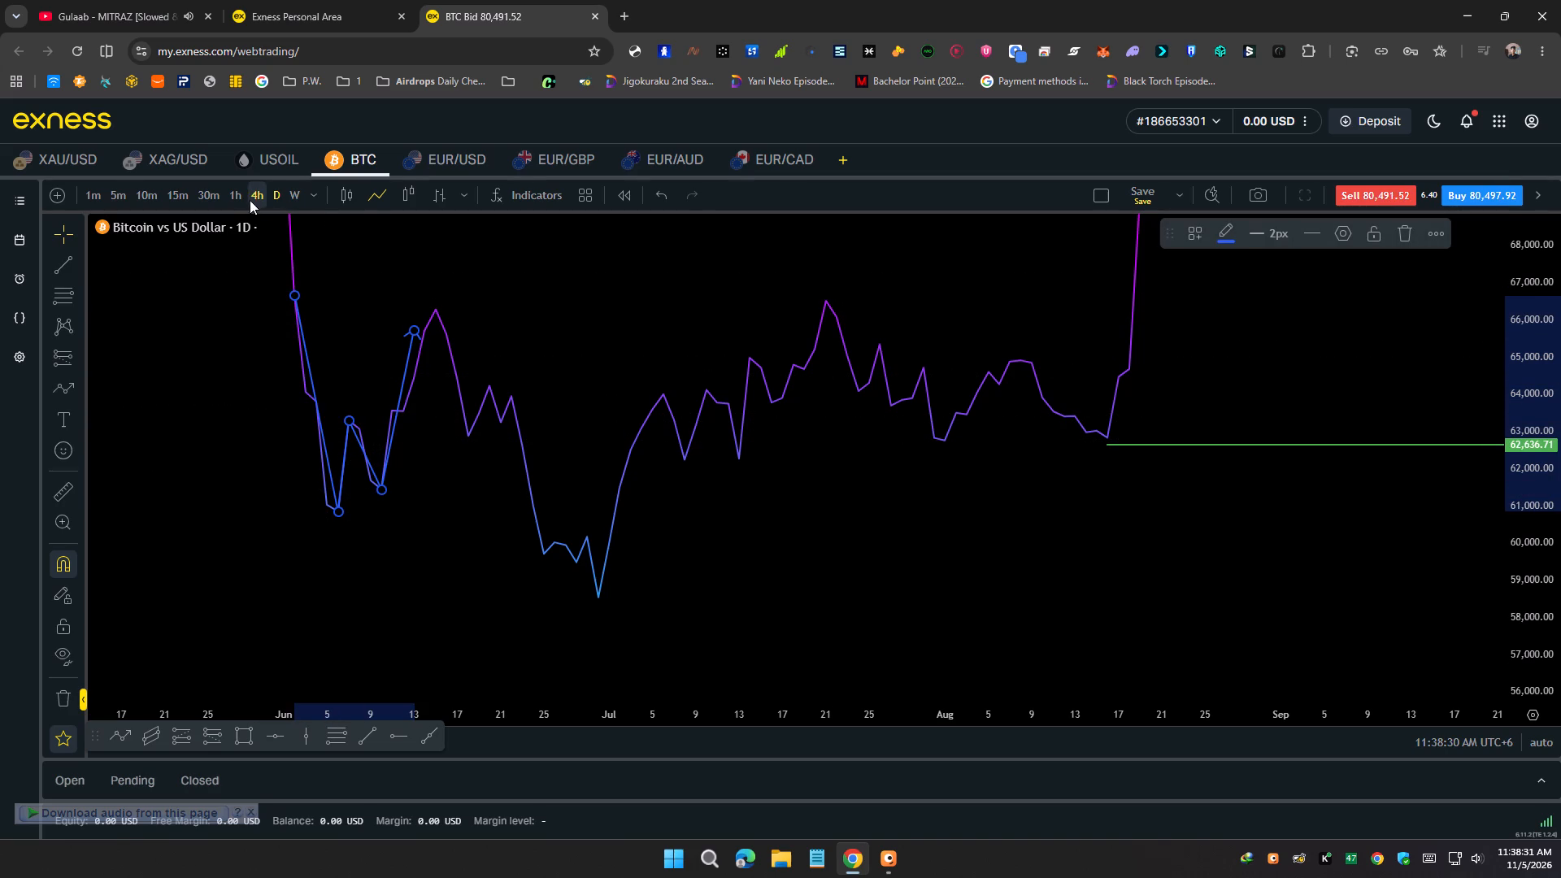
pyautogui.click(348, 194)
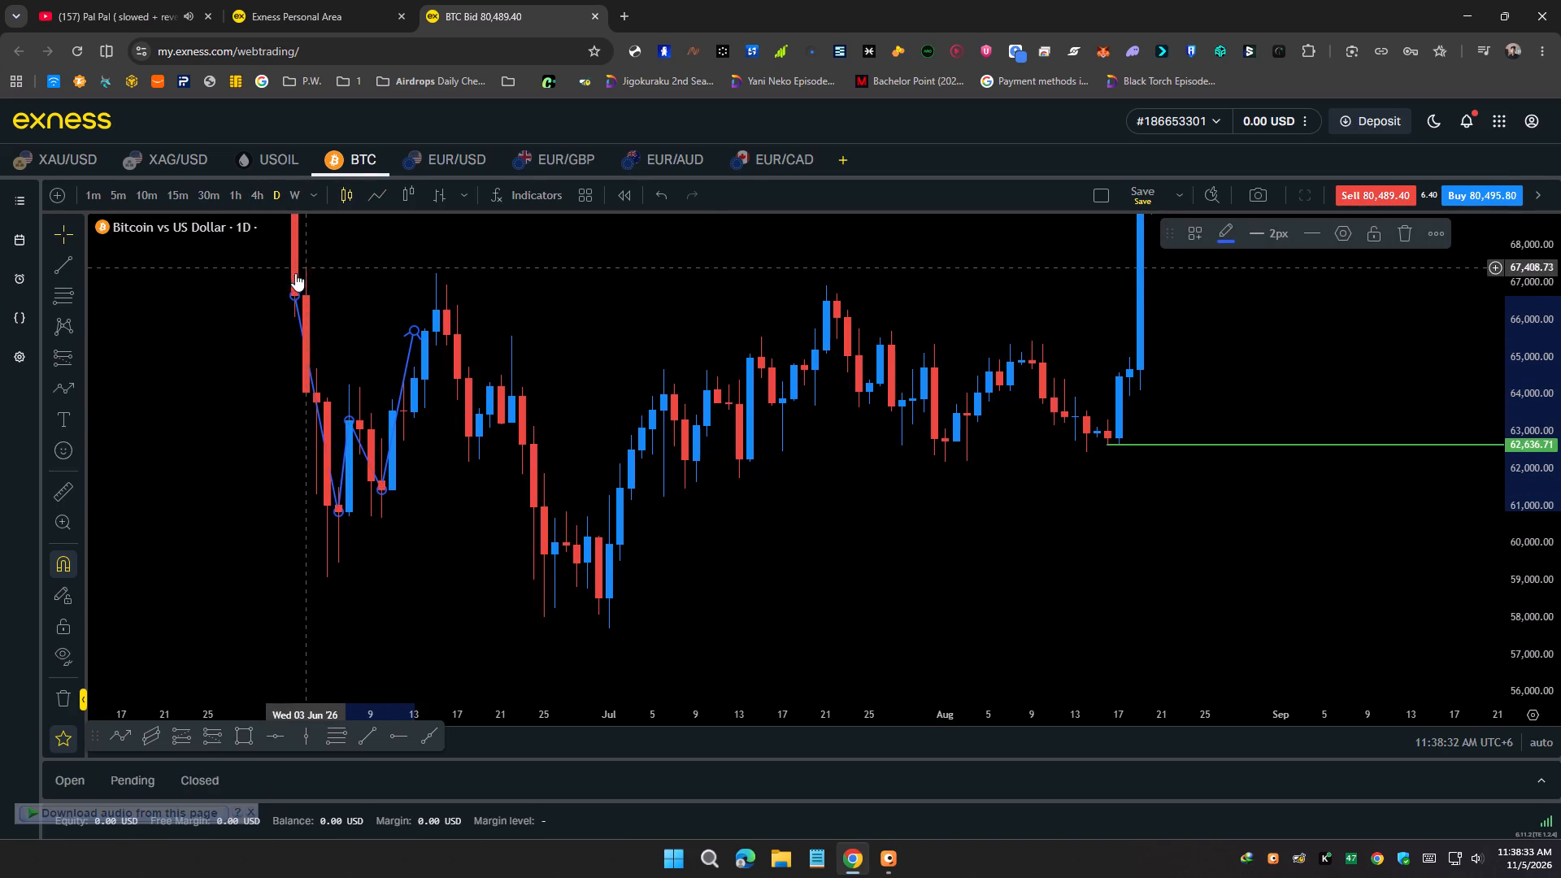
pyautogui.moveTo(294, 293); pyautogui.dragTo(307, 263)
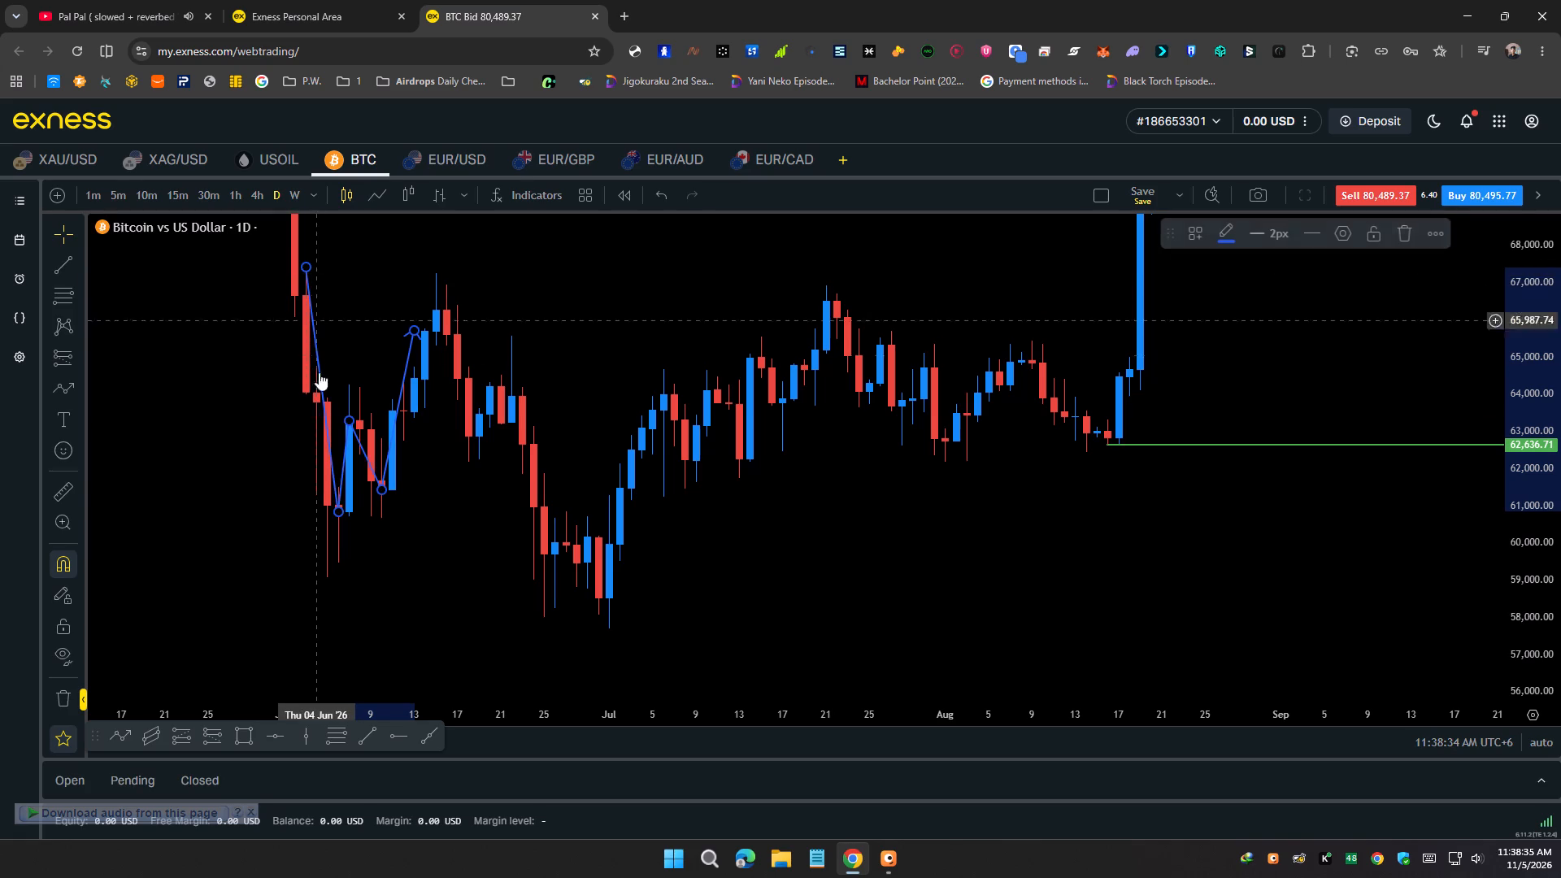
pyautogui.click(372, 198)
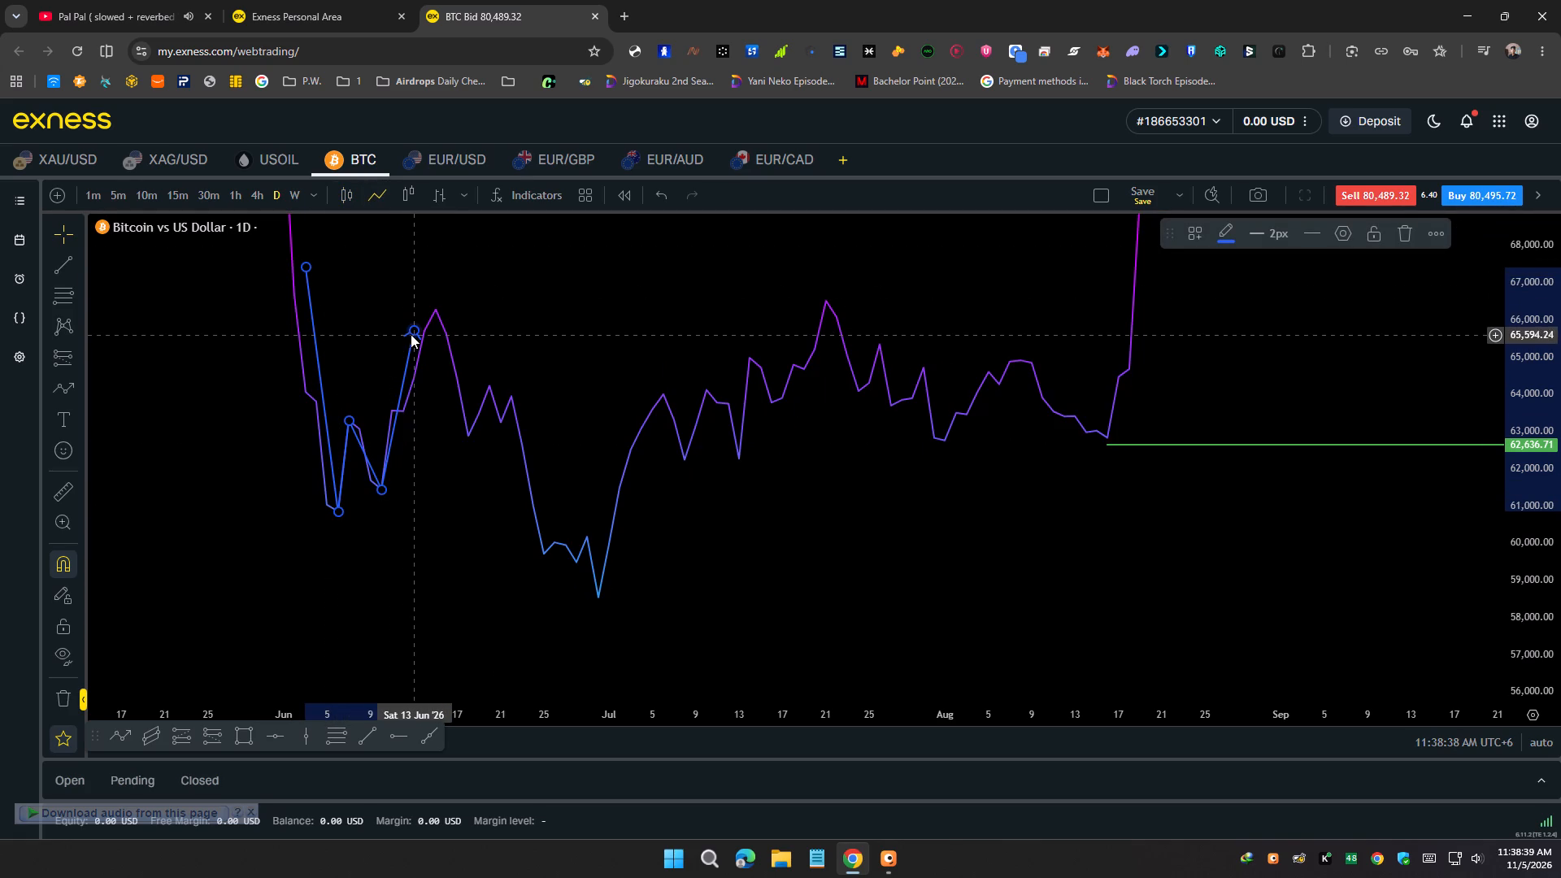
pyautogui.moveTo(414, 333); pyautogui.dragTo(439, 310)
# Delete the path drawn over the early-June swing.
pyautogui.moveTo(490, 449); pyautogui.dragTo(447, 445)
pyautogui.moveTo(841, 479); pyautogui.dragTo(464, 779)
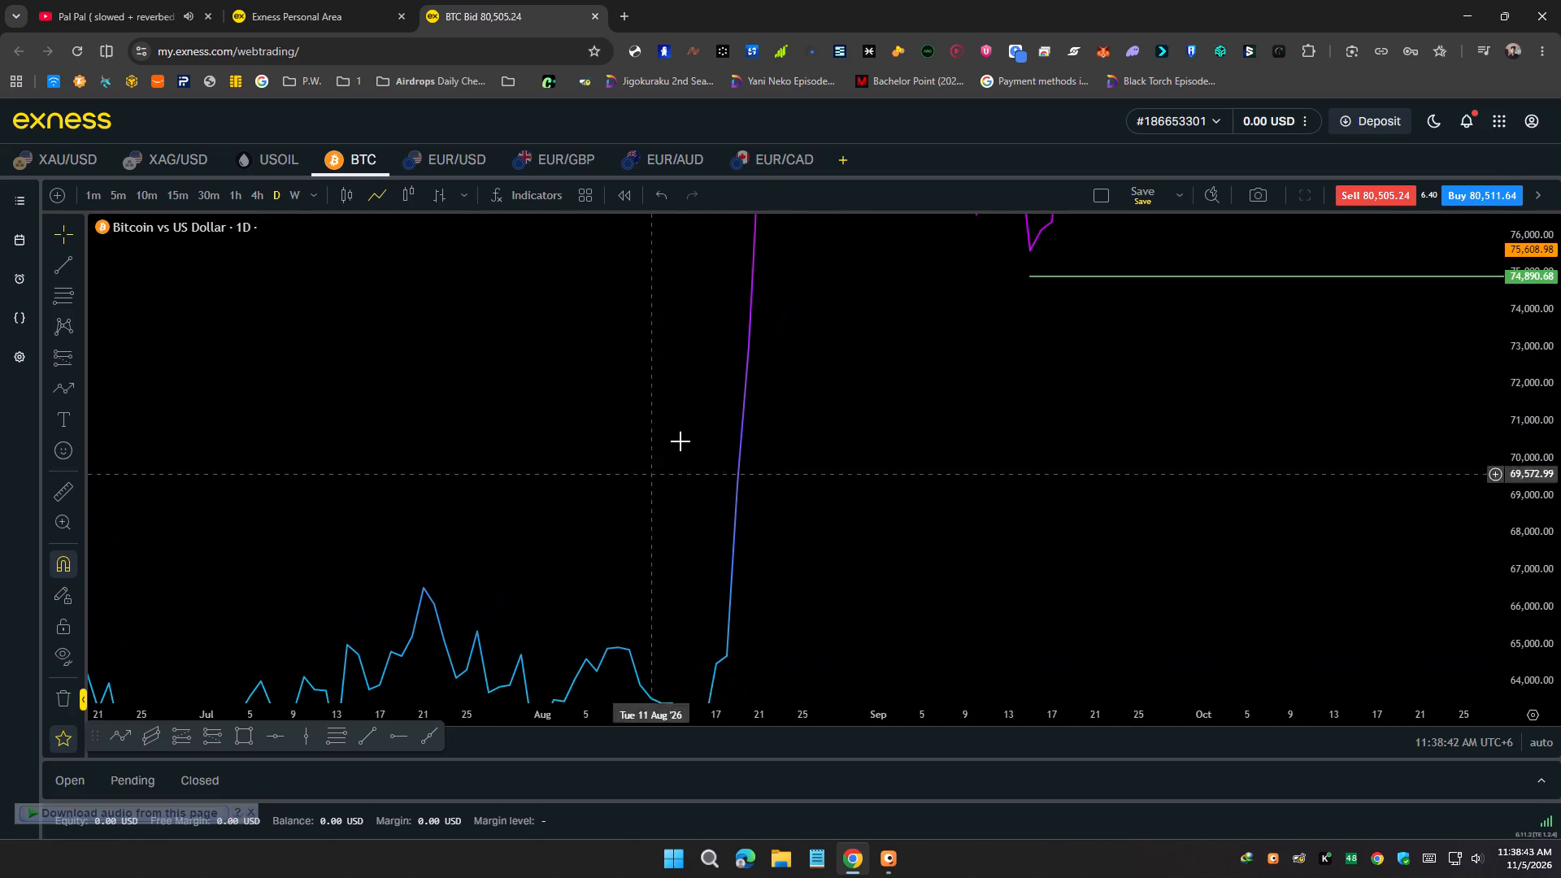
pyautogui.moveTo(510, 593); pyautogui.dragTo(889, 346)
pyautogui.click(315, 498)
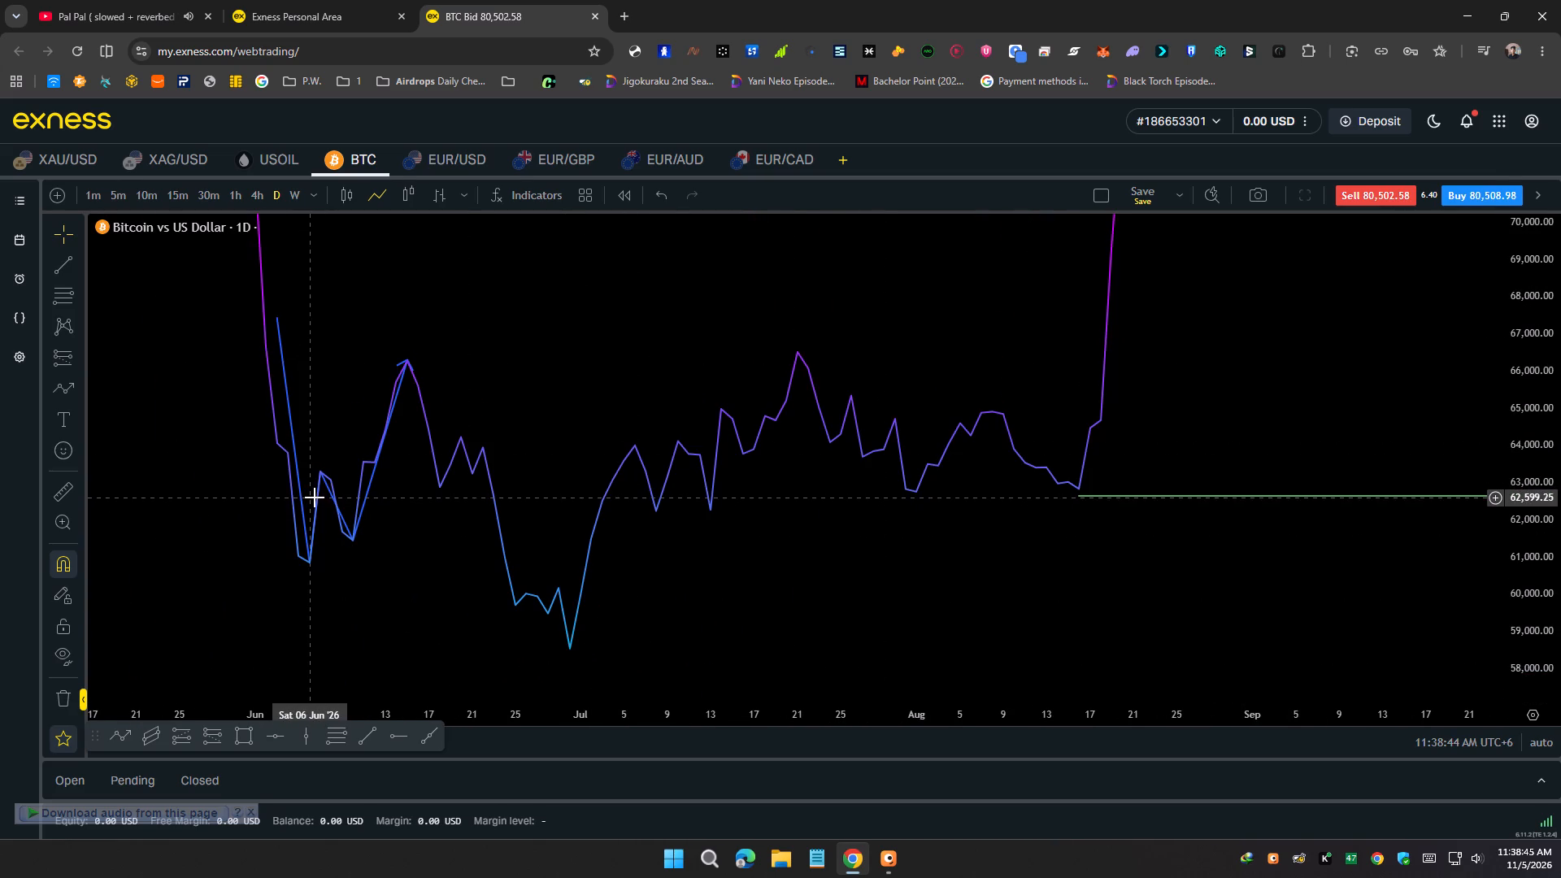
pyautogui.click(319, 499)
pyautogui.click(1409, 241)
# Examine the line's late-October to November swing around the grey zones and the orange and green levels.
pyautogui.moveTo(1340, 357); pyautogui.dragTo(1090, 798)
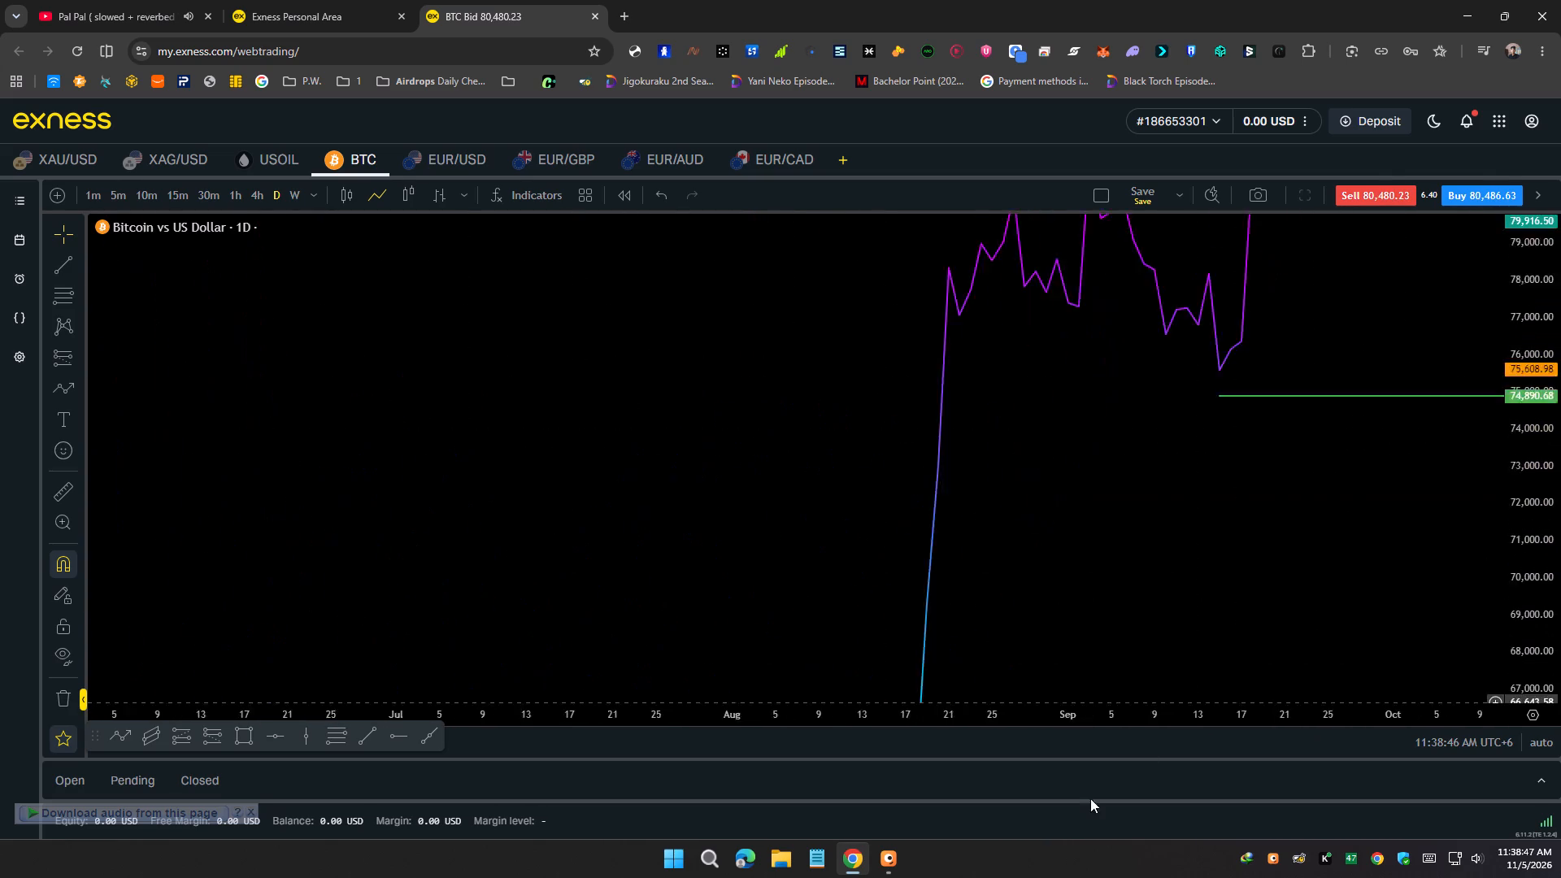
pyautogui.moveTo(1090, 798); pyautogui.dragTo(1052, 819)
pyautogui.moveTo(1028, 439); pyautogui.dragTo(477, 706)
pyautogui.moveTo(858, 568); pyautogui.dragTo(1026, 440)
pyautogui.scroll(4, 1024, 442)
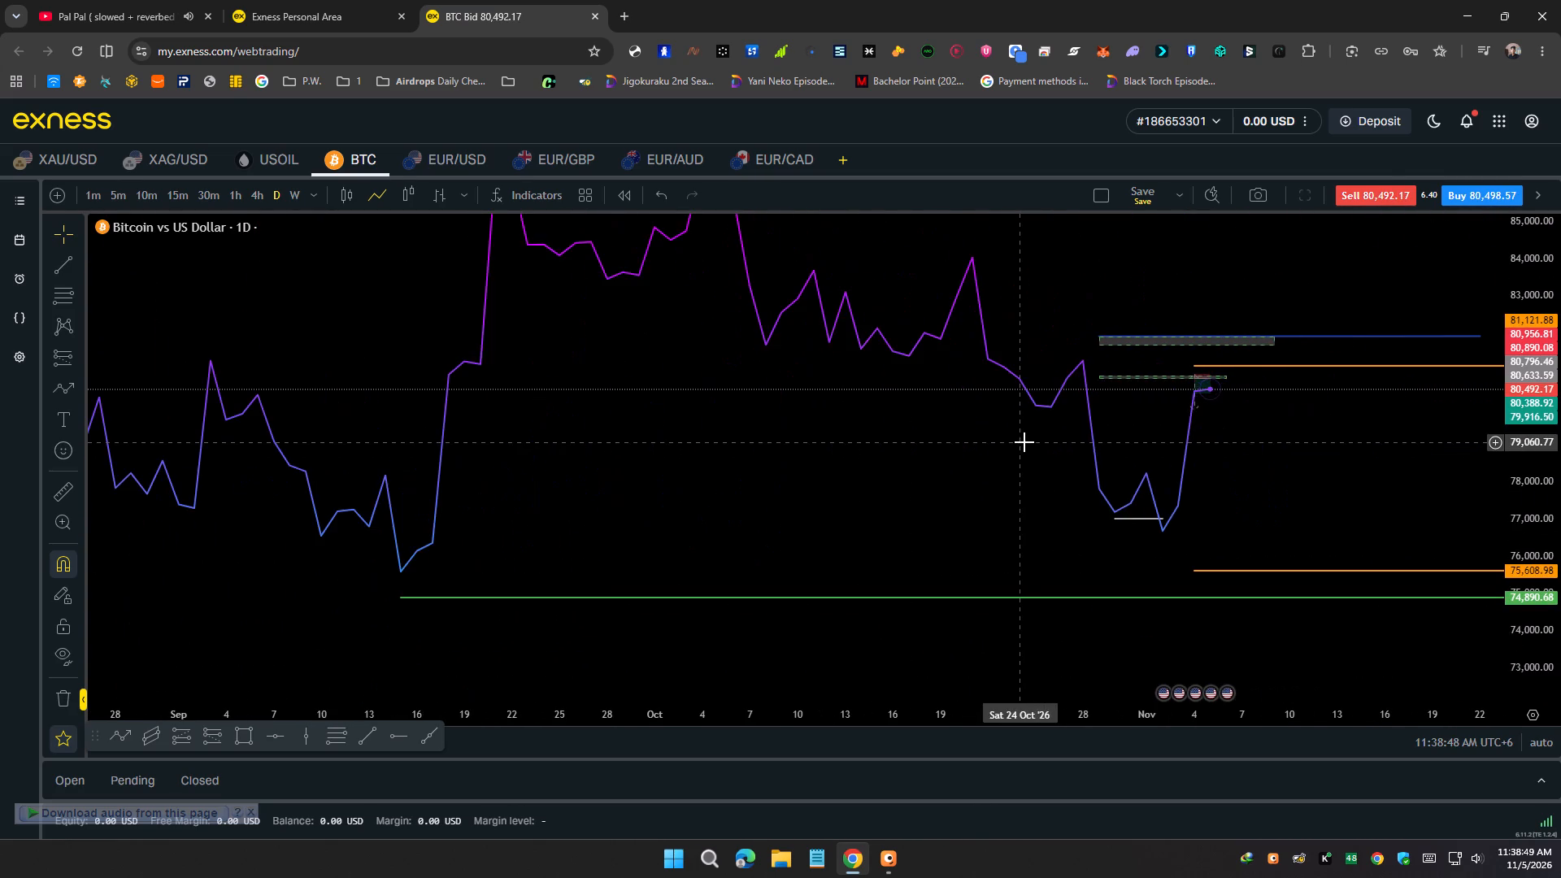
pyautogui.scroll(4, 1560, 506)
pyautogui.scroll(3, 1047, 529)
pyautogui.moveTo(895, 528); pyautogui.dragTo(829, 629)
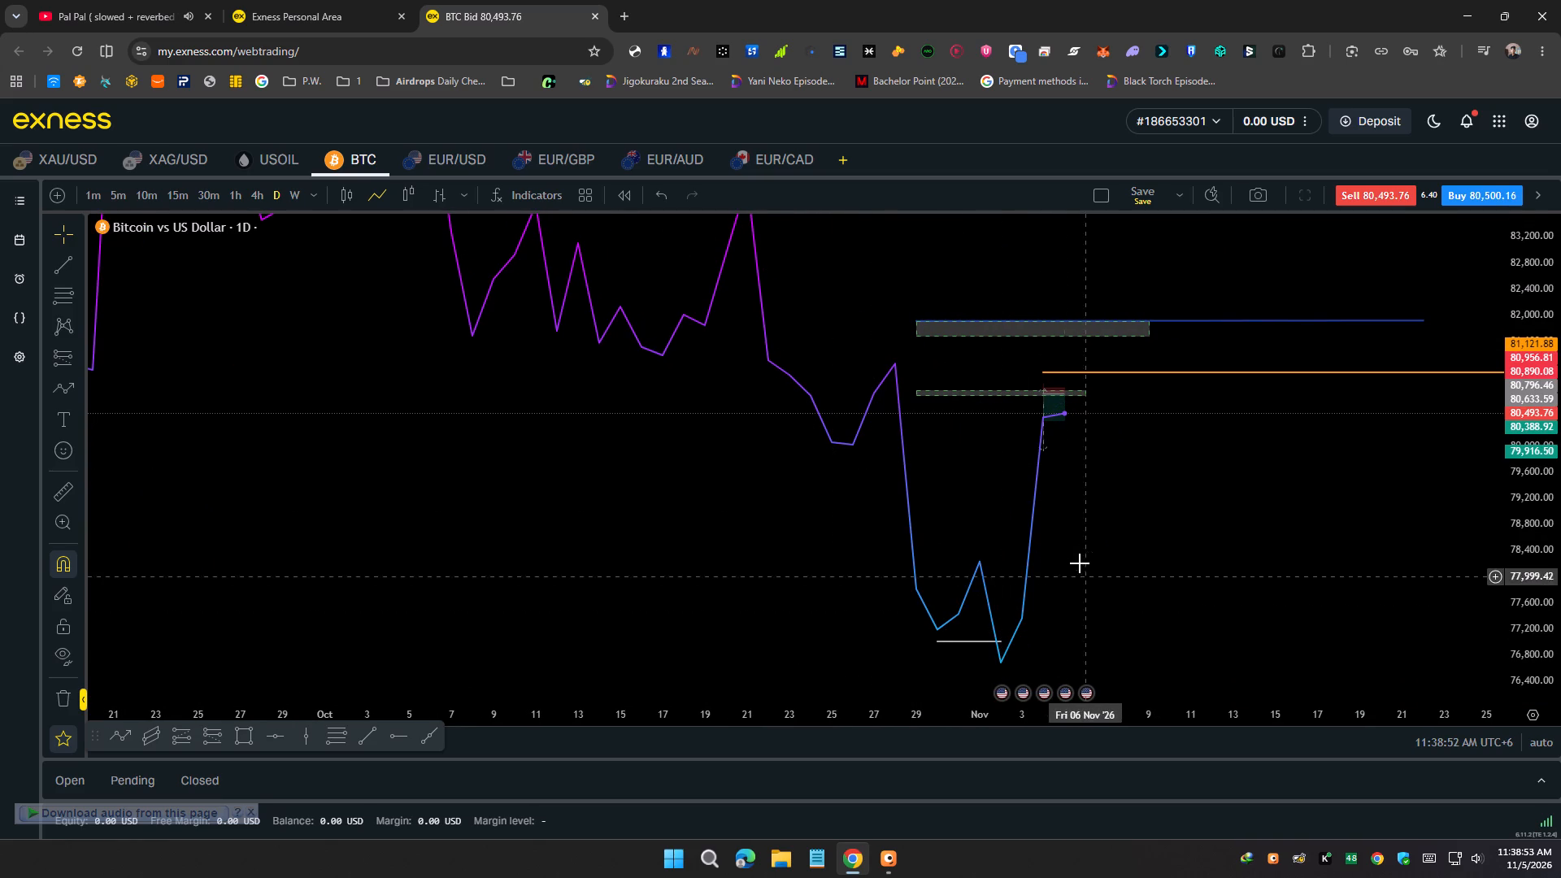
pyautogui.moveTo(1133, 531); pyautogui.dragTo(1142, 443)
pyautogui.scroll(-3, 1554, 534)
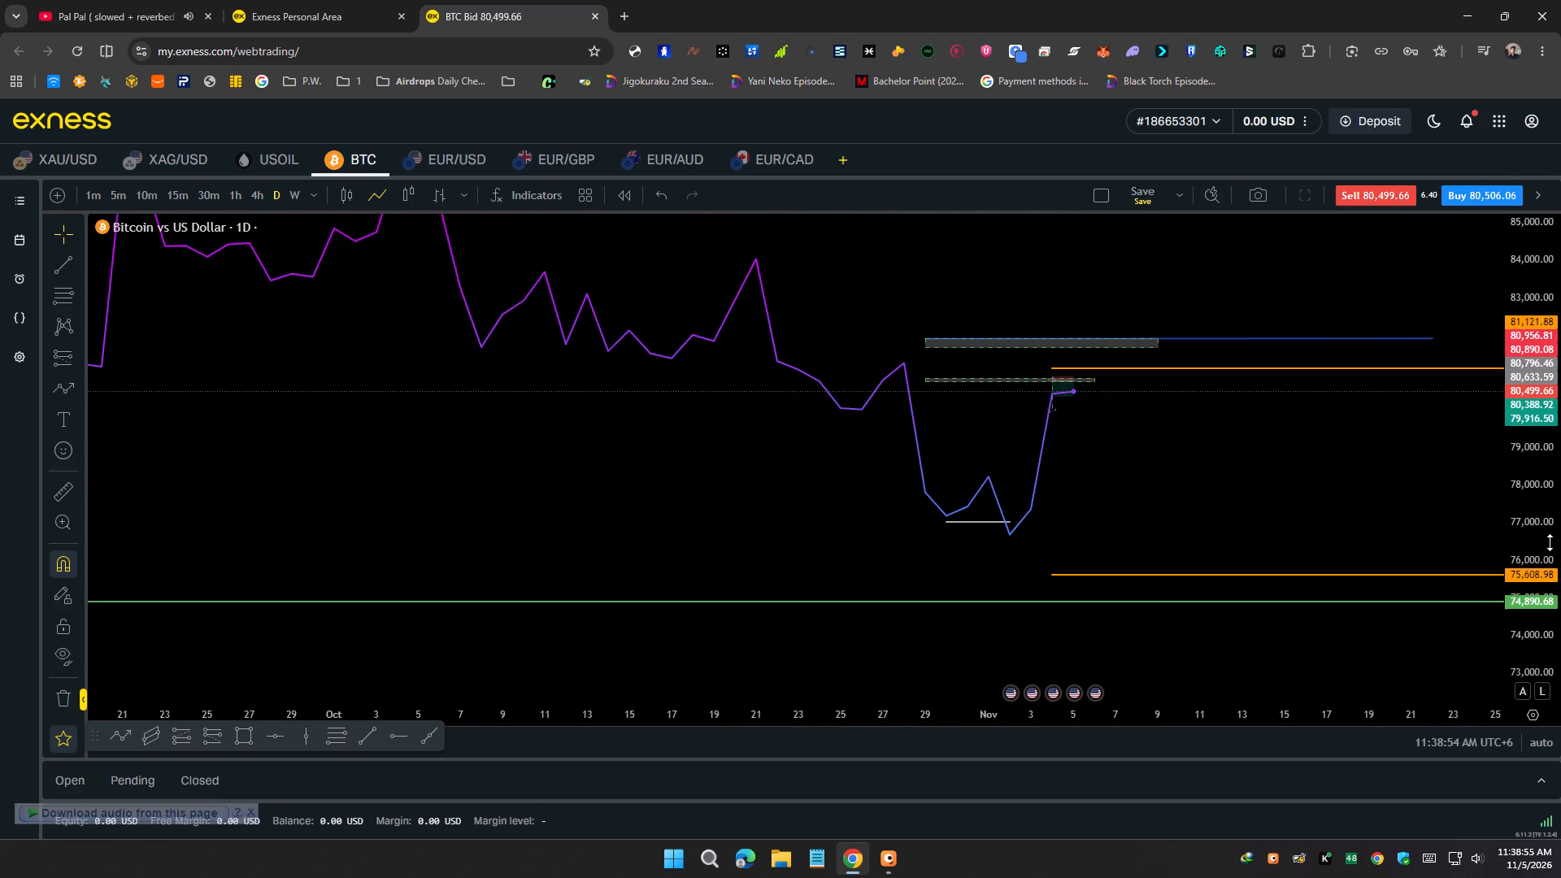
# Examine the daily line between the mid-September low and the early-November rebound against the green and orange levels.
pyautogui.scroll(2, 1550, 542)
pyautogui.scroll(-2, 539, 411)
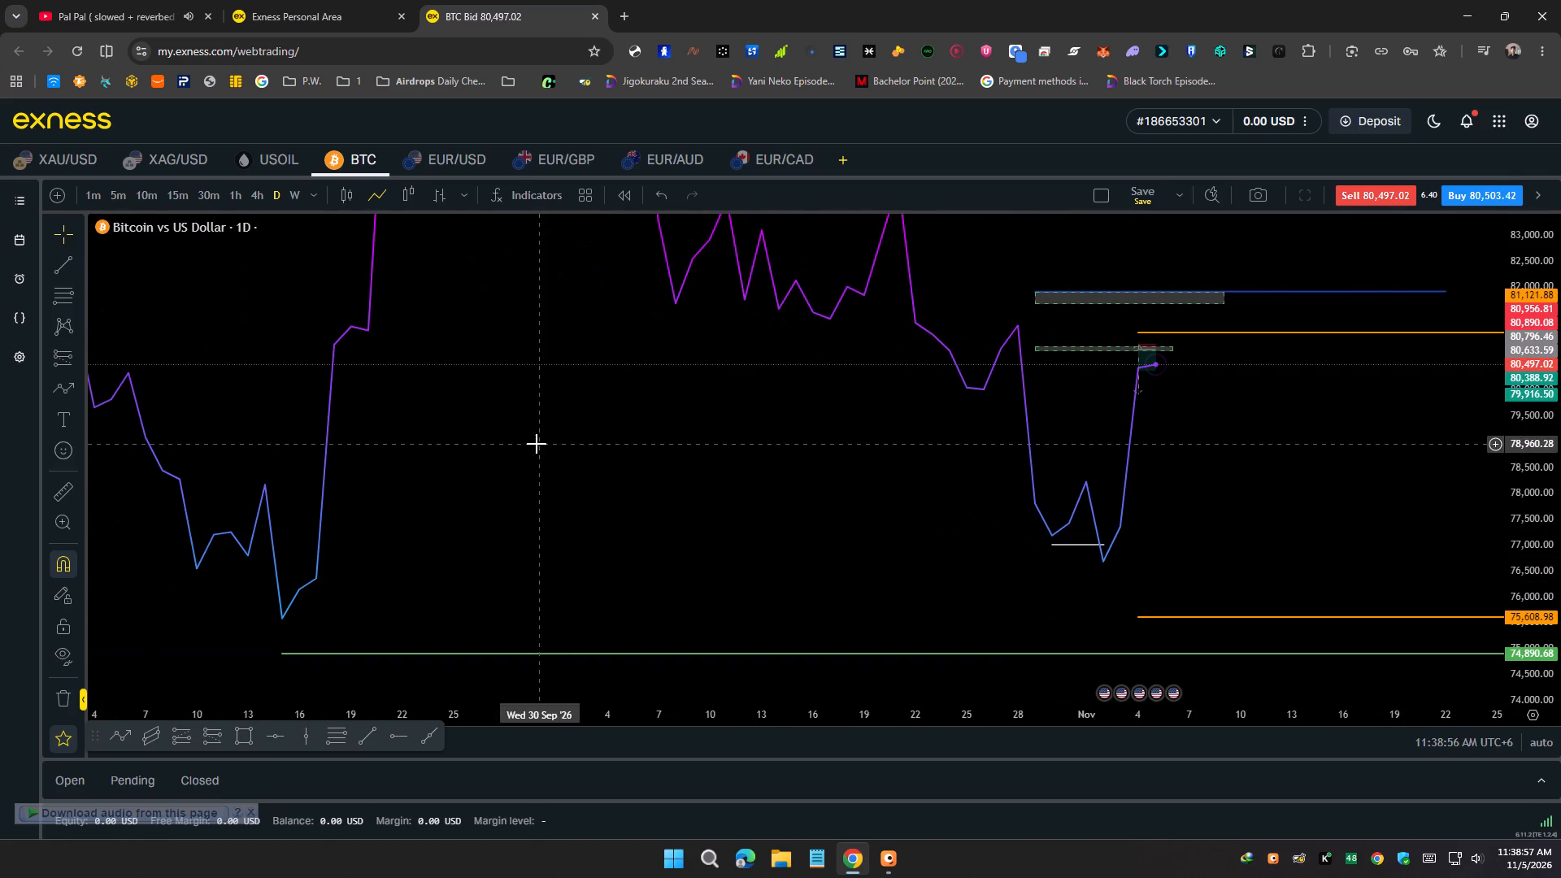
pyautogui.moveTo(561, 472); pyautogui.dragTo(806, 488)
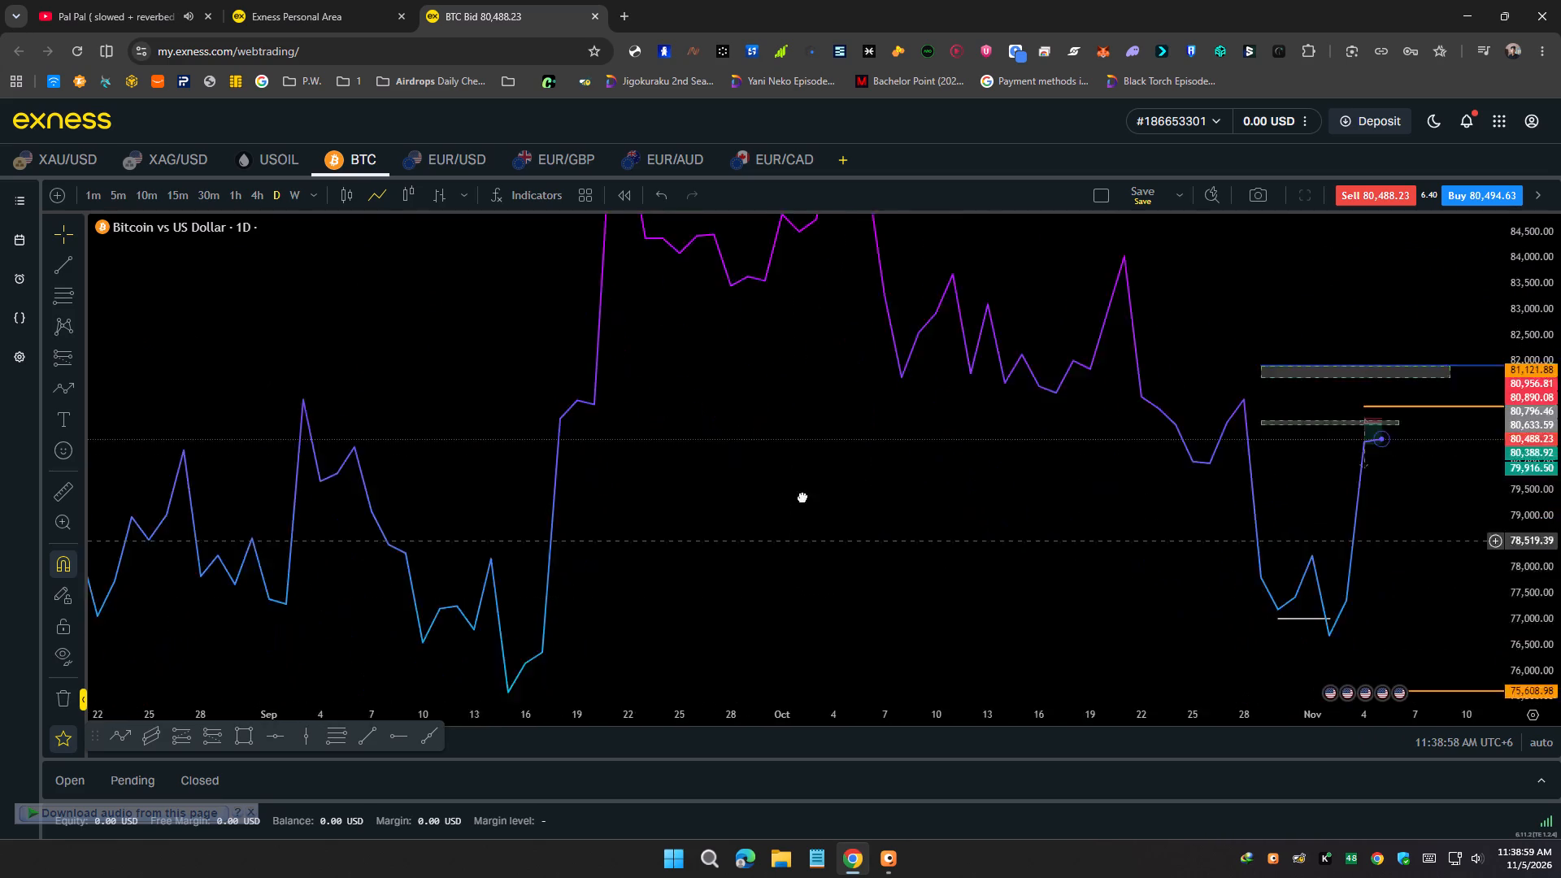
pyautogui.moveTo(806, 488); pyautogui.dragTo(819, 394)
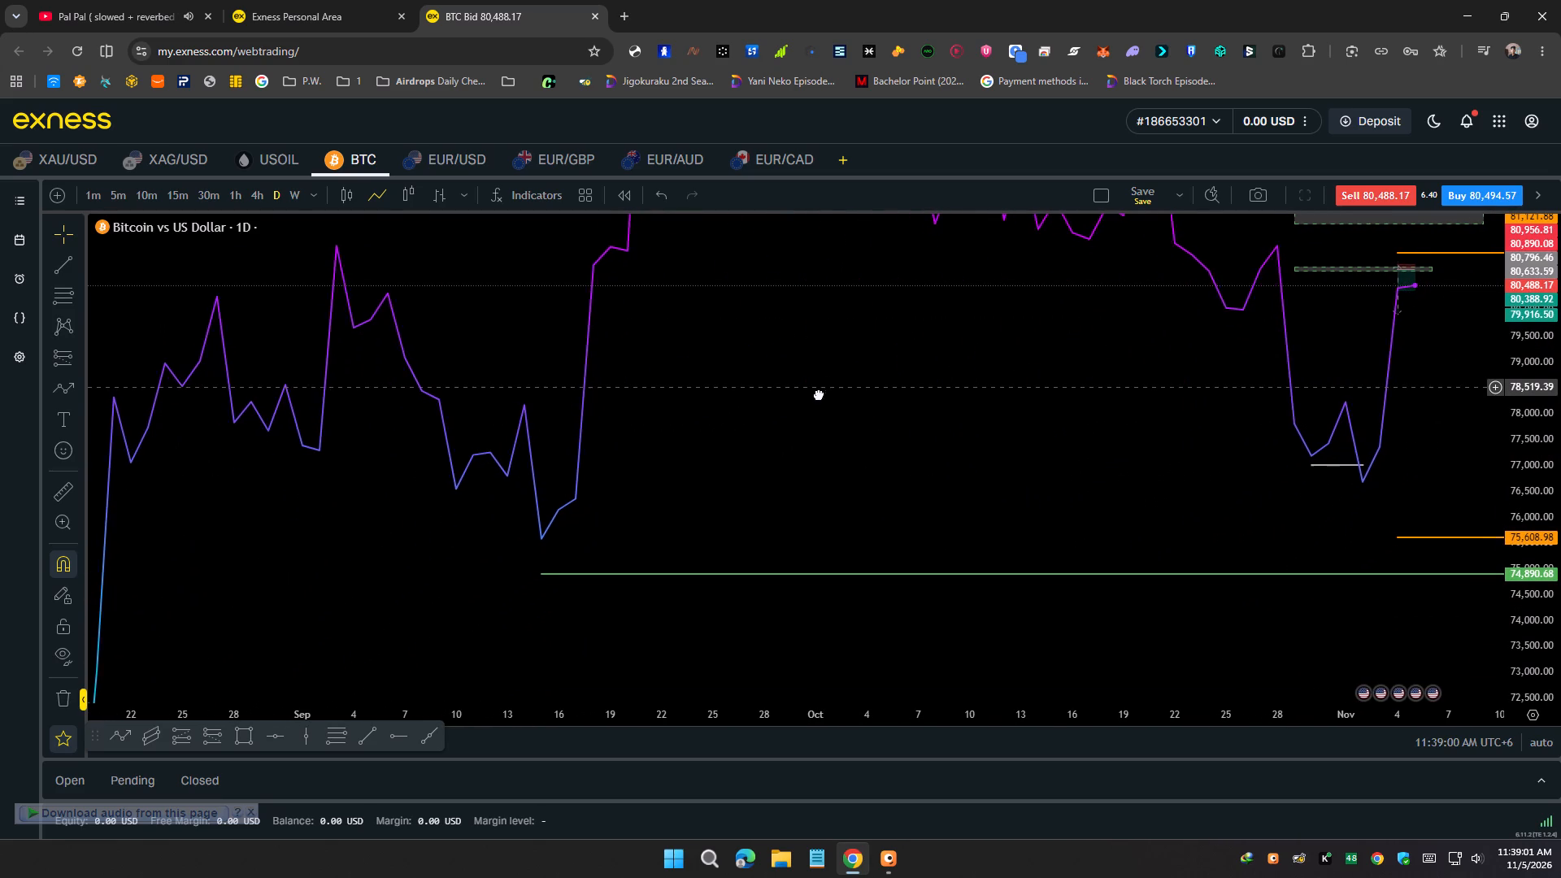
pyautogui.moveTo(819, 394); pyautogui.dragTo(777, 483)
pyautogui.scroll(2, 777, 483)
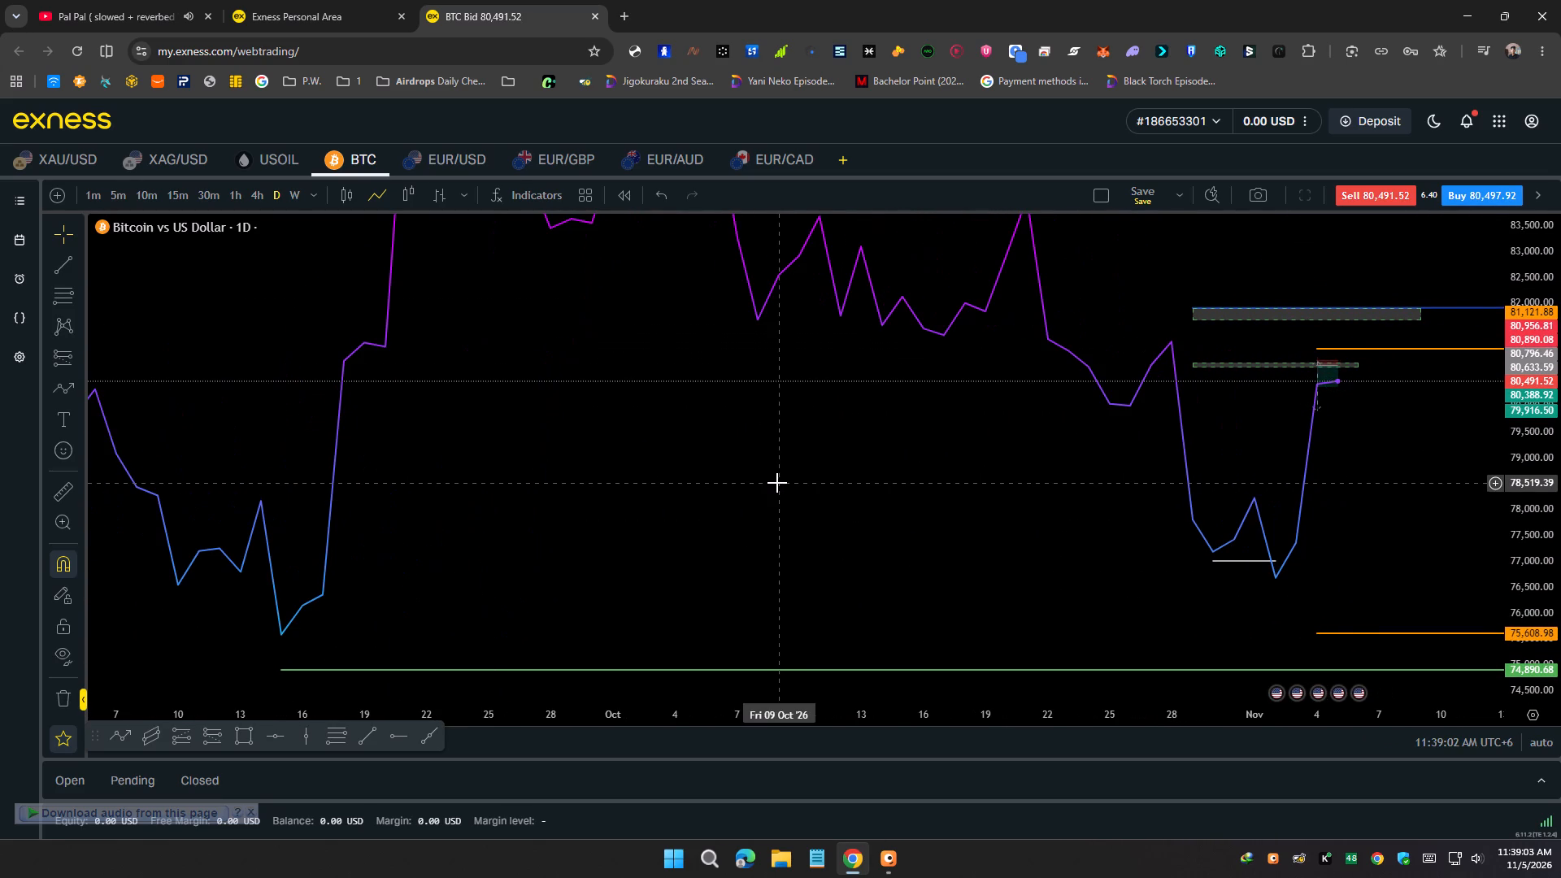
# Switch the daily chart from line to candles and inspect the October to November price action.
pyautogui.click(341, 203)
pyautogui.scroll(5, 476, 380)
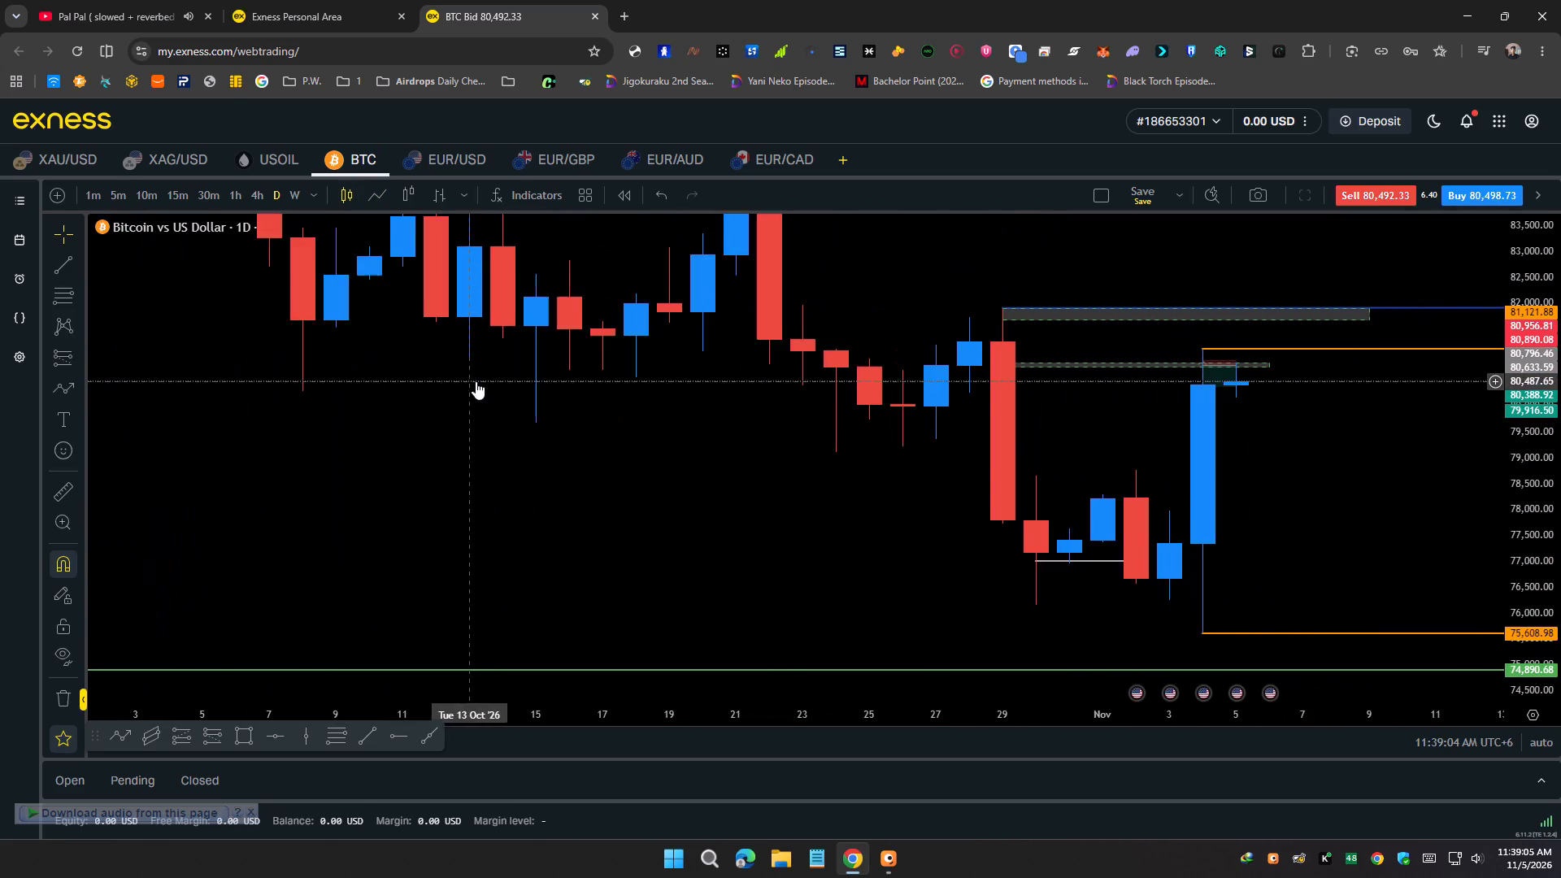
pyautogui.scroll(2, 1560, 515)
pyautogui.scroll(-3, 1235, 544)
pyautogui.scroll(-2, 1560, 480)
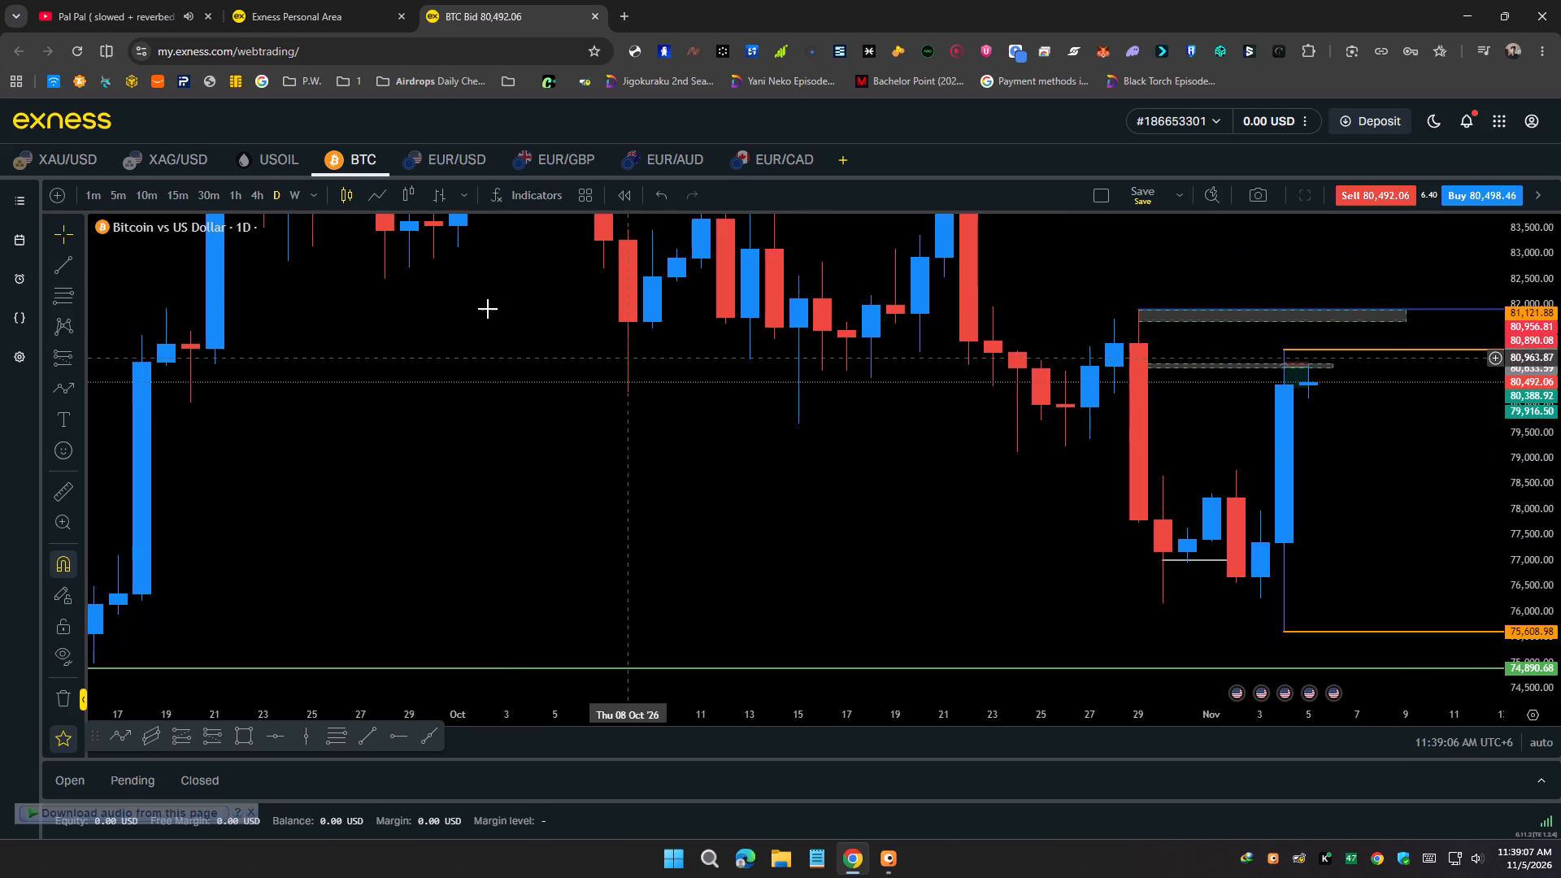
# Switch to the 1h timeframe and examine the 4–5 November rally into the grey zone and its short setups.
pyautogui.click(229, 198)
pyautogui.scroll(-7, 229, 198)
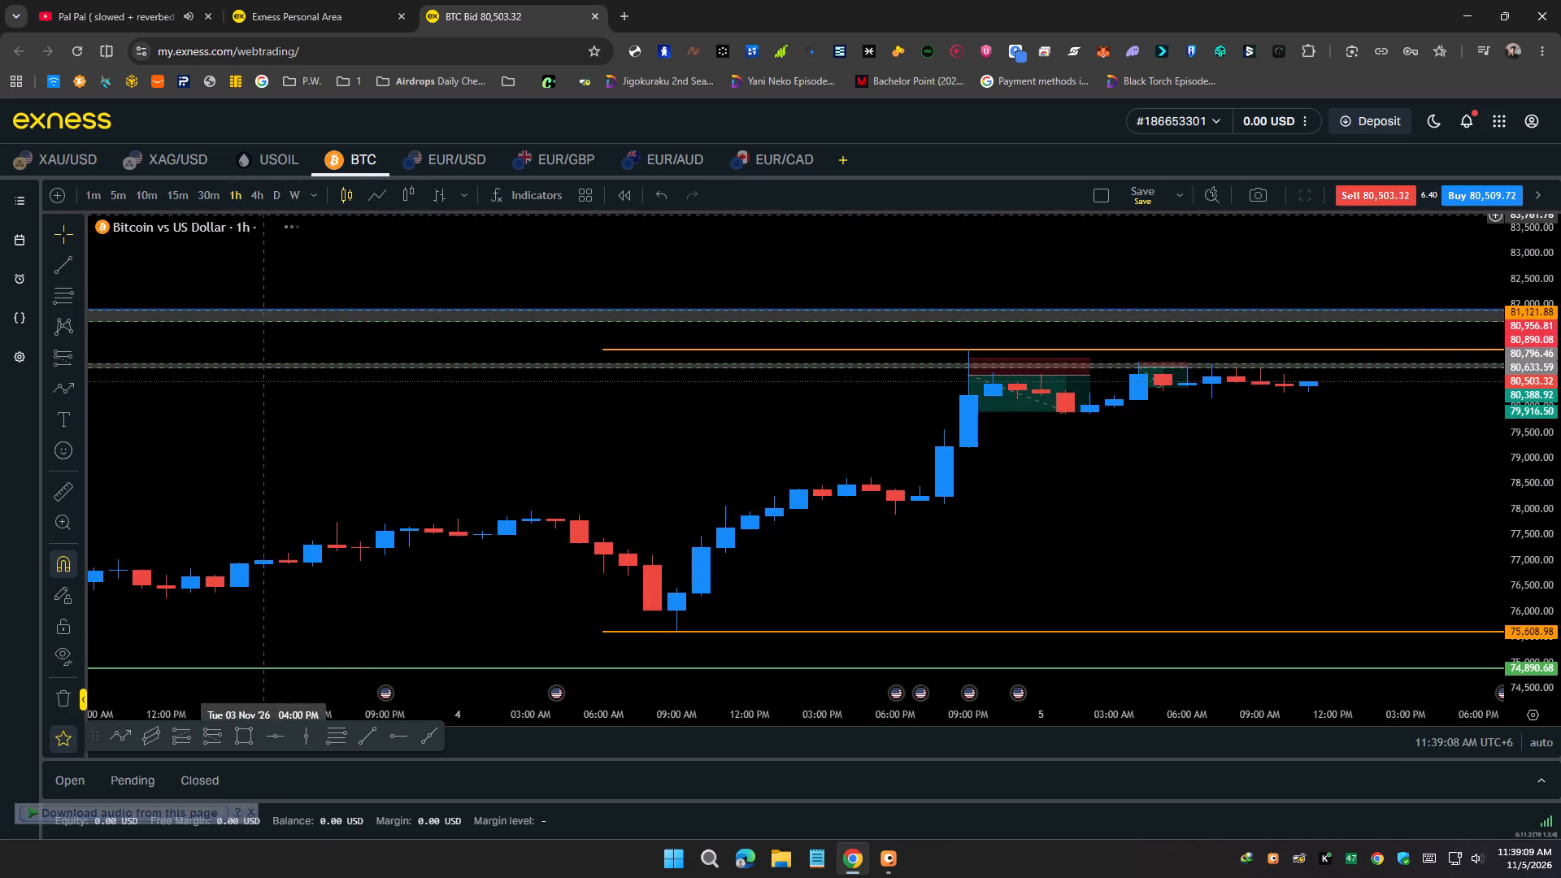
pyautogui.scroll(-9, 400, 350)
pyautogui.scroll(4, 1560, 449)
pyautogui.scroll(3, 1212, 500)
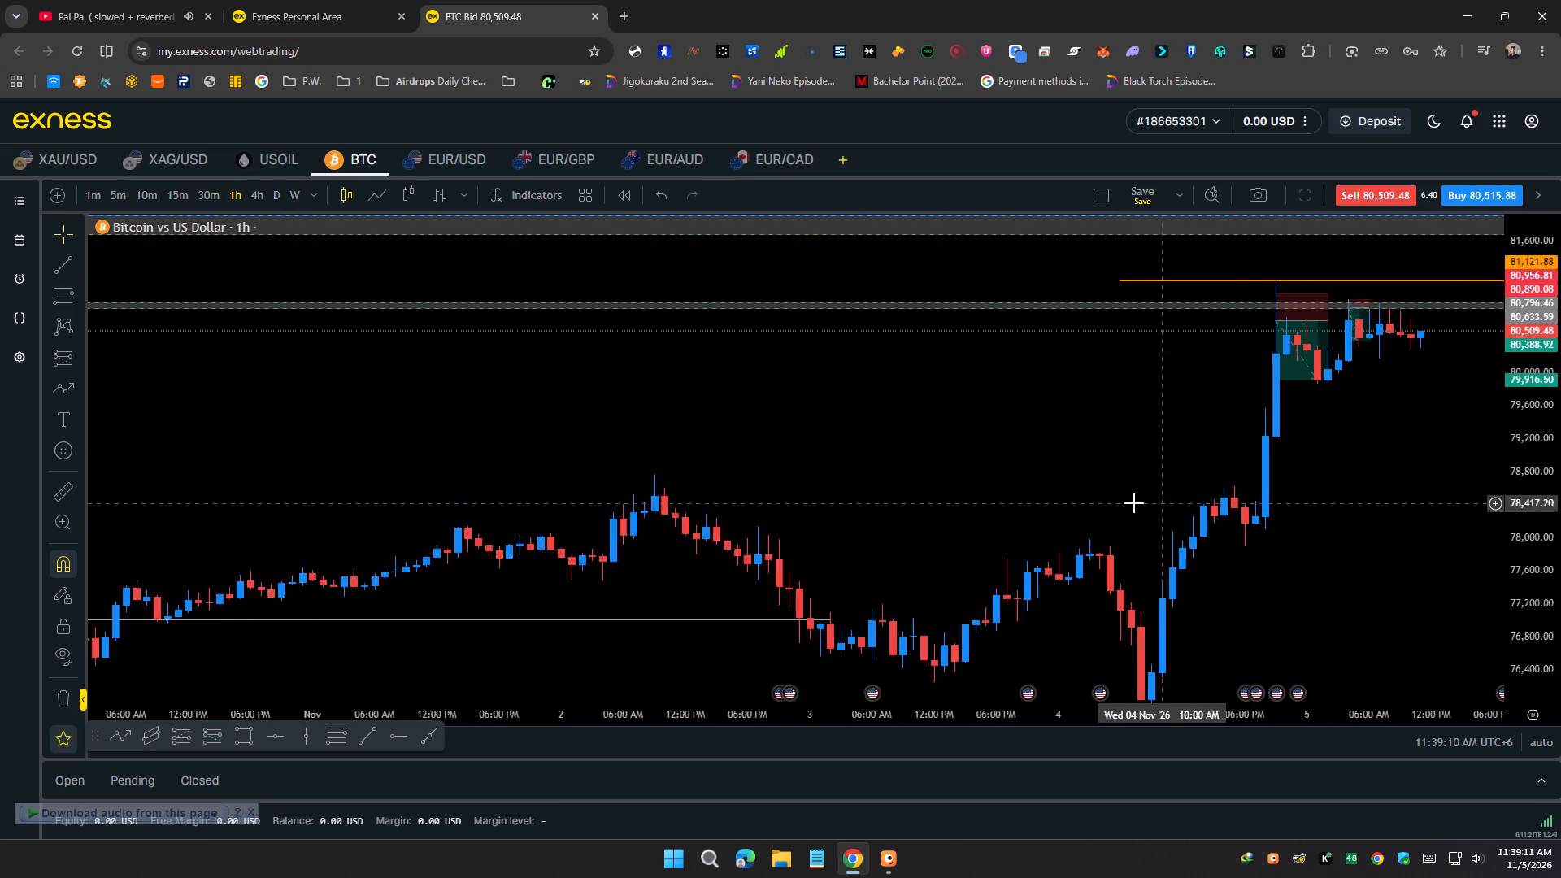
pyautogui.scroll(1, 1133, 503)
pyautogui.moveTo(1076, 485); pyautogui.dragTo(562, 458)
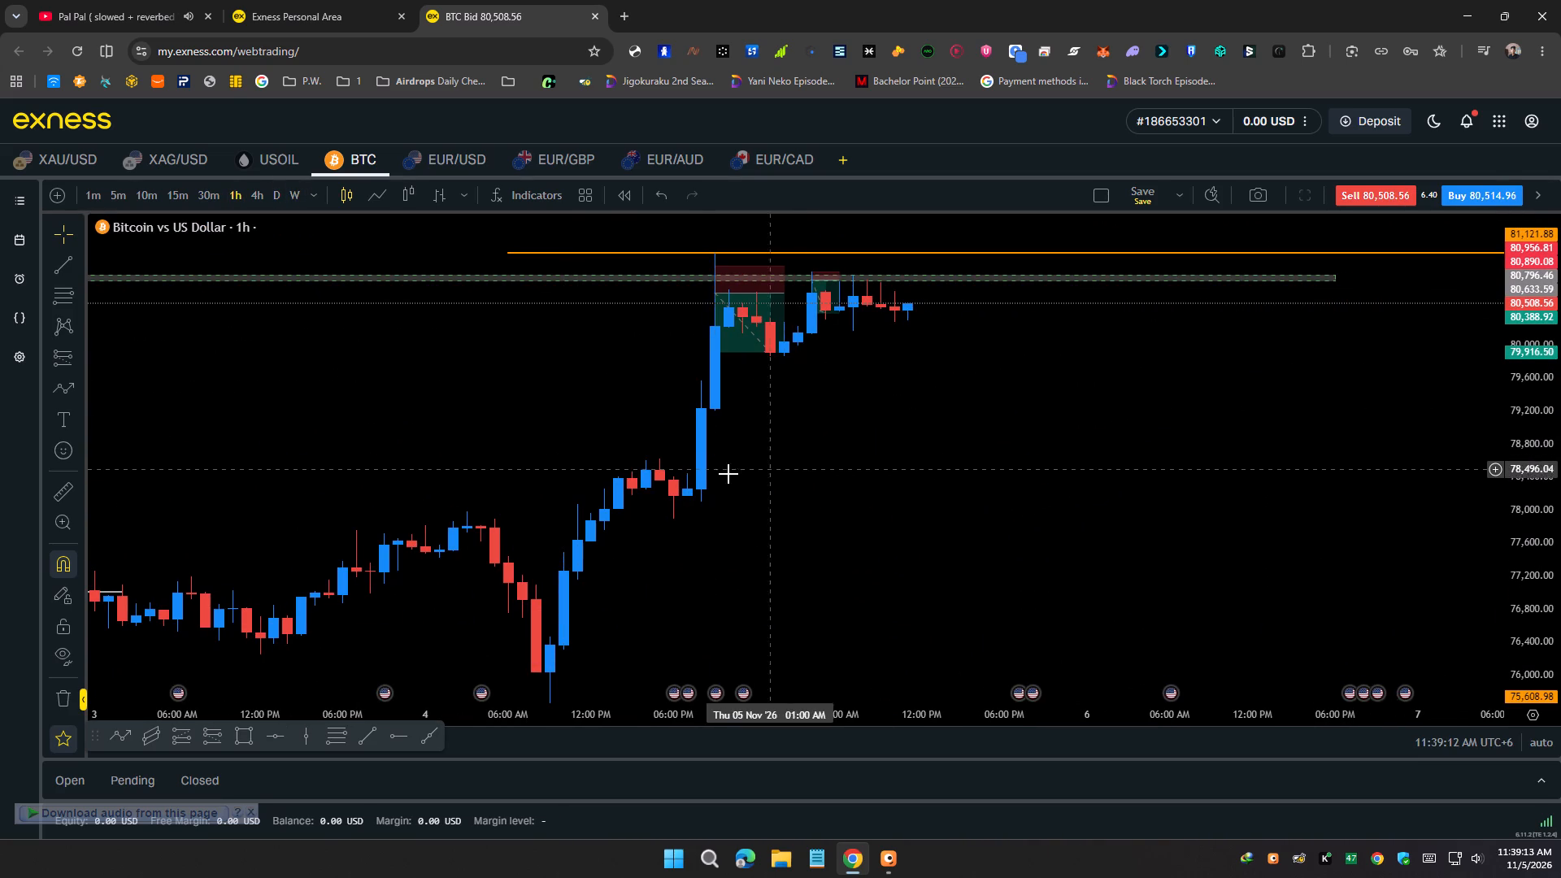
pyautogui.moveTo(519, 476); pyautogui.dragTo(463, 545)
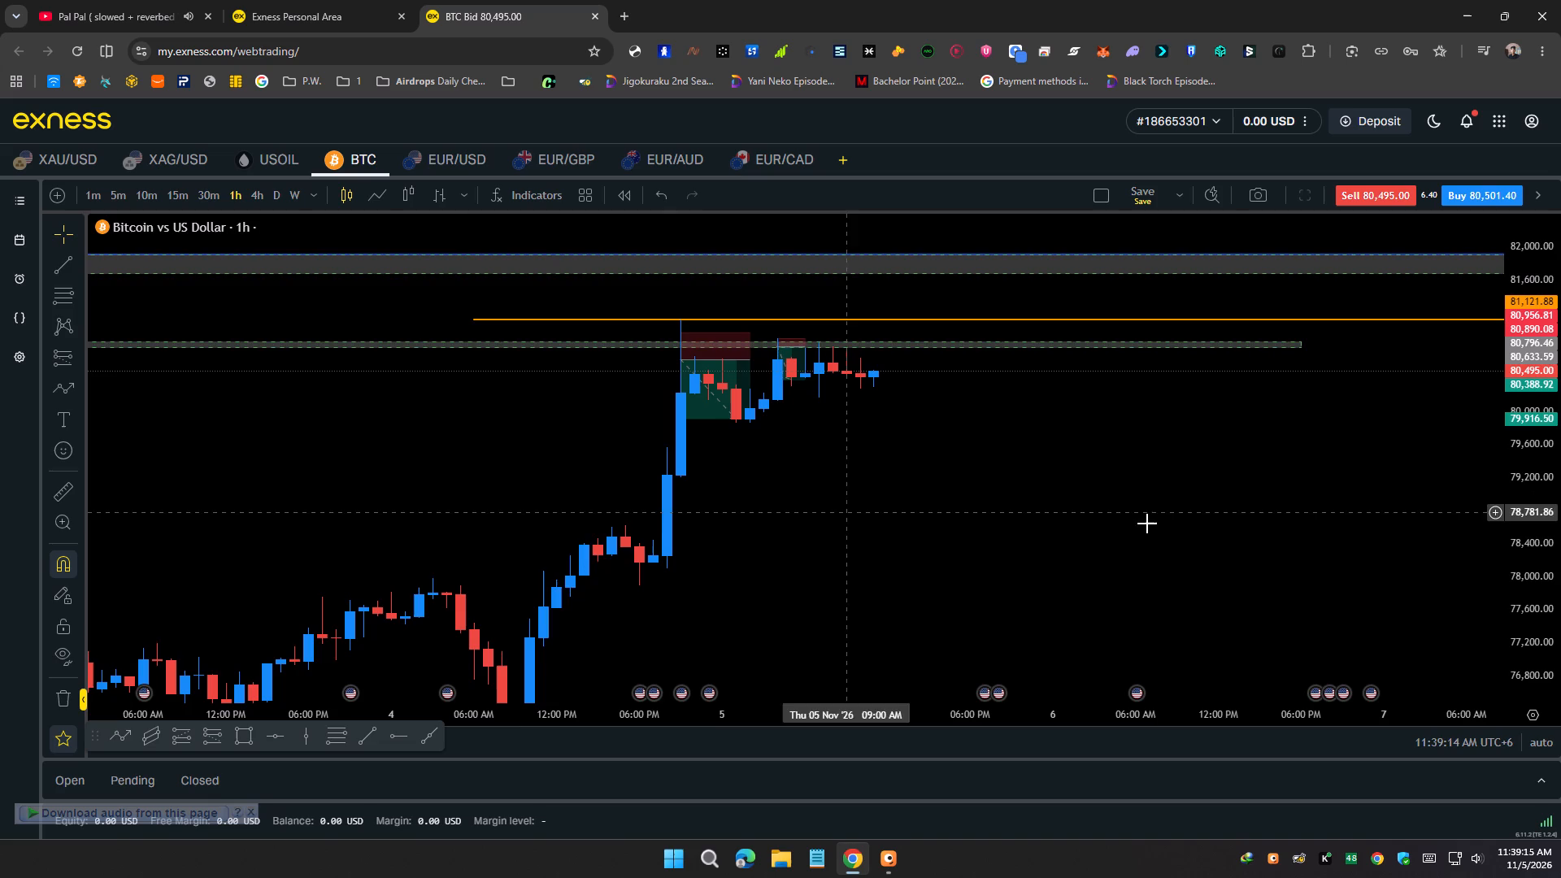
pyautogui.scroll(2, 1554, 523)
pyautogui.scroll(-1, 1201, 511)
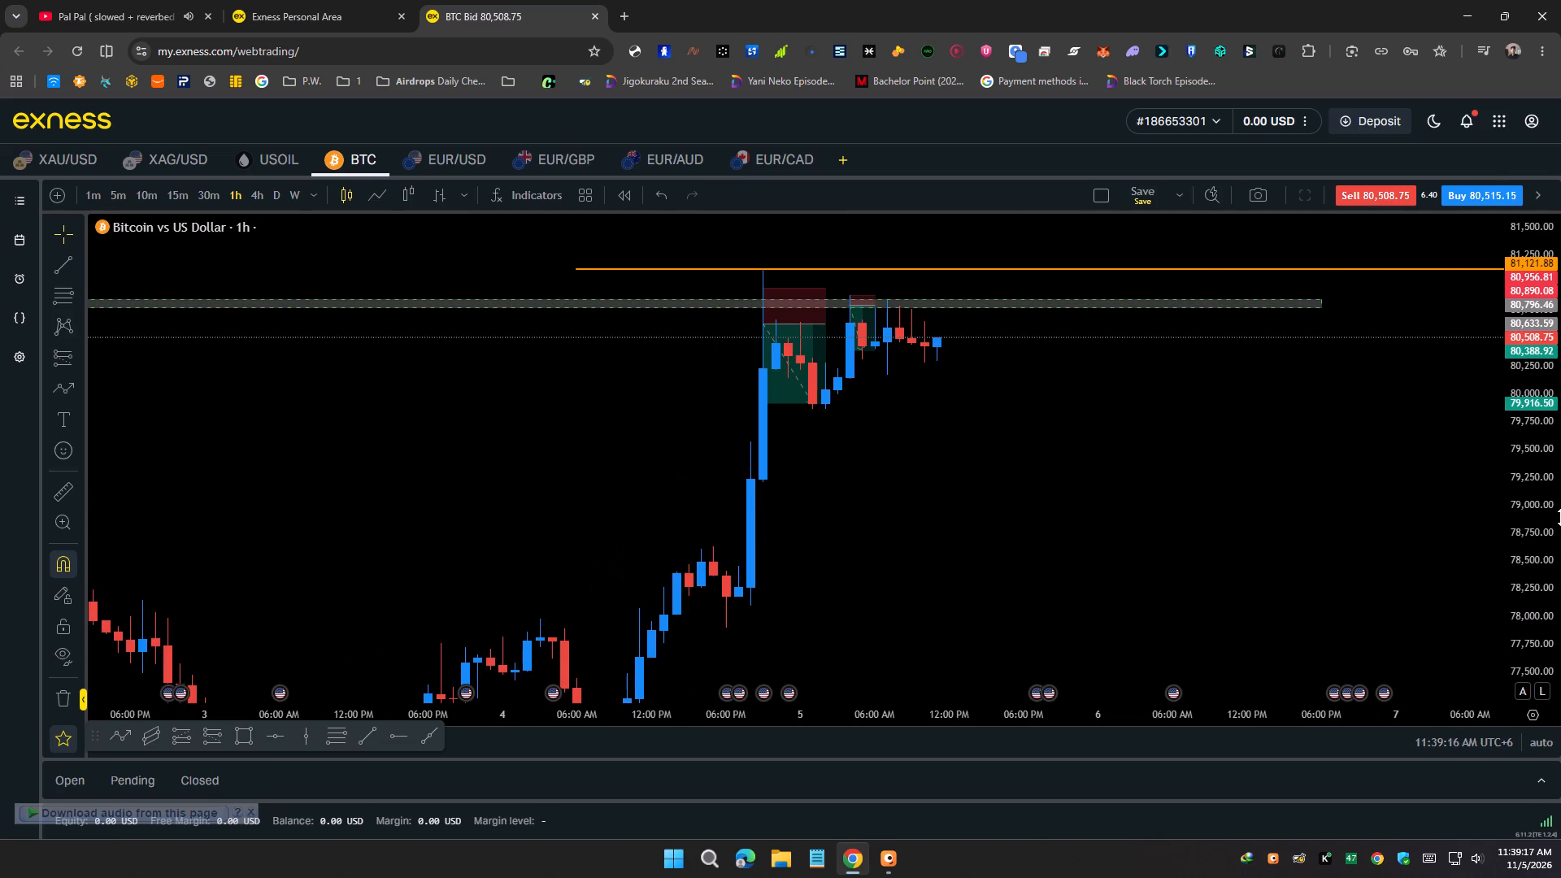
pyautogui.scroll(1, 1557, 512)
pyautogui.moveTo(1208, 535); pyautogui.dragTo(1199, 602)
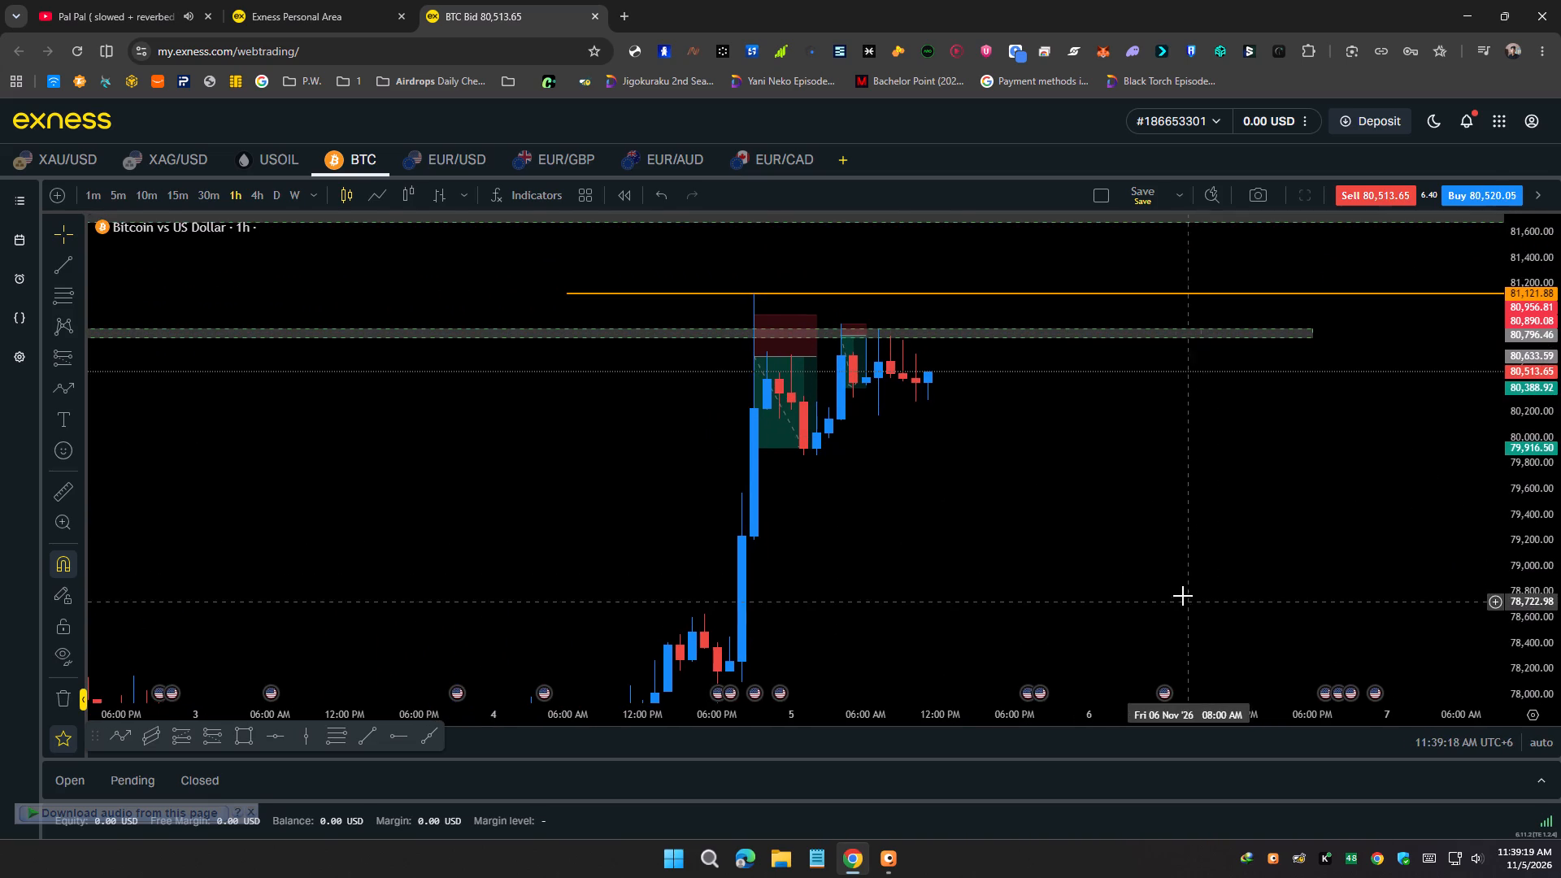
# Delete both short position drawings placed on the 4 and 5 November highs beneath the orange level.
pyautogui.click(789, 356)
pyautogui.click(1411, 229)
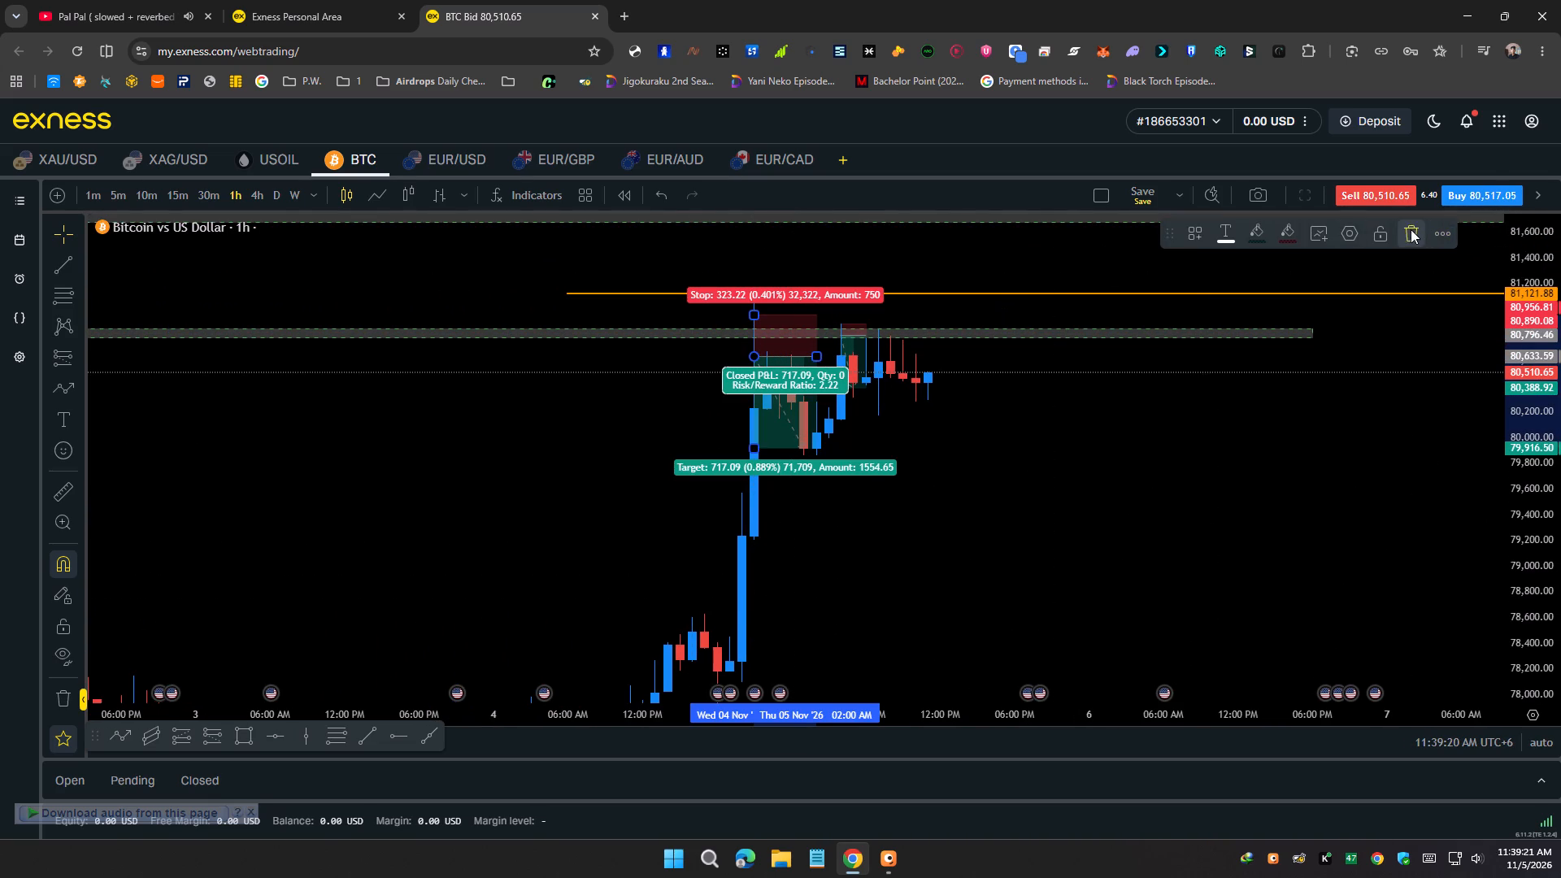
pyautogui.click(838, 367)
pyautogui.click(849, 365)
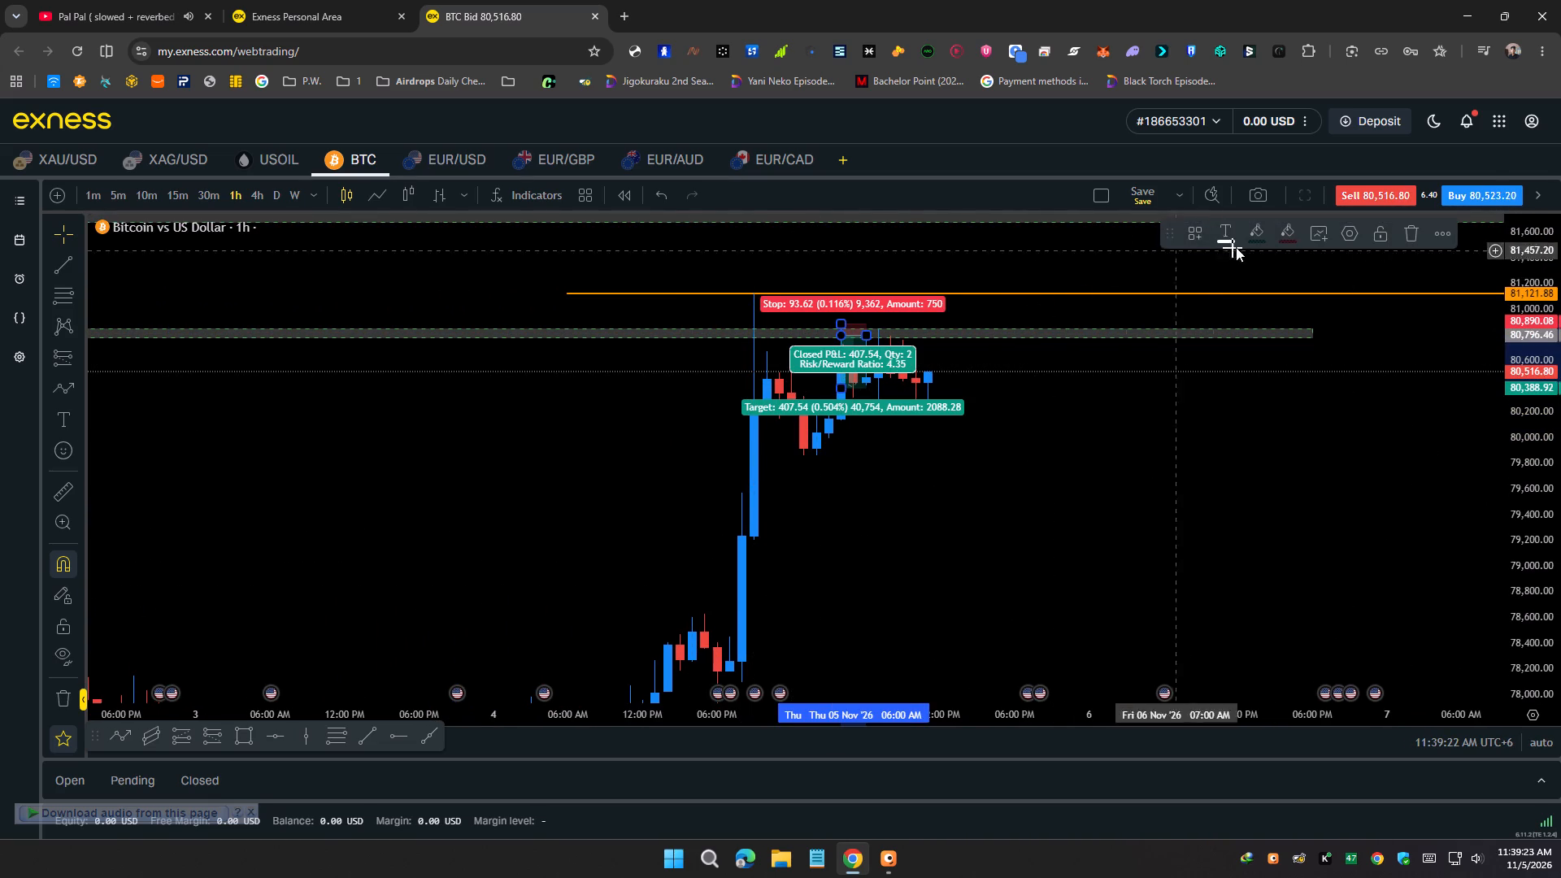
pyautogui.click(1415, 234)
# Change the 1h chart to Heikin Ashi and examine the swing from late October to the 5 November consolidation.
pyautogui.scroll(2, 1558, 455)
pyautogui.scroll(-1, 1558, 455)
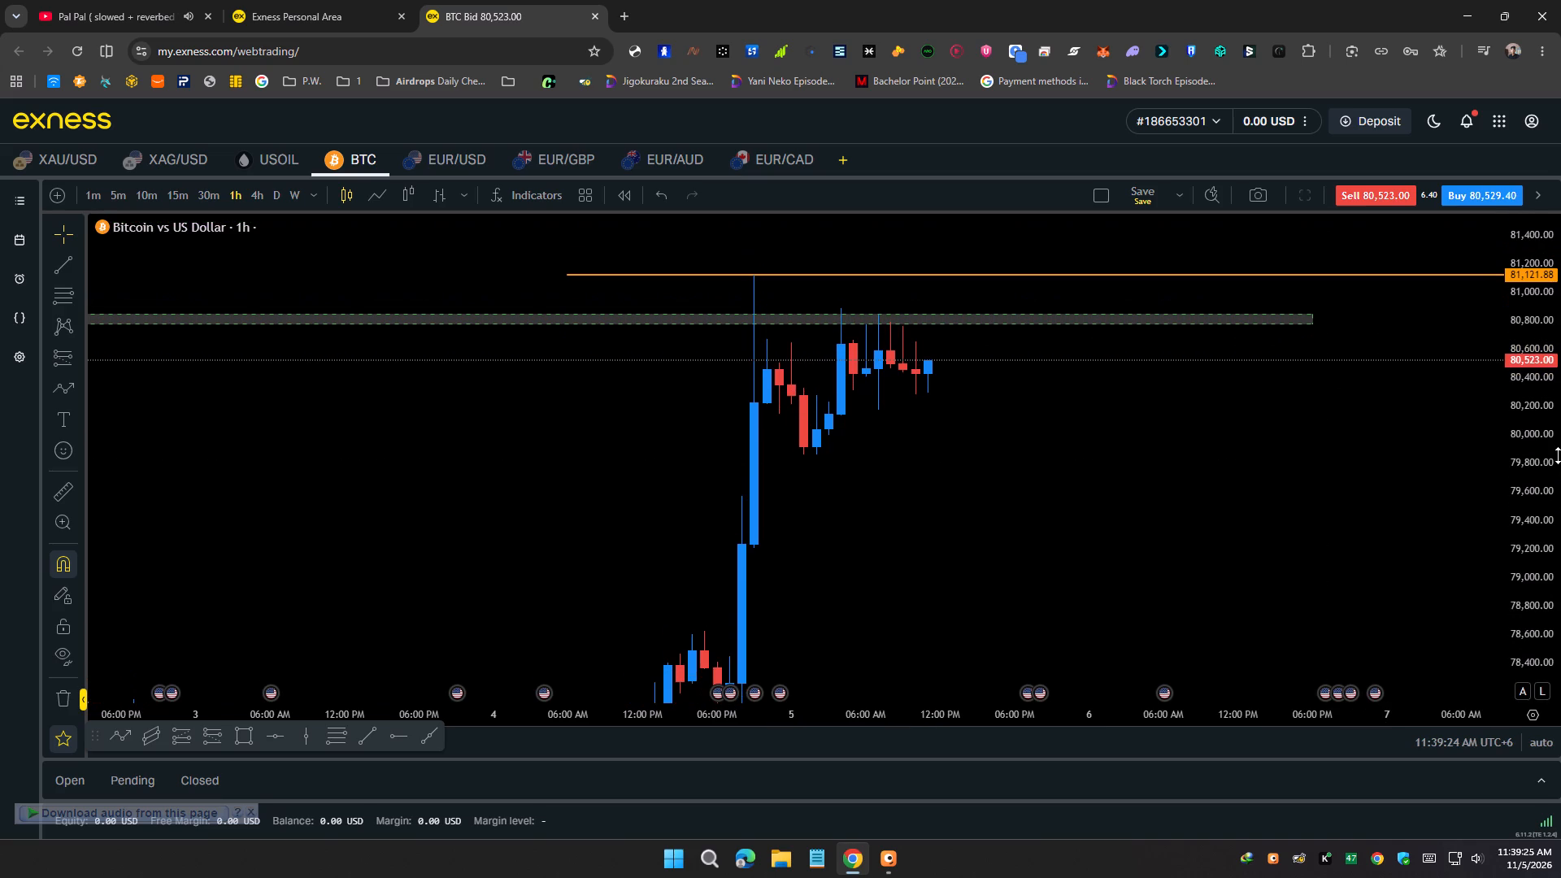
pyautogui.scroll(3, 1552, 458)
pyautogui.scroll(3, 1060, 500)
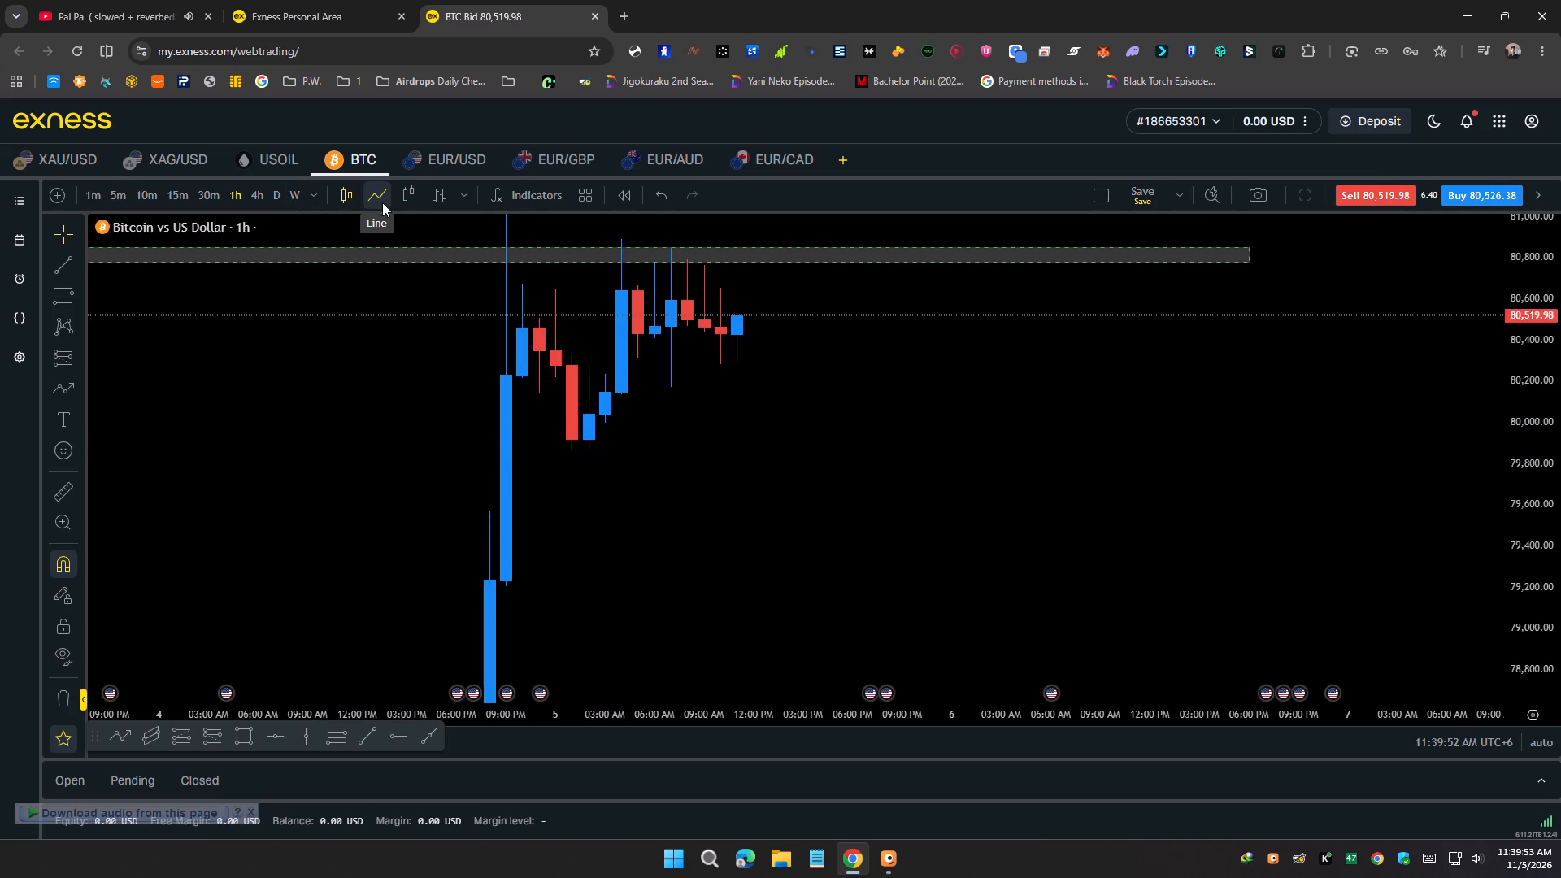
pyautogui.click(408, 206)
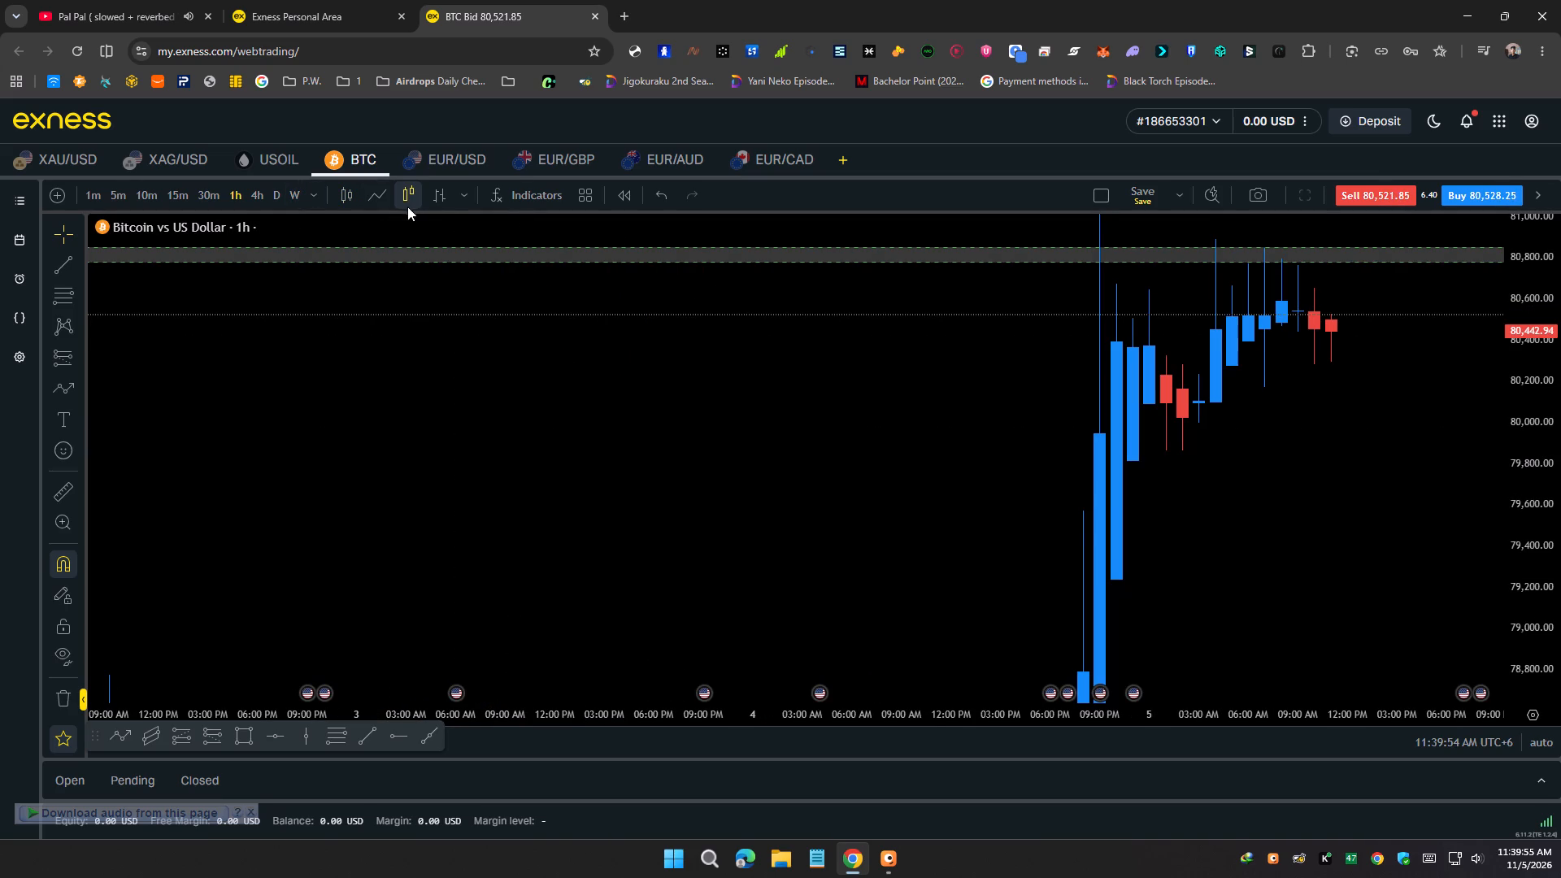
pyautogui.moveTo(319, 512); pyautogui.dragTo(98, 562)
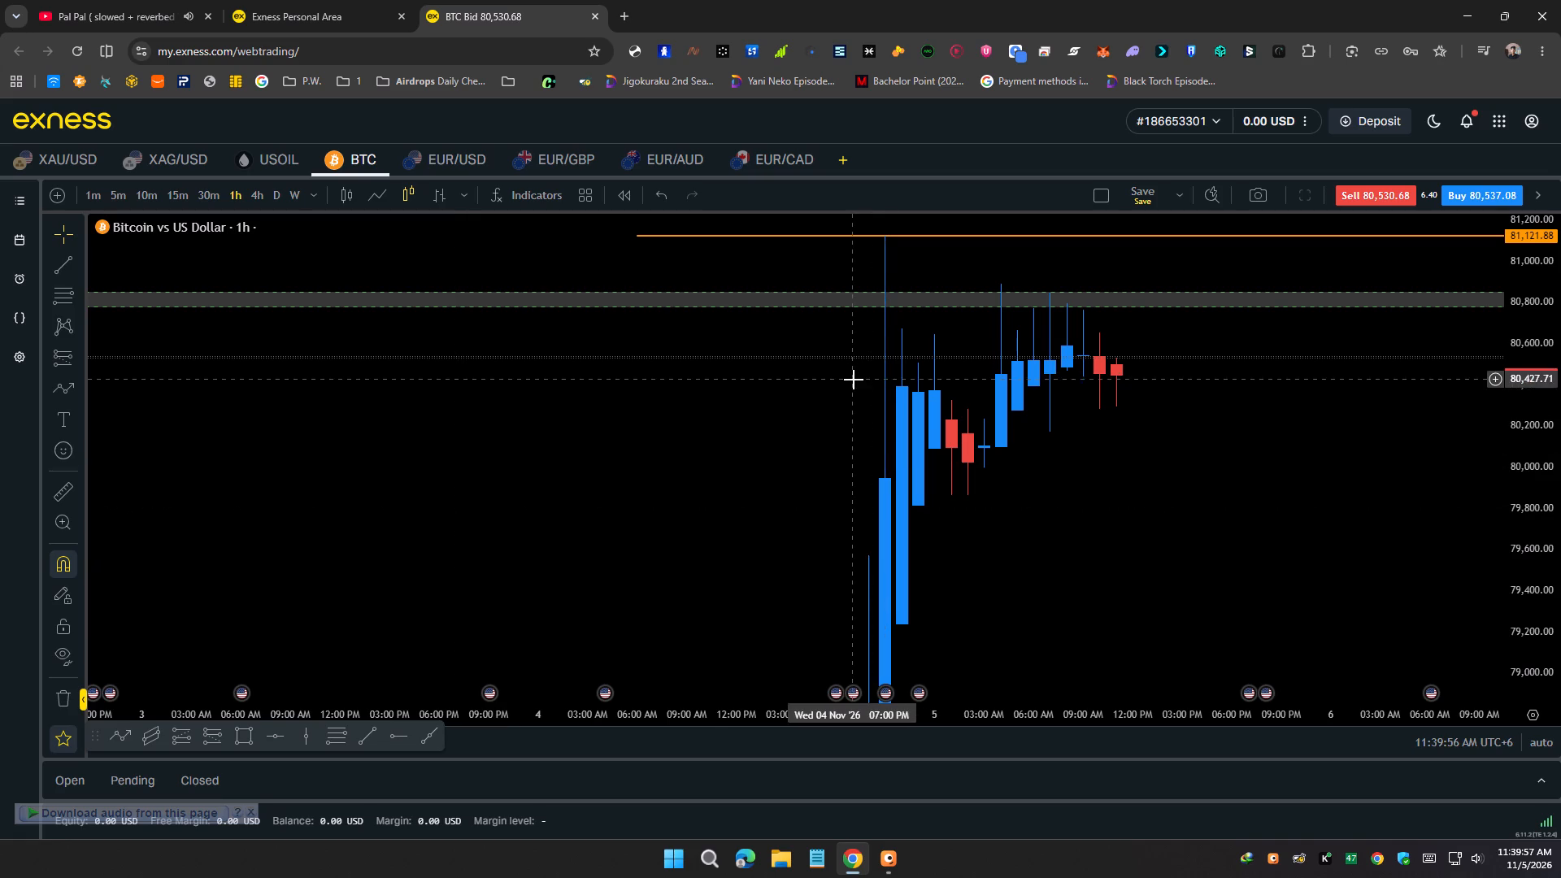
pyautogui.moveTo(846, 383); pyautogui.dragTo(794, 241)
pyautogui.scroll(-6, 1555, 366)
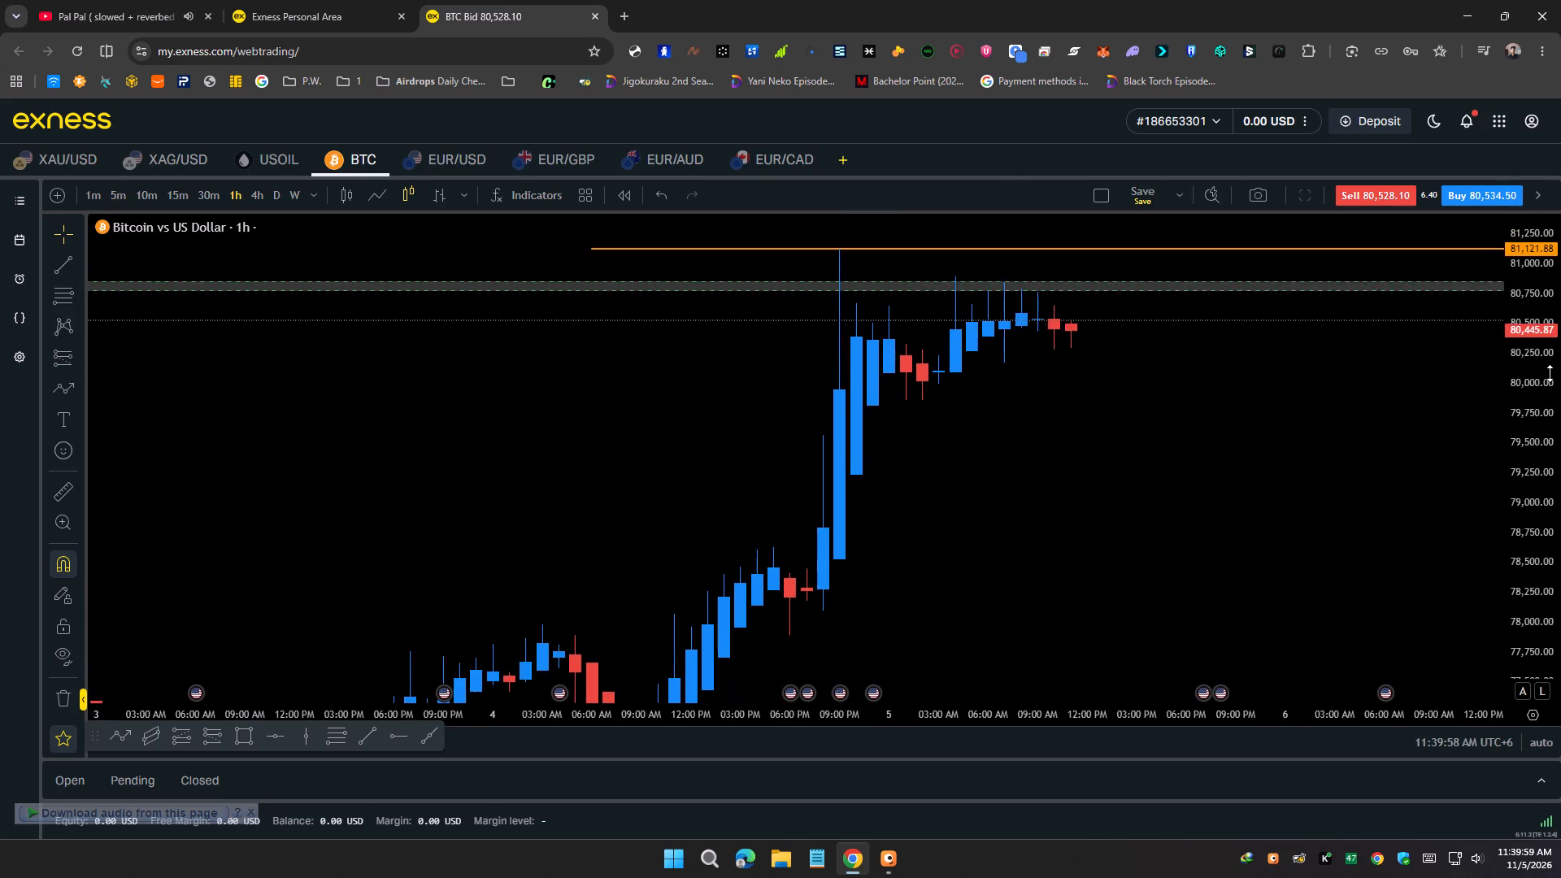
pyautogui.scroll(-3, 1541, 380)
pyautogui.scroll(-6, 987, 596)
pyautogui.moveTo(986, 596); pyautogui.dragTo(1033, 343)
pyautogui.scroll(-6, 1036, 341)
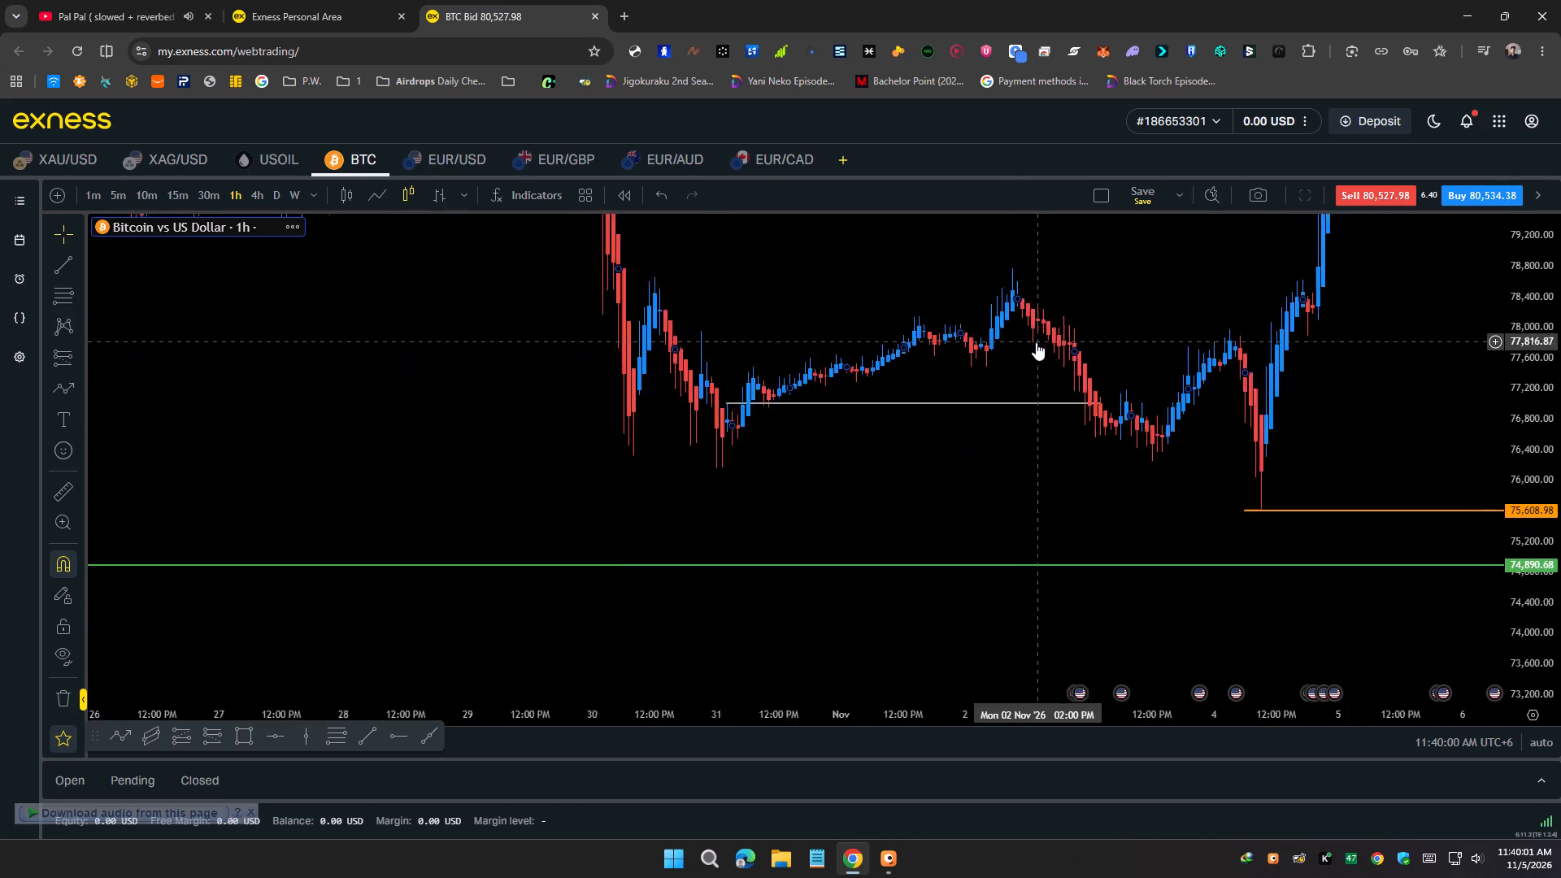
pyautogui.moveTo(1033, 336); pyautogui.dragTo(827, 554)
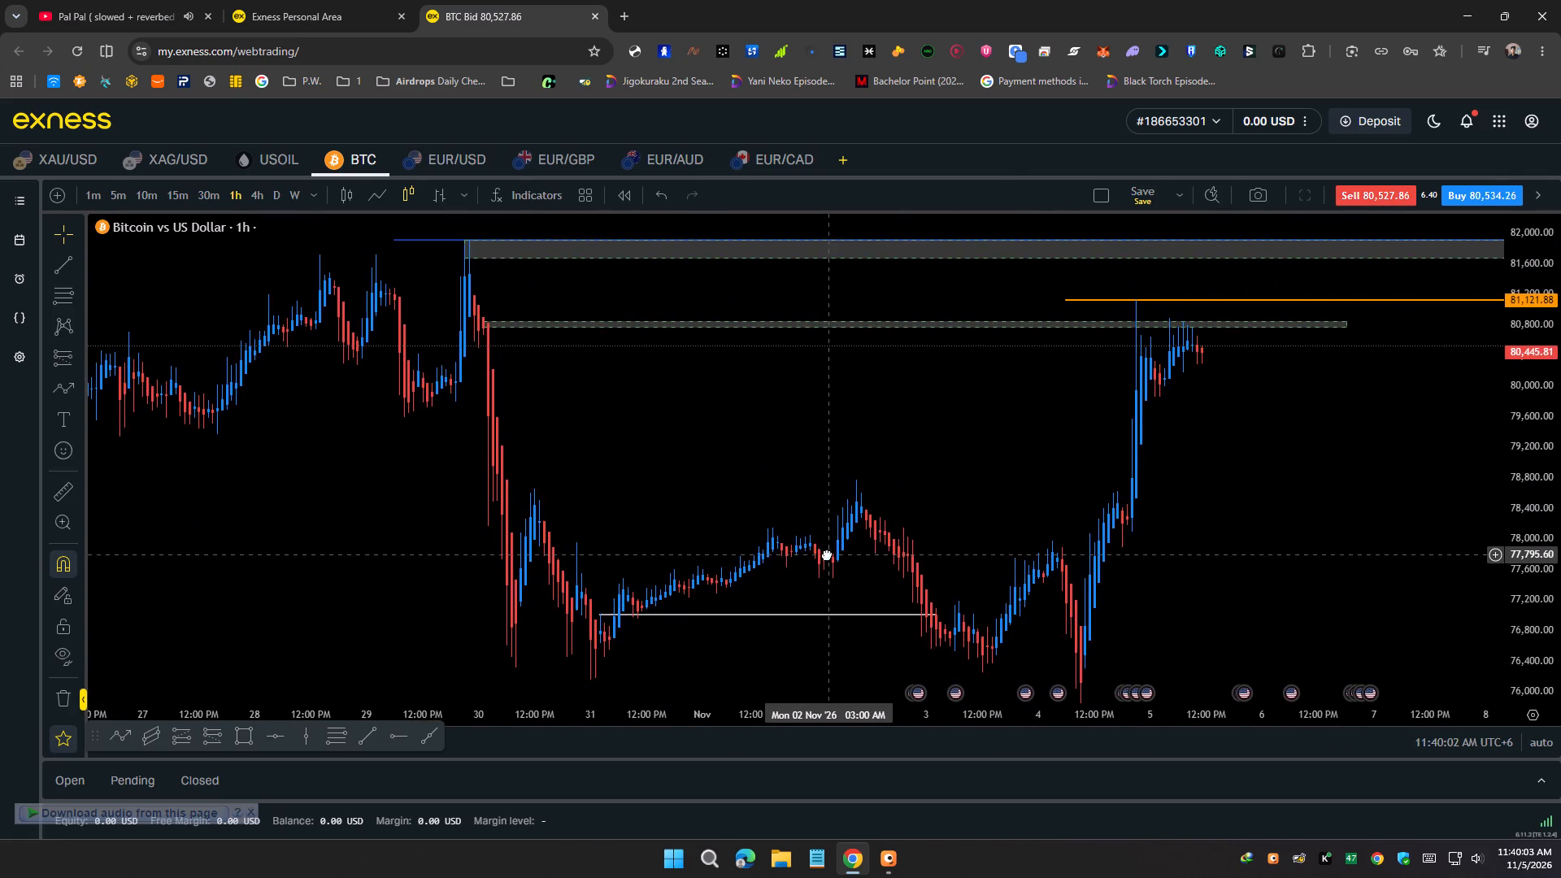
pyautogui.moveTo(827, 554); pyautogui.dragTo(787, 468)
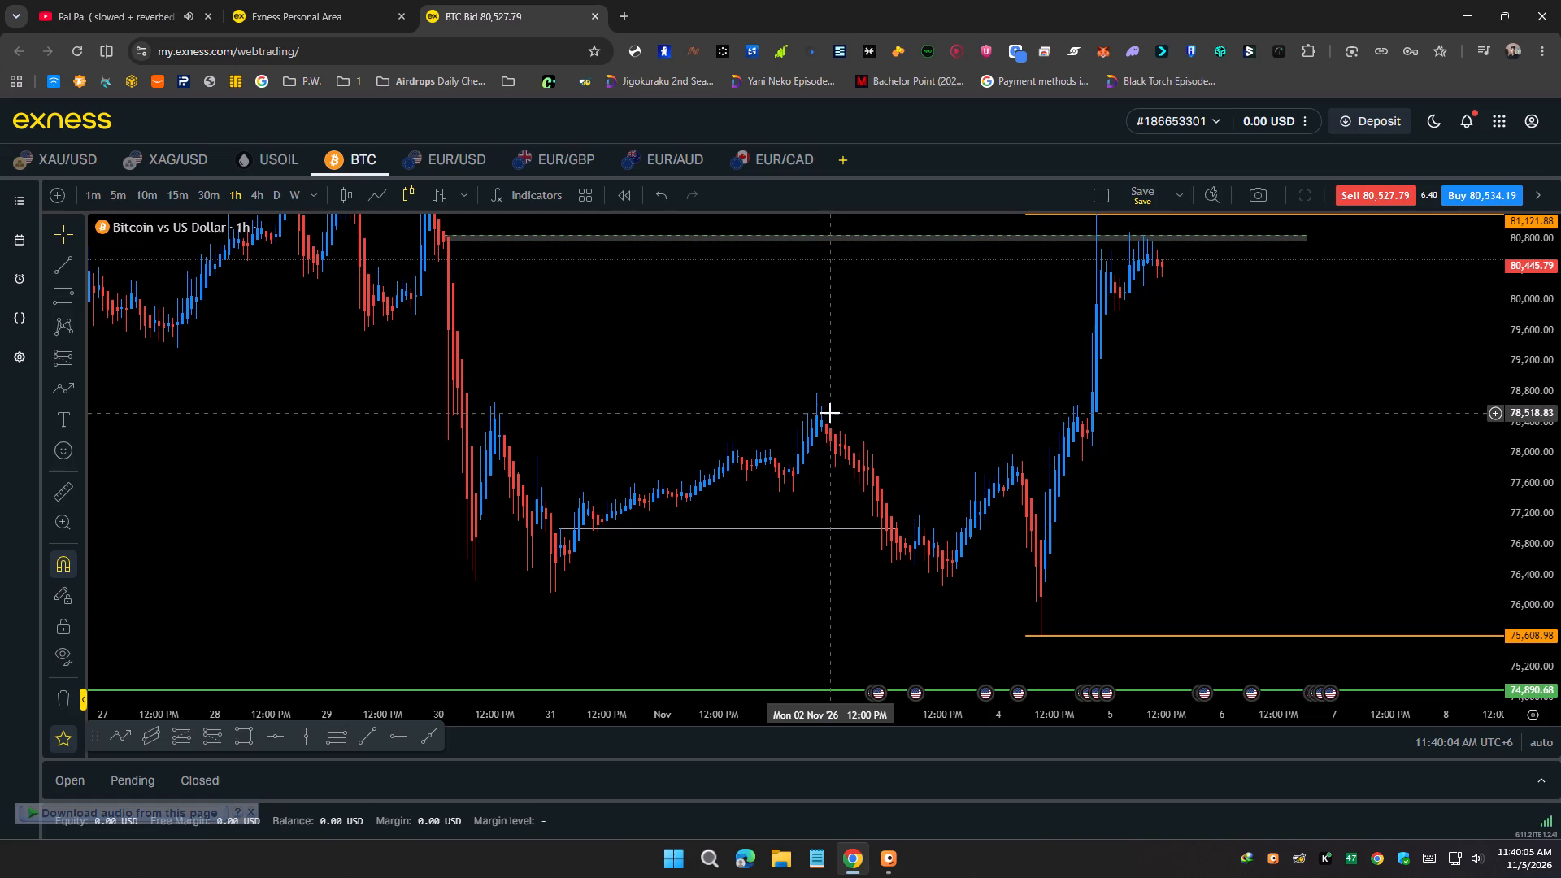
pyautogui.click(826, 447)
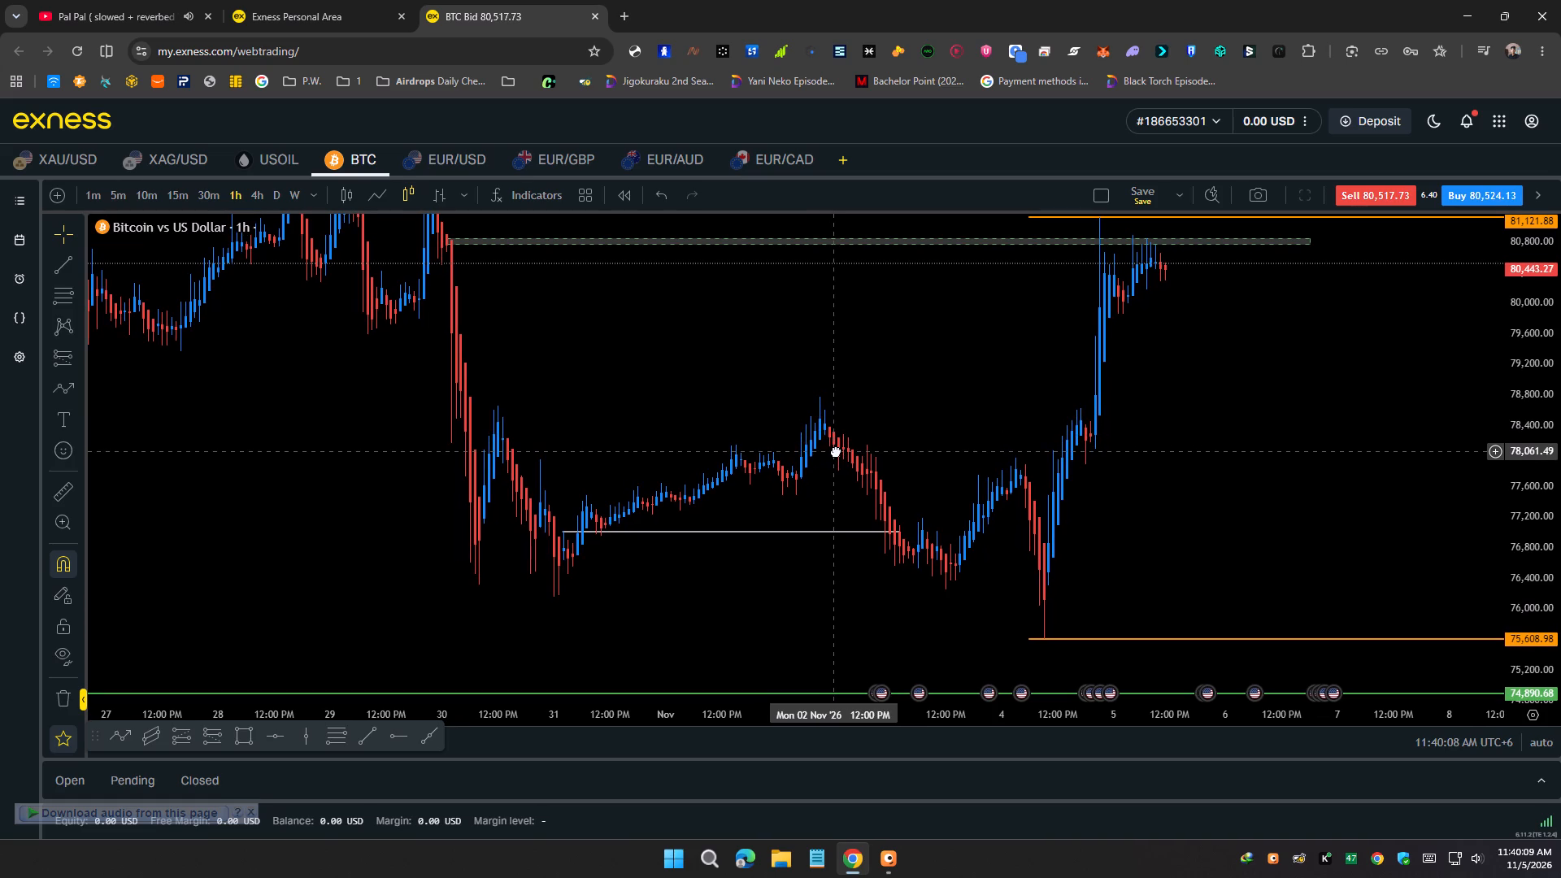
# Return the 1h chart to regular candles and inspect the latest rally at the grey zone.
pyautogui.click(347, 201)
pyautogui.moveTo(415, 314); pyautogui.dragTo(259, 404)
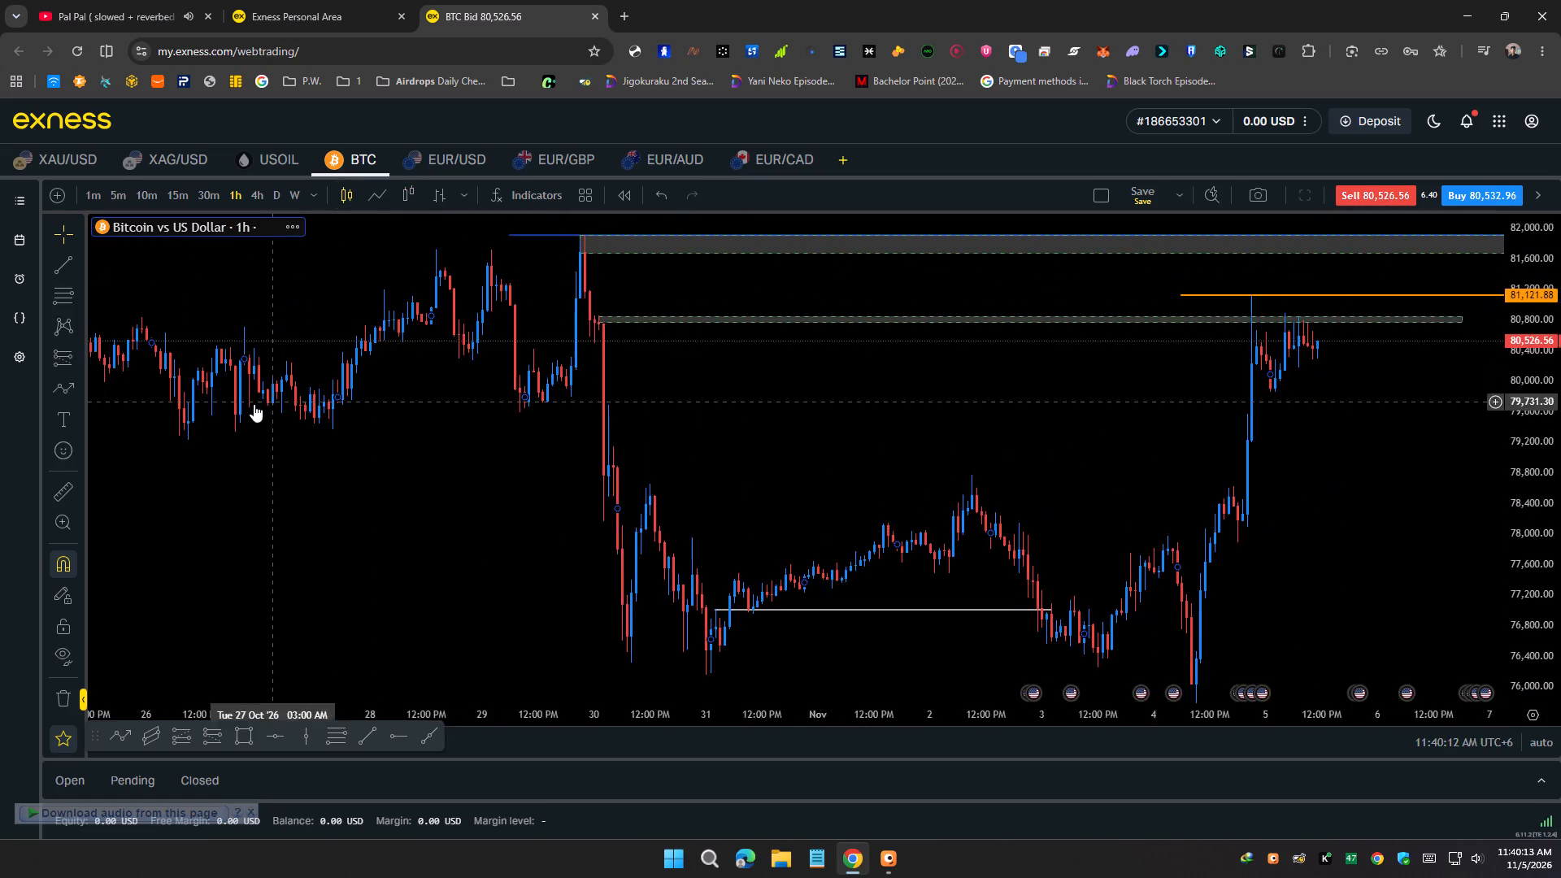
pyautogui.scroll(6, 258, 398)
pyautogui.scroll(5, 1560, 367)
pyautogui.moveTo(1126, 389); pyautogui.dragTo(1126, 495)
pyautogui.scroll(4, 1083, 476)
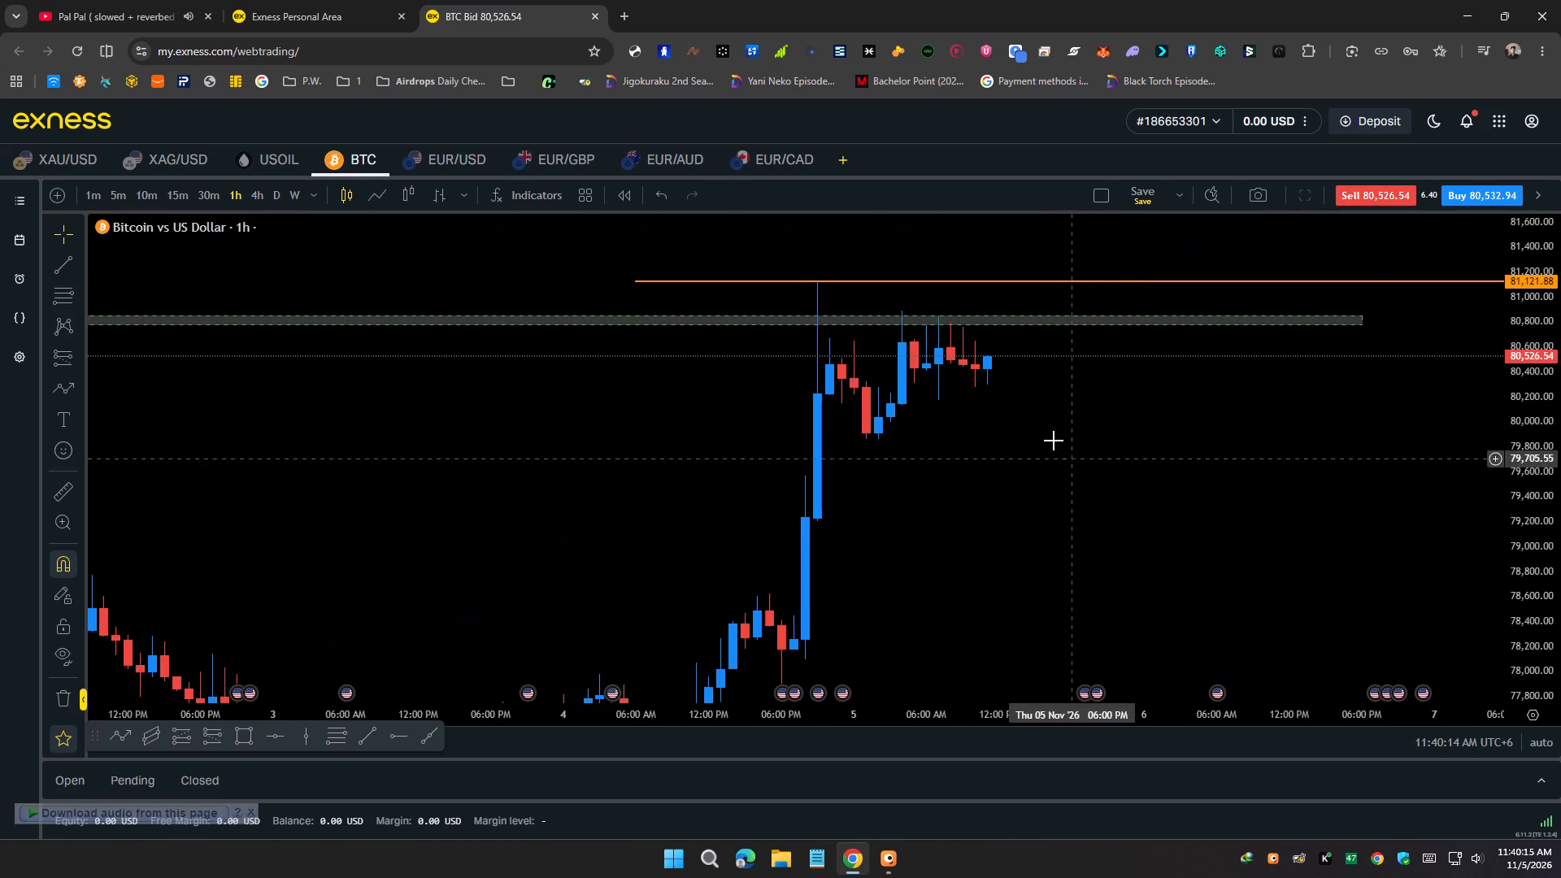
# Compare the latest 1h rally in Heikin Ashi with regular candles, ending on regular candles.
pyautogui.click(400, 193)
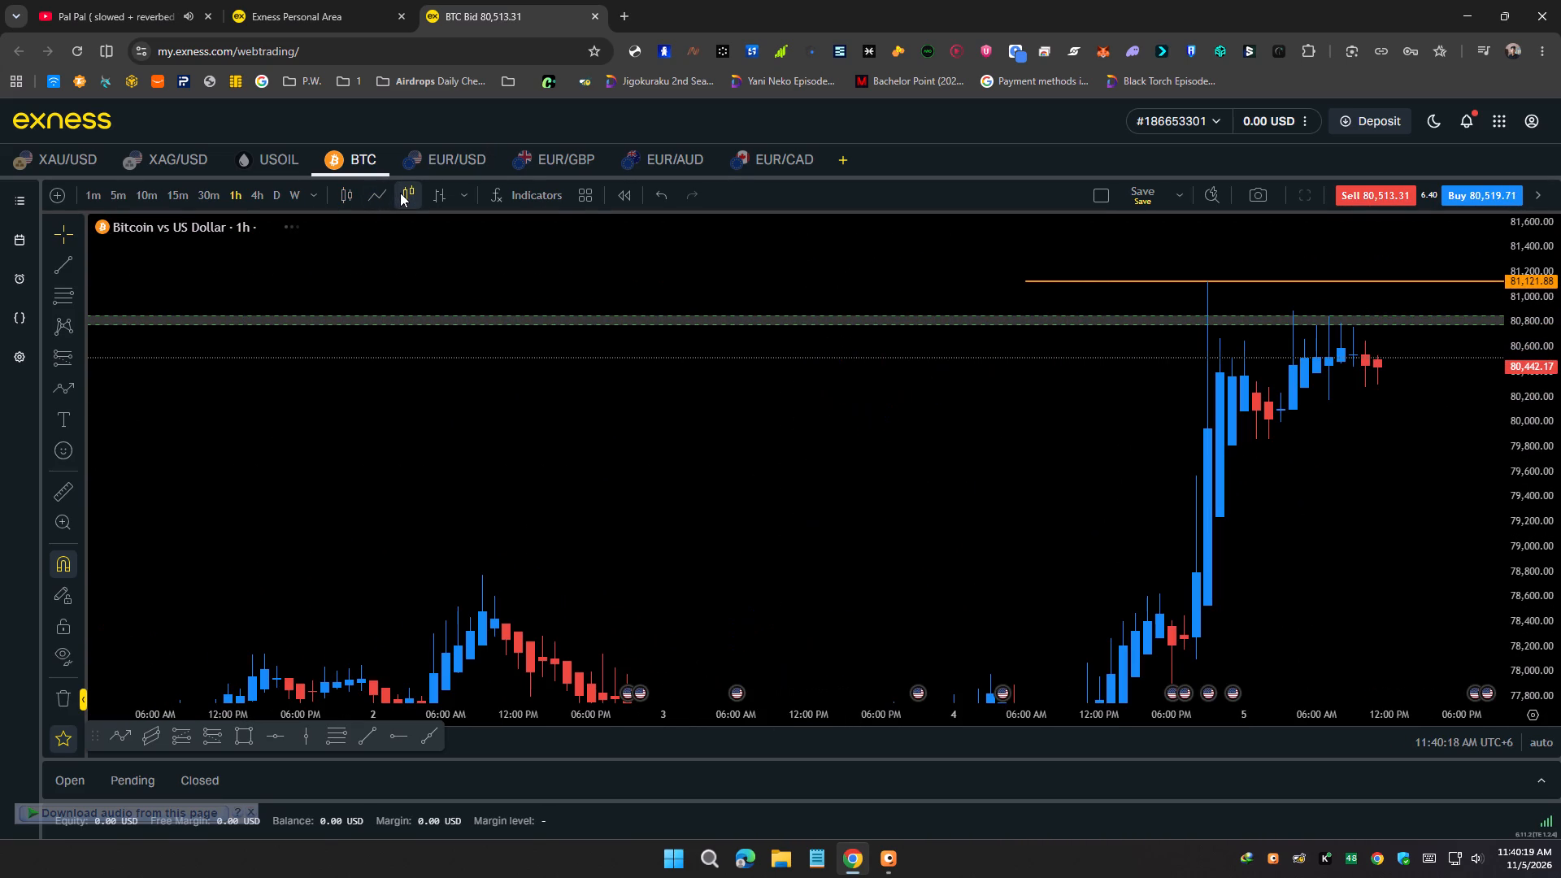
pyautogui.click(347, 188)
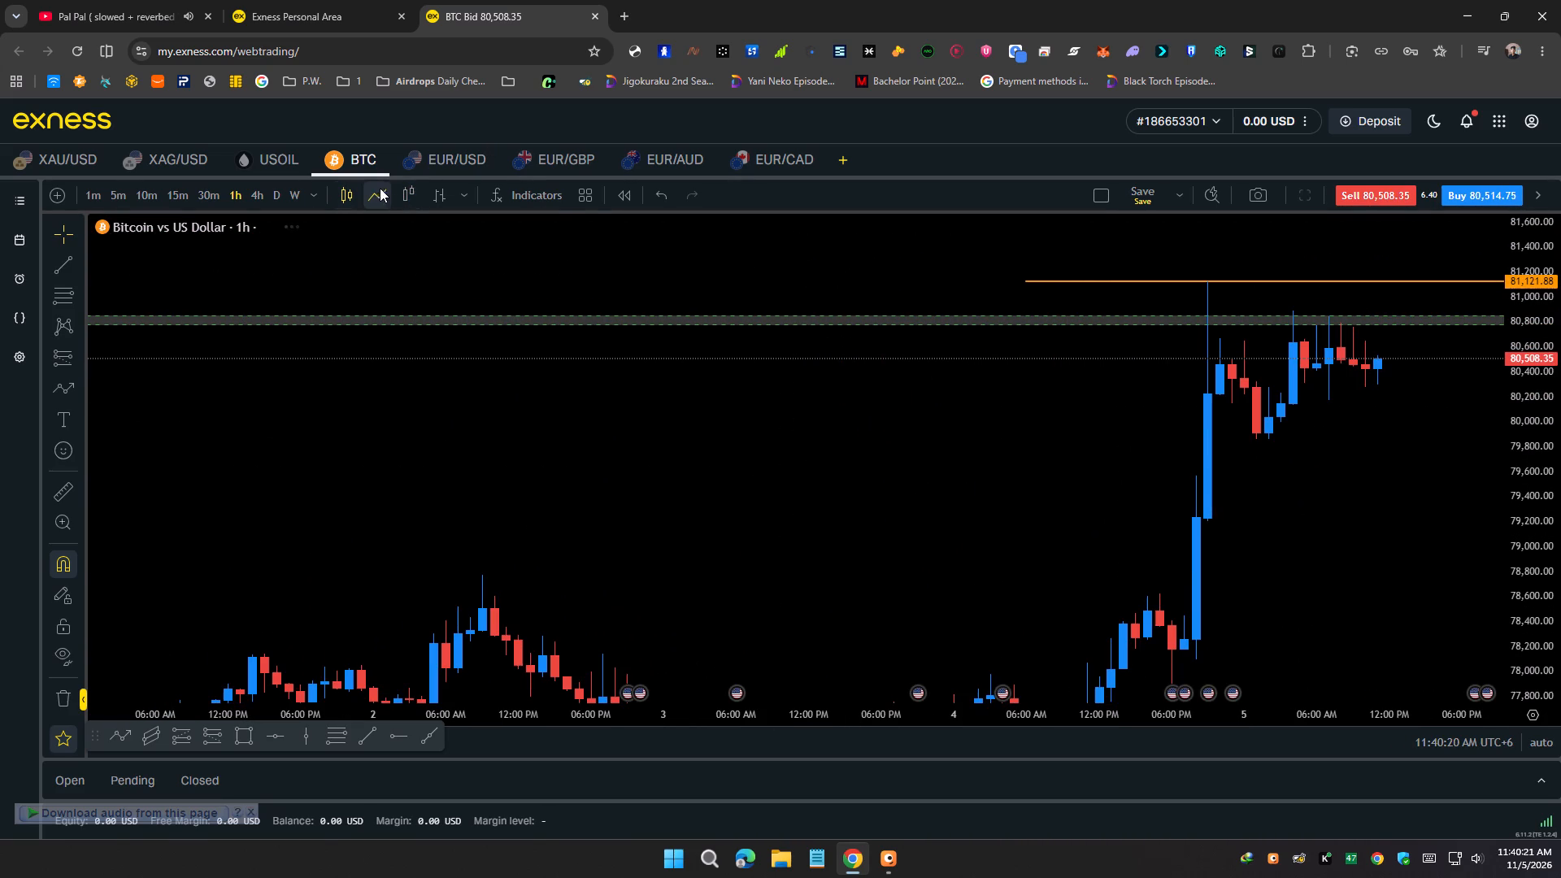
pyautogui.moveTo(416, 334); pyautogui.dragTo(246, 335)
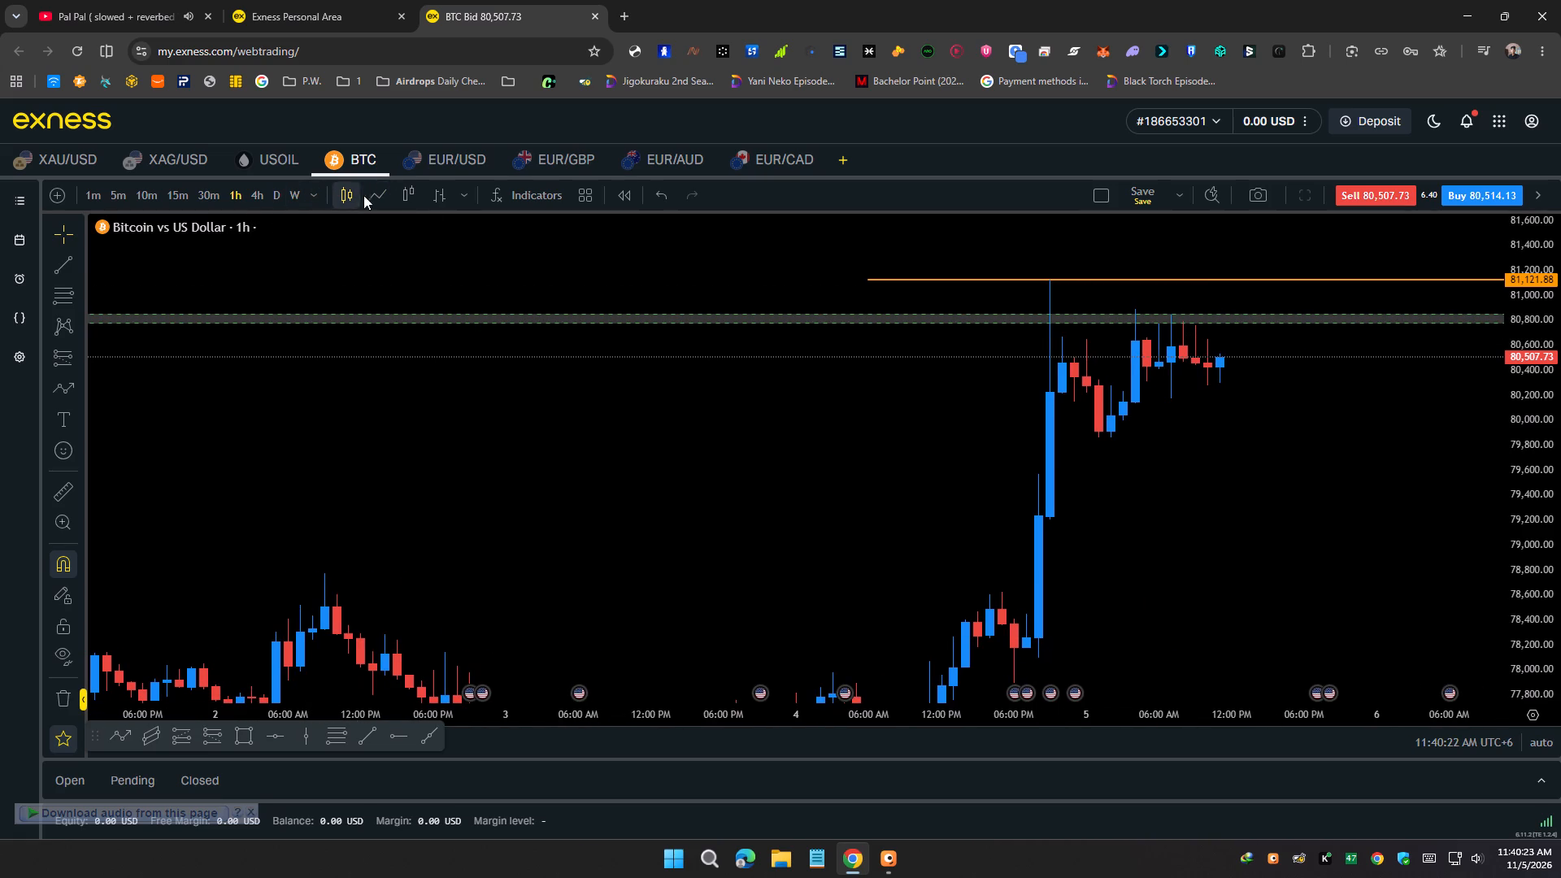
pyautogui.scroll(2, 1560, 532)
pyautogui.moveTo(1170, 466); pyautogui.dragTo(941, 524)
pyautogui.scroll(1, 928, 523)
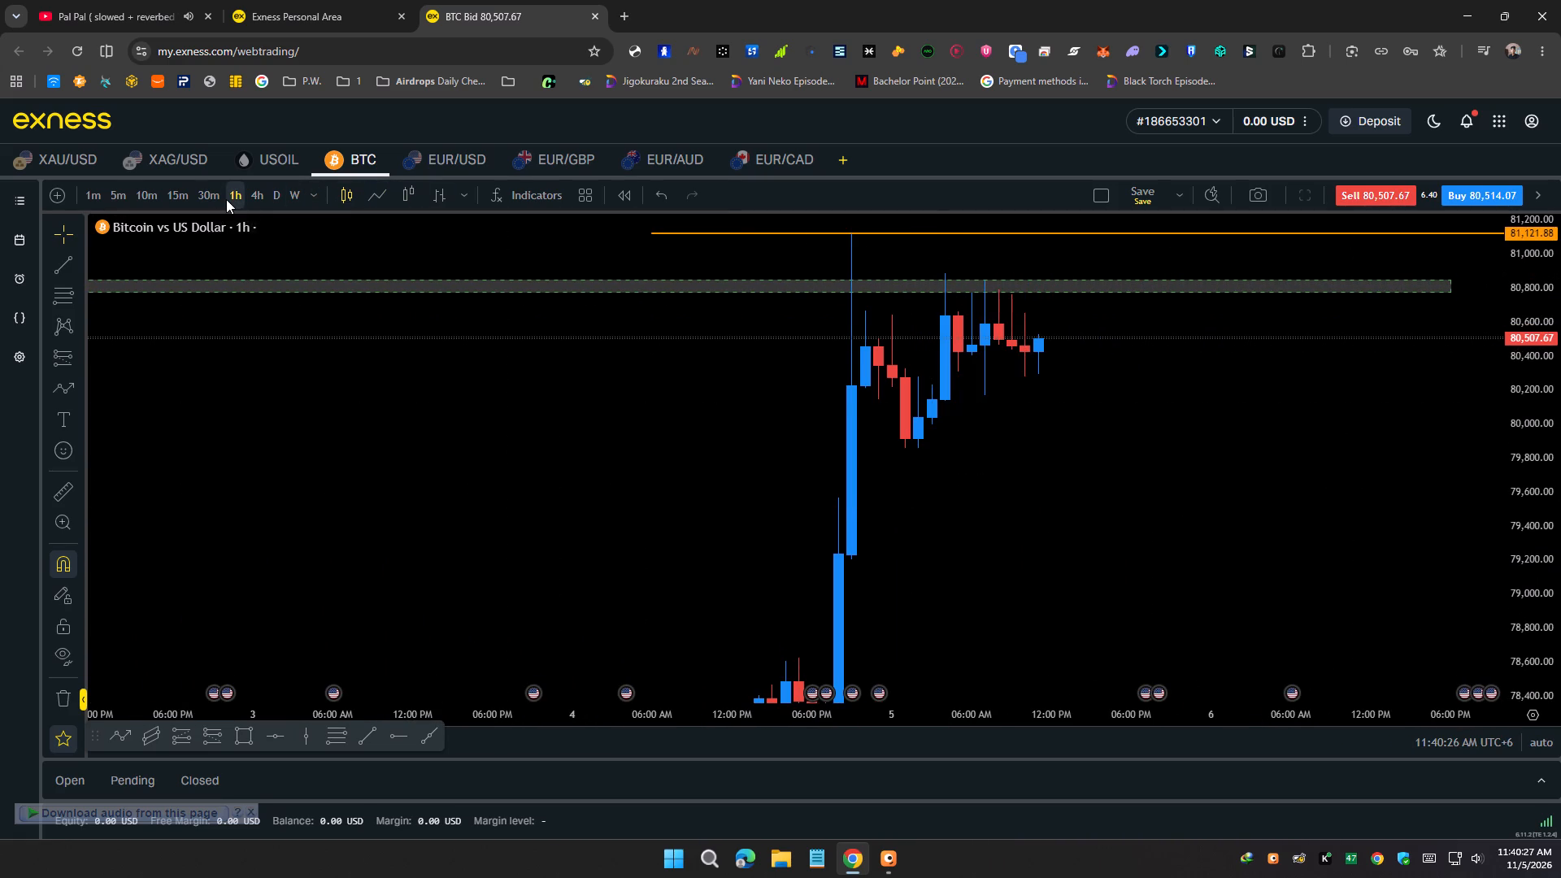
# Check the rally on the 4h timeframe and return to 1h.
pyautogui.click(256, 202)
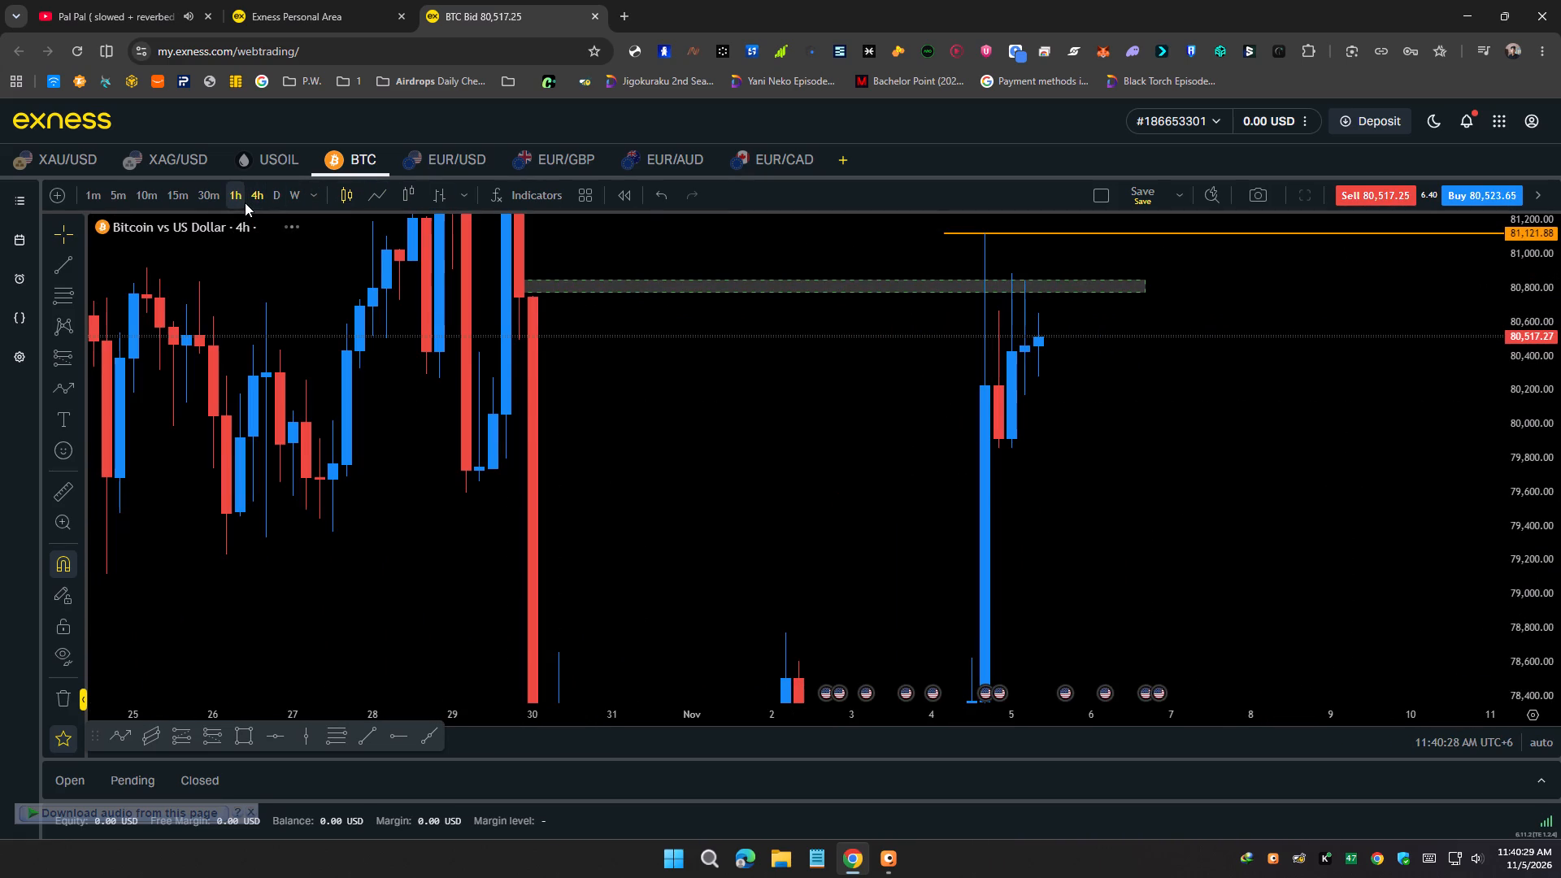
pyautogui.click(245, 202)
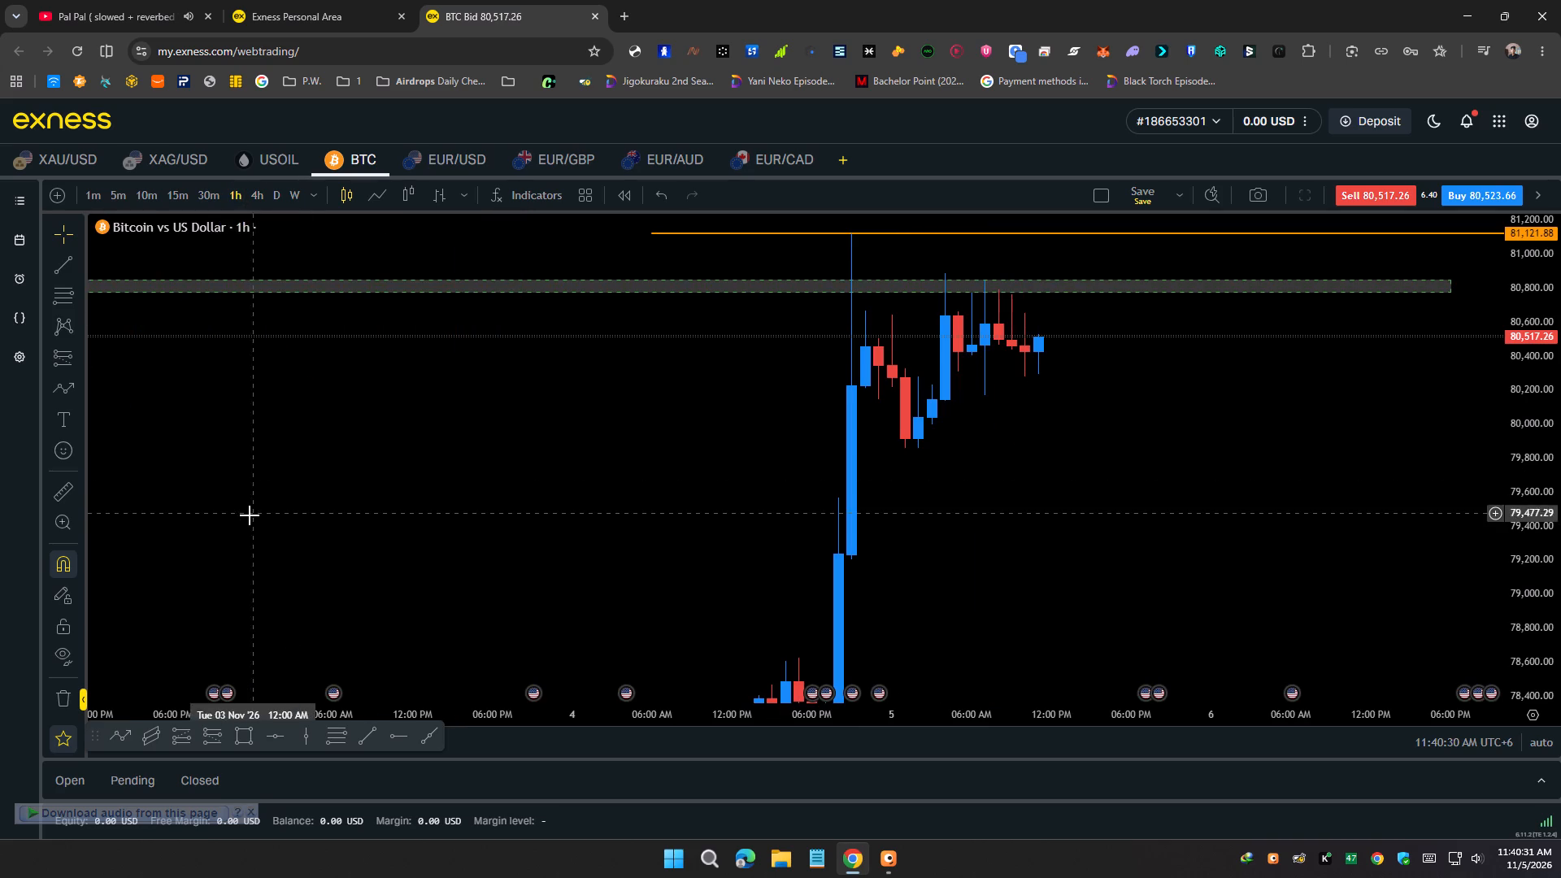
# Add the Williams Fractal indicator from the favourites to the 1h BTC chart.
pyautogui.scroll(5, 240, 512)
pyautogui.click(504, 203)
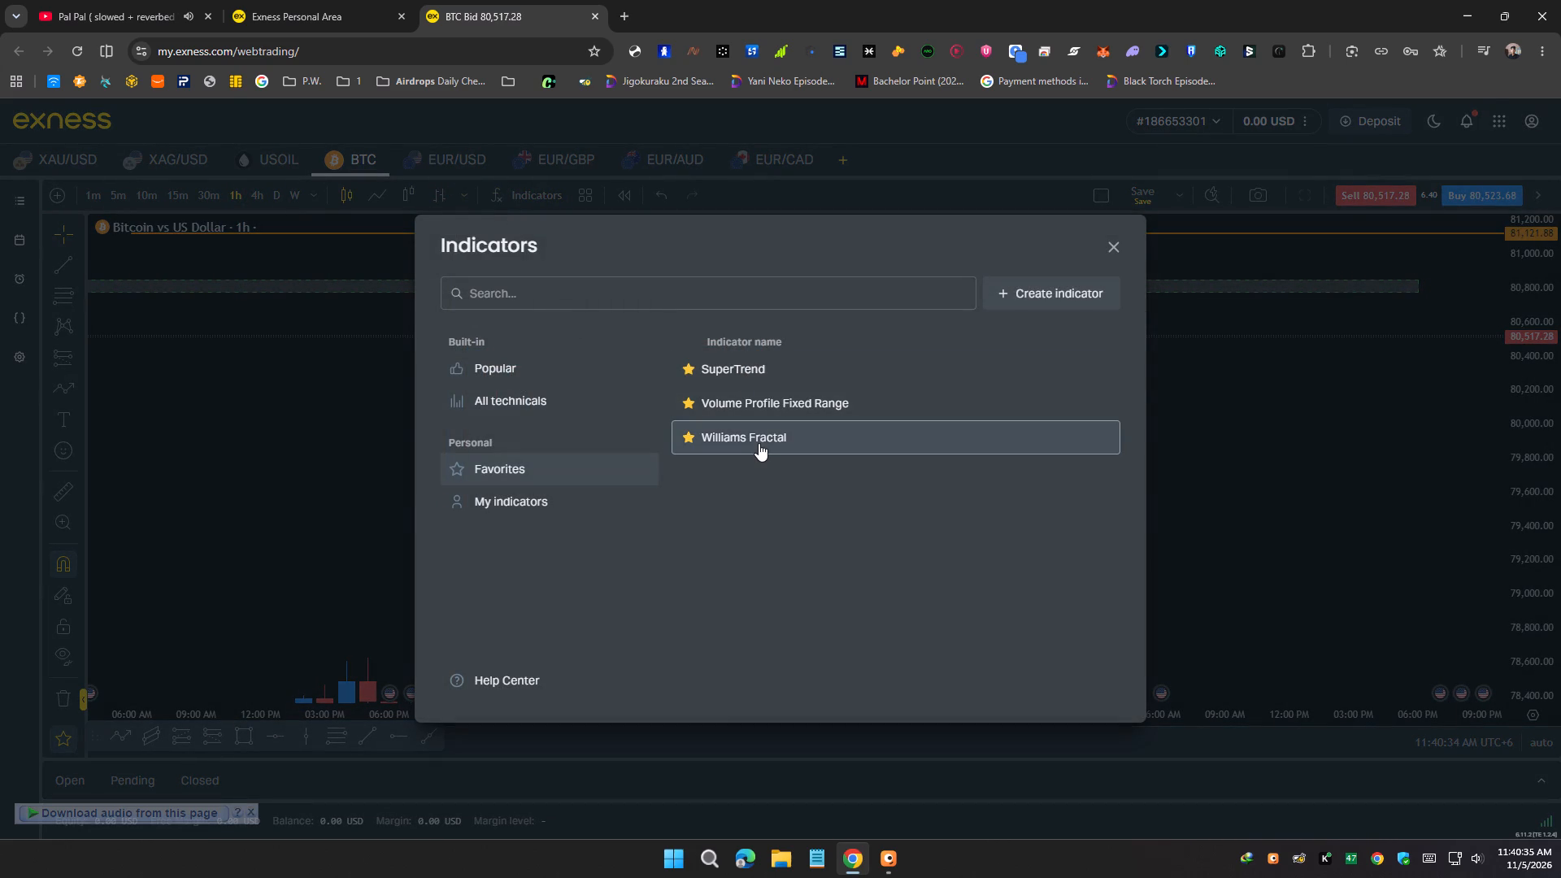
pyautogui.click(759, 443)
pyautogui.click(216, 346)
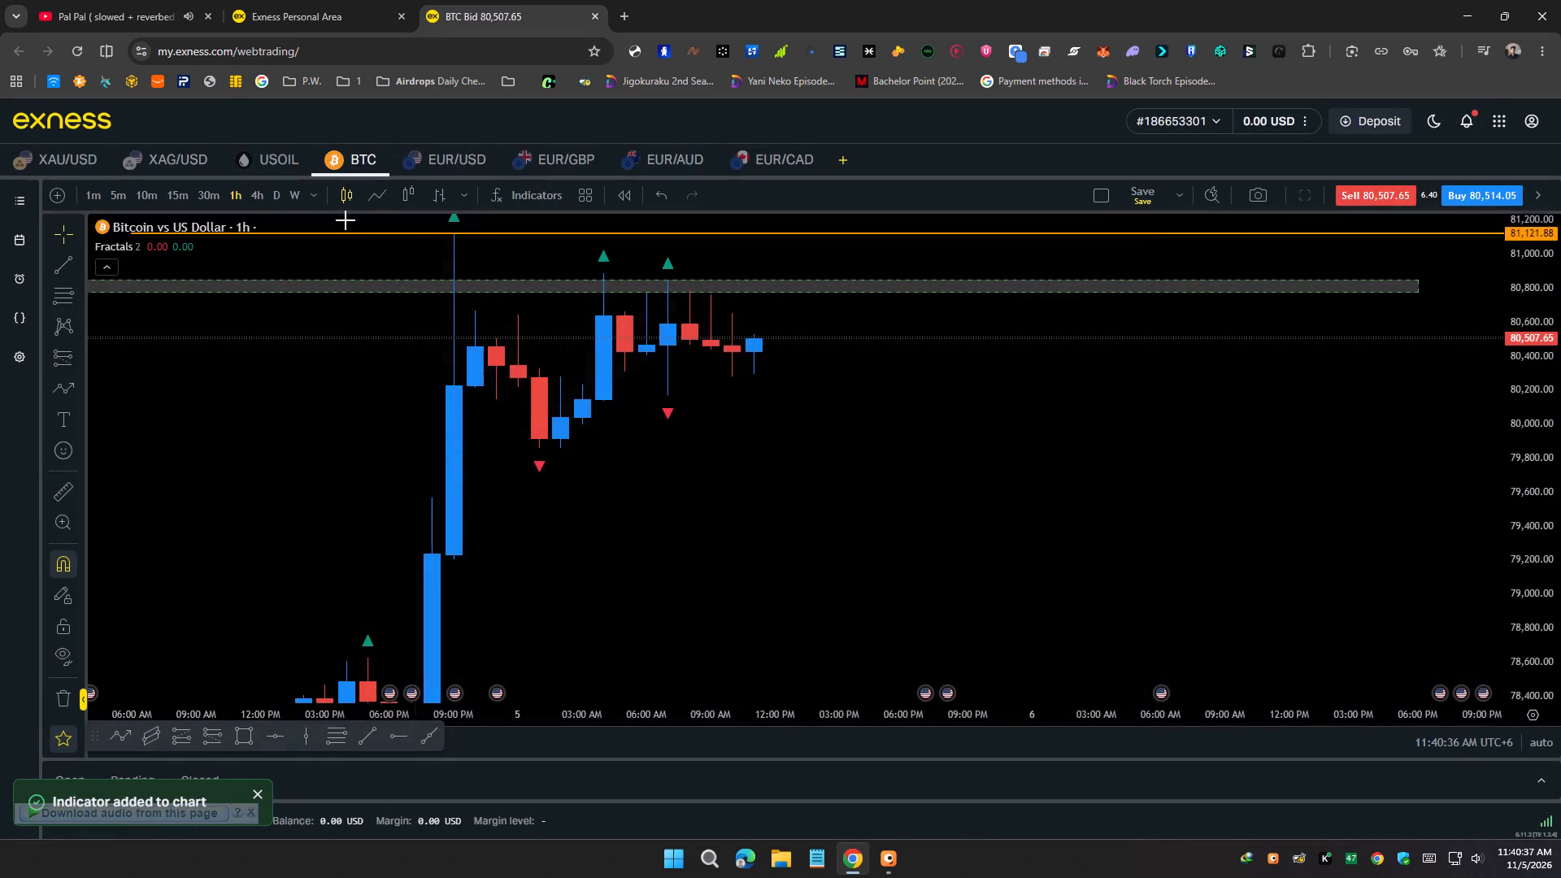
# Switch BTC to the 4h timeframe and examine the fractal highs and lows of the swings since 29 October.
pyautogui.click(256, 191)
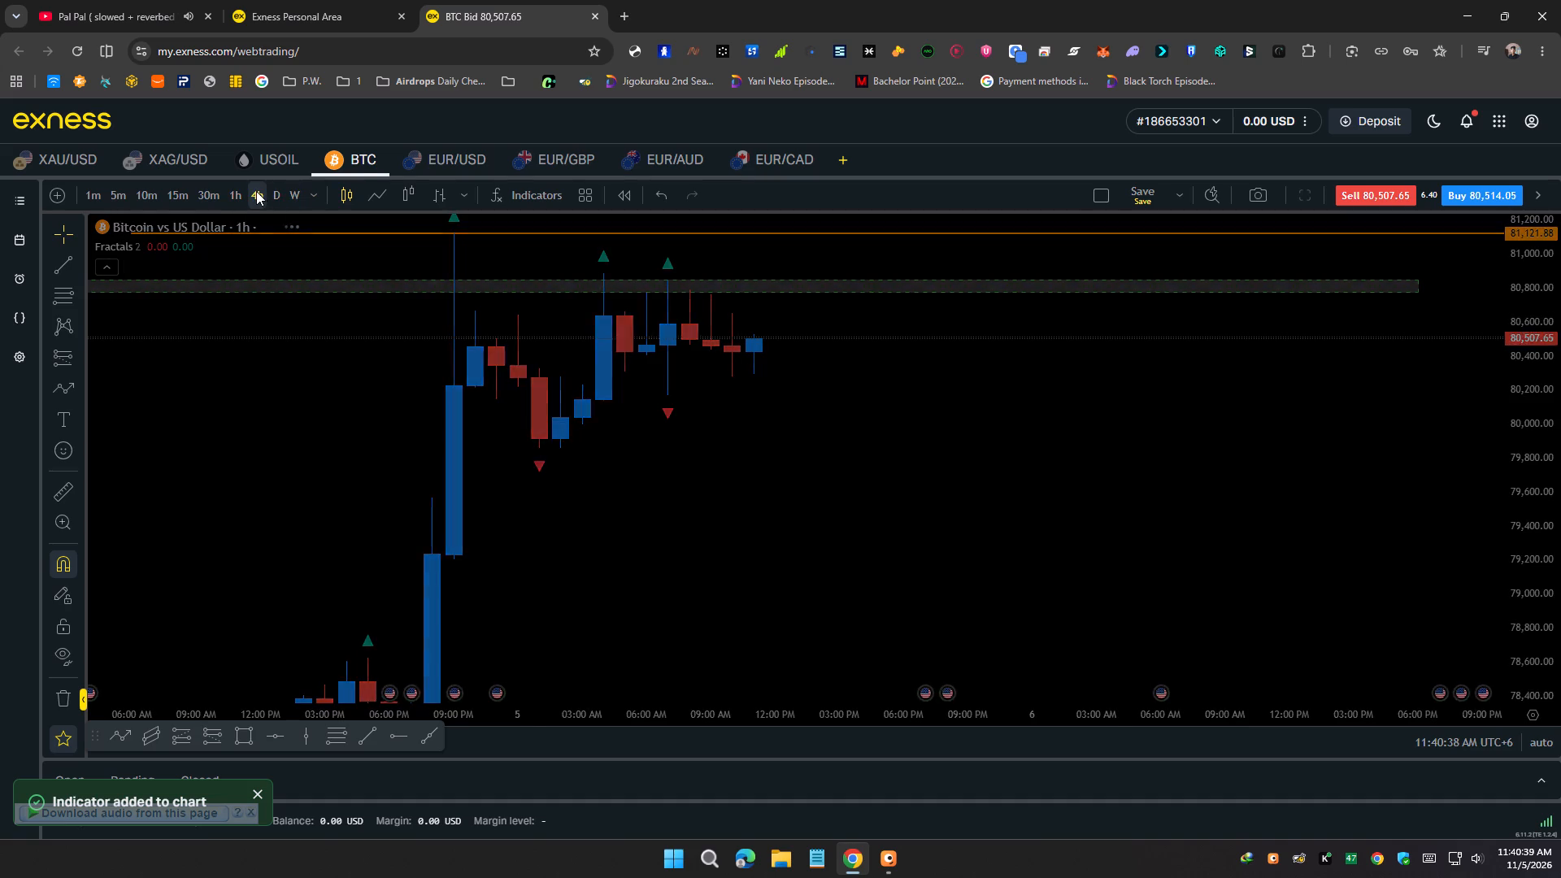
pyautogui.scroll(2, 1560, 373)
pyautogui.scroll(-6, 1560, 374)
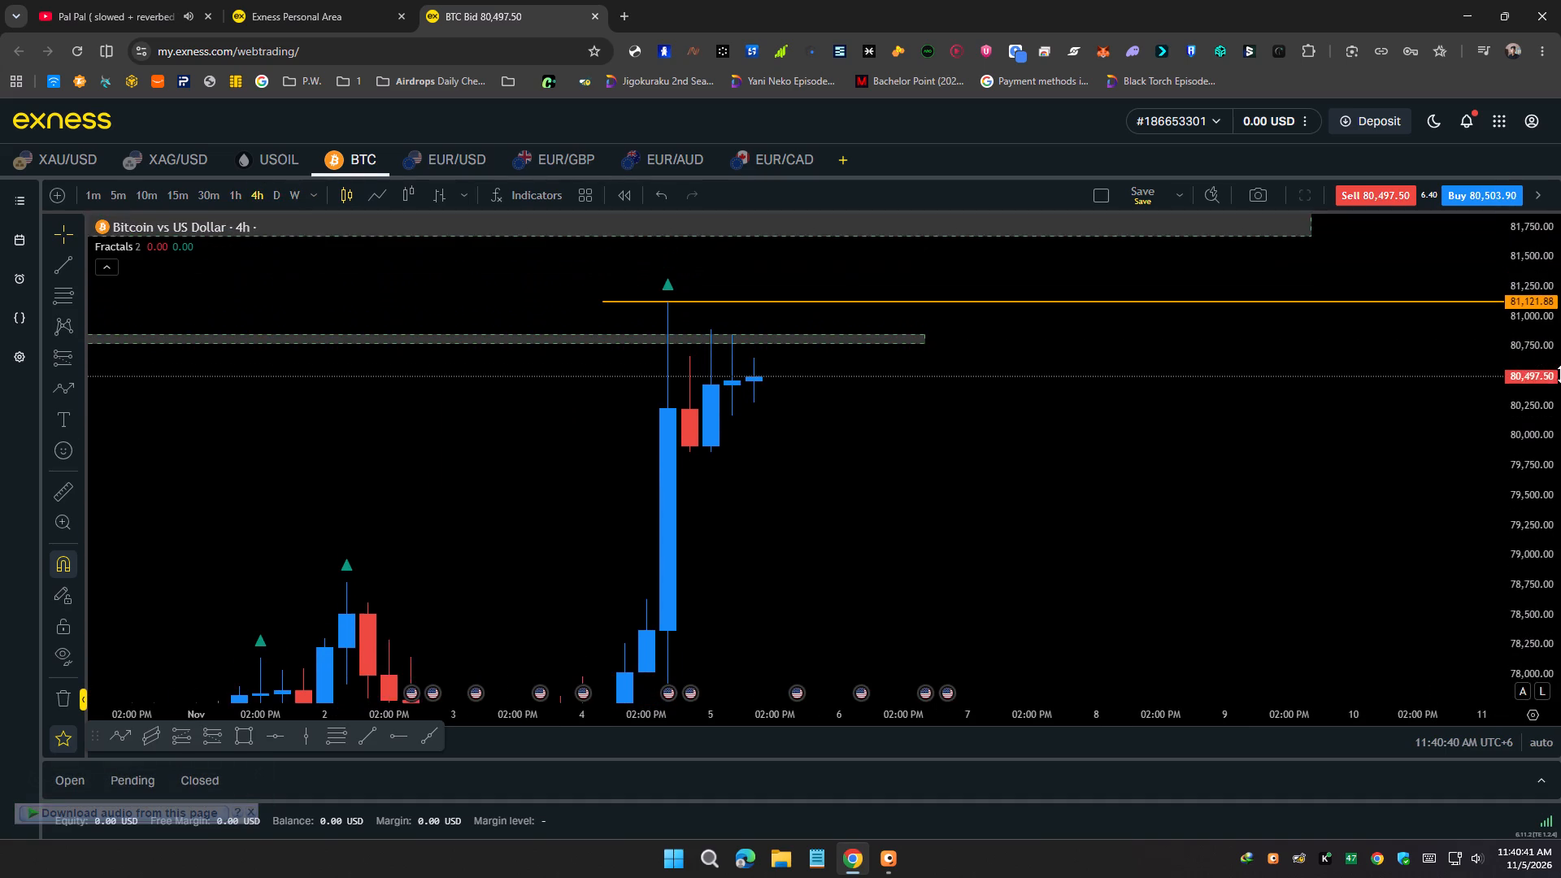
pyautogui.scroll(-7, 1560, 374)
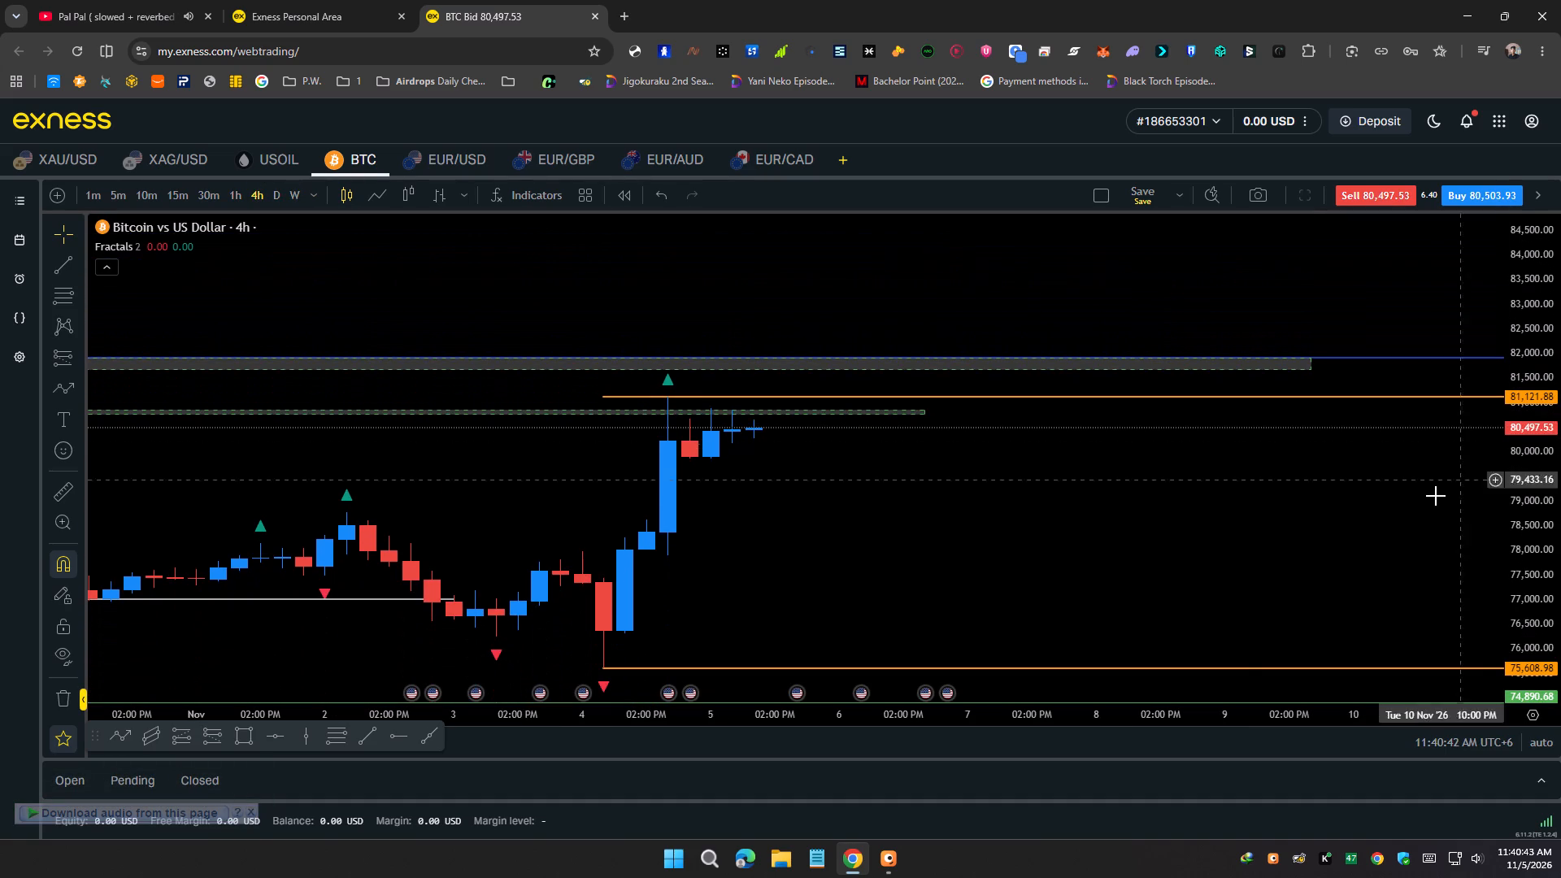
pyautogui.moveTo(1226, 556); pyautogui.dragTo(1347, 432)
pyautogui.scroll(2, 1560, 453)
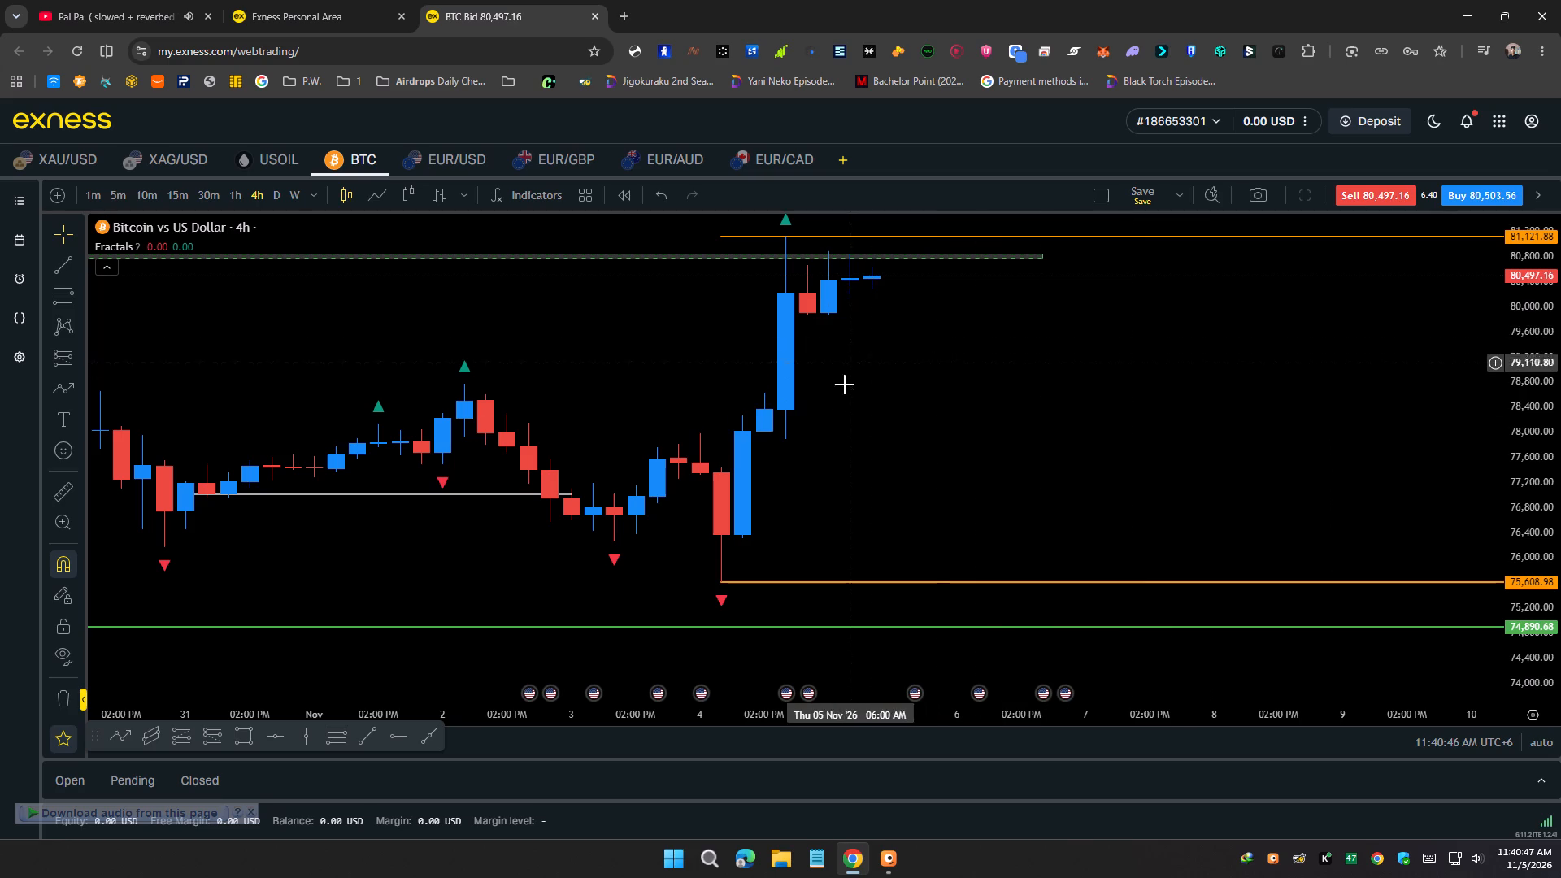
pyautogui.moveTo(827, 449); pyautogui.dragTo(963, 412)
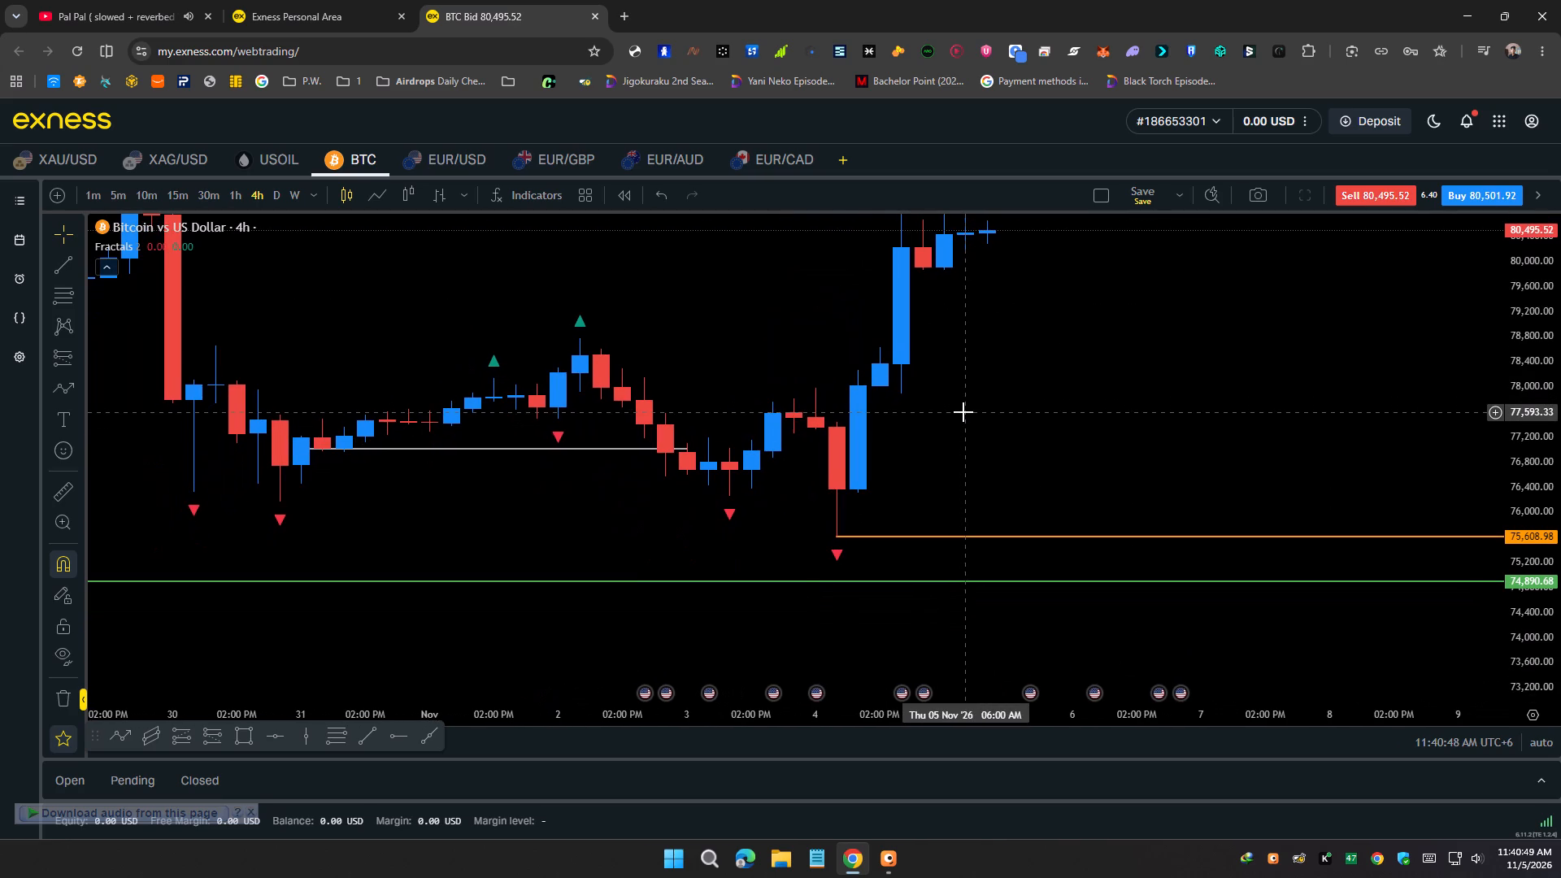
pyautogui.scroll(2, 963, 412)
pyautogui.moveTo(944, 412); pyautogui.dragTo(802, 550)
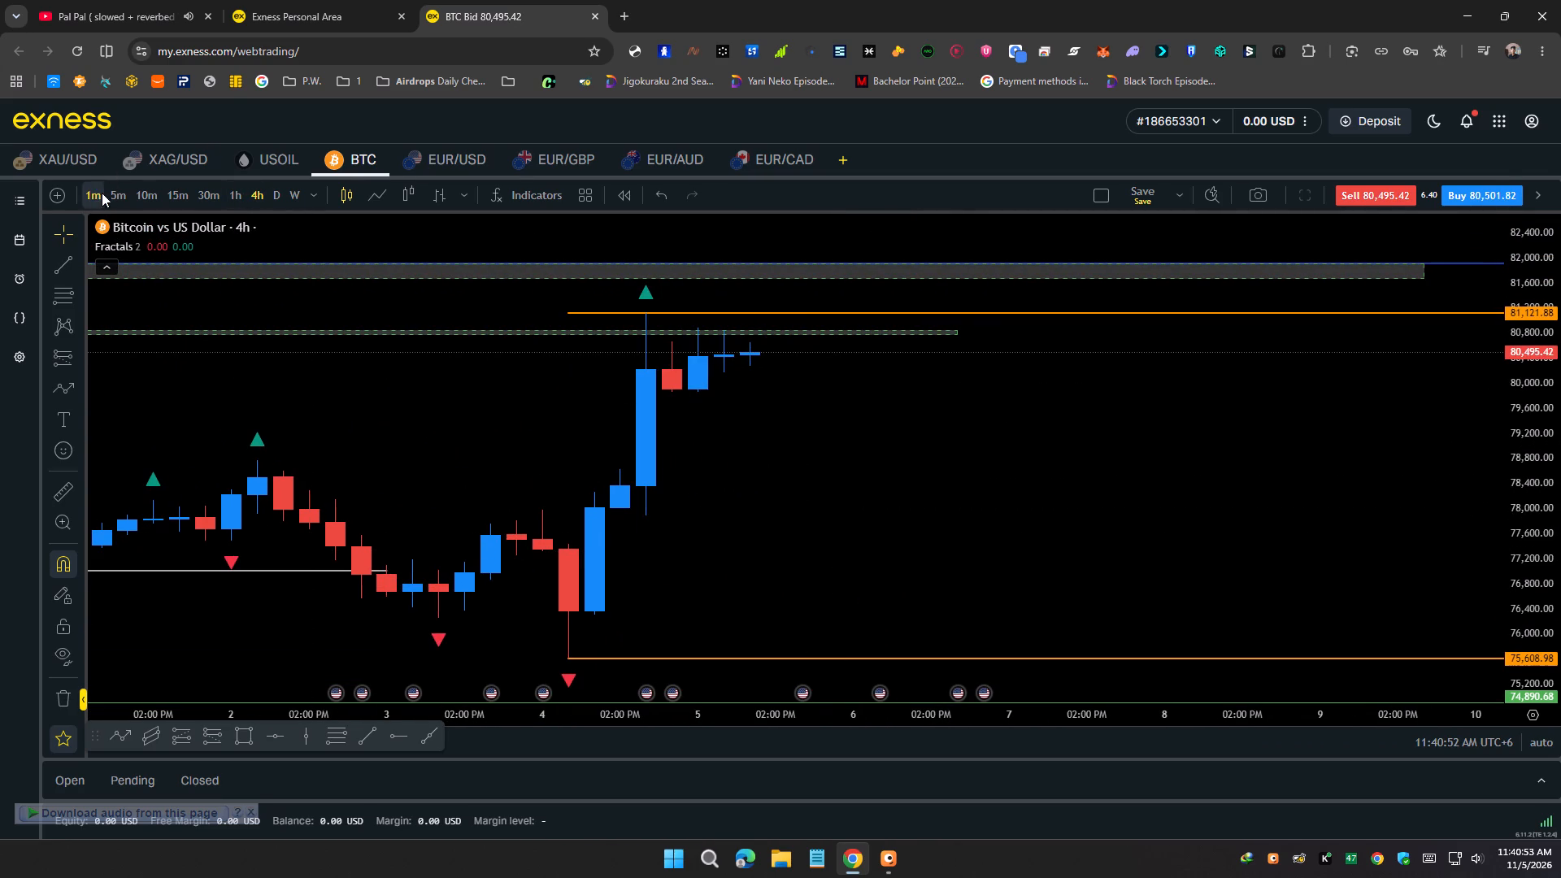
pyautogui.scroll(-4, 882, 568)
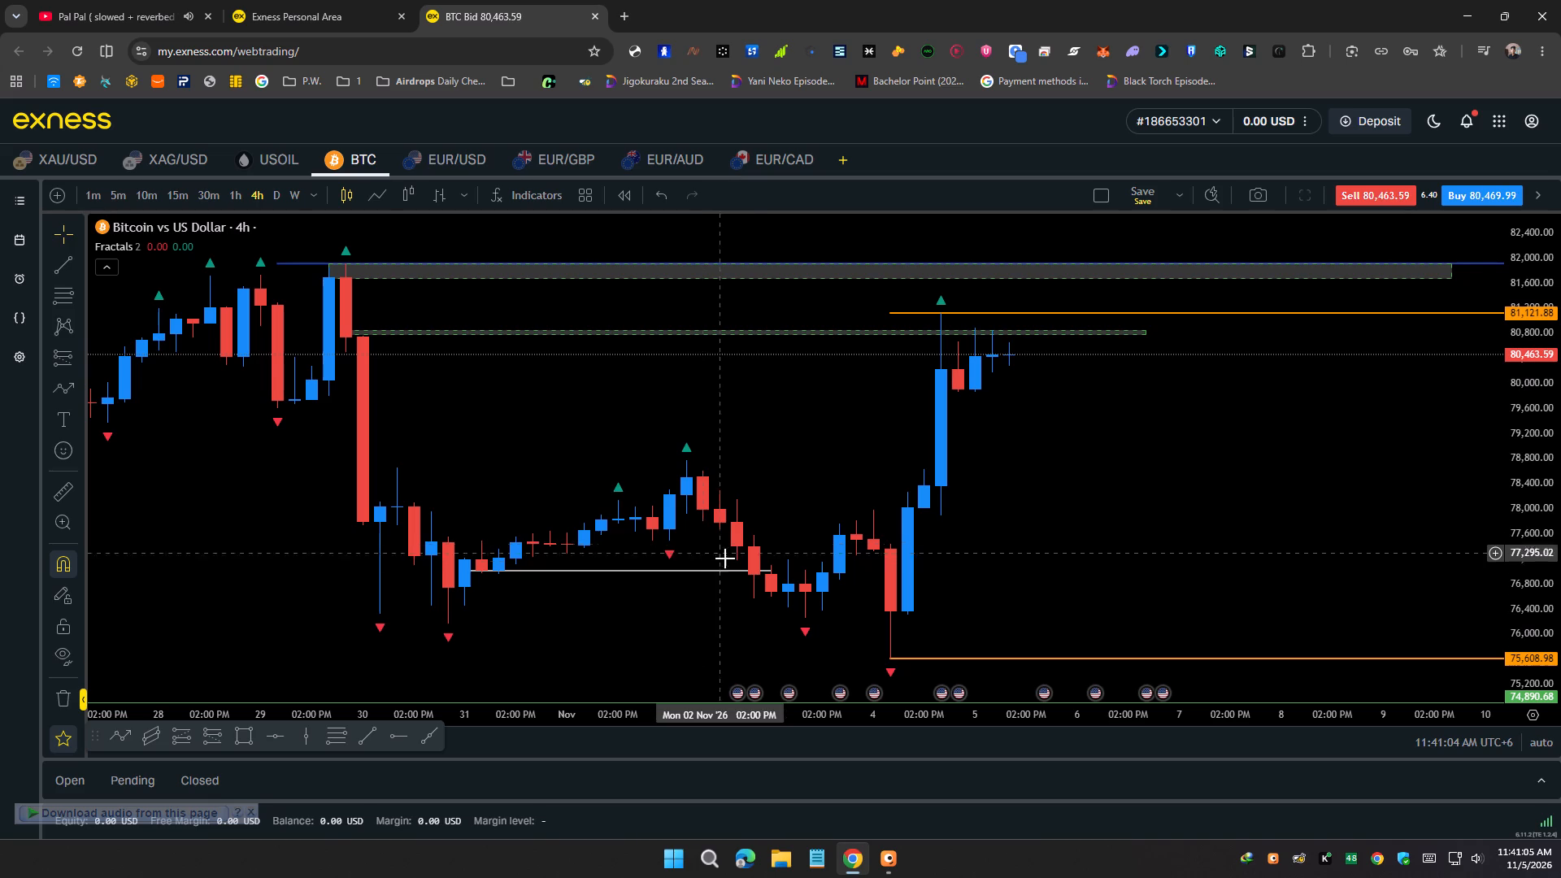
pyautogui.moveTo(743, 614); pyautogui.dragTo(686, 695)
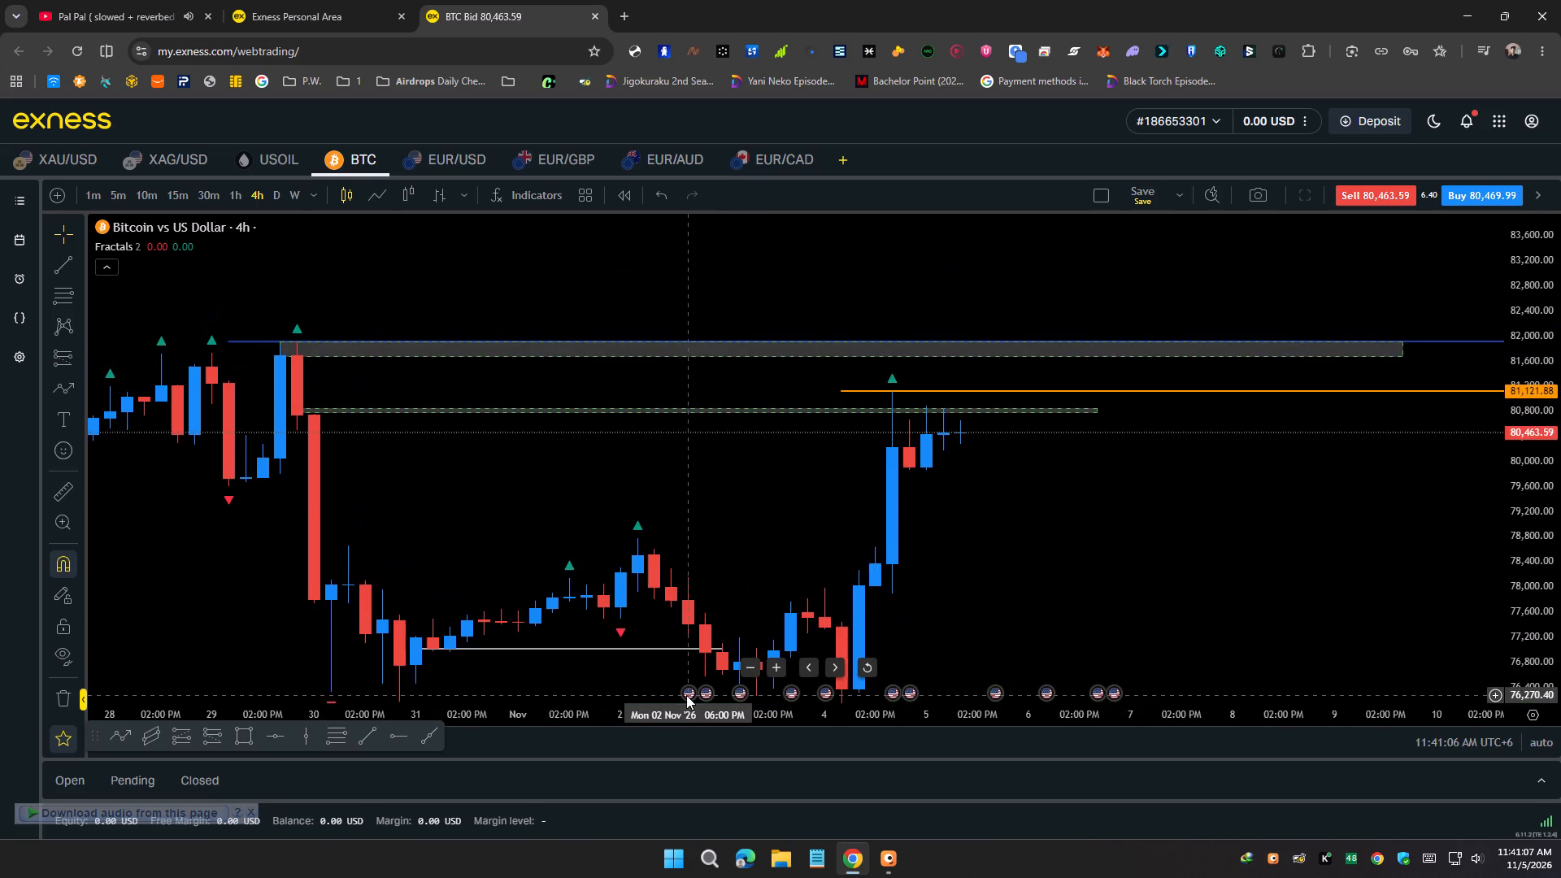
pyautogui.moveTo(686, 695); pyautogui.dragTo(705, 576)
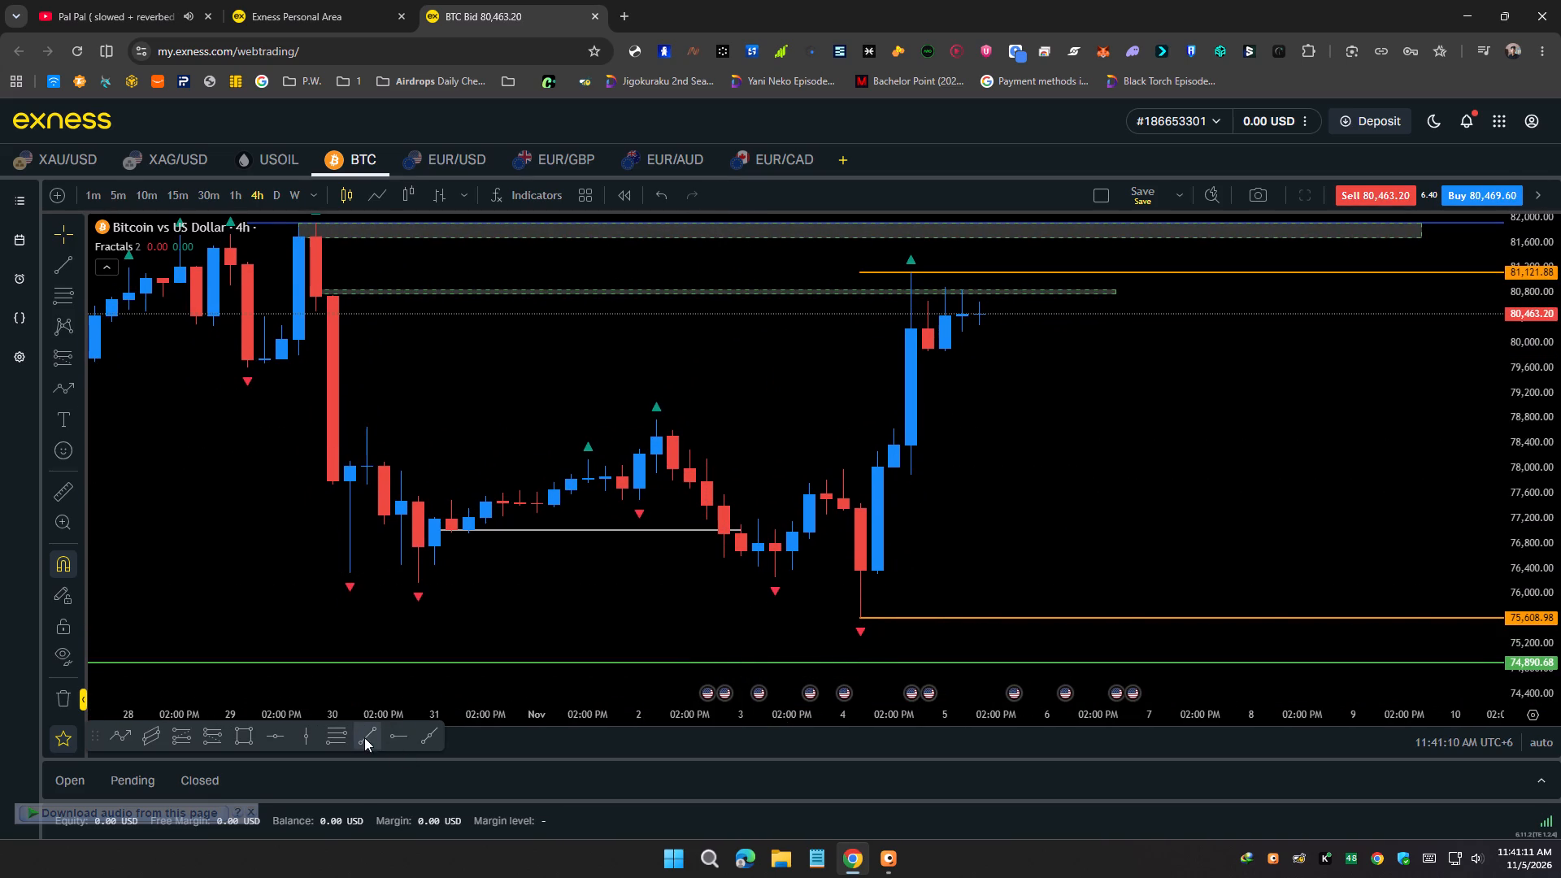
# Draw a horizontal ray at 76,253.13 from the 4h fractal low of 3 November, 10:00 AM.
pyautogui.click(394, 746)
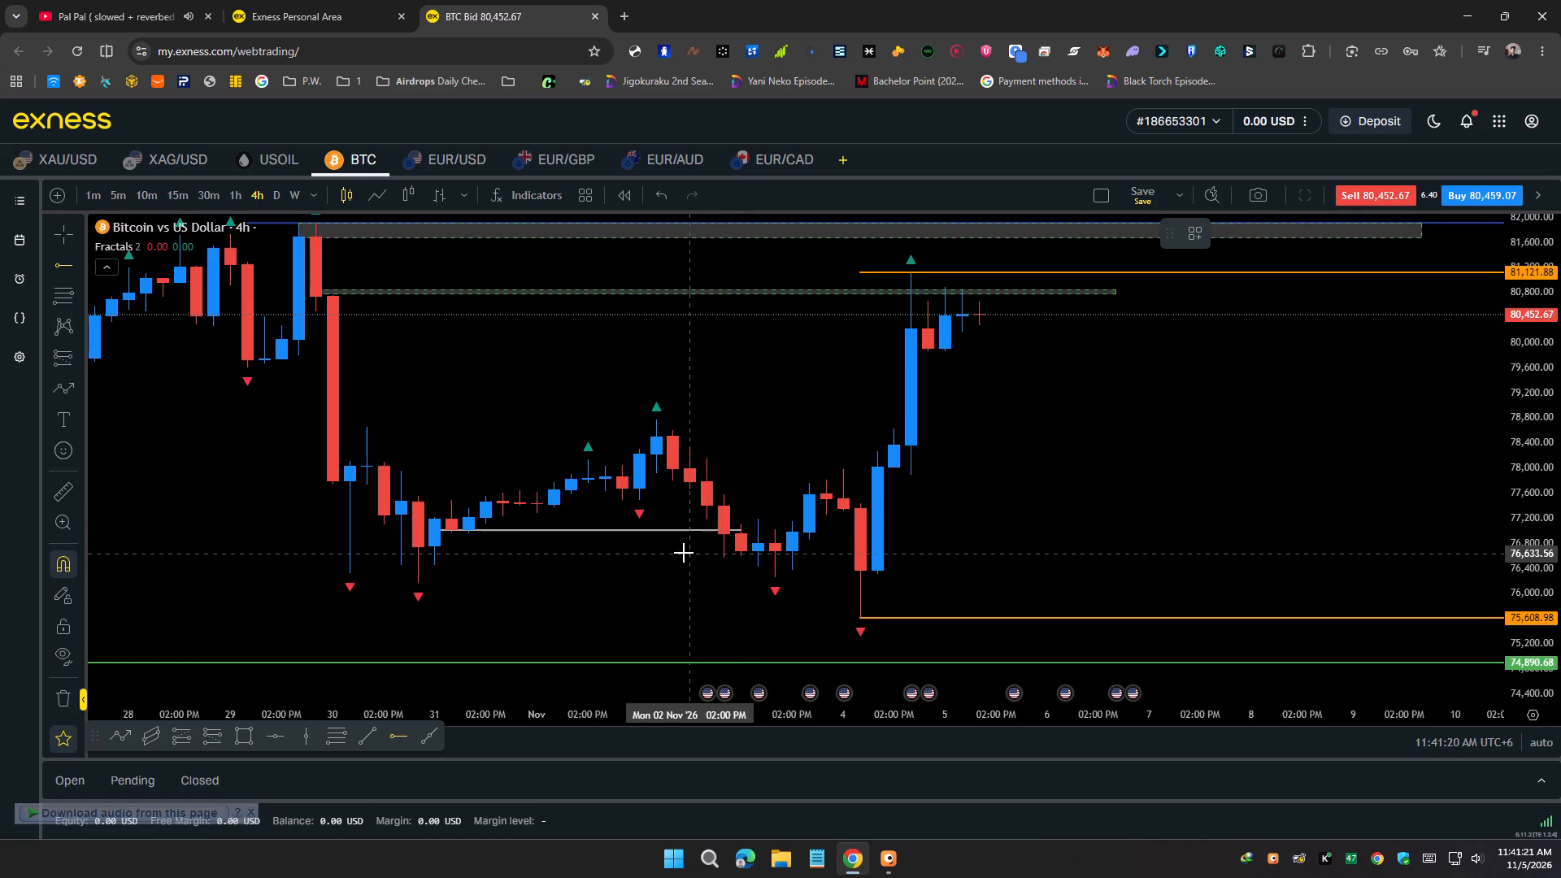
pyautogui.click(780, 597)
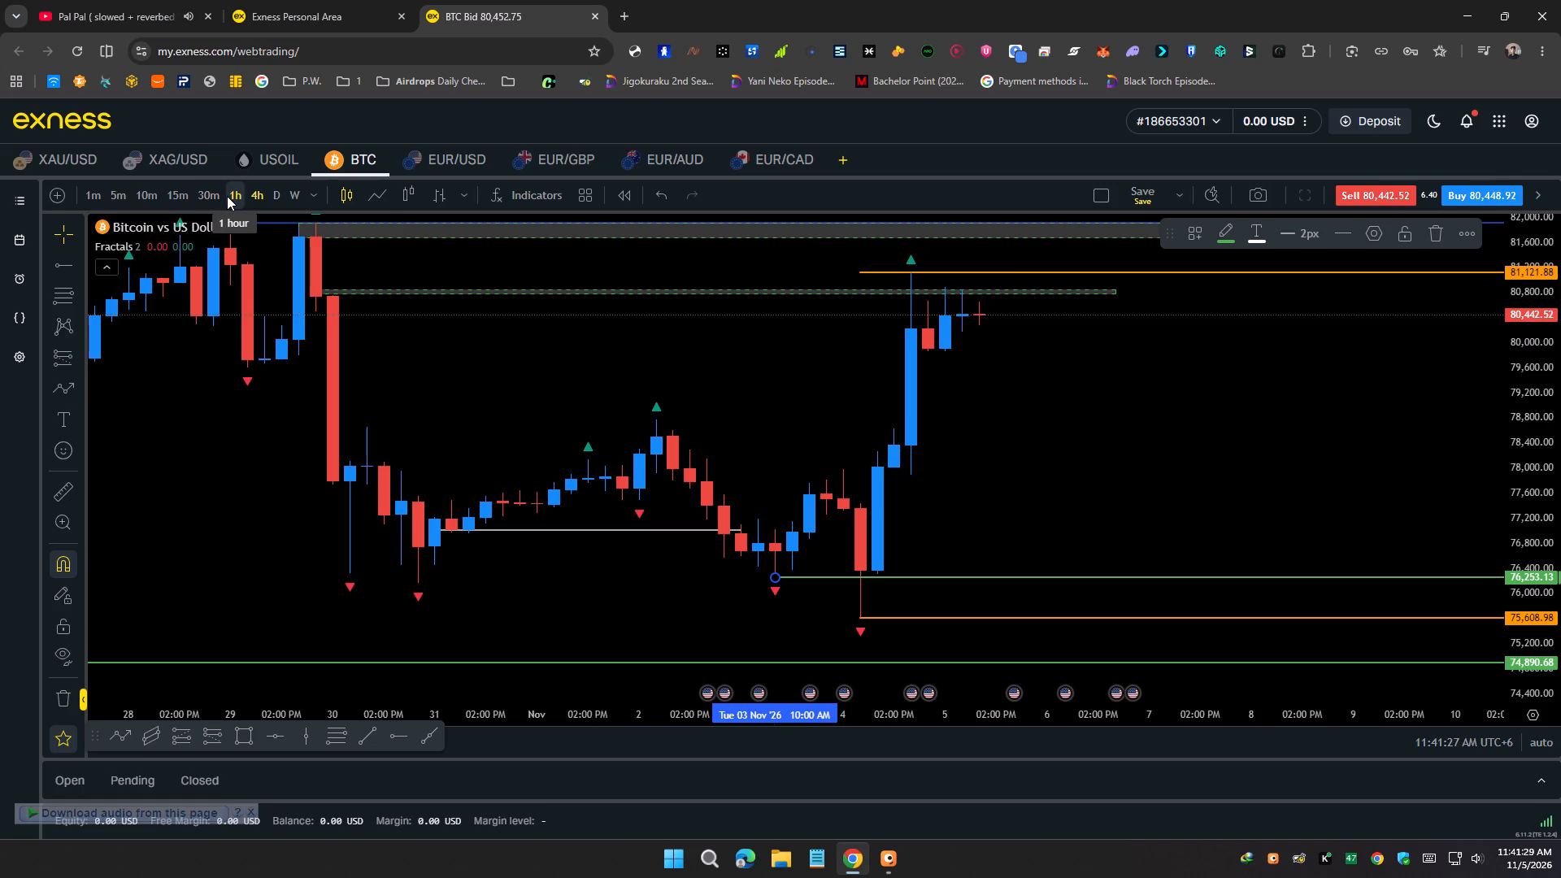
# Switch to the 5m timeframe and locate the 4 November price action around the 76,253.13 ray.
pyautogui.scroll(-9, 381, 367)
pyautogui.scroll(8, 389, 391)
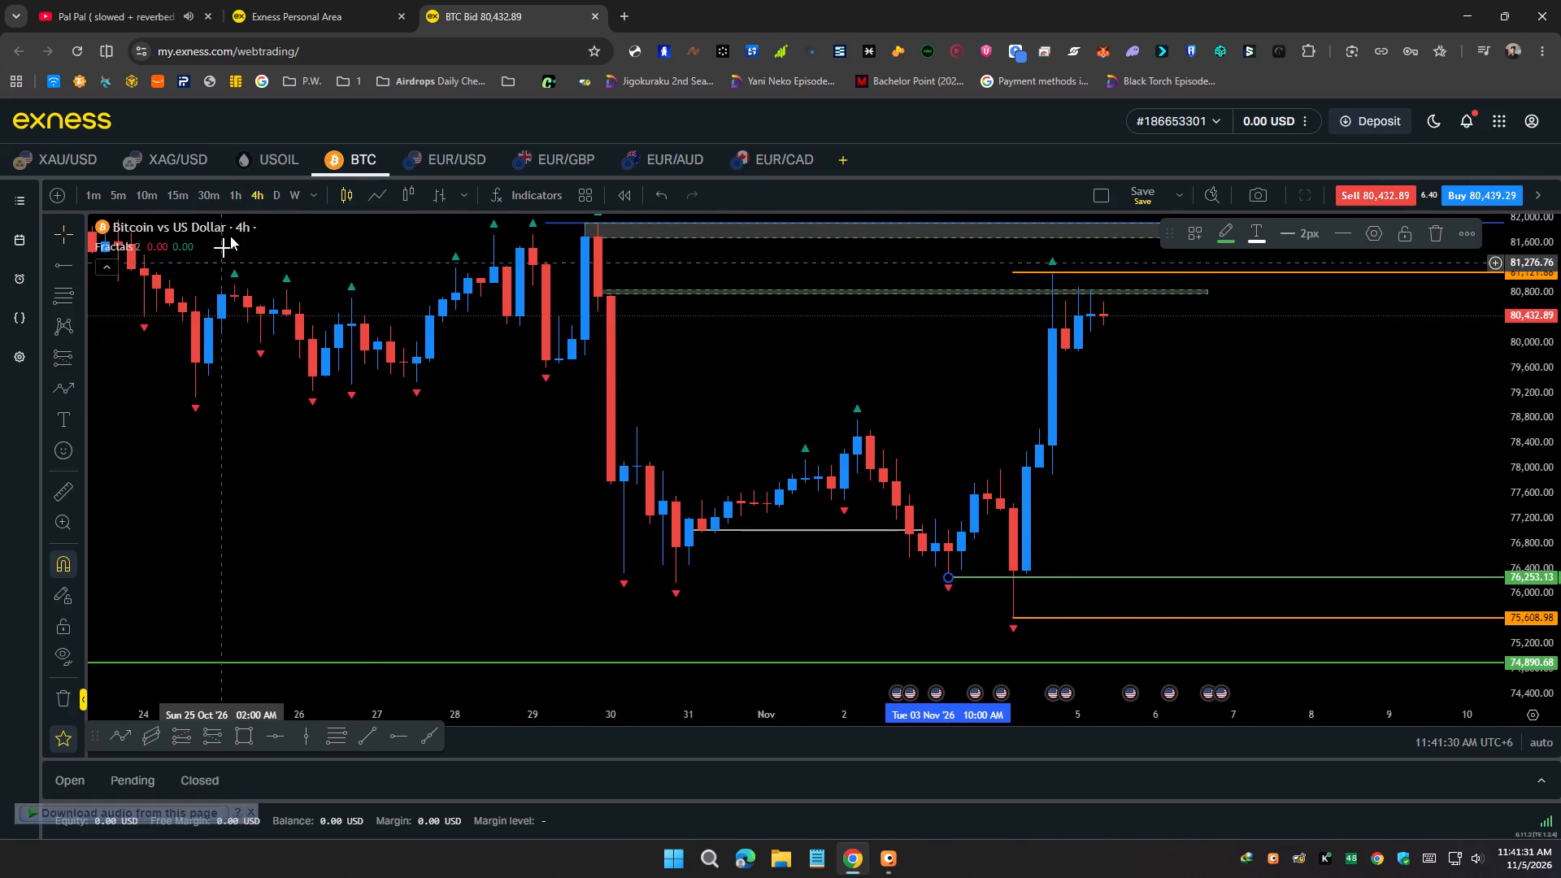
pyautogui.click(111, 195)
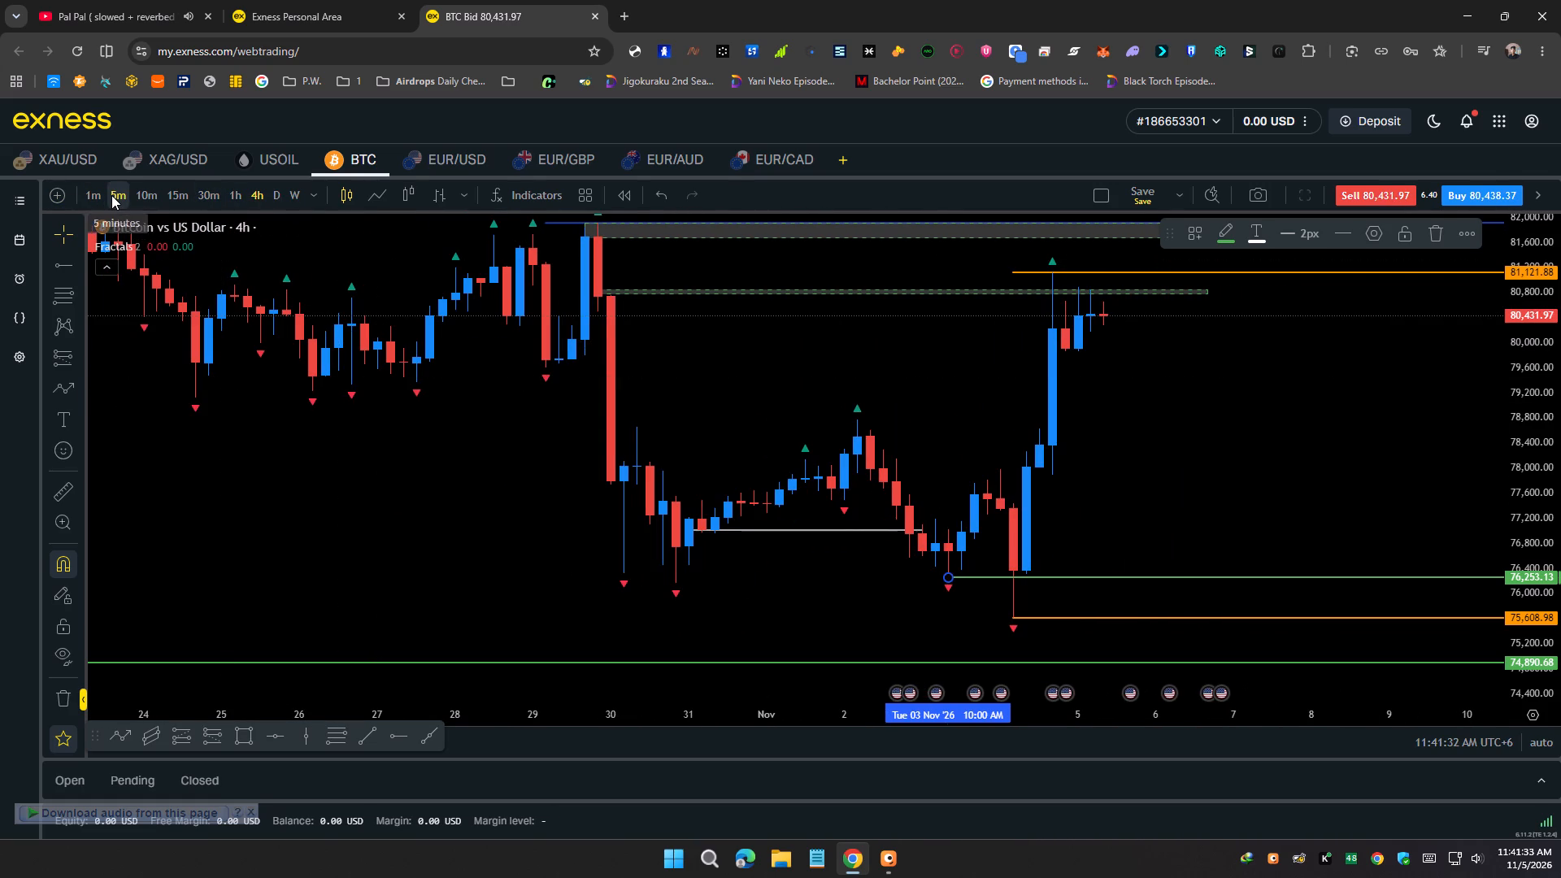
pyautogui.scroll(-10, 167, 244)
pyautogui.scroll(-5, 313, 363)
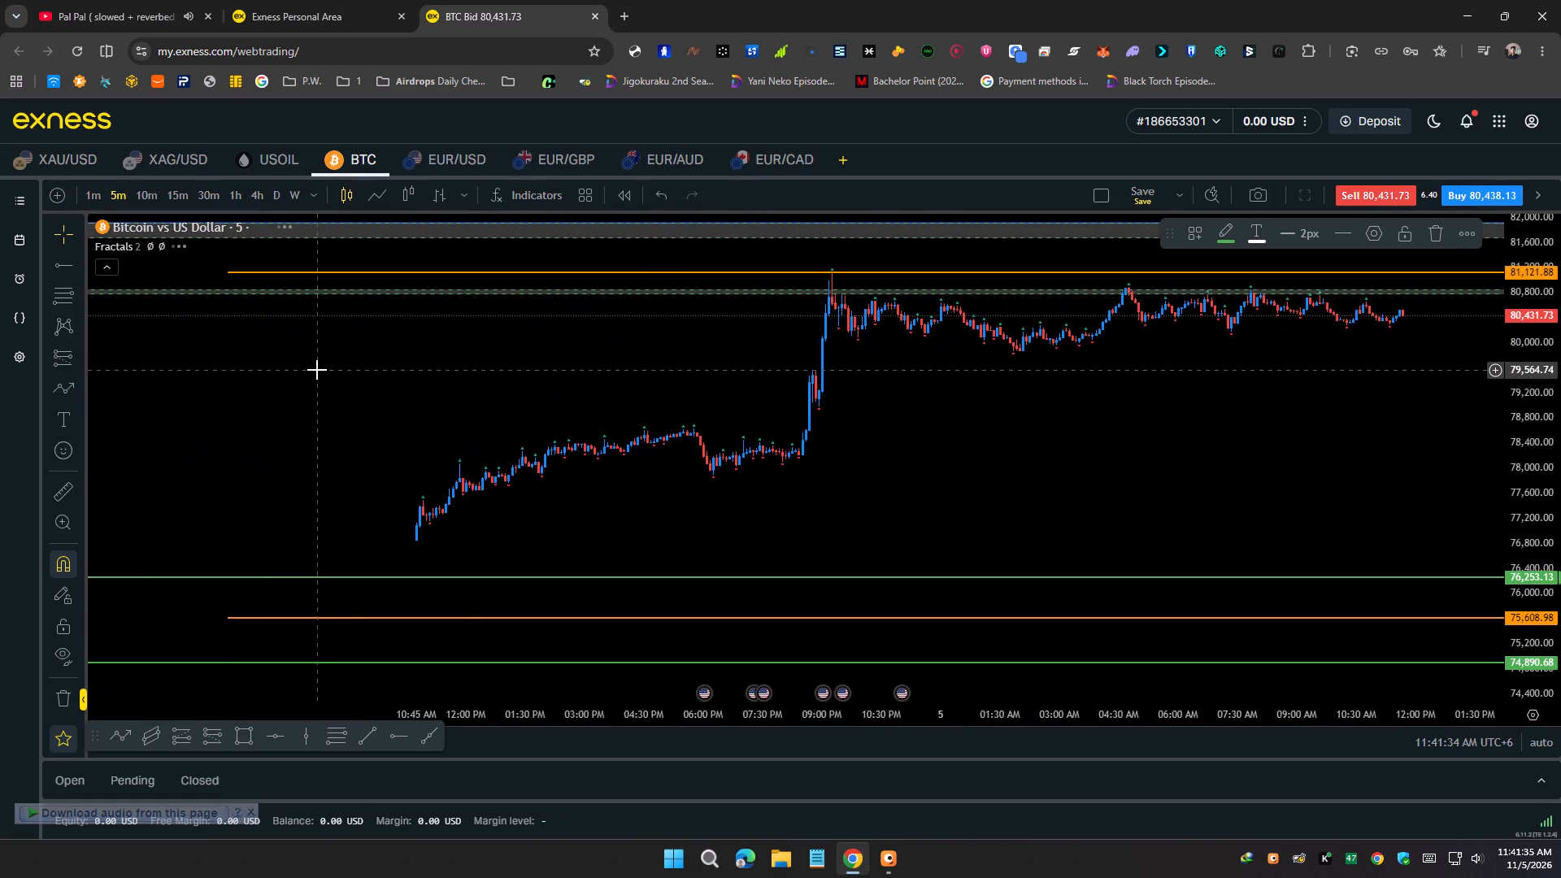
pyautogui.scroll(-4, 317, 370)
pyautogui.moveTo(362, 434); pyautogui.dragTo(750, 414)
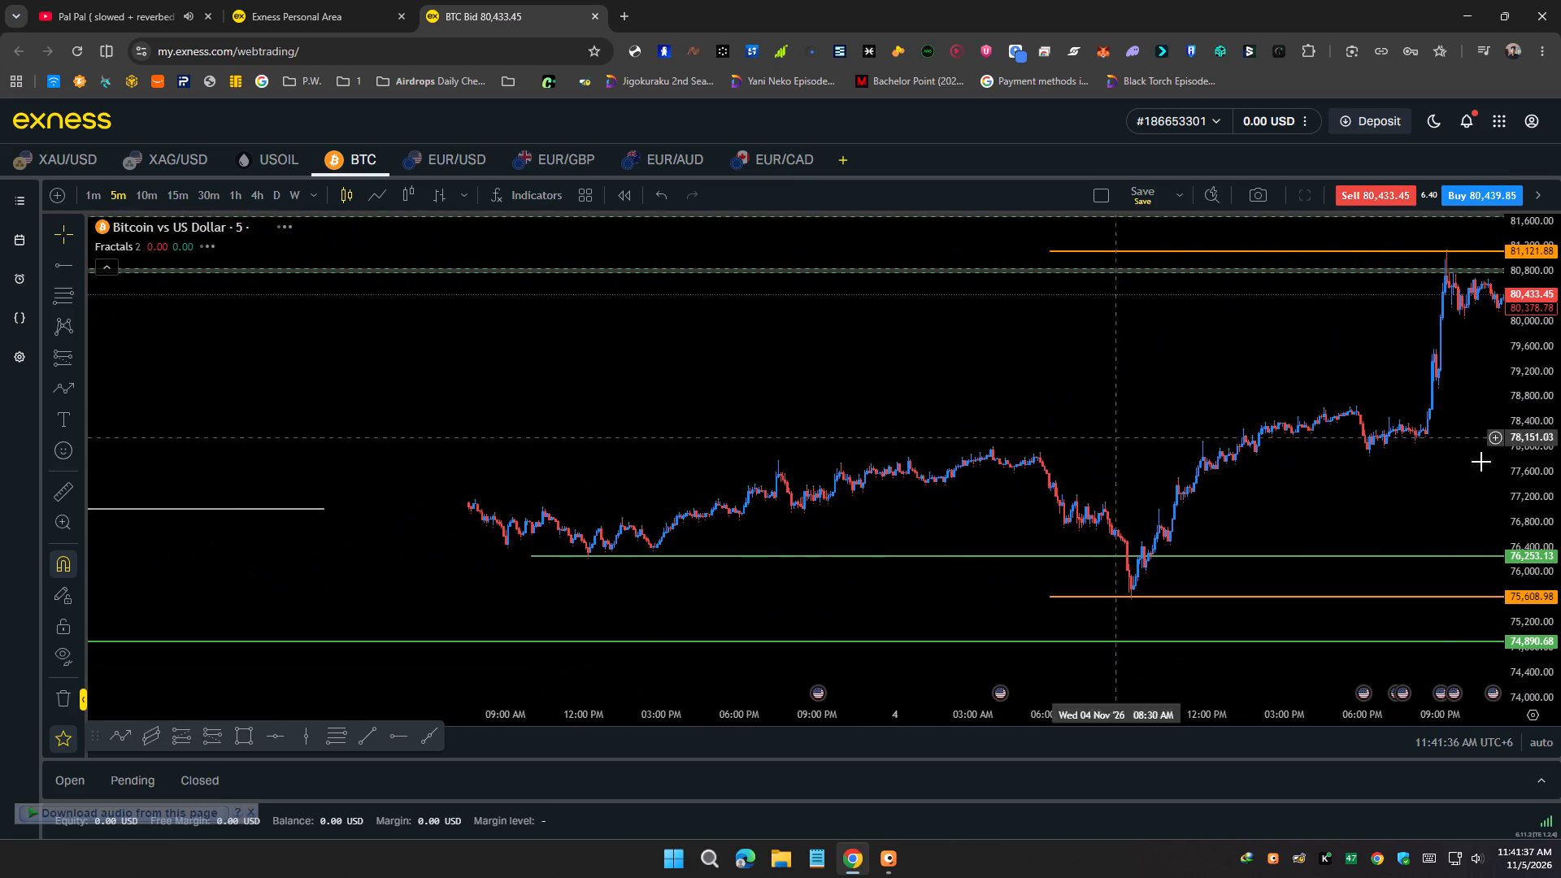
pyautogui.scroll(3, 1560, 485)
pyautogui.scroll(4, 1466, 474)
pyautogui.moveTo(1200, 436); pyautogui.dragTo(1393, 292)
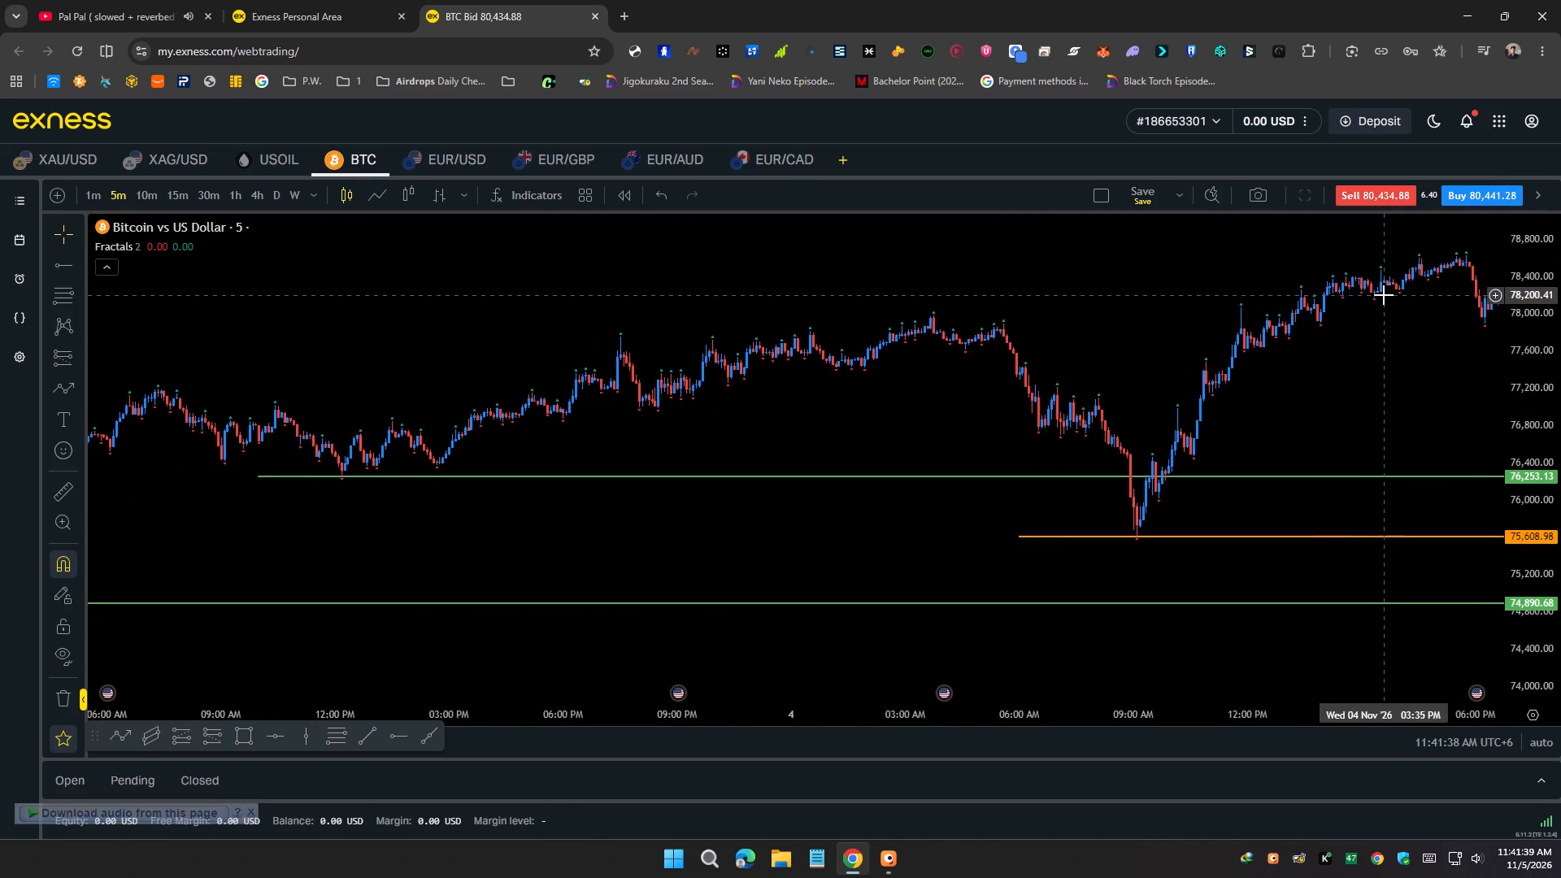
# Examine the 5m candles and fractals around the 76,253.13 ray between 9:00 and 10:30 AM on 4 November.
pyautogui.scroll(3, 1383, 295)
pyautogui.scroll(3, 1476, 356)
pyautogui.scroll(3, 1560, 432)
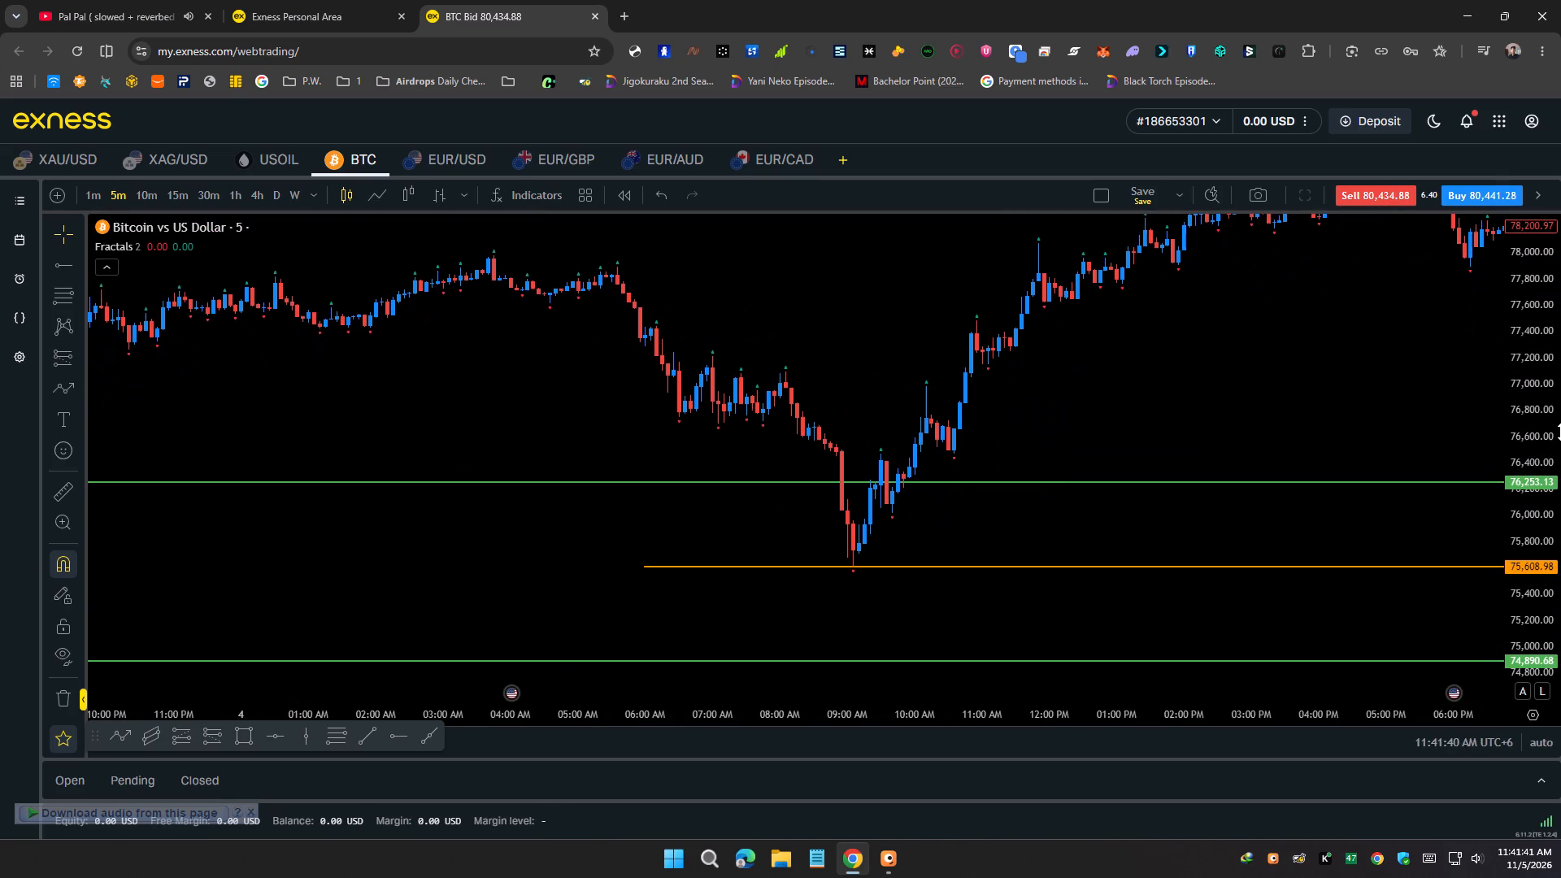
pyautogui.moveTo(1185, 401); pyautogui.dragTo(1276, 352)
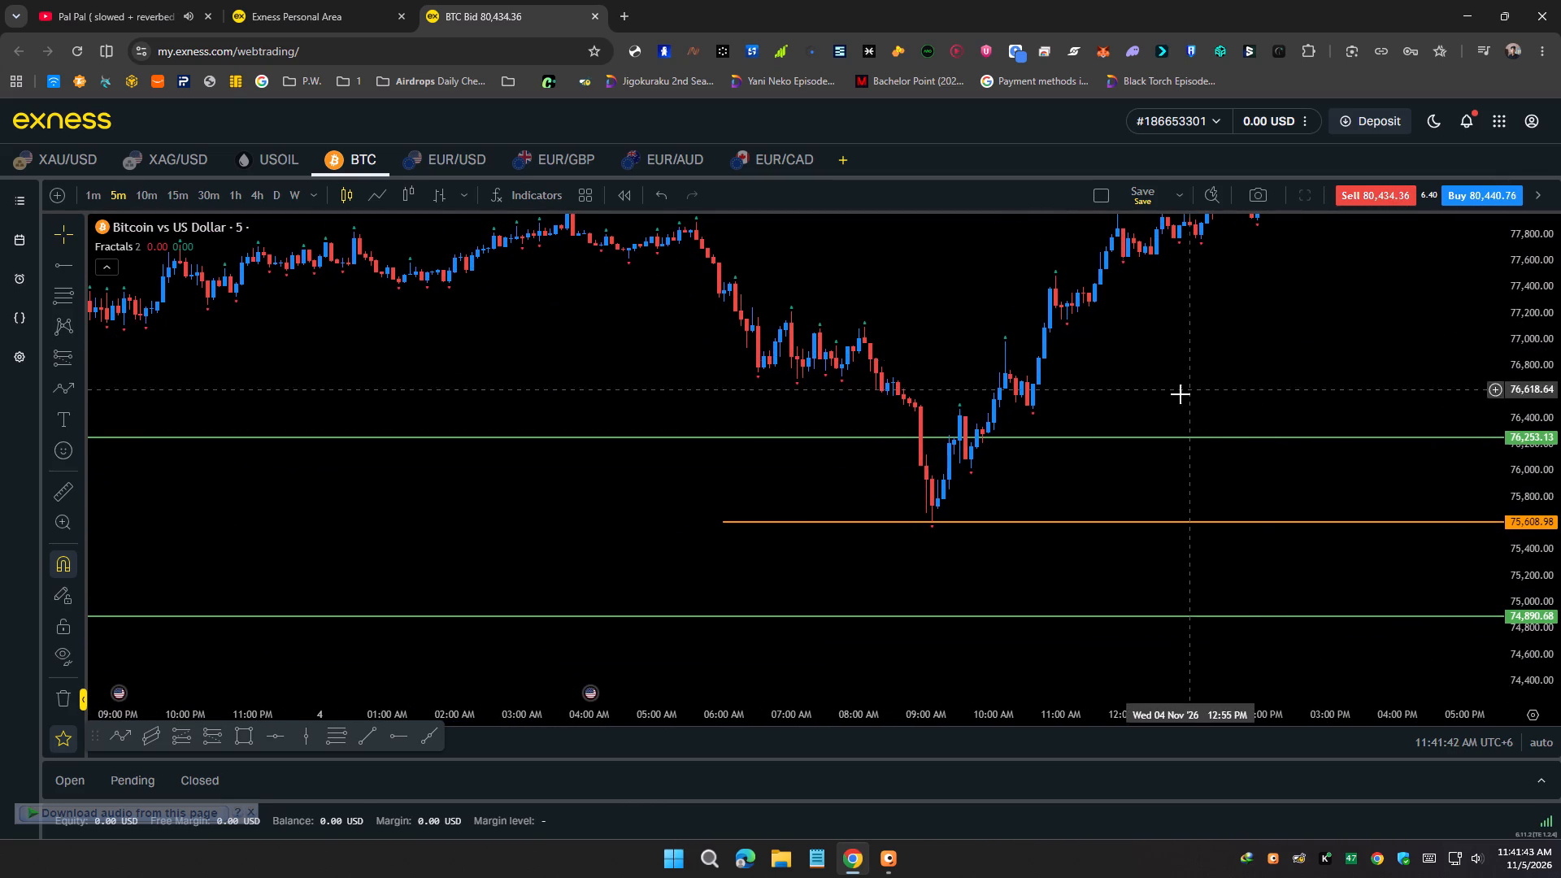
pyautogui.scroll(2, 1007, 502)
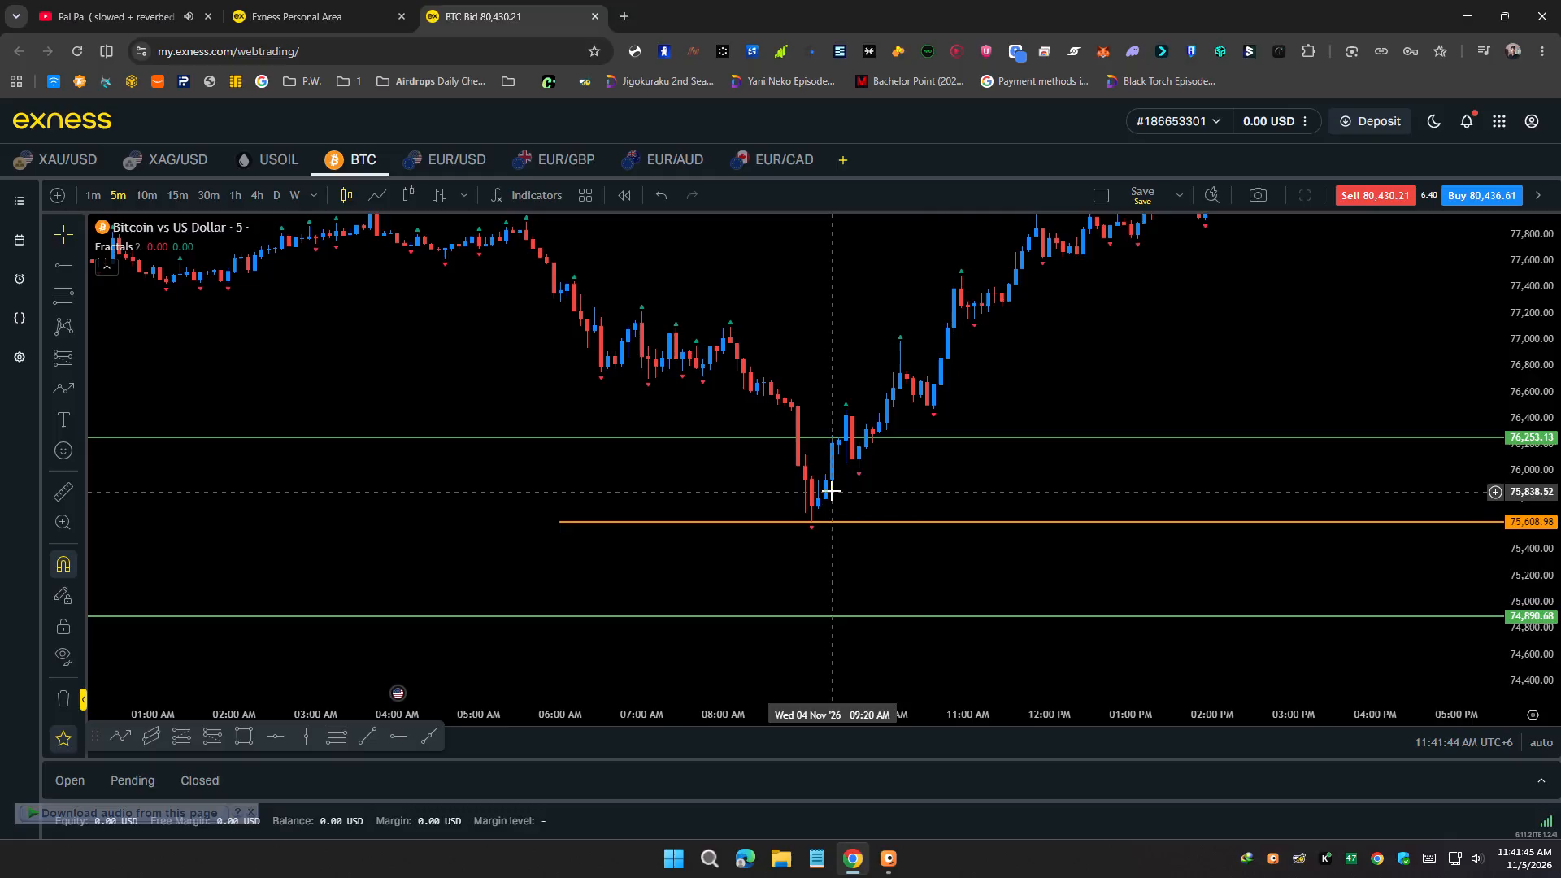
pyautogui.moveTo(834, 480); pyautogui.dragTo(550, 743)
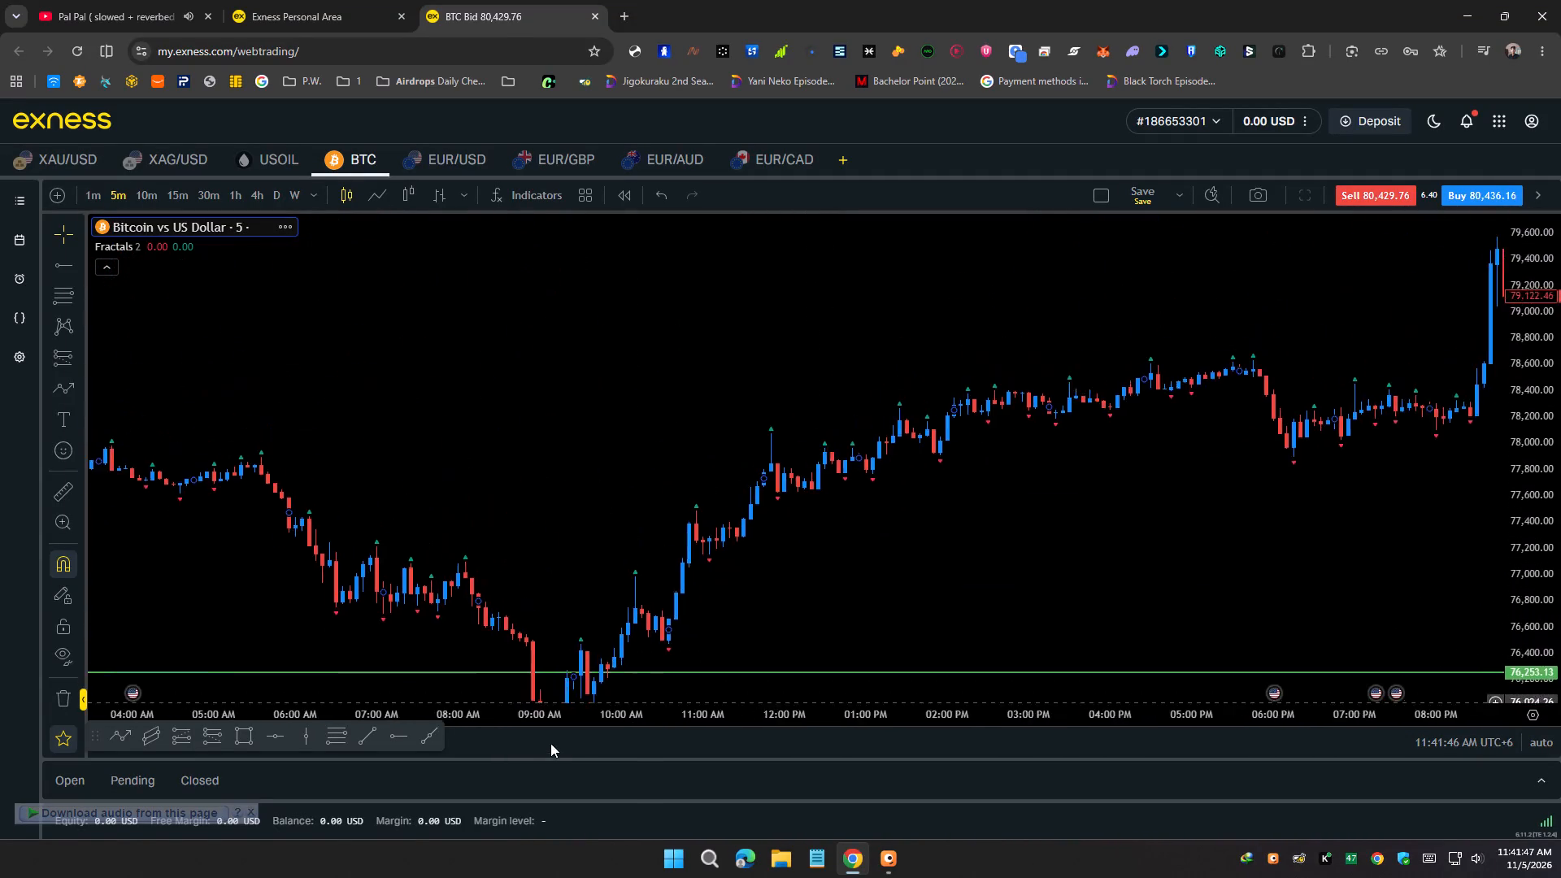
pyautogui.moveTo(550, 743); pyautogui.dragTo(741, 600)
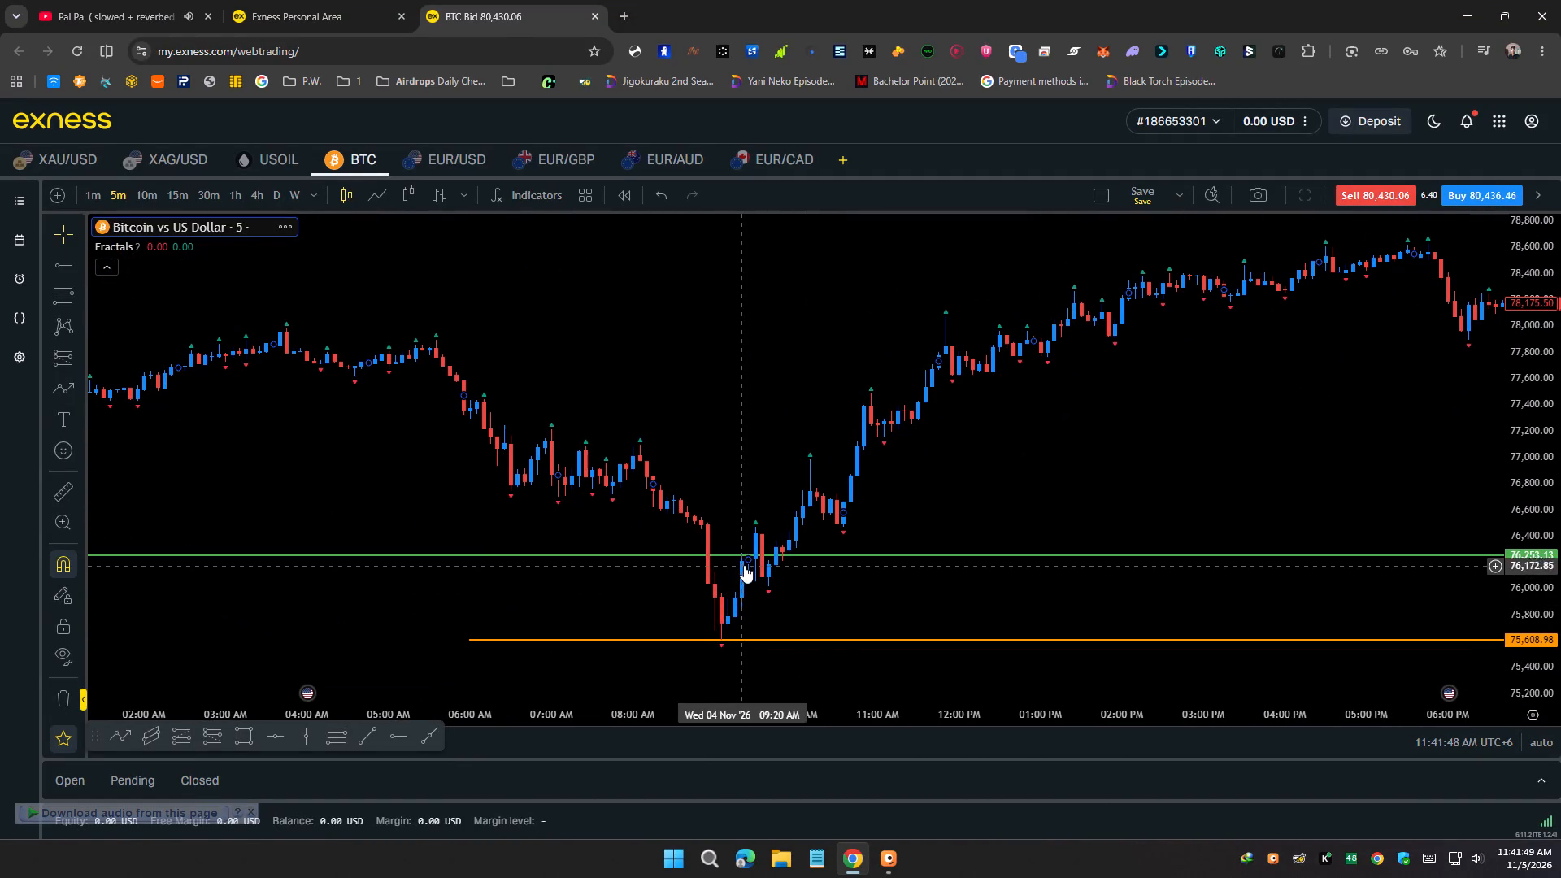
pyautogui.moveTo(742, 563); pyautogui.dragTo(717, 576)
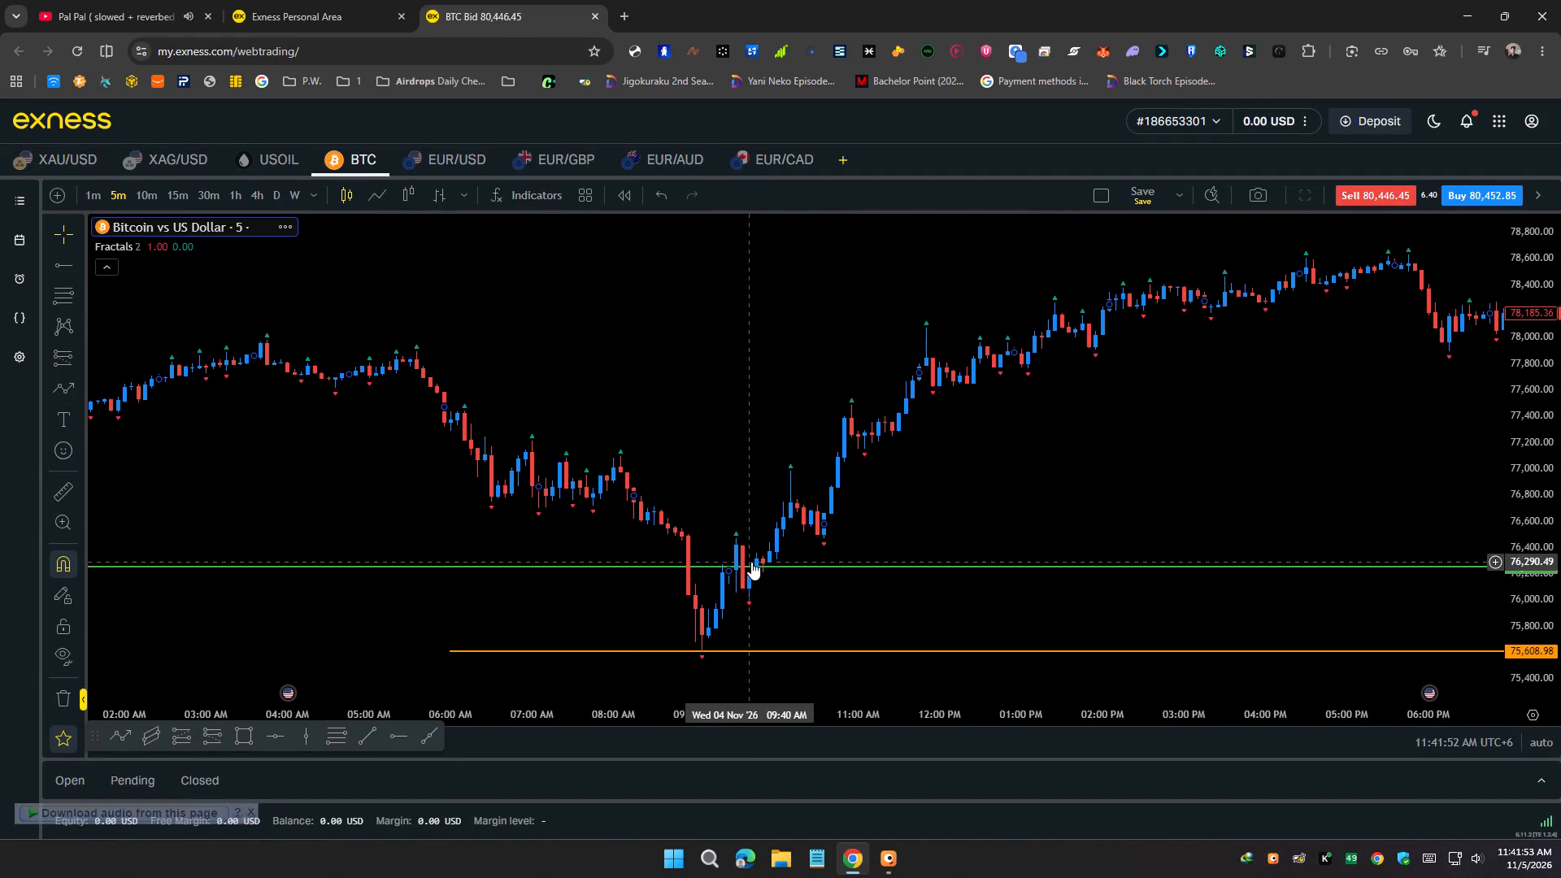
pyautogui.moveTo(750, 560); pyautogui.dragTo(1024, 552)
pyautogui.scroll(3, 1020, 550)
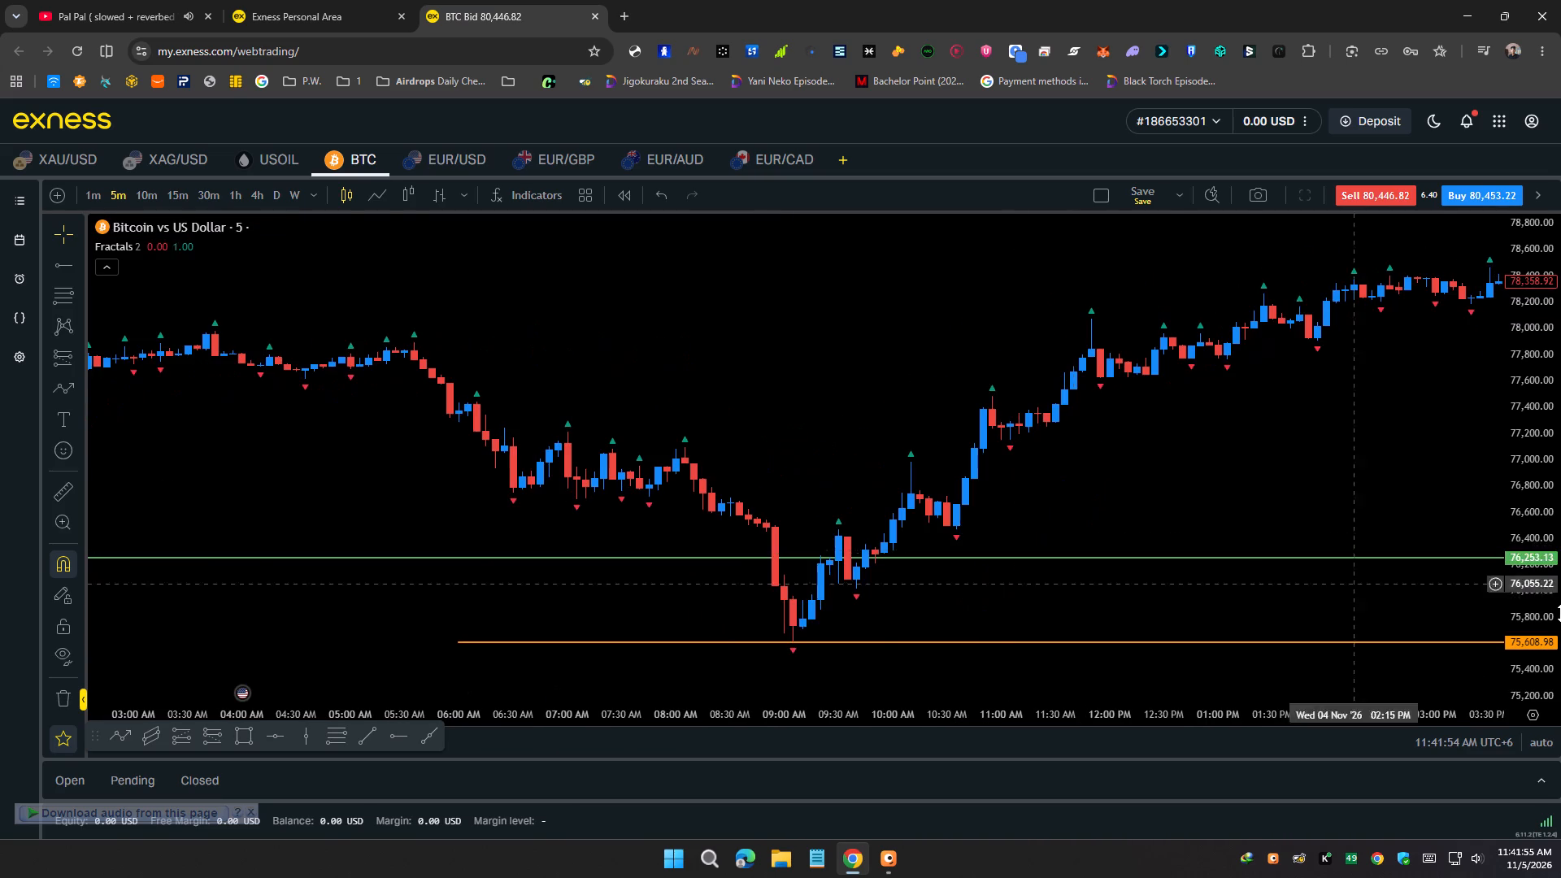
pyautogui.scroll(4, 1560, 615)
pyautogui.scroll(3, 984, 506)
pyautogui.moveTo(914, 485); pyautogui.dragTo(1212, 193)
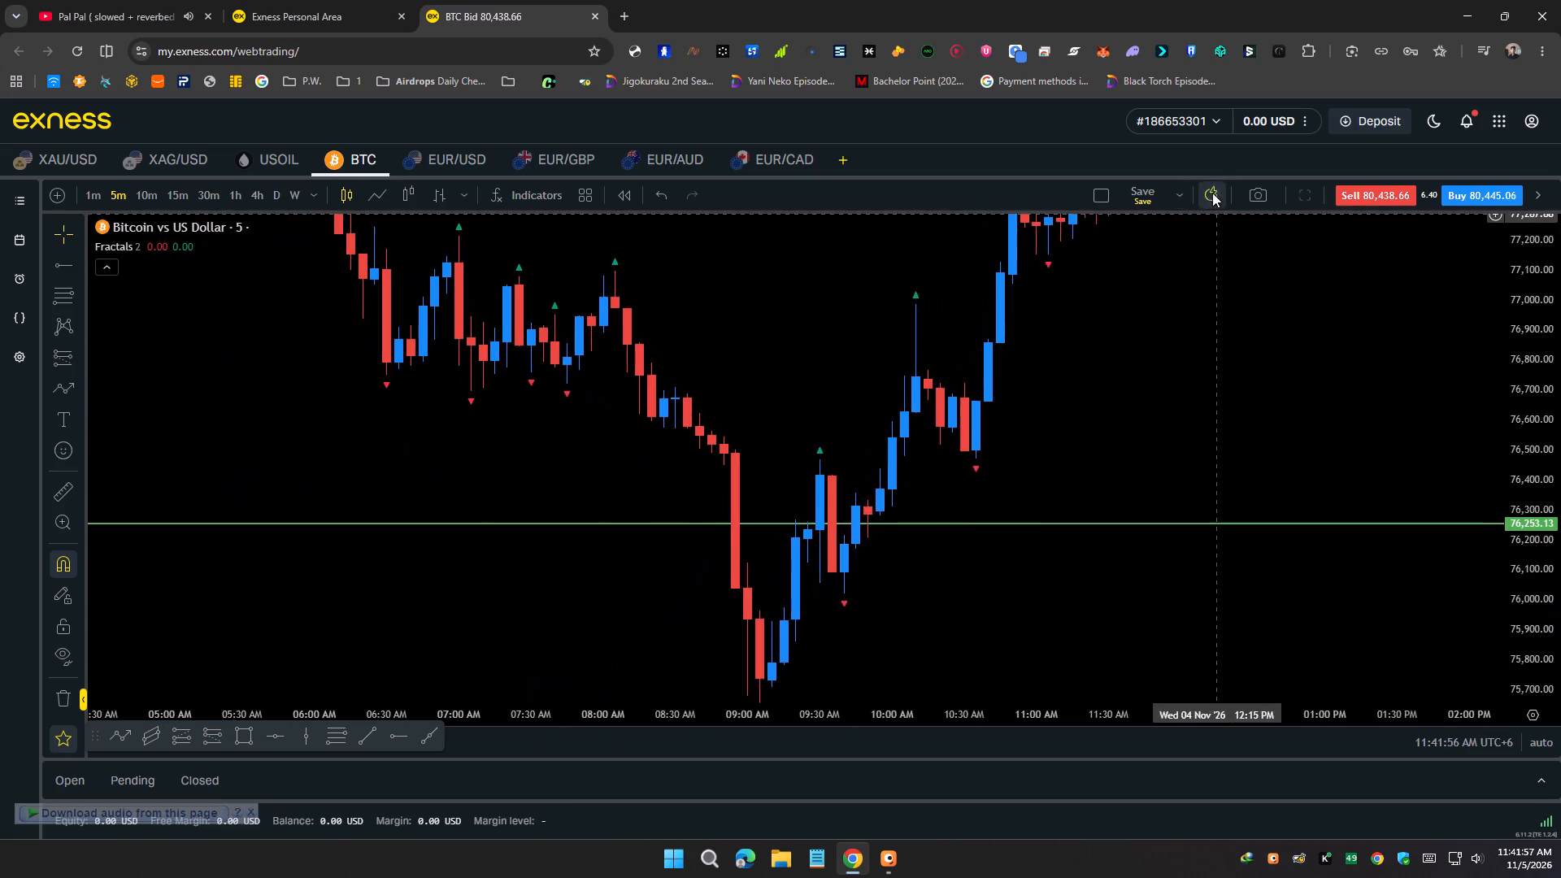
pyautogui.scroll(-2, 1550, 263)
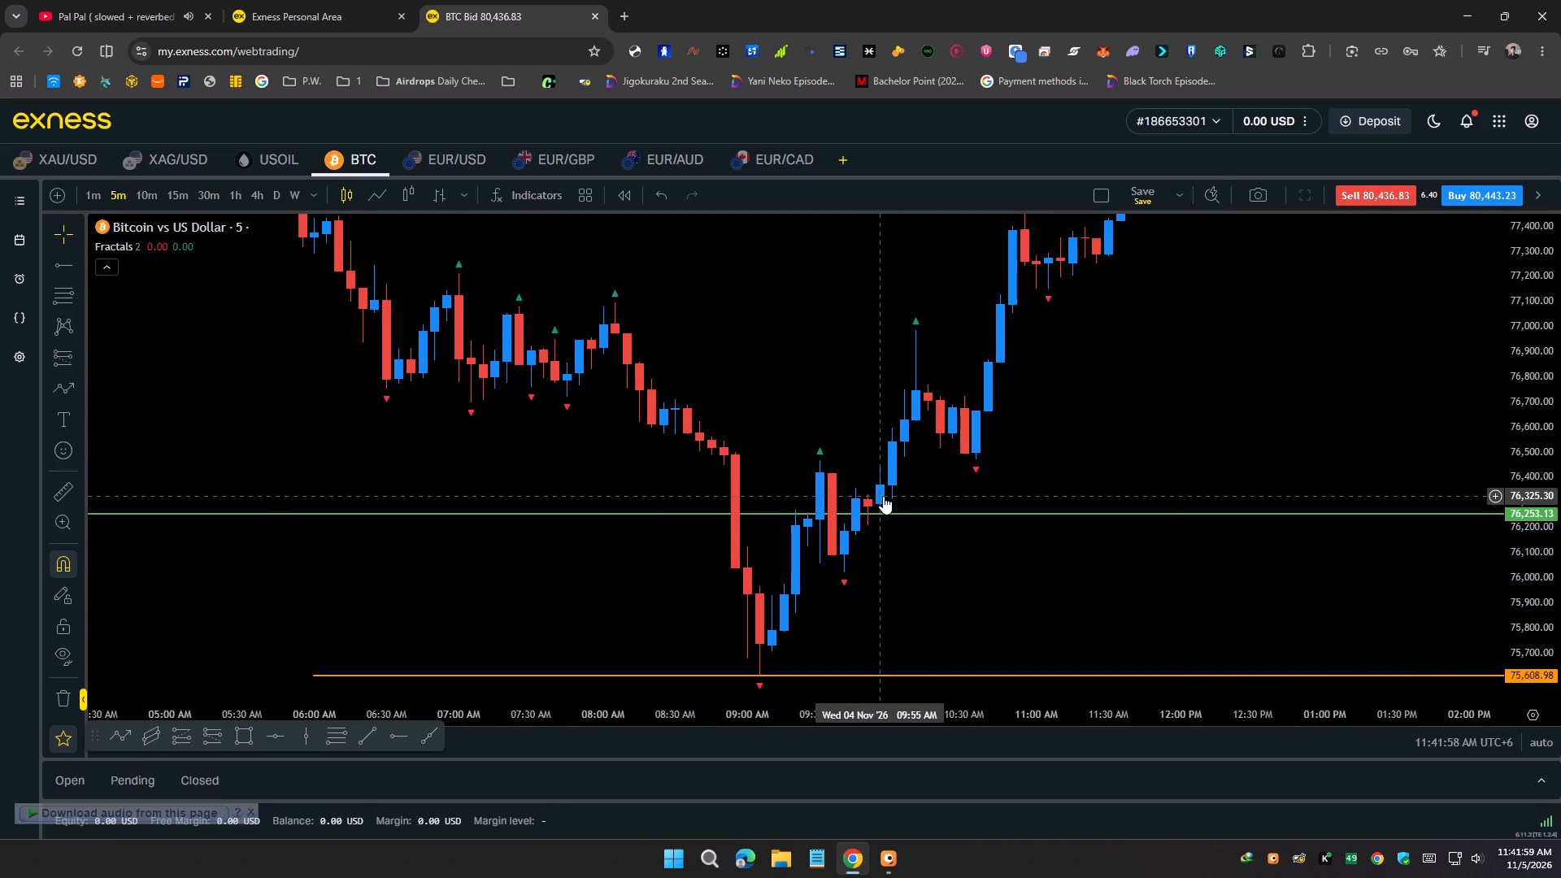
pyautogui.moveTo(860, 502); pyautogui.dragTo(837, 498)
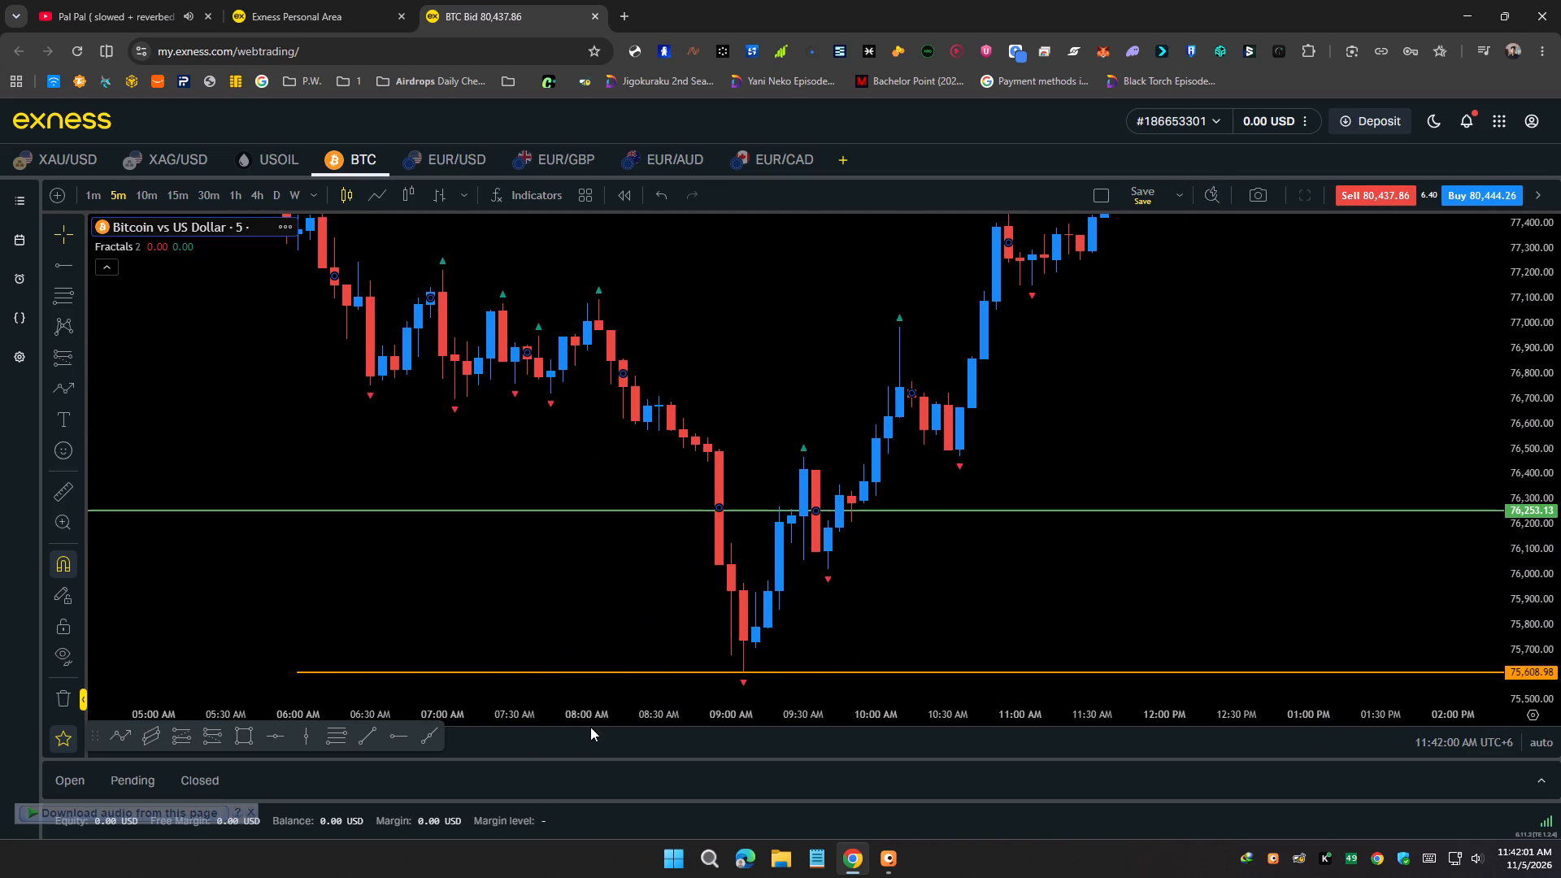
pyautogui.moveTo(511, 598); pyautogui.dragTo(540, 522)
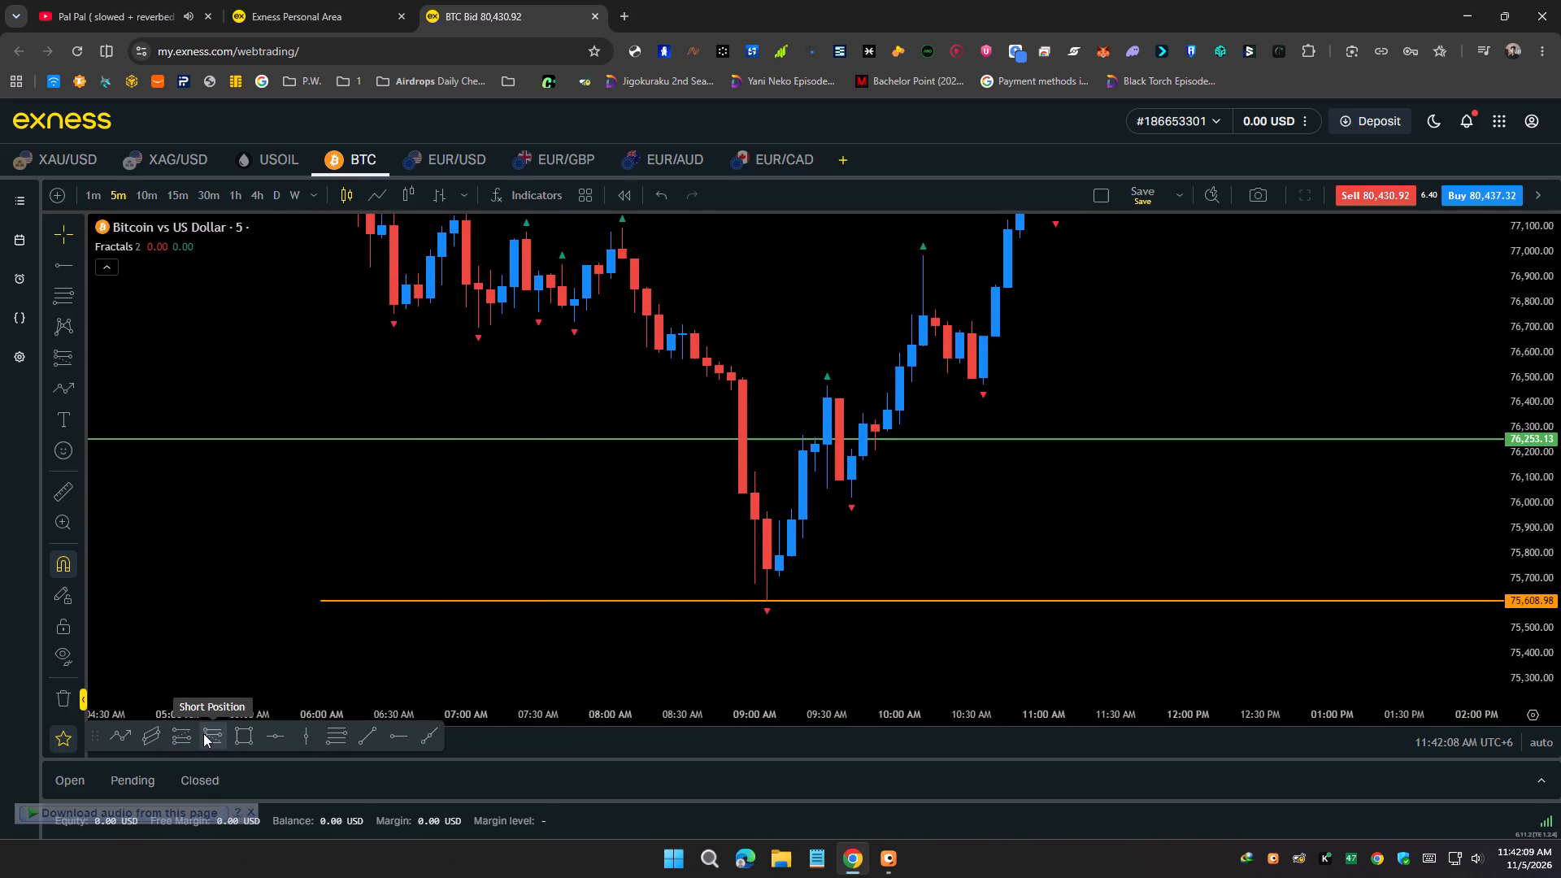
# Place a long position at the 9:45 AM candle with entry 76,314.57 and stop 76,020.74 at the nearby fractal low.
pyautogui.click(185, 723)
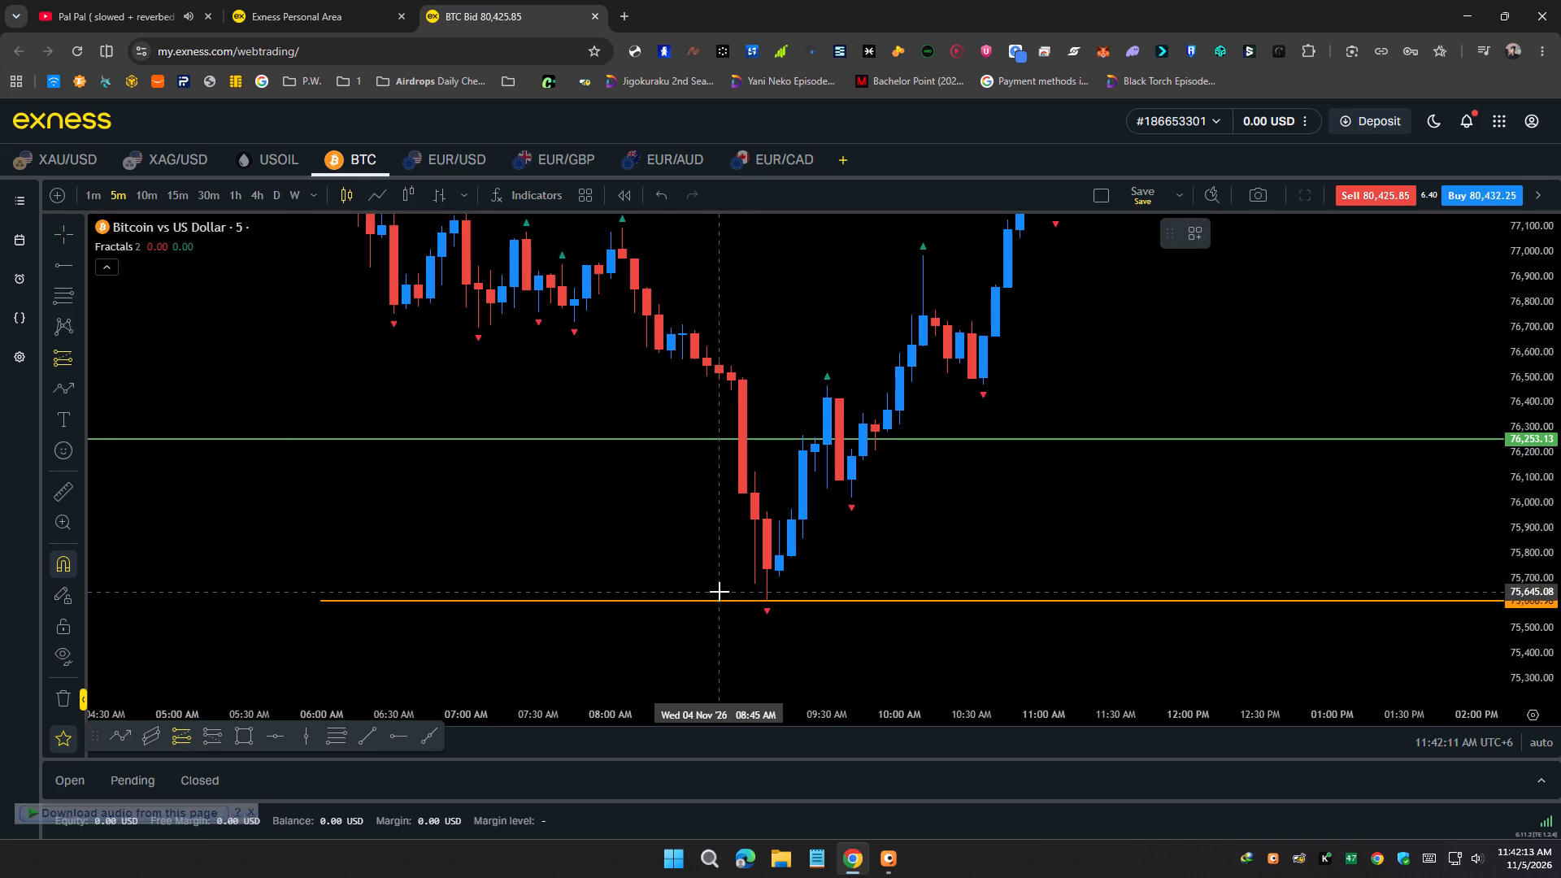
pyautogui.click(867, 425)
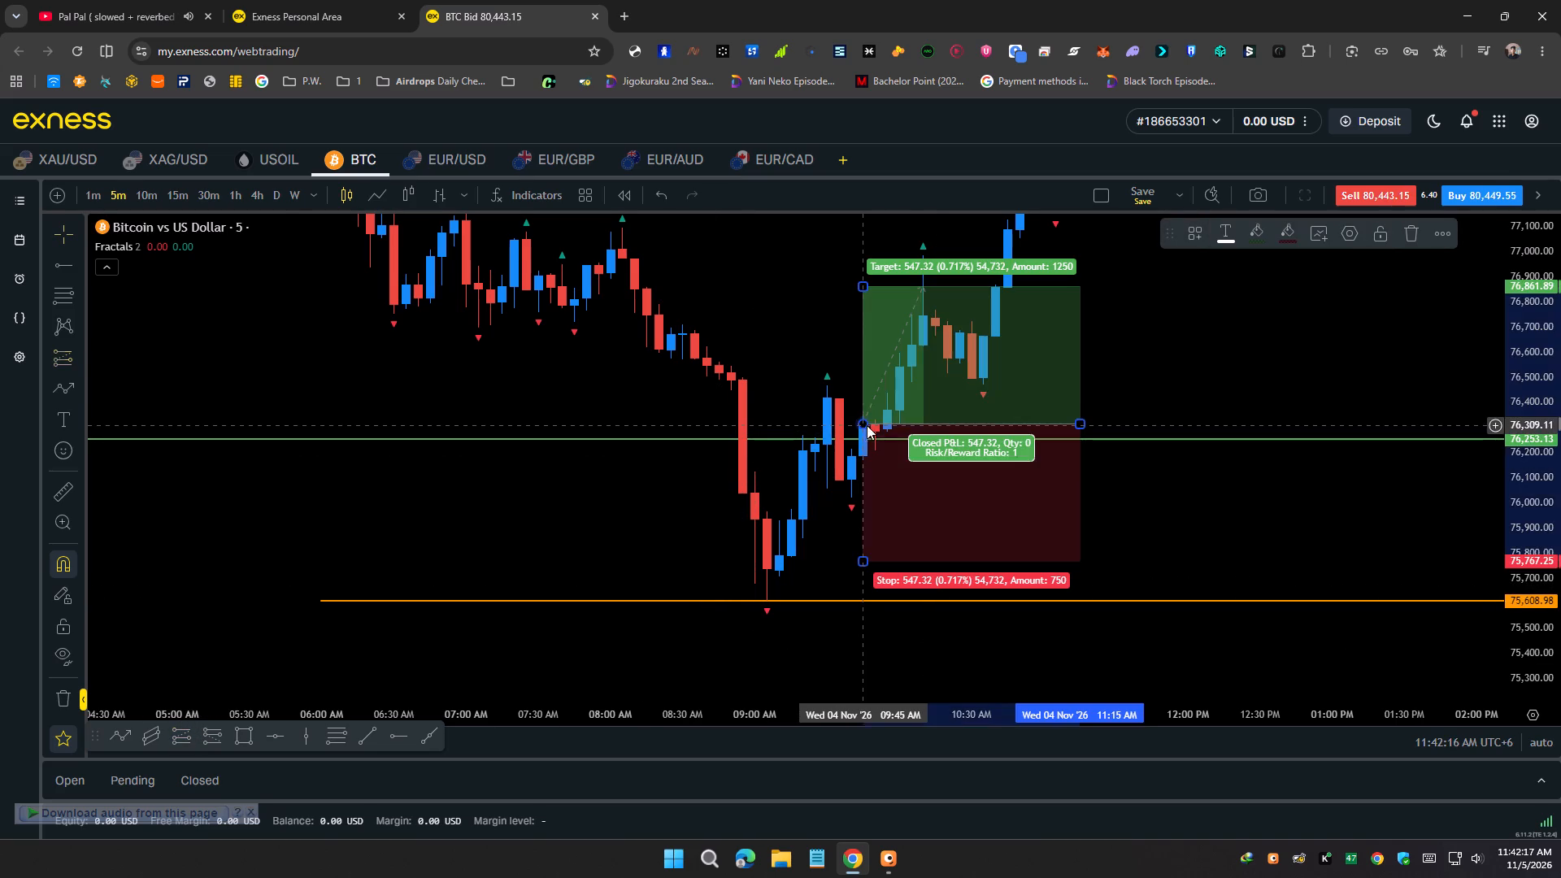
pyautogui.moveTo(865, 564); pyautogui.dragTo(850, 504)
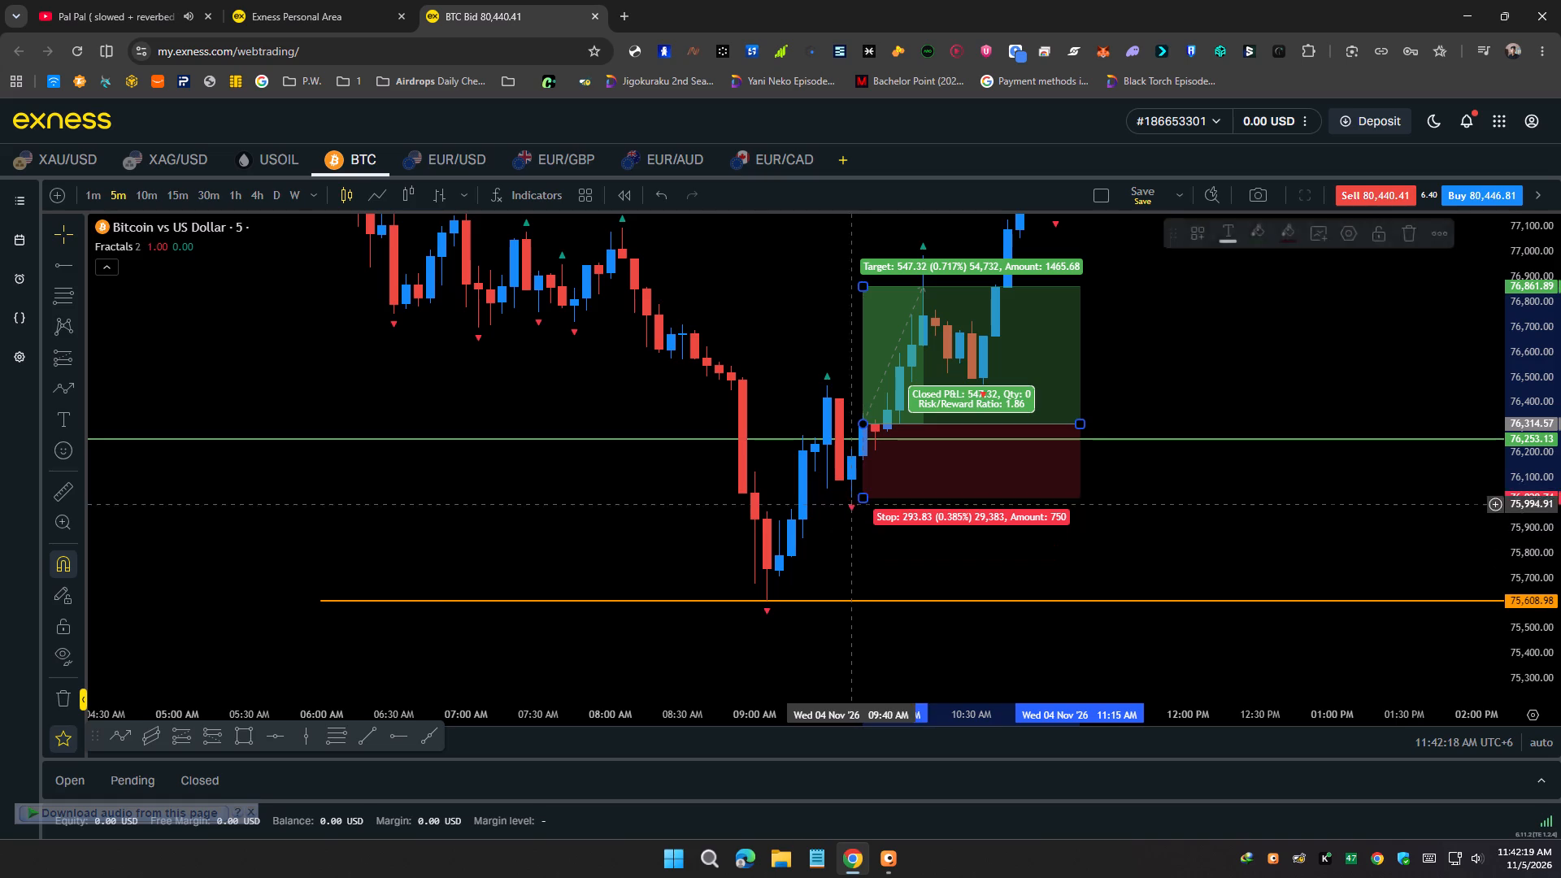
# Raise the long position's target to 77,802.37.
pyautogui.moveTo(810, 550); pyautogui.dragTo(263, 586)
pyautogui.scroll(-5, 511, 507)
pyautogui.moveTo(620, 514); pyautogui.dragTo(339, 678)
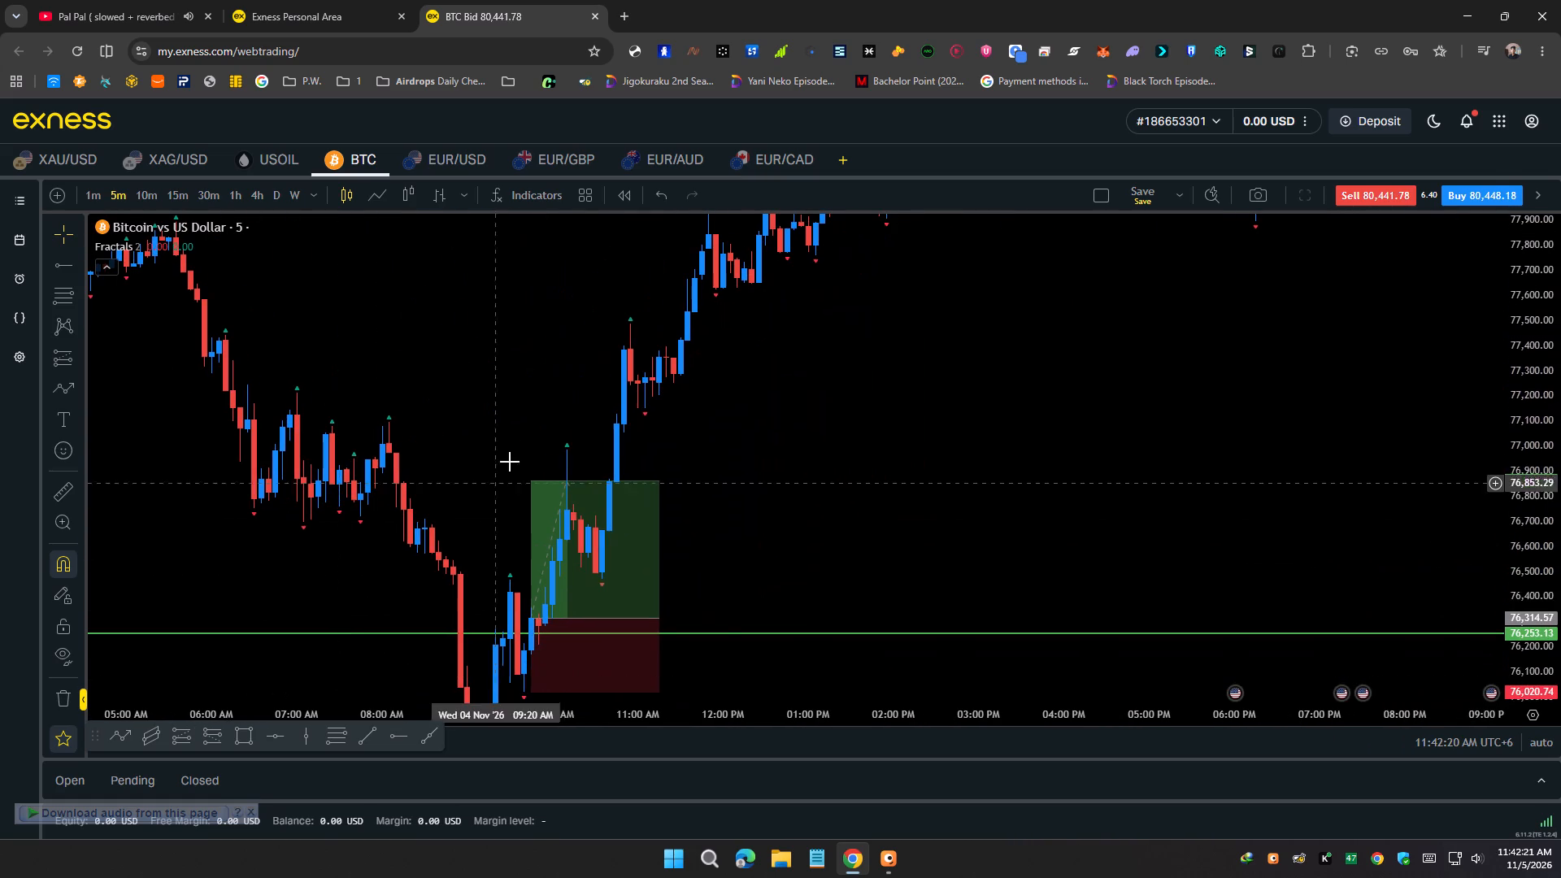
pyautogui.moveTo(532, 485); pyautogui.dragTo(546, 298)
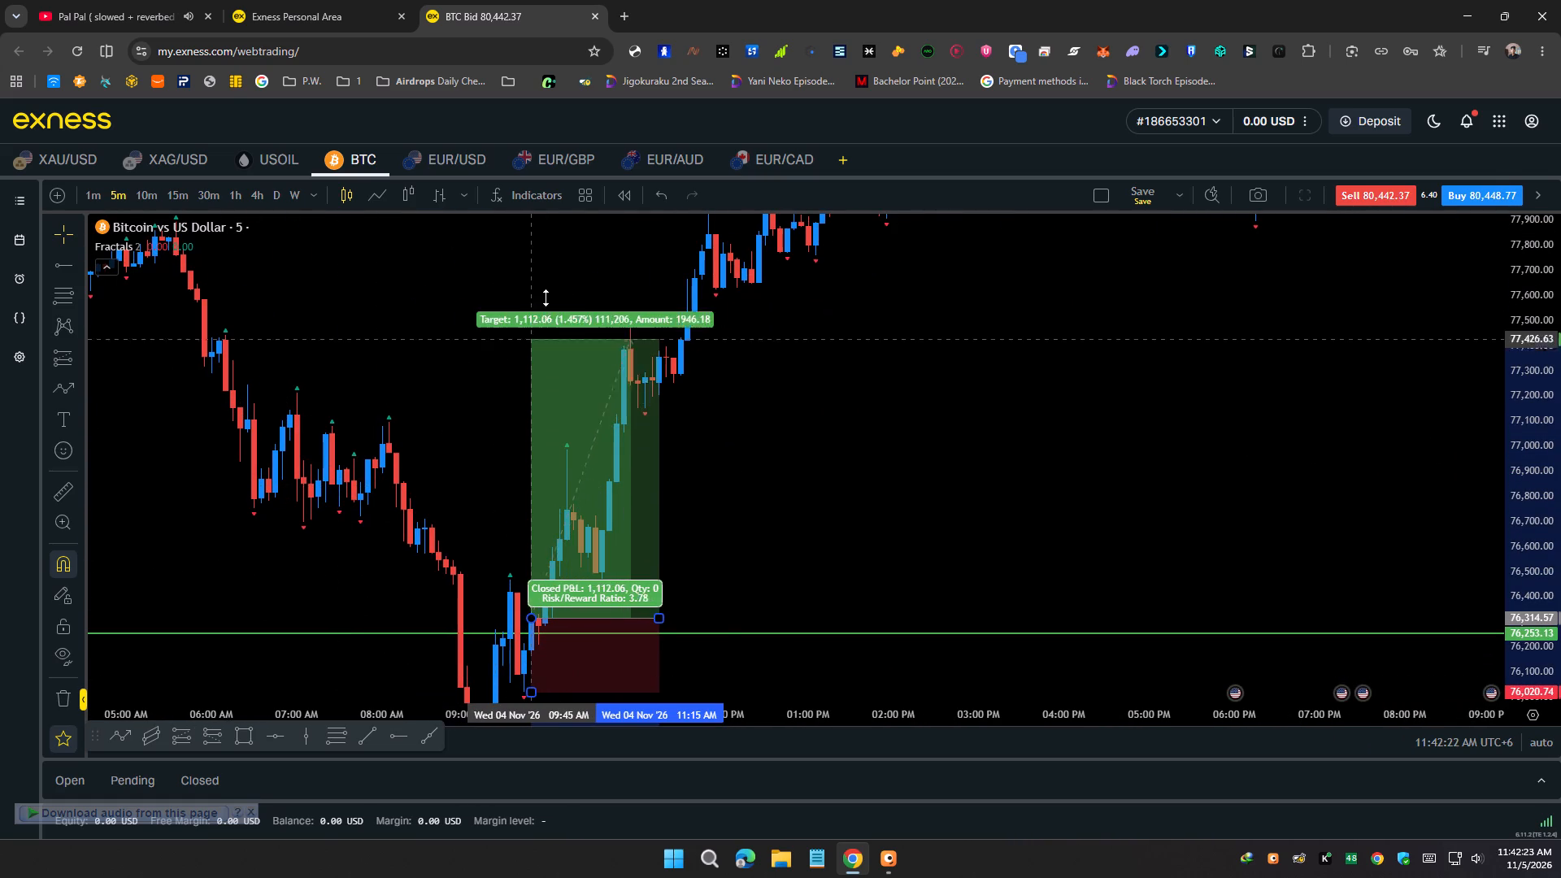
pyautogui.moveTo(546, 298); pyautogui.dragTo(553, 245)
pyautogui.scroll(-5, 1554, 378)
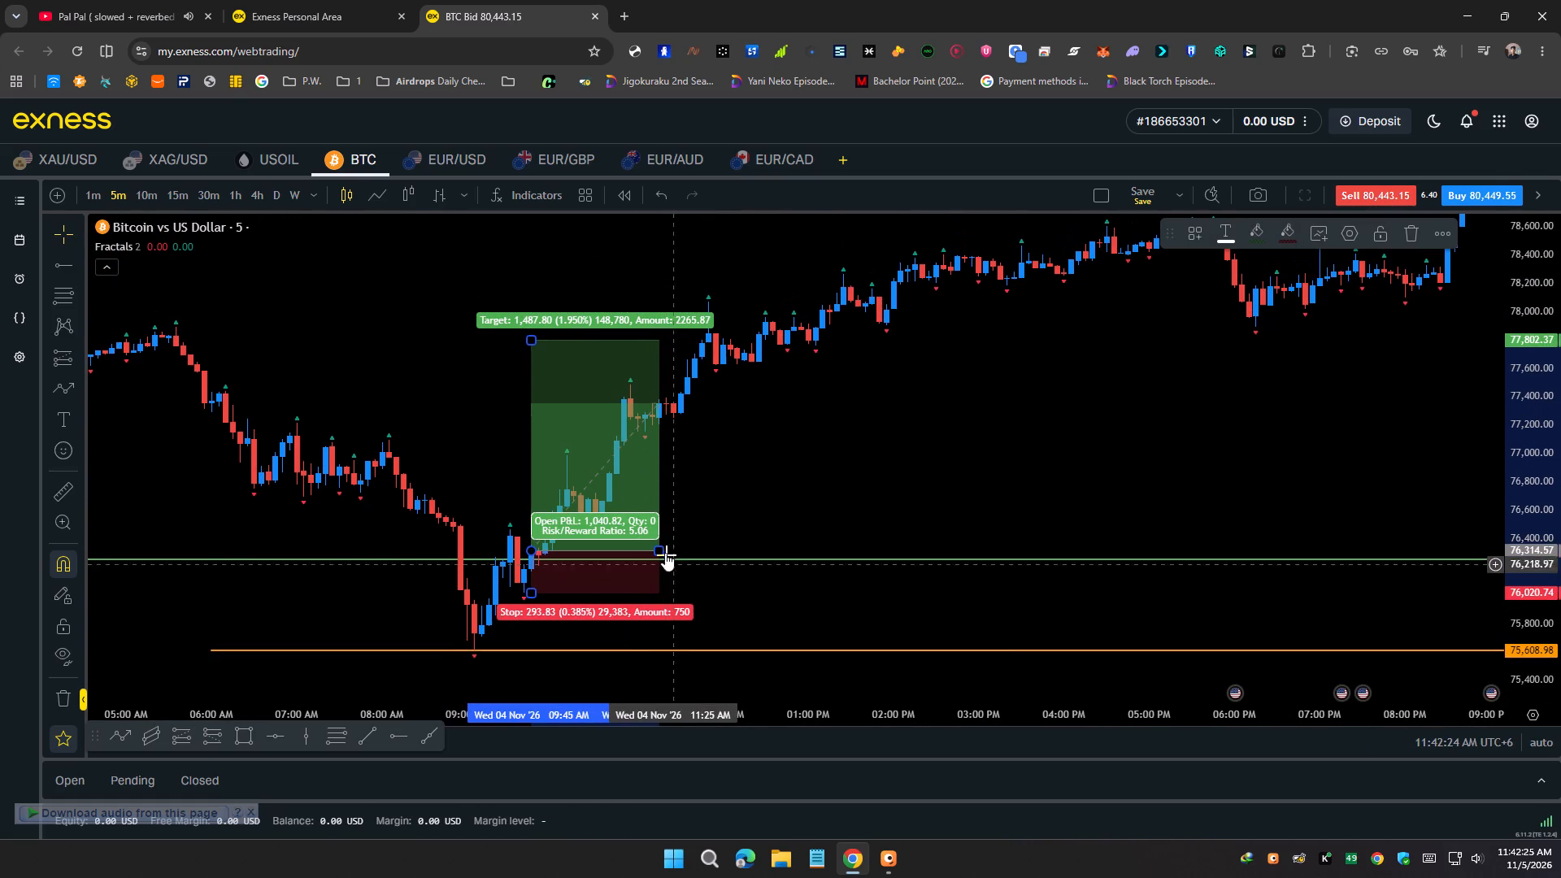
# Extend the long position's time span to about 5:40 PM on 4 November.
pyautogui.moveTo(664, 551); pyautogui.dragTo(1203, 505)
pyautogui.scroll(-7, 1395, 453)
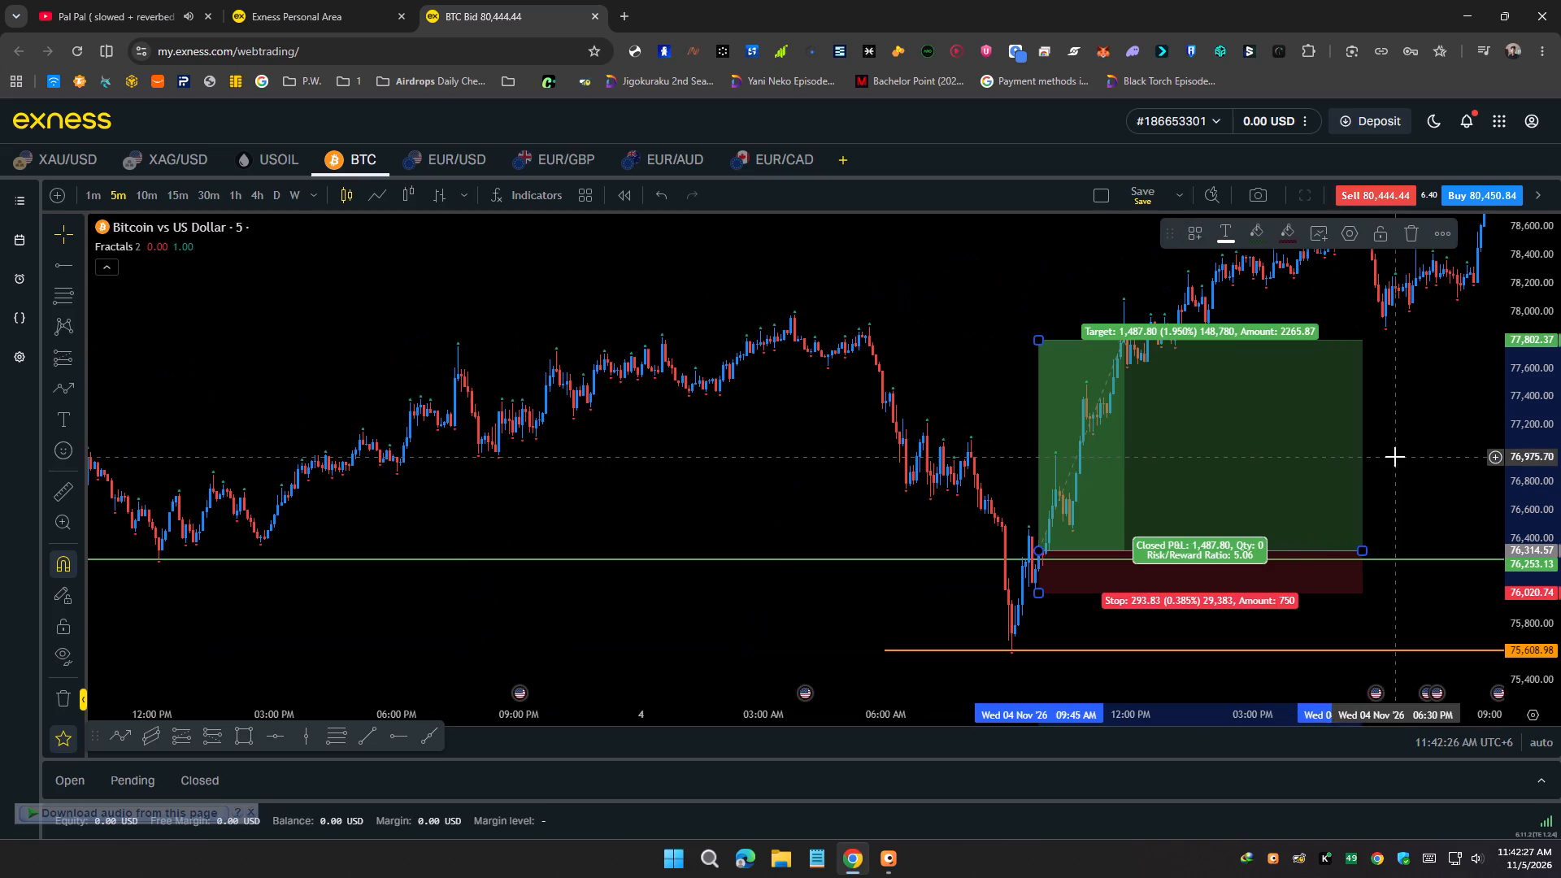
pyautogui.moveTo(844, 413); pyautogui.dragTo(254, 453)
pyautogui.scroll(-6, 1560, 333)
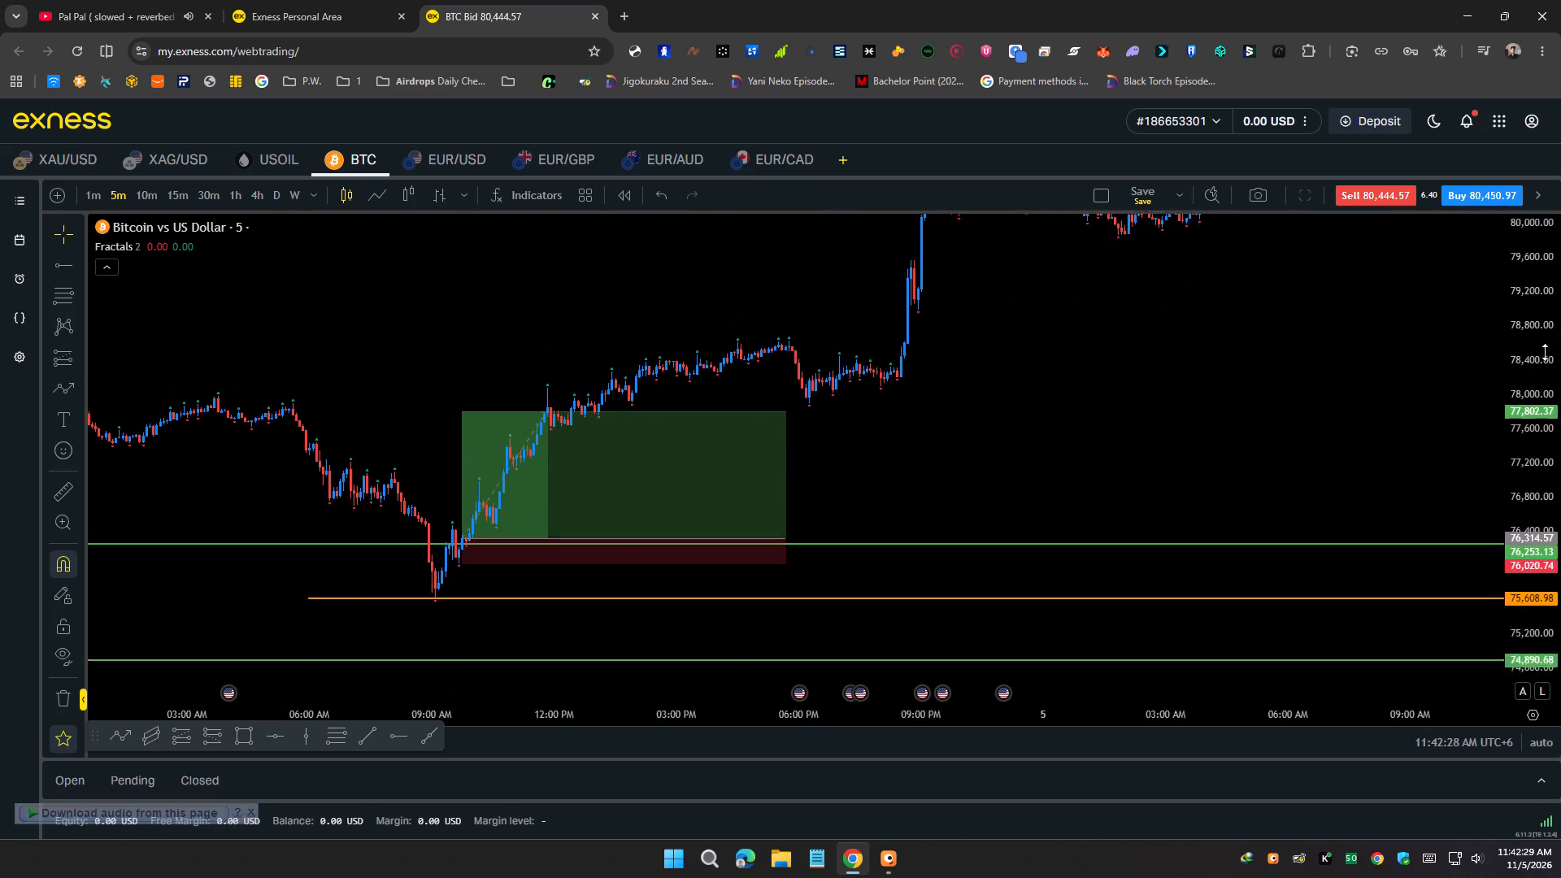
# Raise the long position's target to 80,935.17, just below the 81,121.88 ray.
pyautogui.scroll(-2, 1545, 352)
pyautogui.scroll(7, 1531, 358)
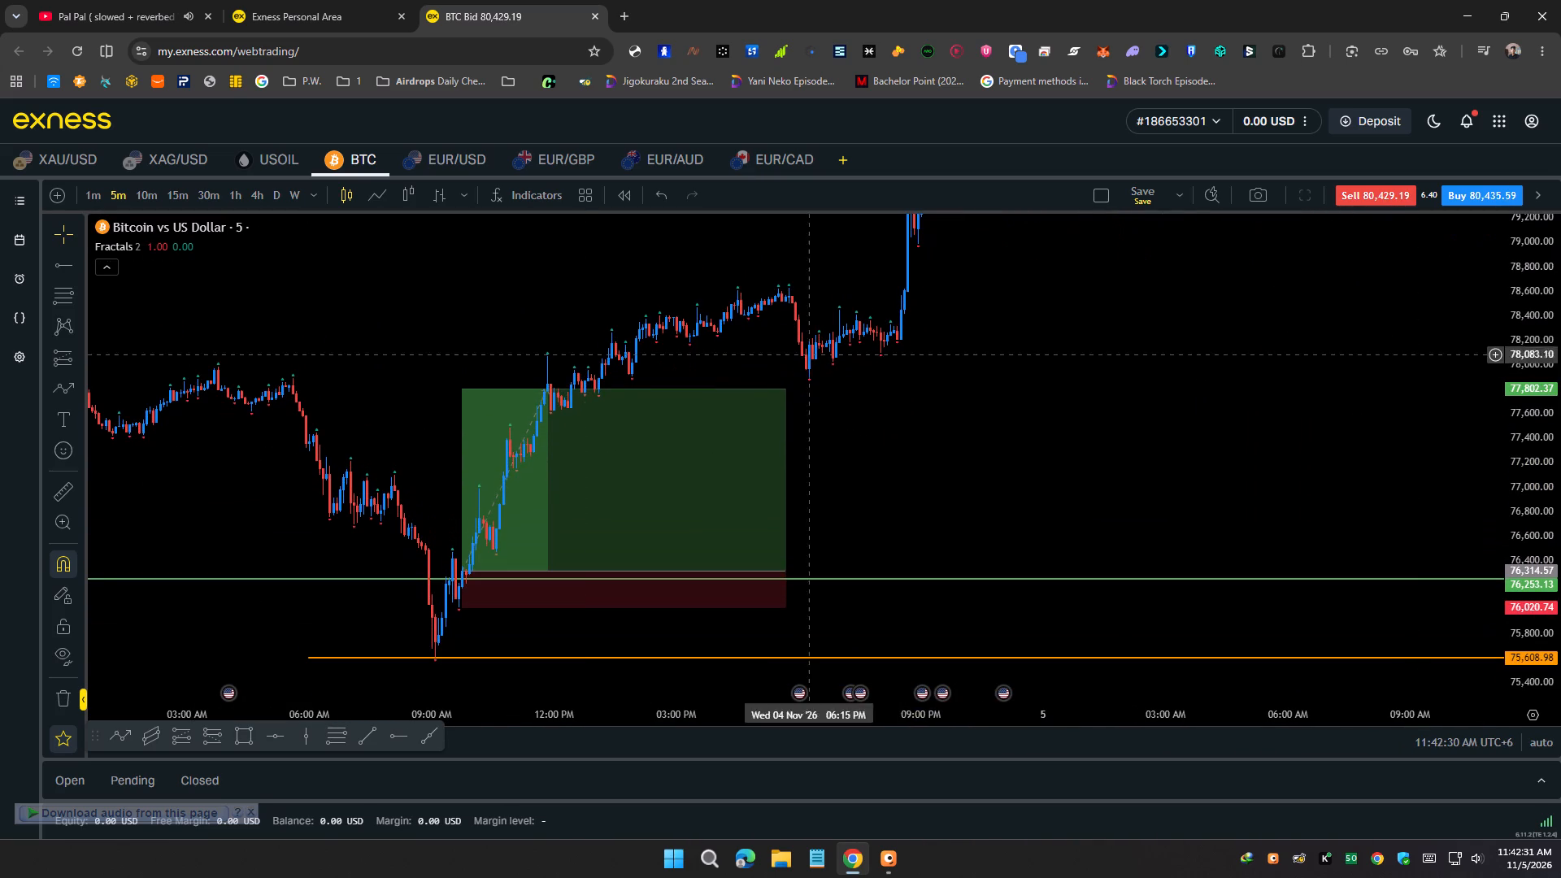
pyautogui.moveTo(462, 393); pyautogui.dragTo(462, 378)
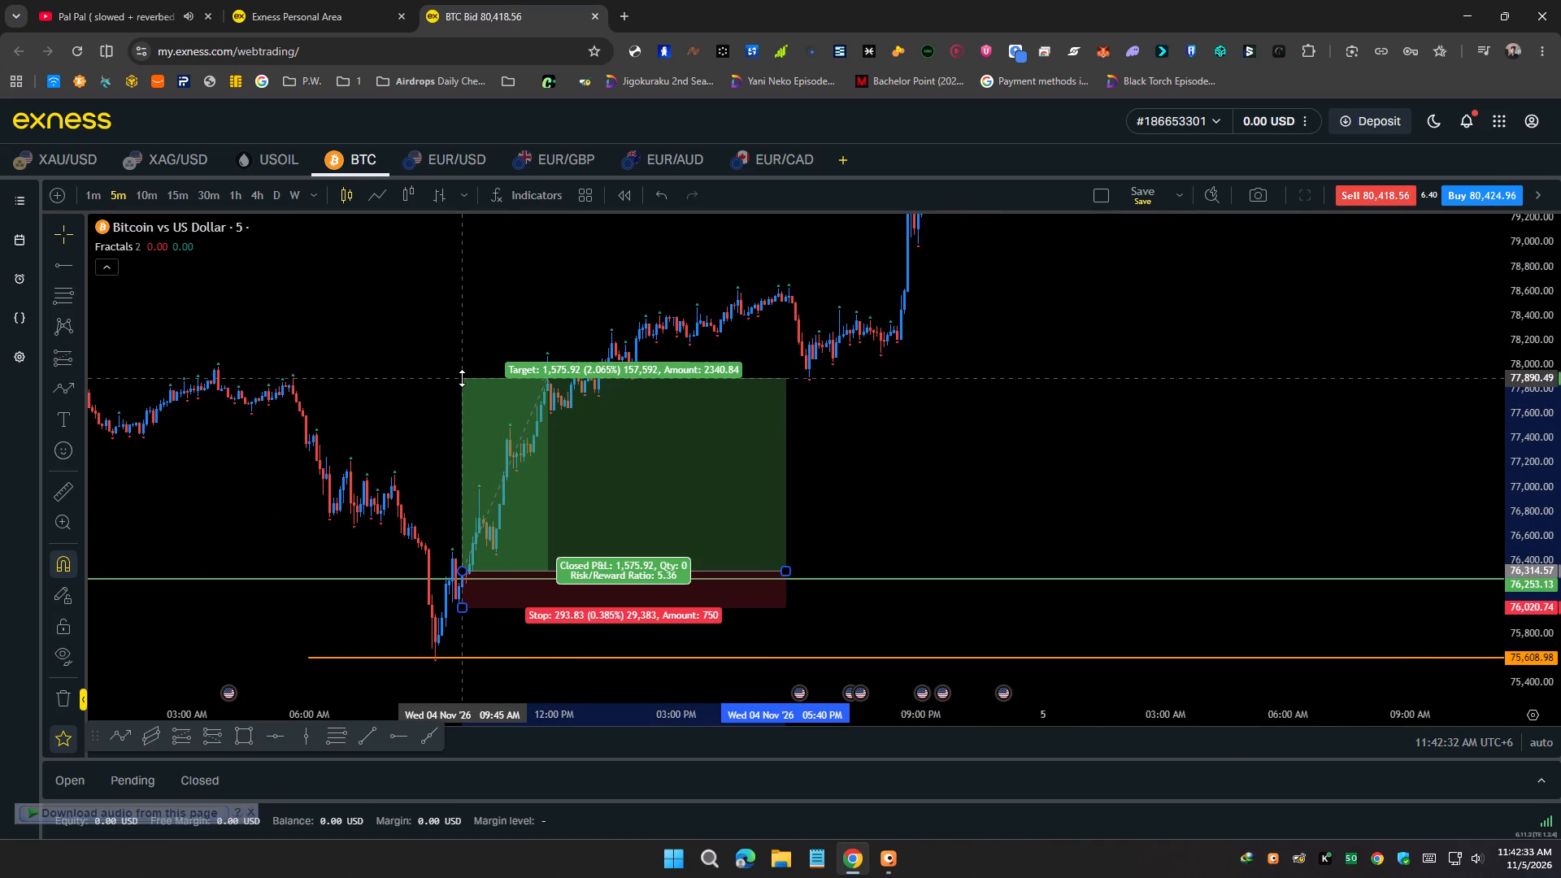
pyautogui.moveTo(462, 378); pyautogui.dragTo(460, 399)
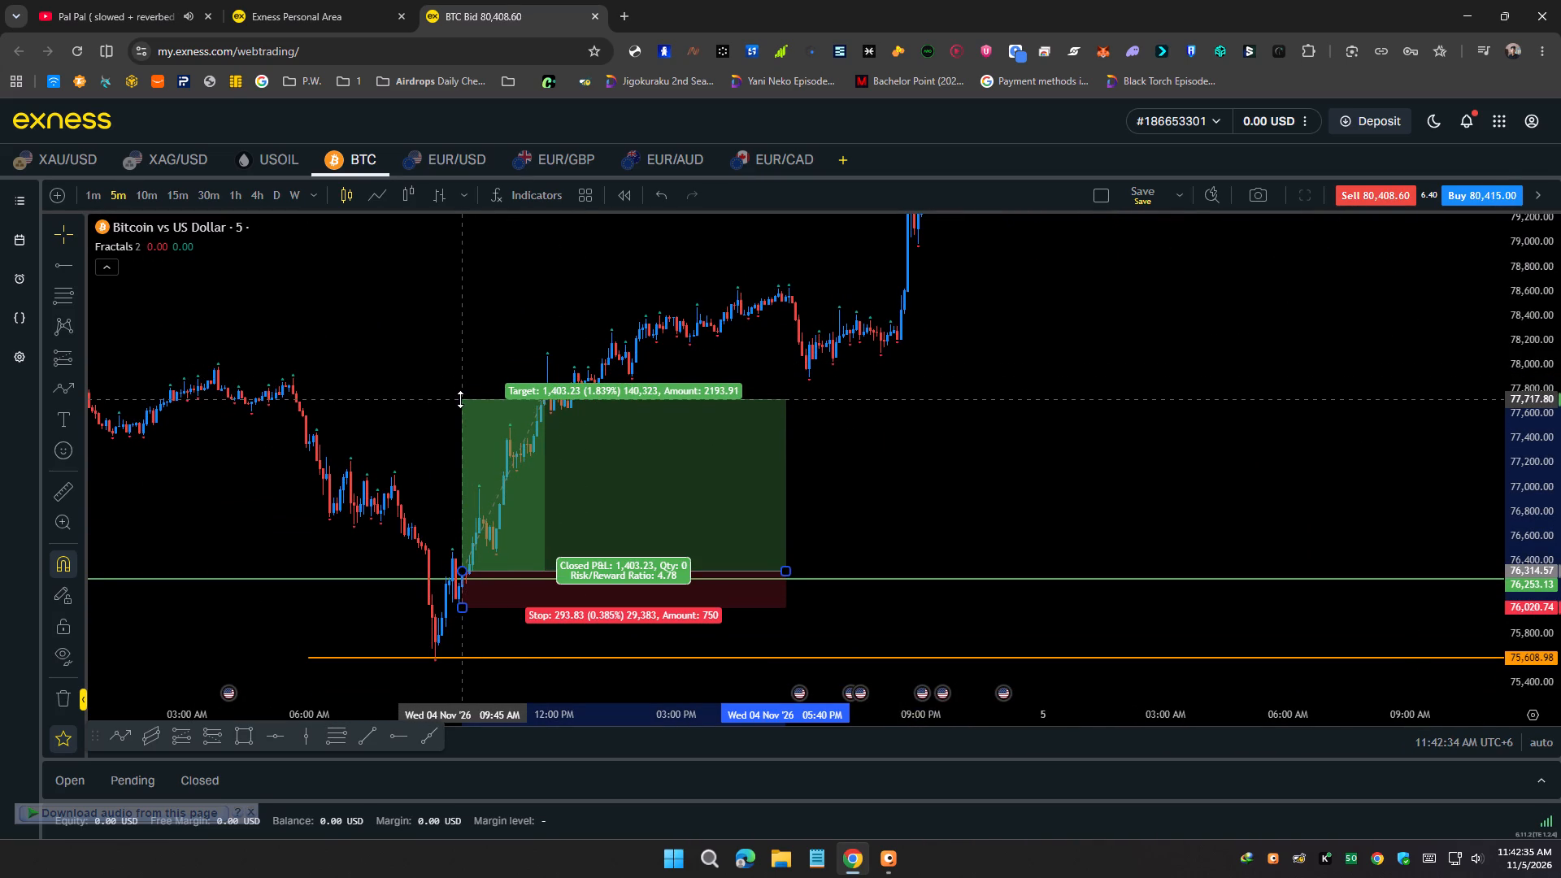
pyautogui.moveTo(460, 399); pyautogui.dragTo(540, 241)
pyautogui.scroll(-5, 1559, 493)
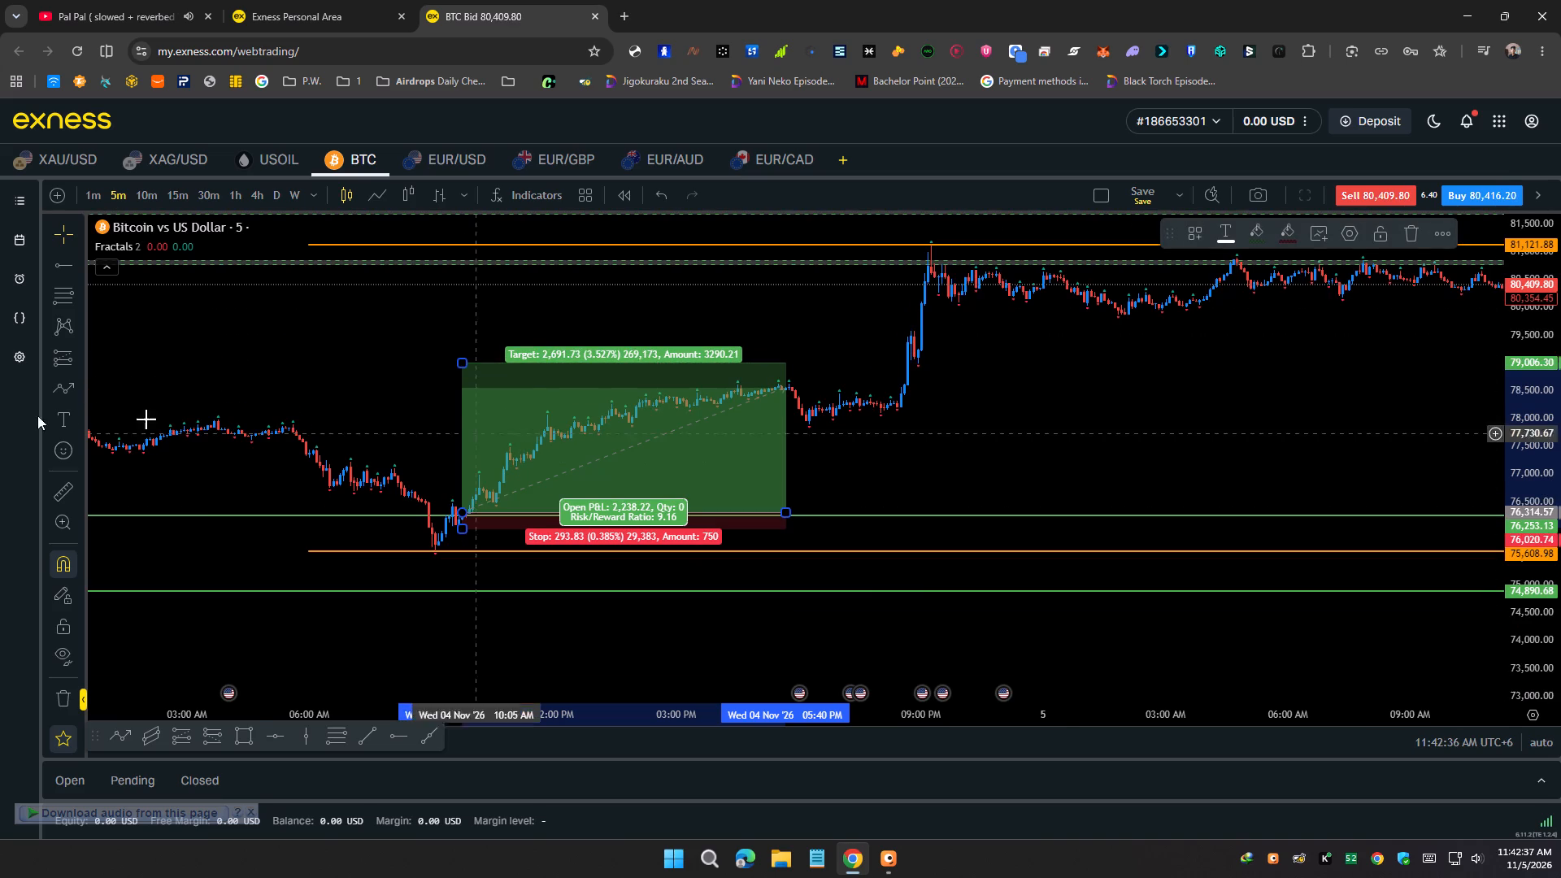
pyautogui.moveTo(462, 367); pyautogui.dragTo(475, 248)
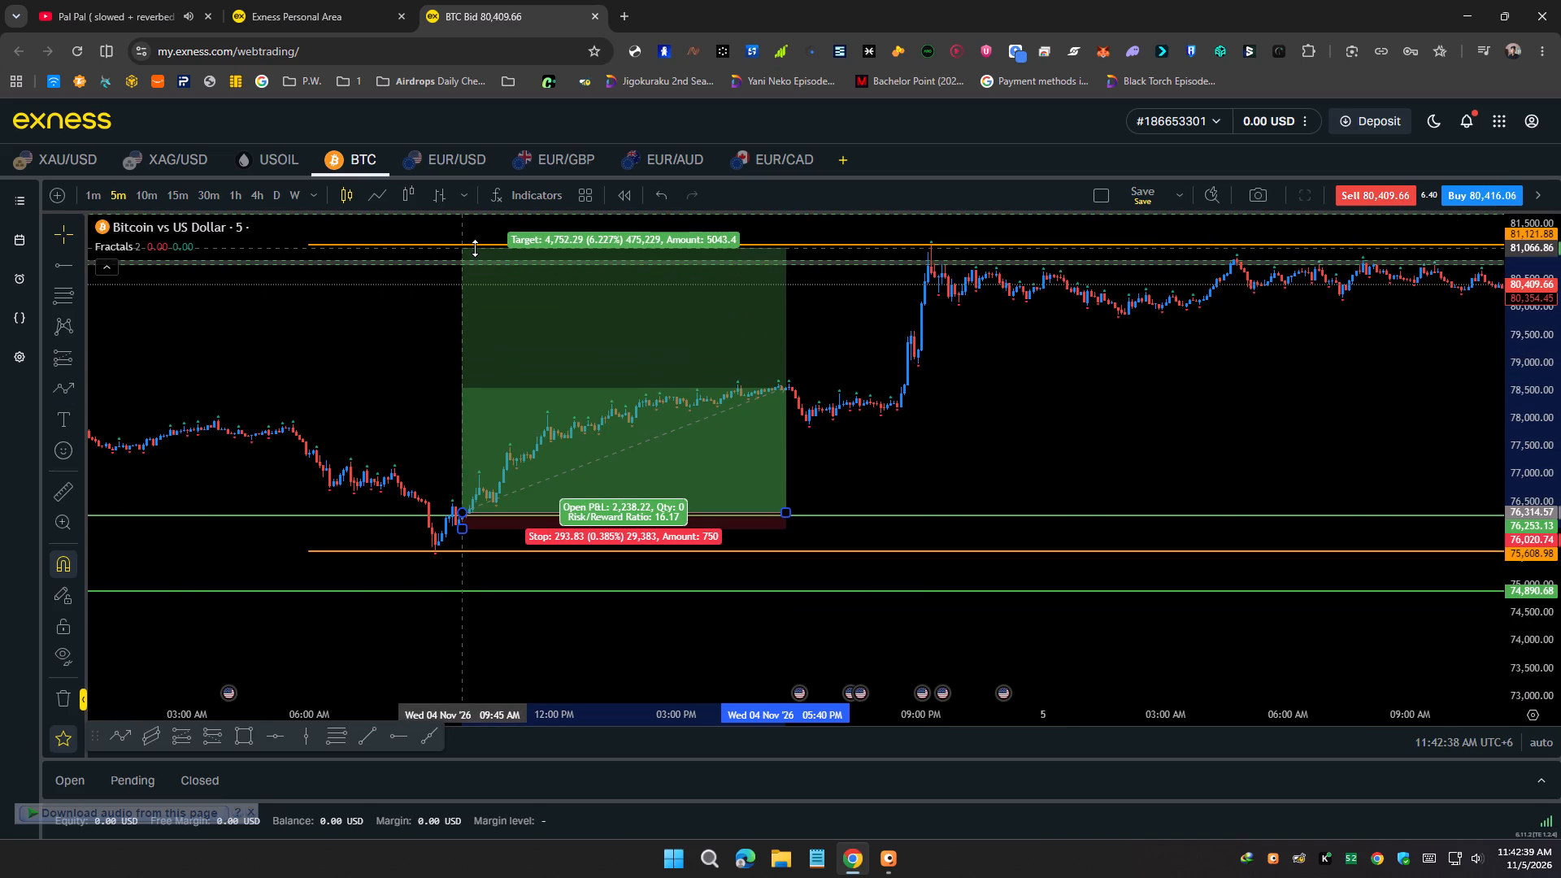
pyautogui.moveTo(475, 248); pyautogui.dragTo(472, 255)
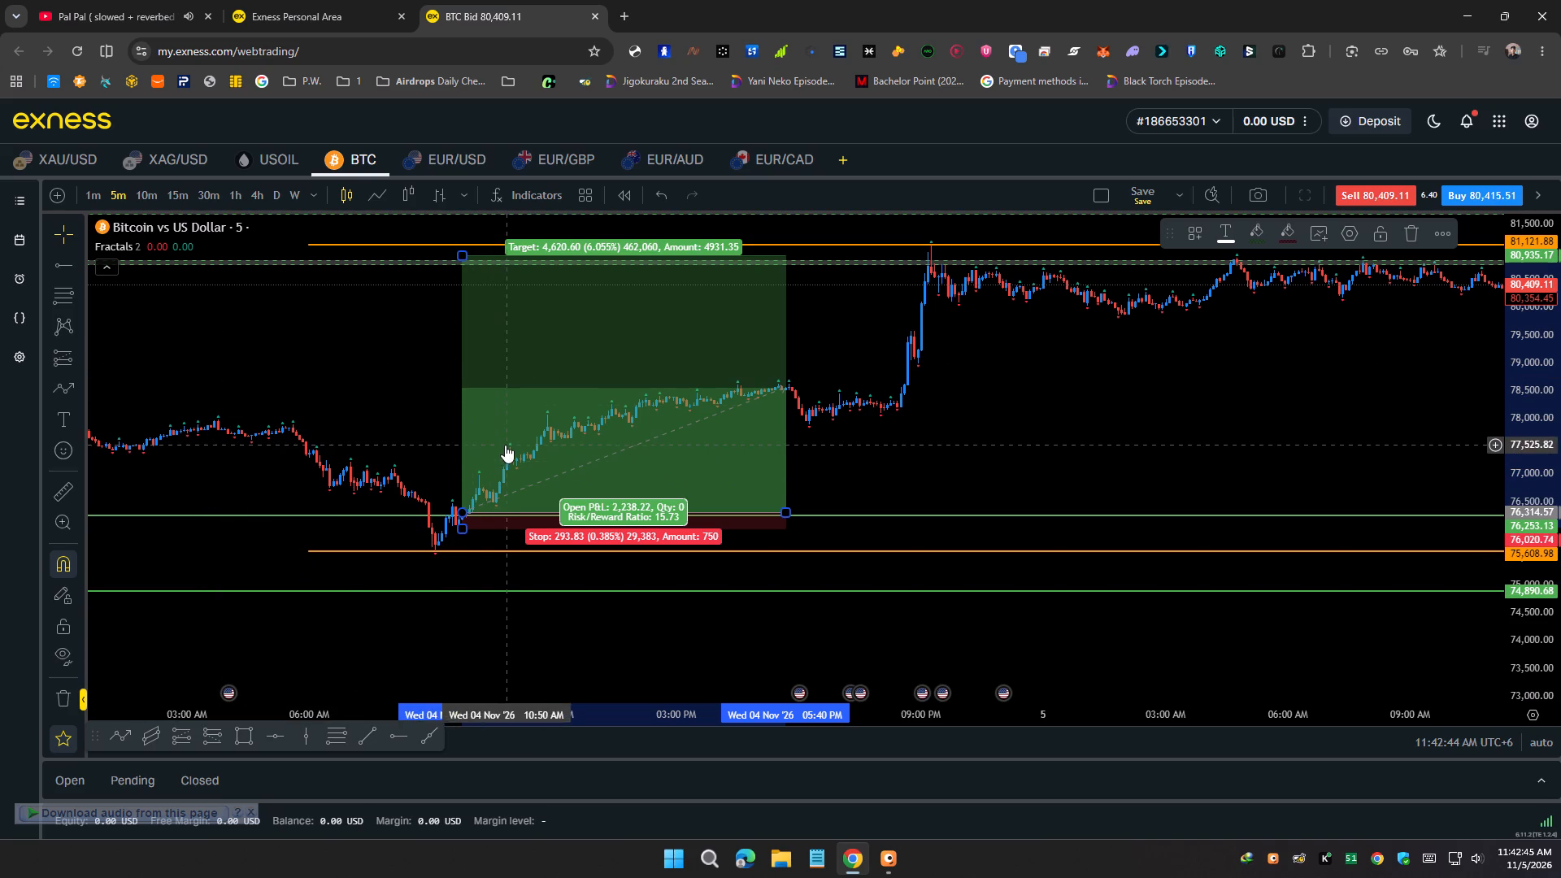
# Delete the long position from the chart.
pyautogui.click(524, 431)
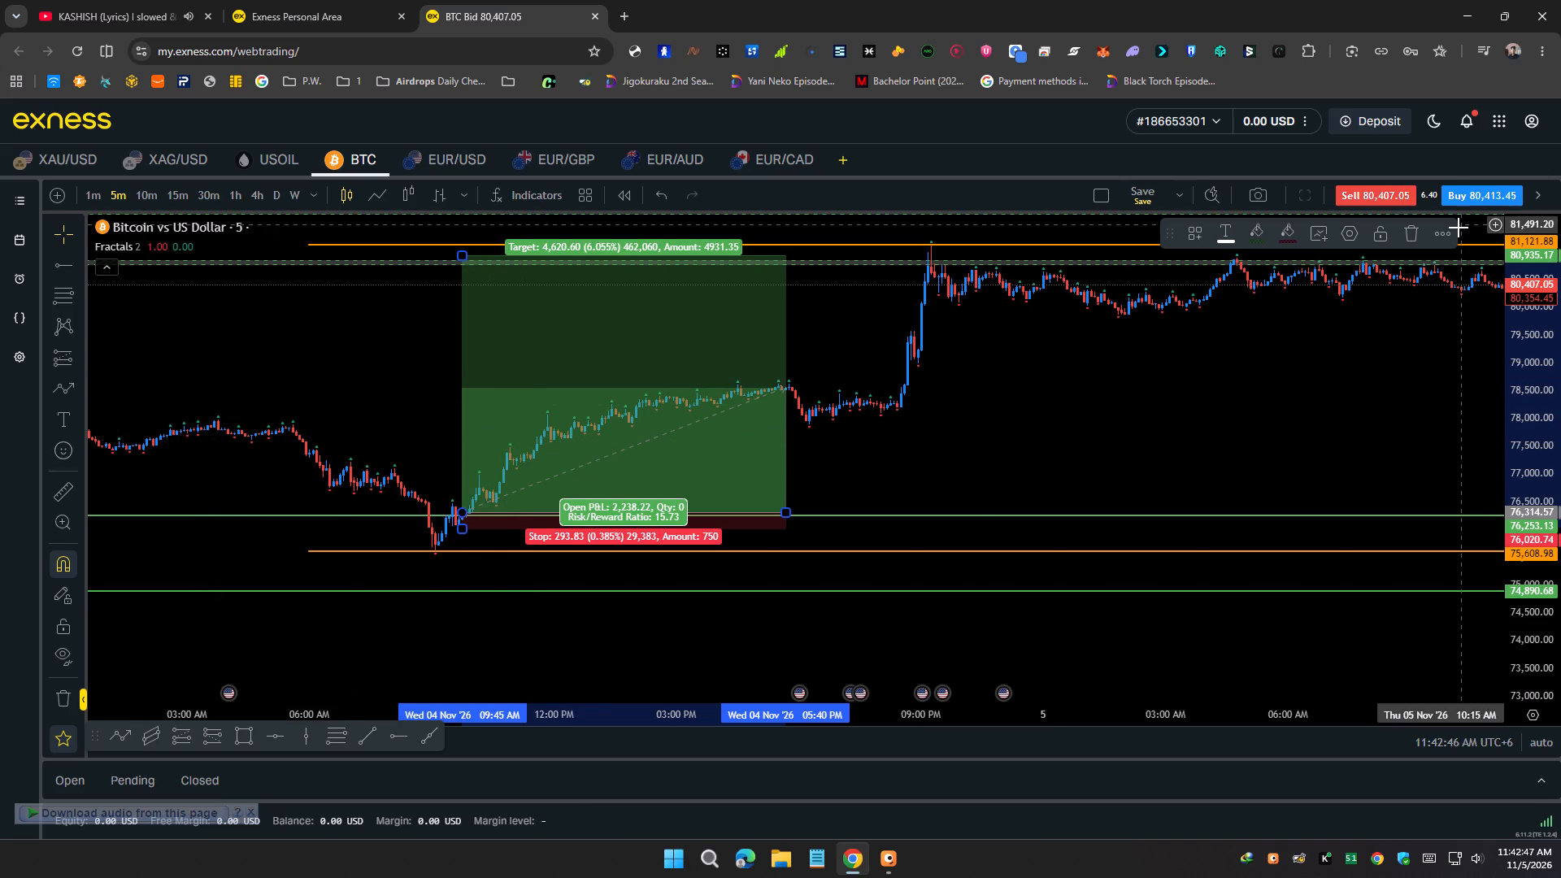
pyautogui.click(1420, 230)
# Examine the 4h candles and fractal lows around the 76,253.13, 75,608.98 and 74,890.68 rays.
pyautogui.scroll(3, 1560, 399)
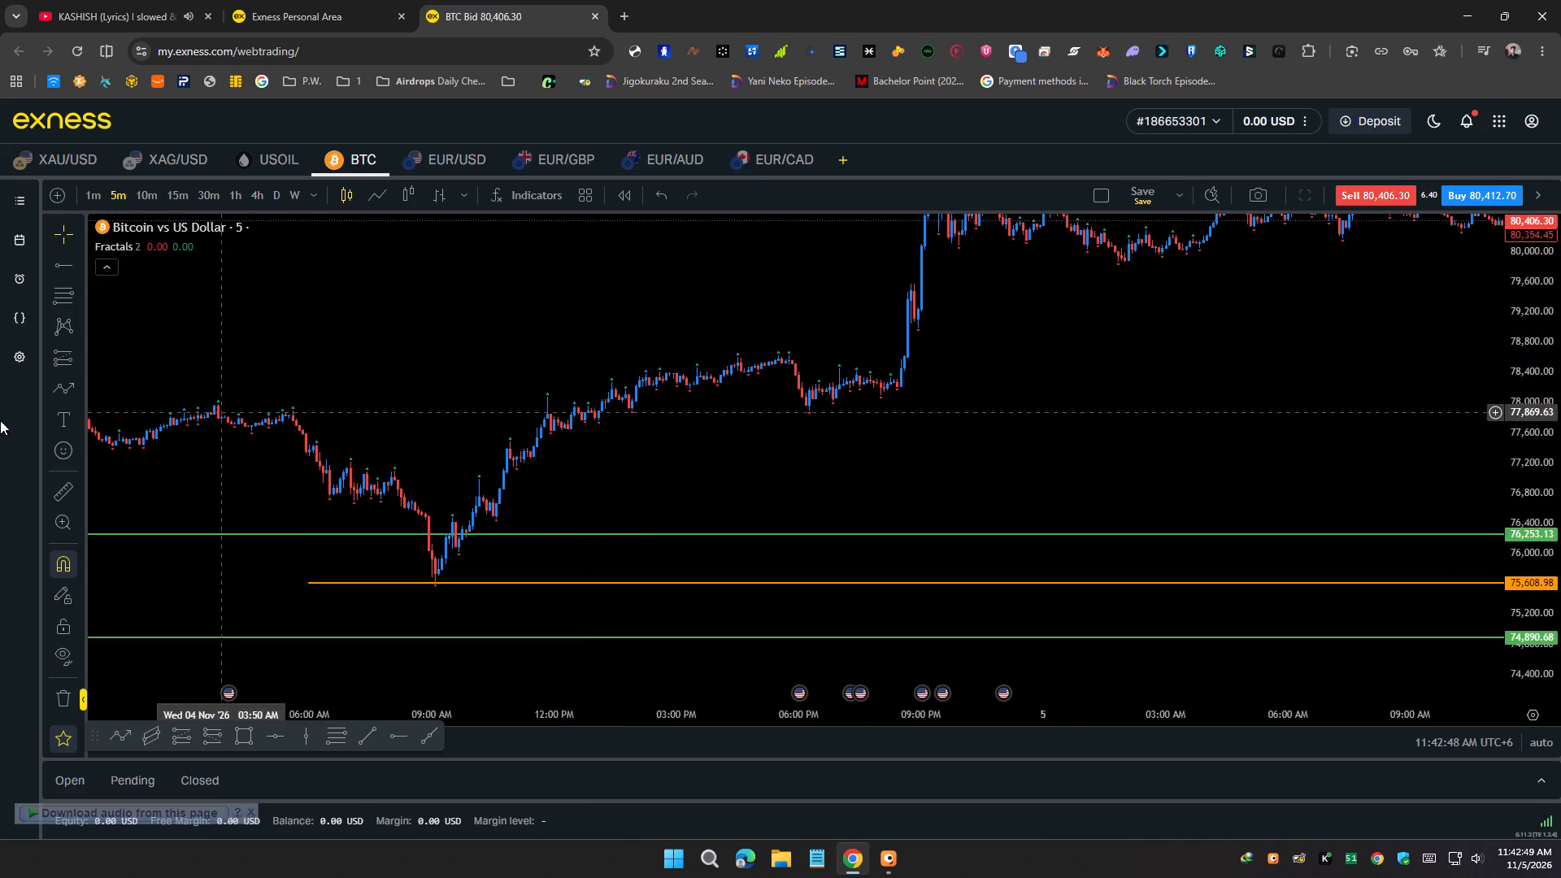
pyautogui.click(250, 198)
pyautogui.scroll(5, 398, 324)
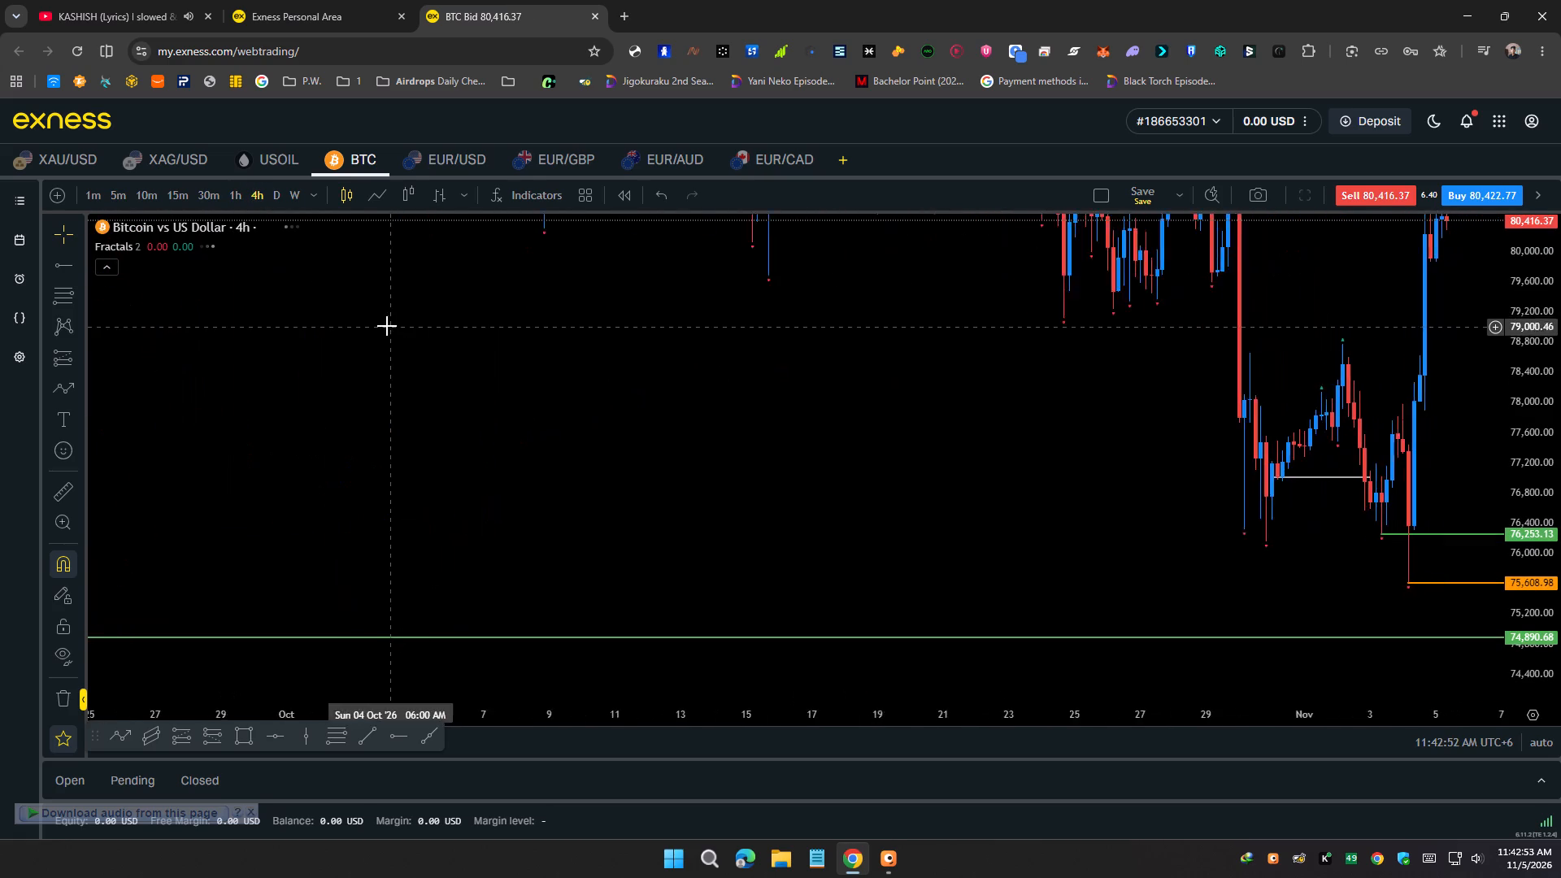
pyautogui.scroll(5, 387, 326)
pyautogui.scroll(-4, 1559, 422)
pyautogui.scroll(-11, 883, 420)
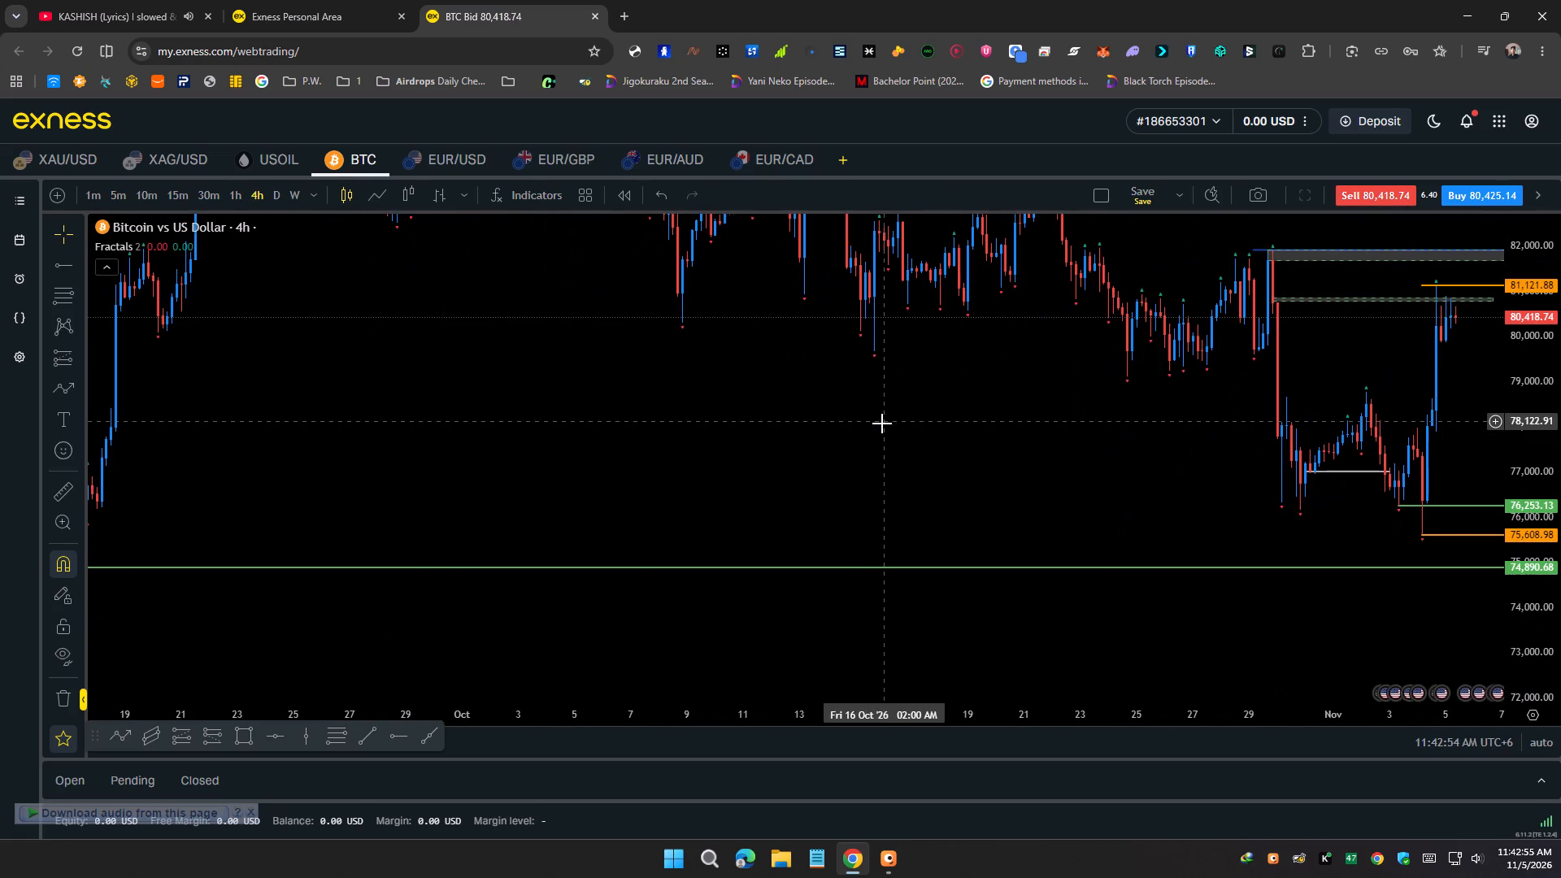
pyautogui.scroll(3, 856, 424)
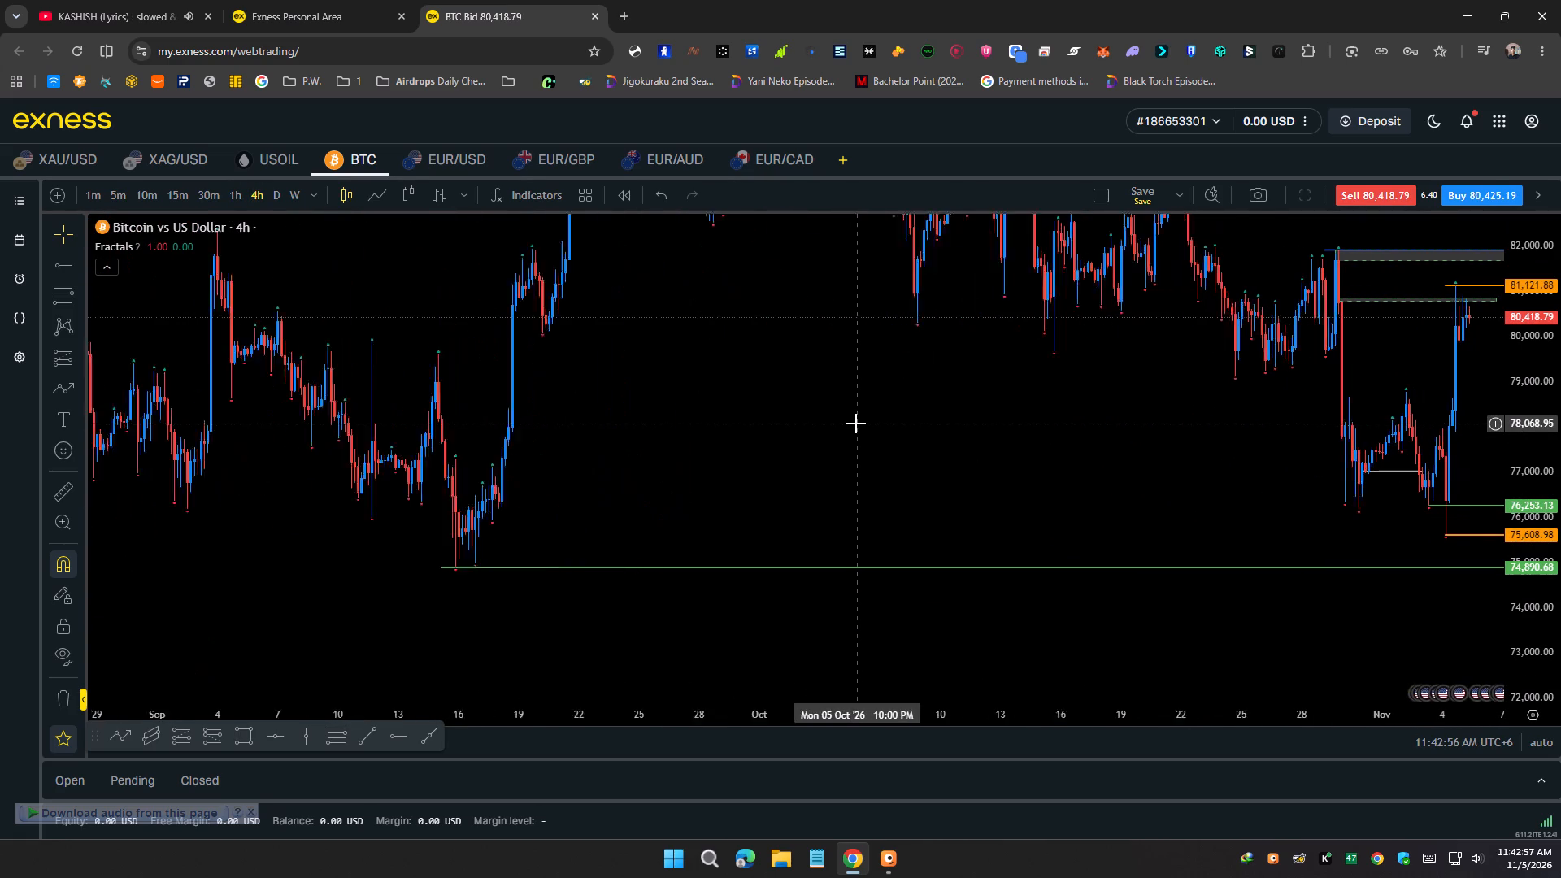
pyautogui.scroll(6, 856, 424)
# Examine the daily candles and fractals from the mid-September low at the 74,890.68 ray up to early November.
pyautogui.click(271, 197)
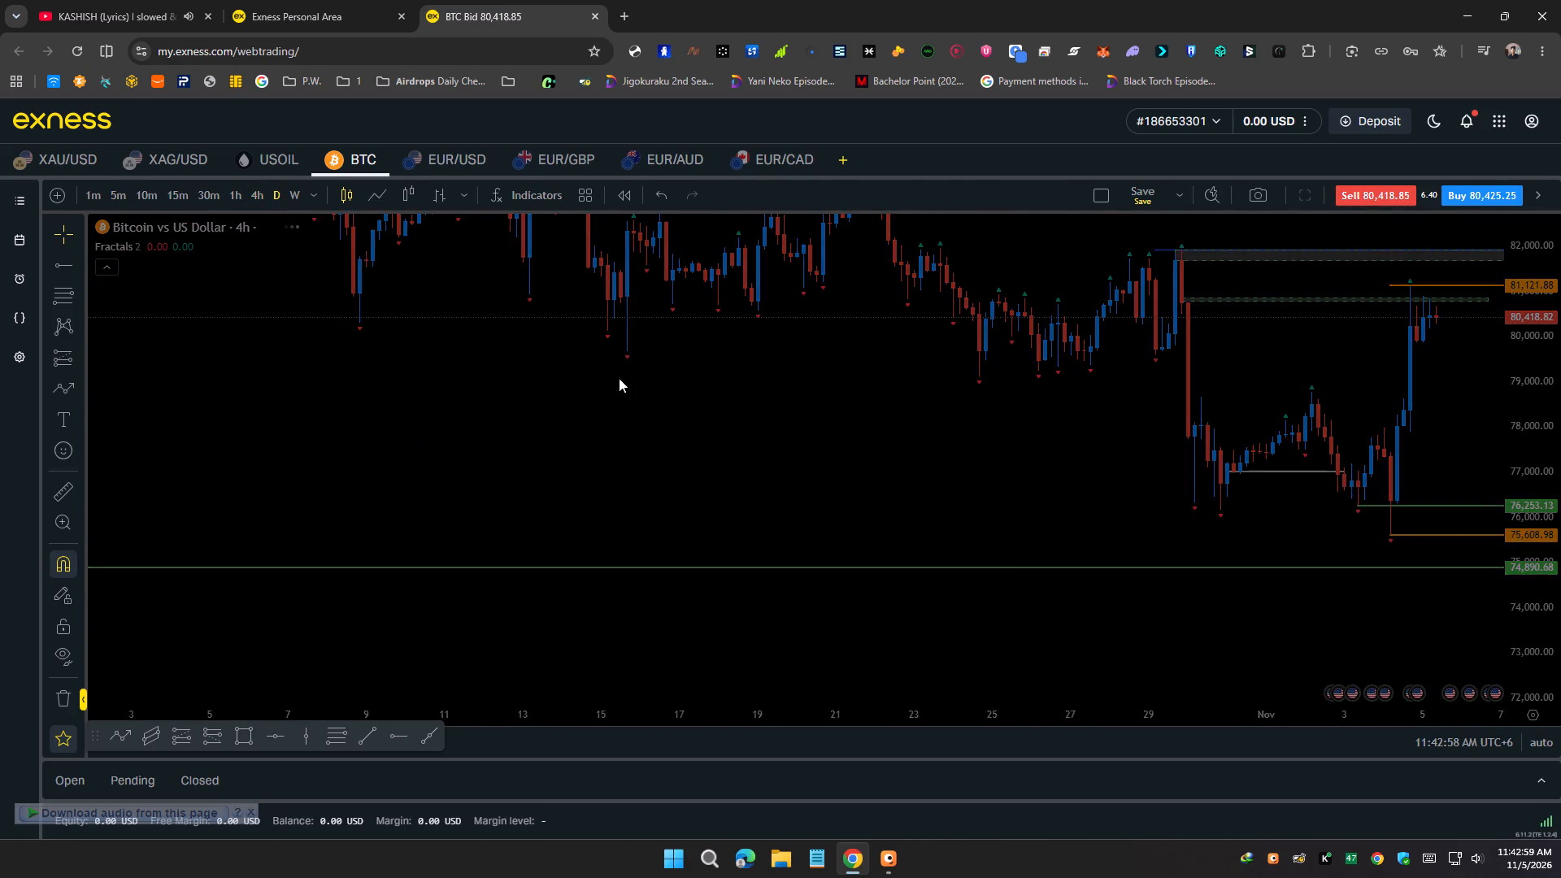
pyautogui.scroll(7, 619, 380)
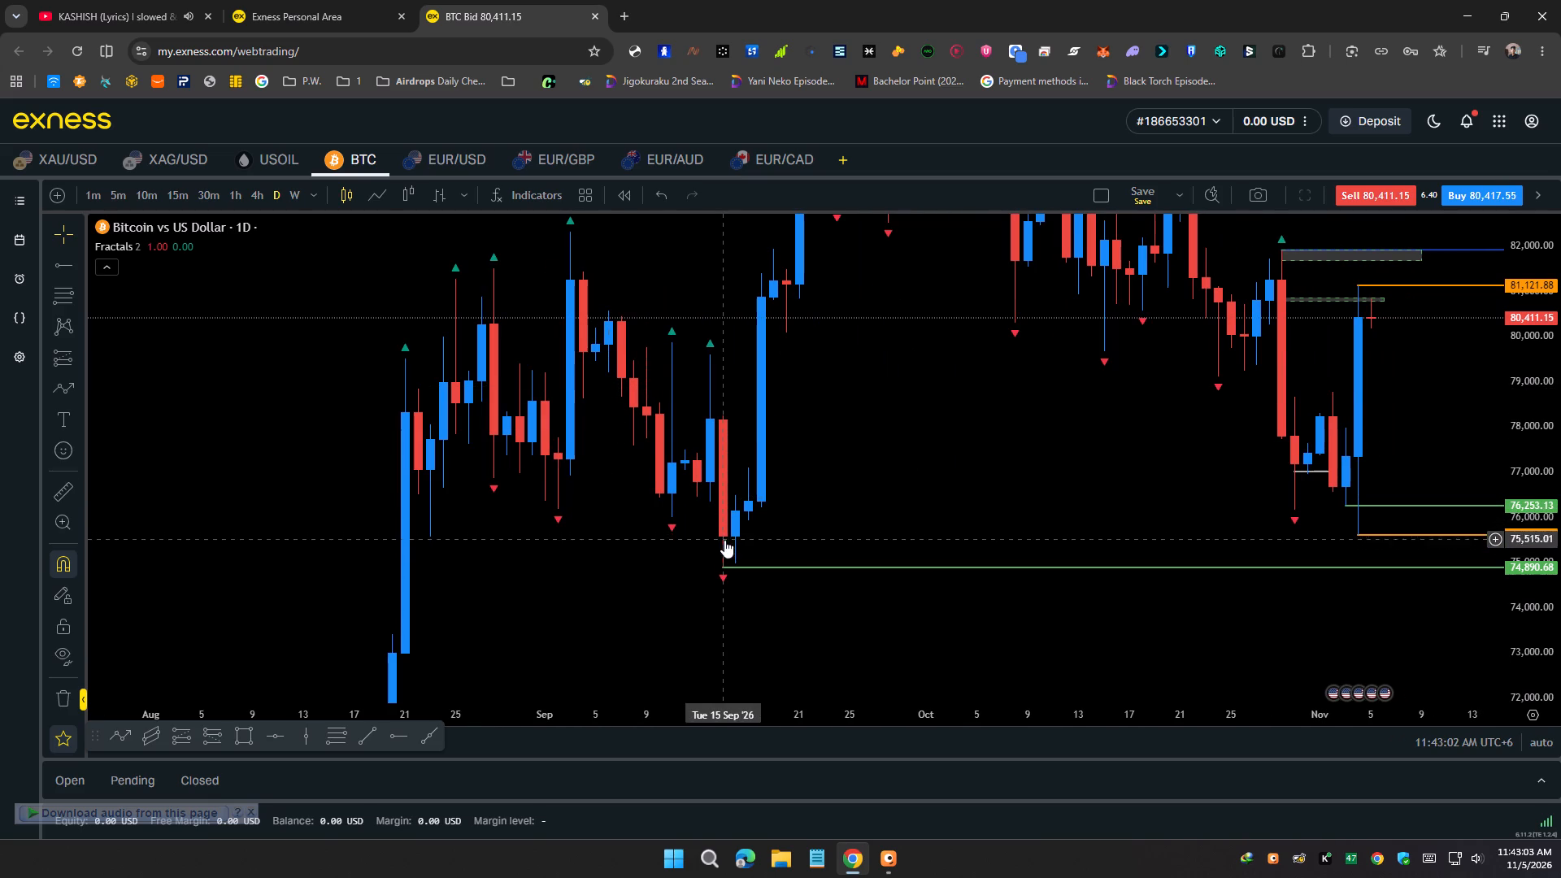
pyautogui.moveTo(292, 315); pyautogui.dragTo(241, 339)
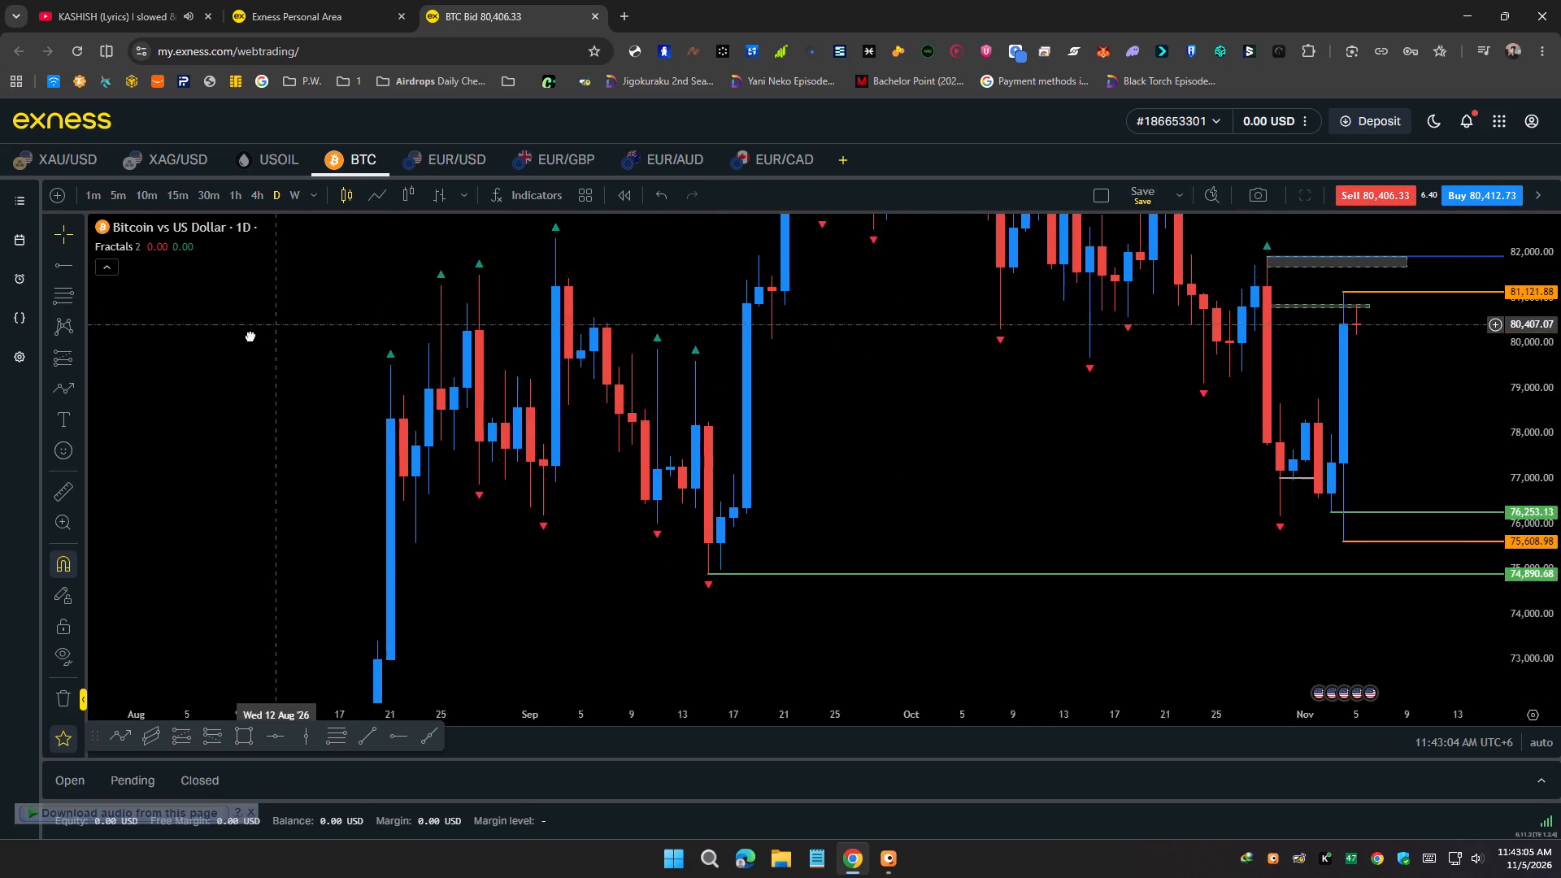
pyautogui.moveTo(241, 339); pyautogui.dragTo(80, 411)
pyautogui.scroll(-5, 1555, 404)
pyautogui.scroll(6, 1555, 404)
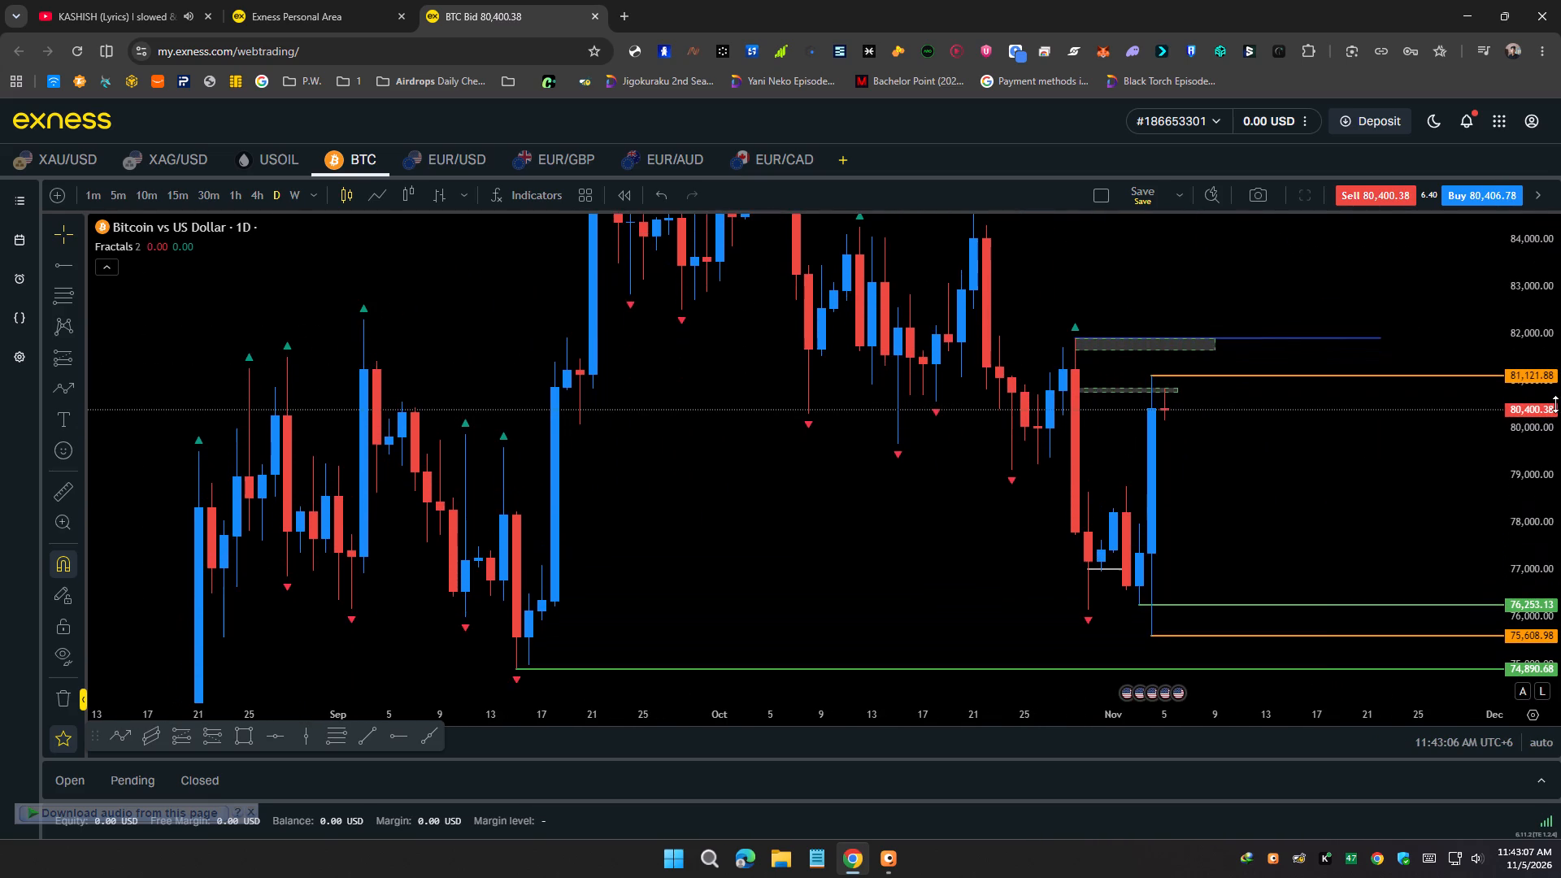
pyautogui.scroll(4, 1331, 454)
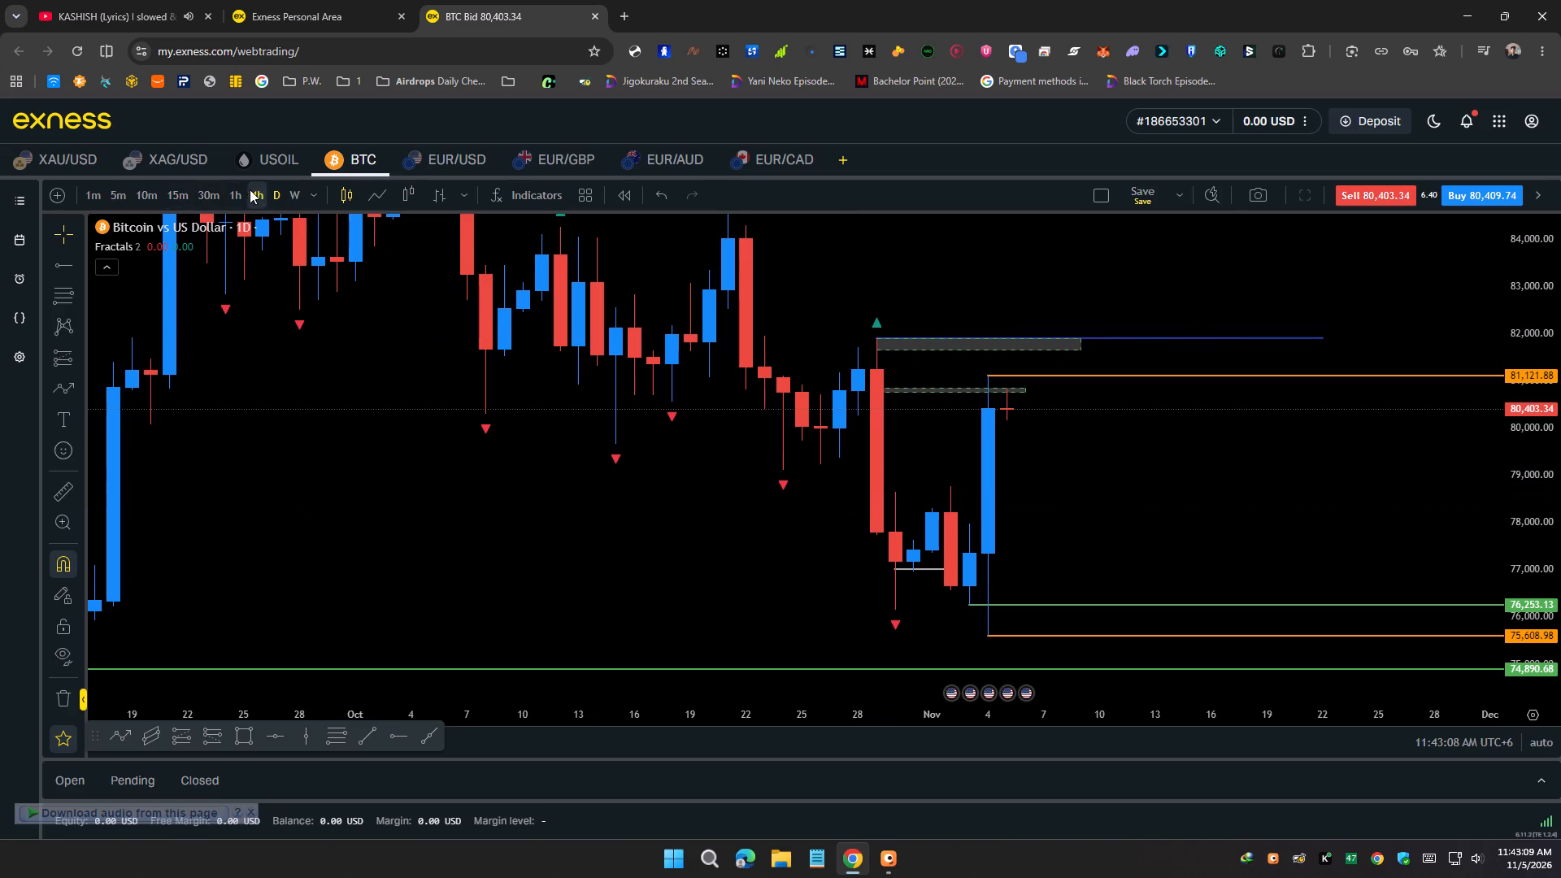
# On the 1h chart, delete the white horizontal line at 77,010.37 spanning 31 October to 3 November.
pyautogui.click(236, 189)
pyautogui.scroll(-10, 223, 212)
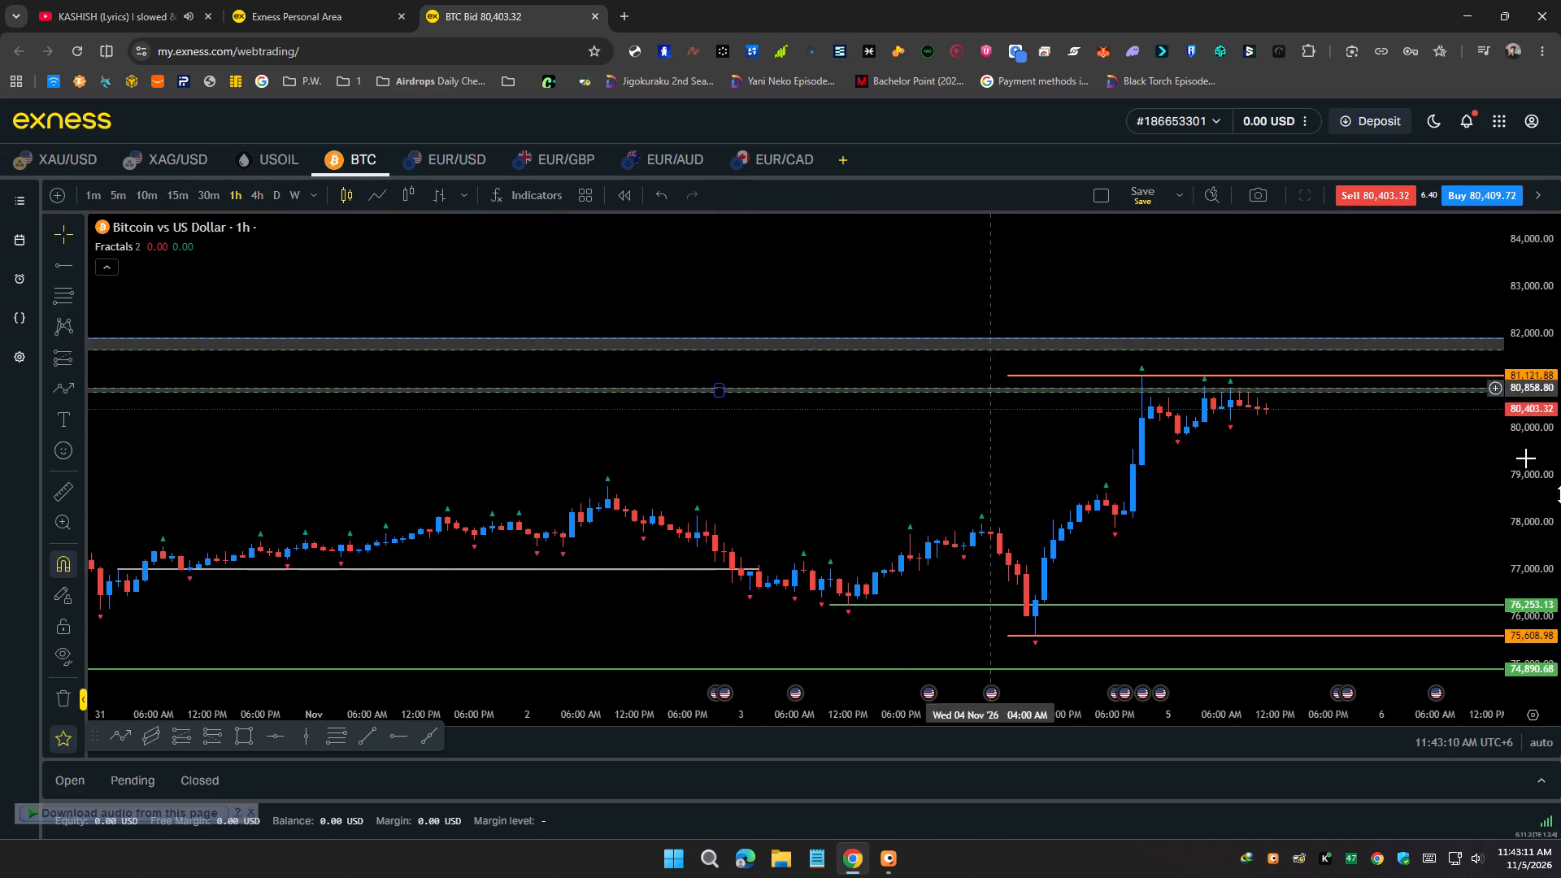
pyautogui.scroll(2, 1560, 508)
pyautogui.click(741, 605)
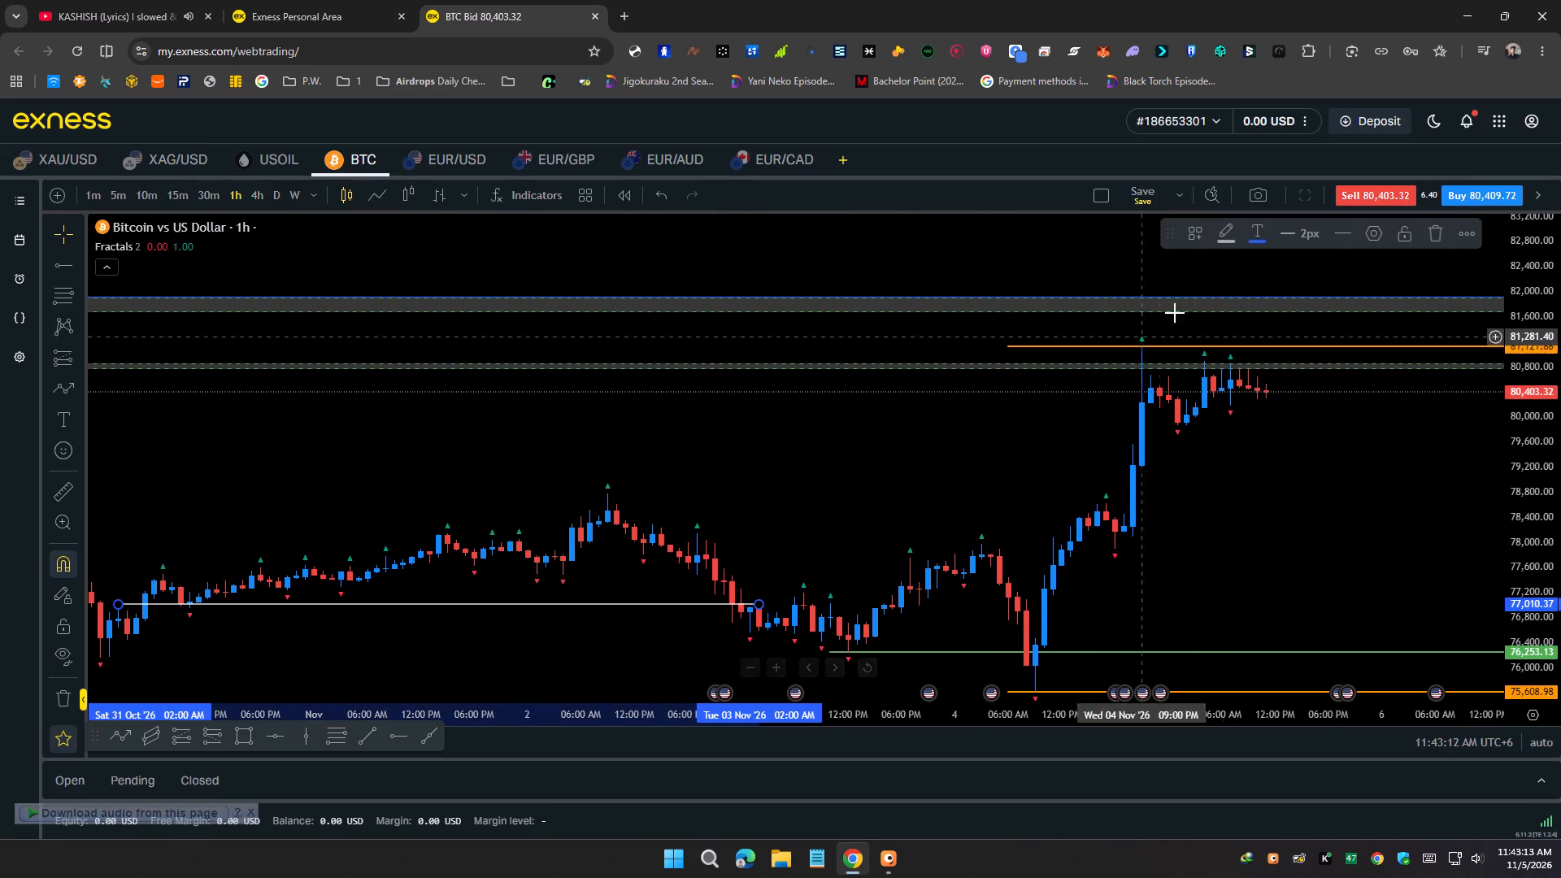
pyautogui.click(1429, 233)
# Delete the green horizontal ray at 76,253.13 from the 1h chart.
pyautogui.scroll(-1, 1233, 548)
pyautogui.moveTo(1181, 593); pyautogui.dragTo(1109, 451)
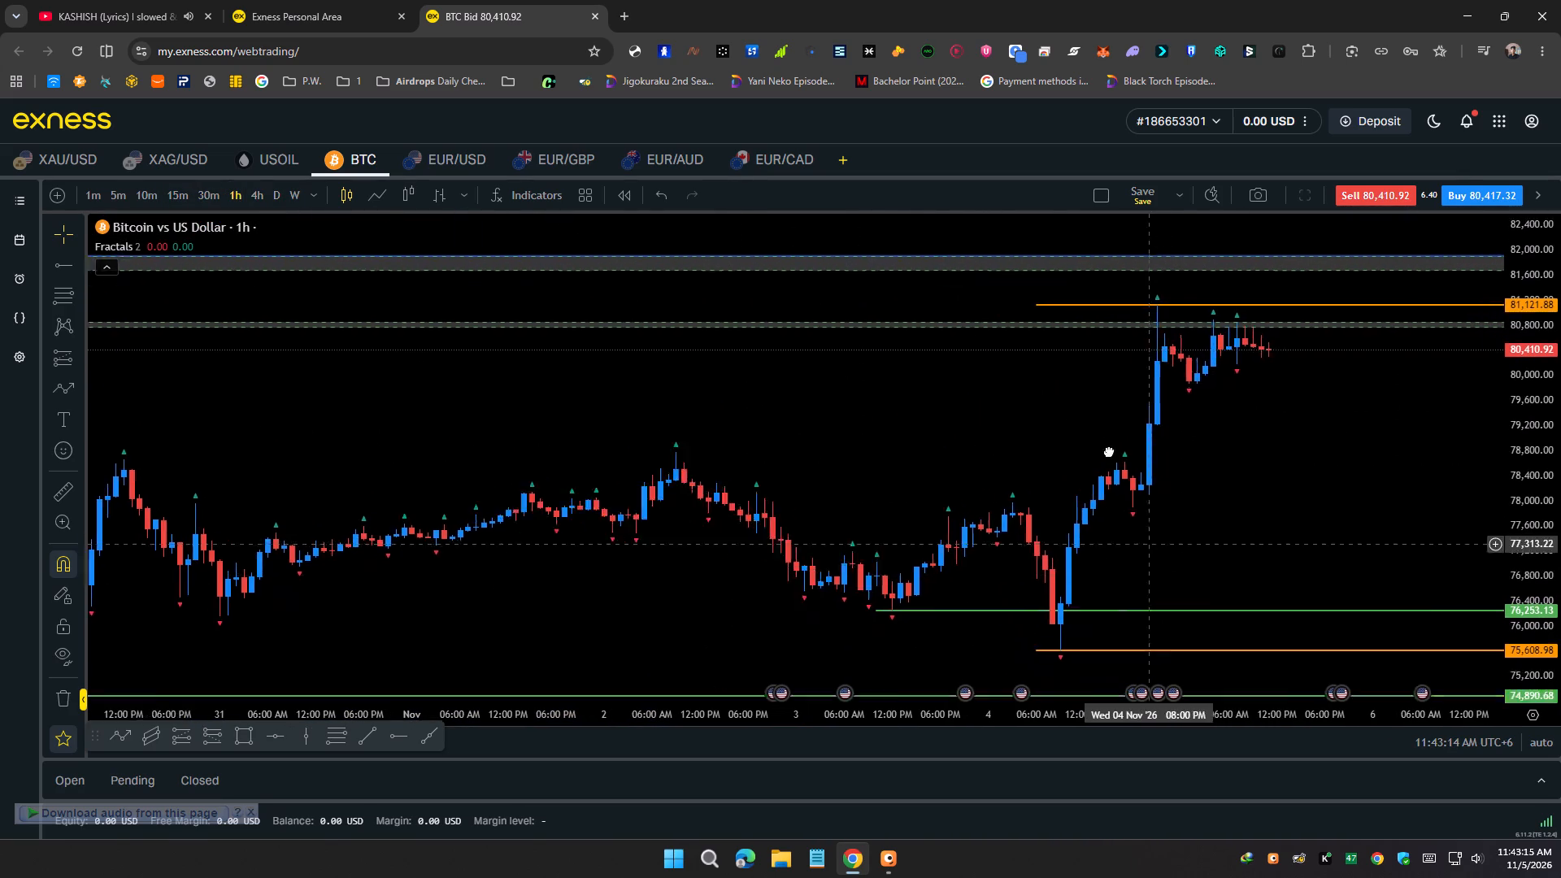
pyautogui.moveTo(1109, 451); pyautogui.dragTo(1024, 314)
pyautogui.scroll(-9, 1017, 303)
pyautogui.scroll(2, 1024, 330)
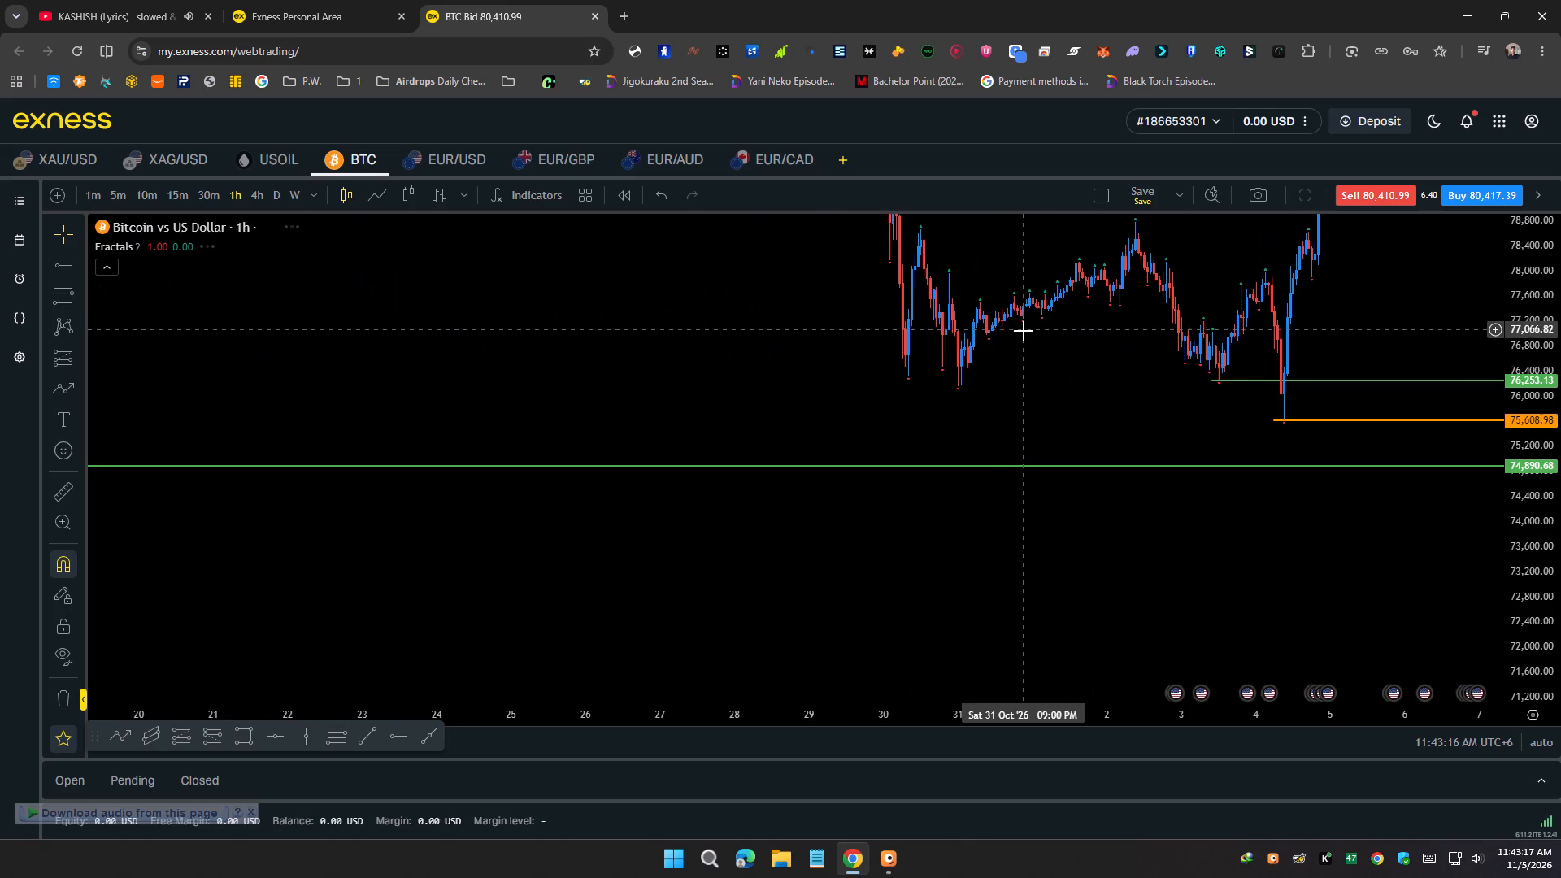
pyautogui.scroll(8, 1024, 331)
pyautogui.moveTo(1022, 338); pyautogui.dragTo(1042, 452)
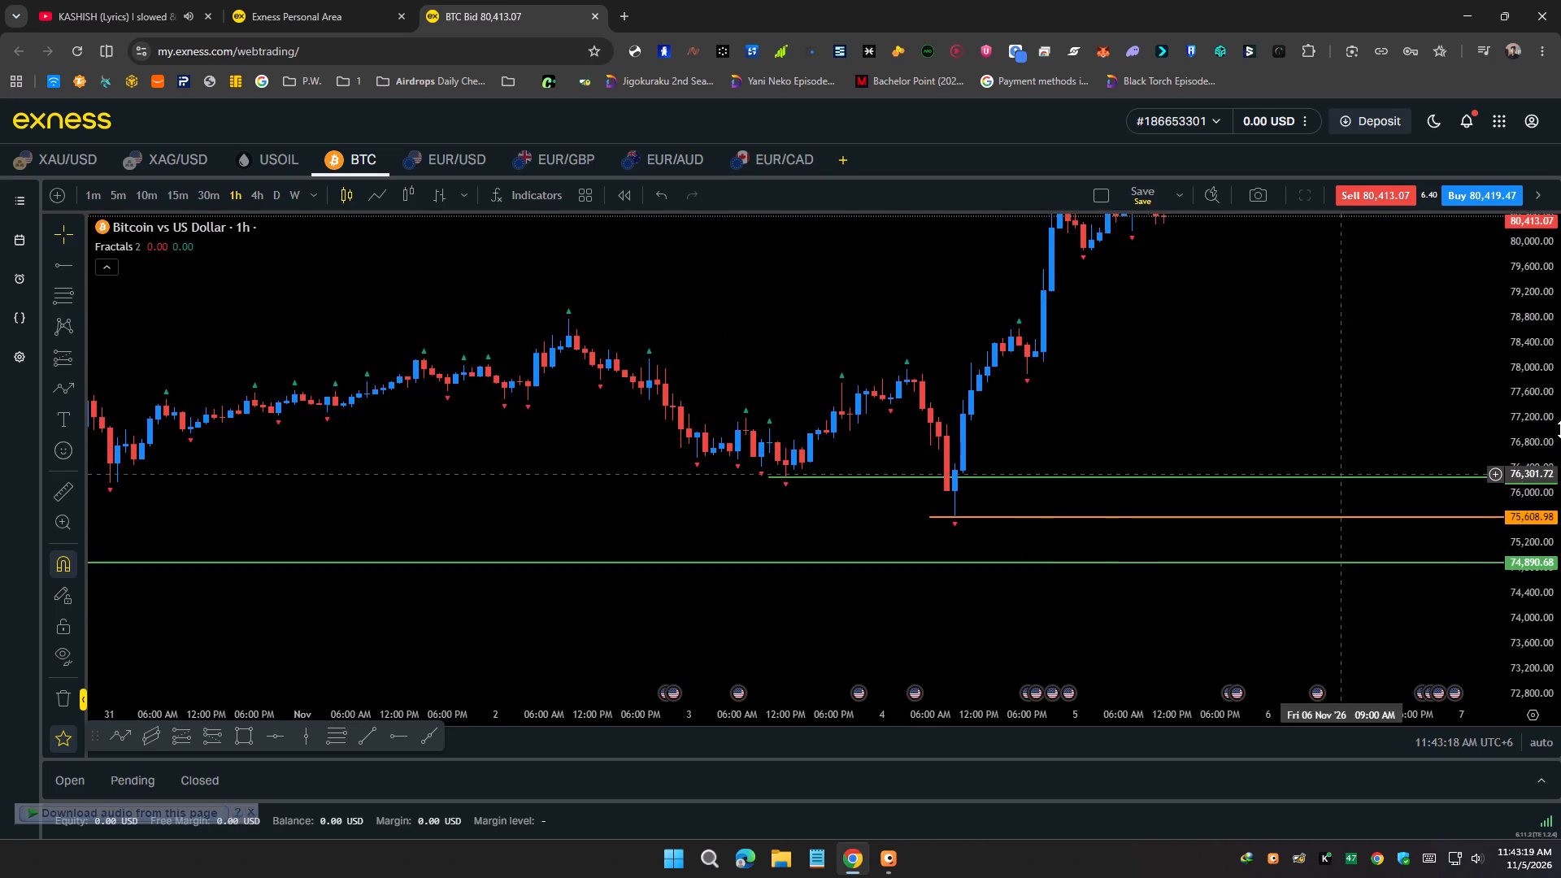
pyautogui.scroll(4, 1560, 429)
pyautogui.moveTo(1259, 343); pyautogui.dragTo(1061, 384)
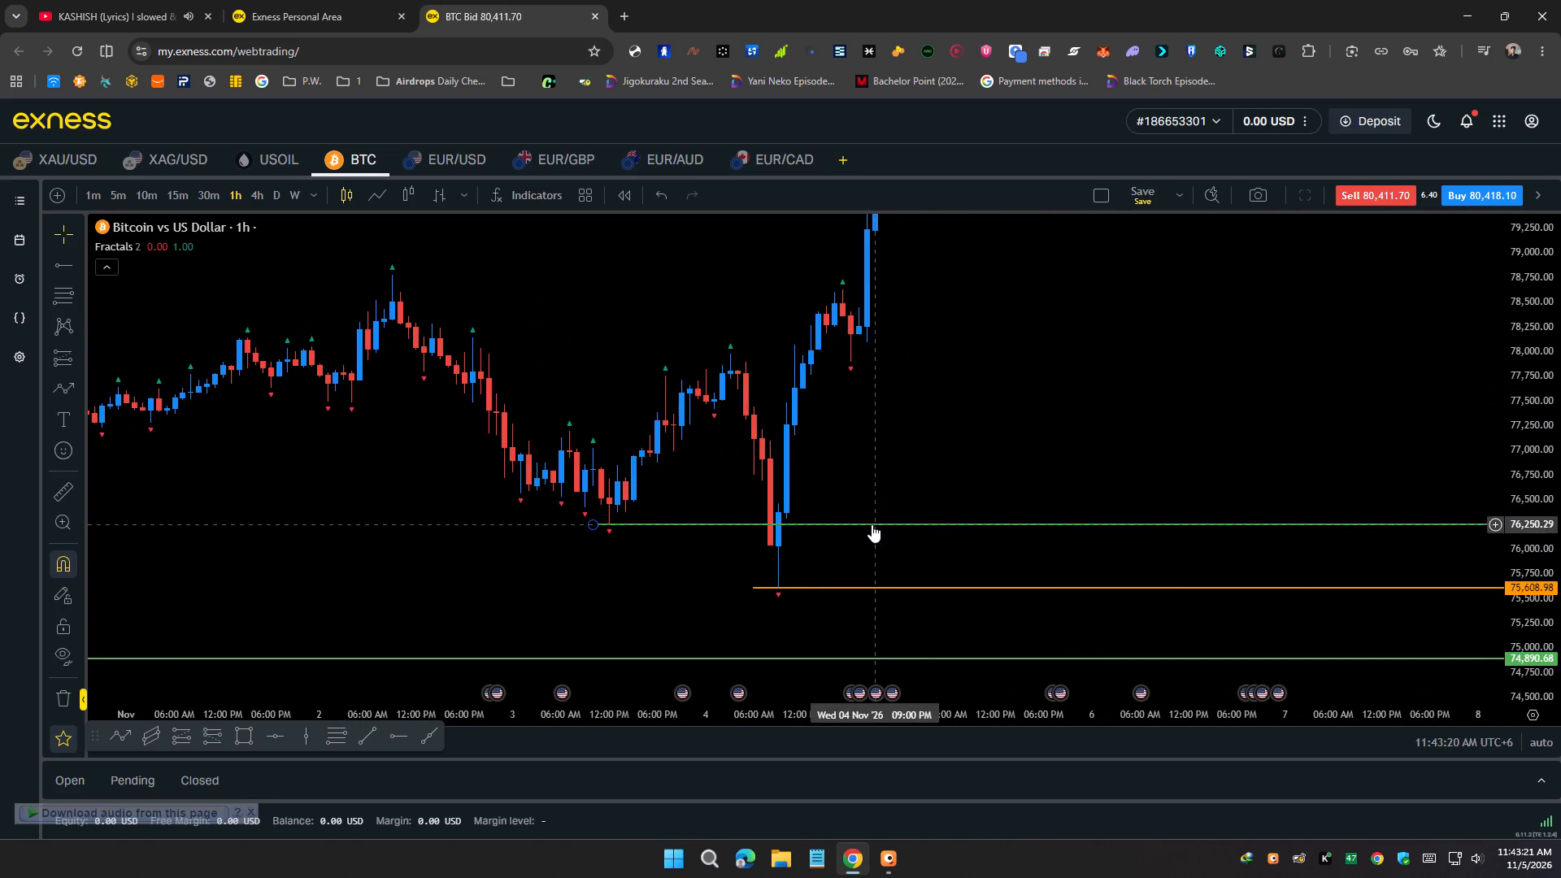
pyautogui.click(872, 524)
pyautogui.click(1435, 240)
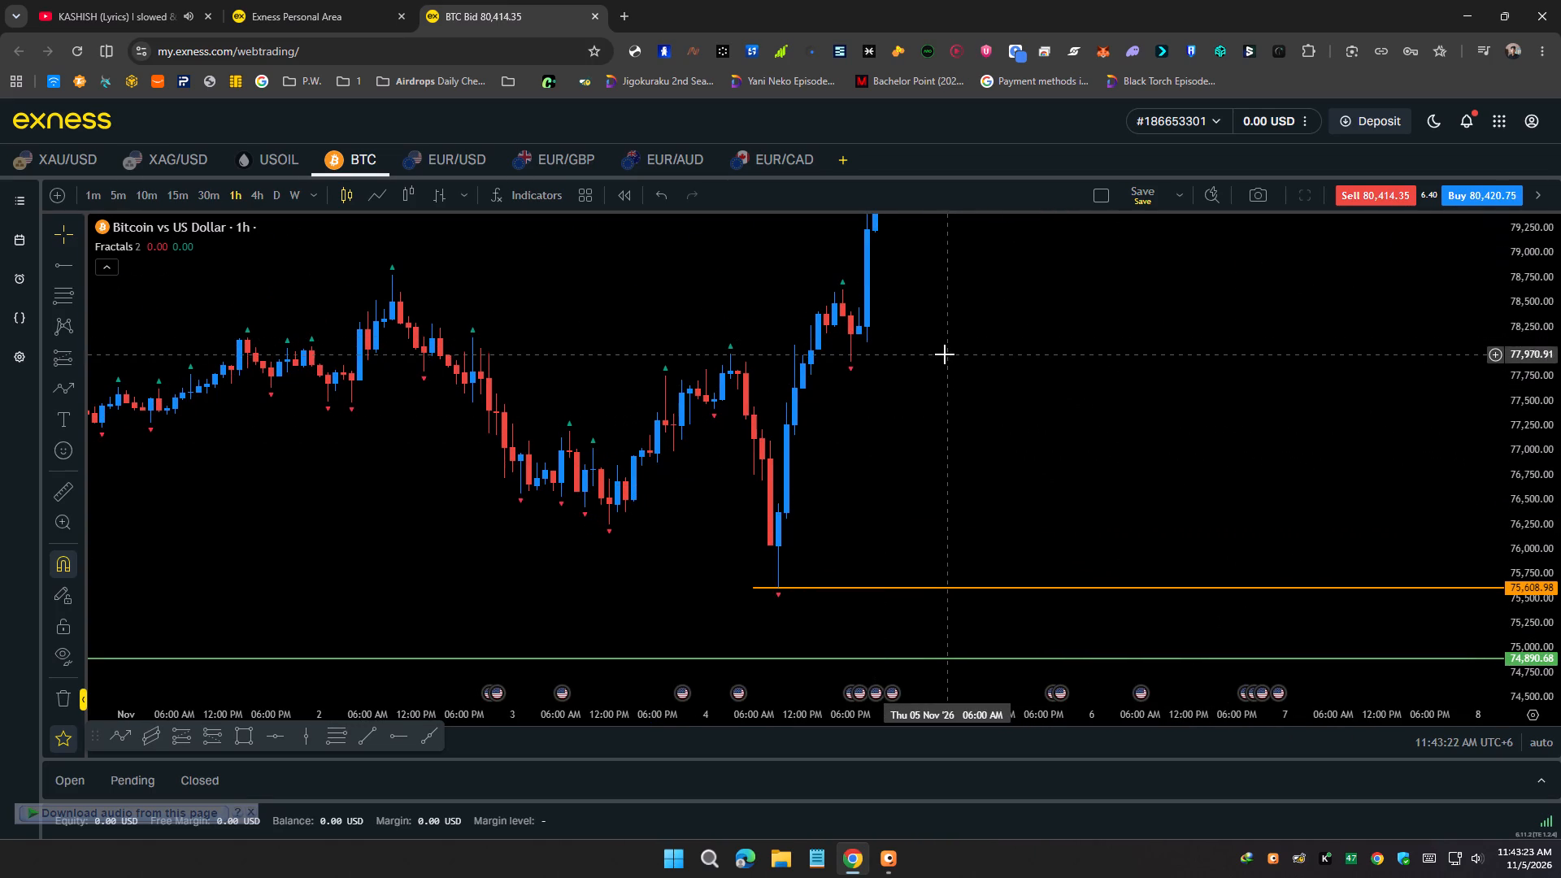
# Examine the 1h price action around the 81,121.88 ray and the two grey zones, going back to mid-October.
pyautogui.moveTo(928, 385); pyautogui.dragTo(868, 624)
pyautogui.scroll(3, 1018, 418)
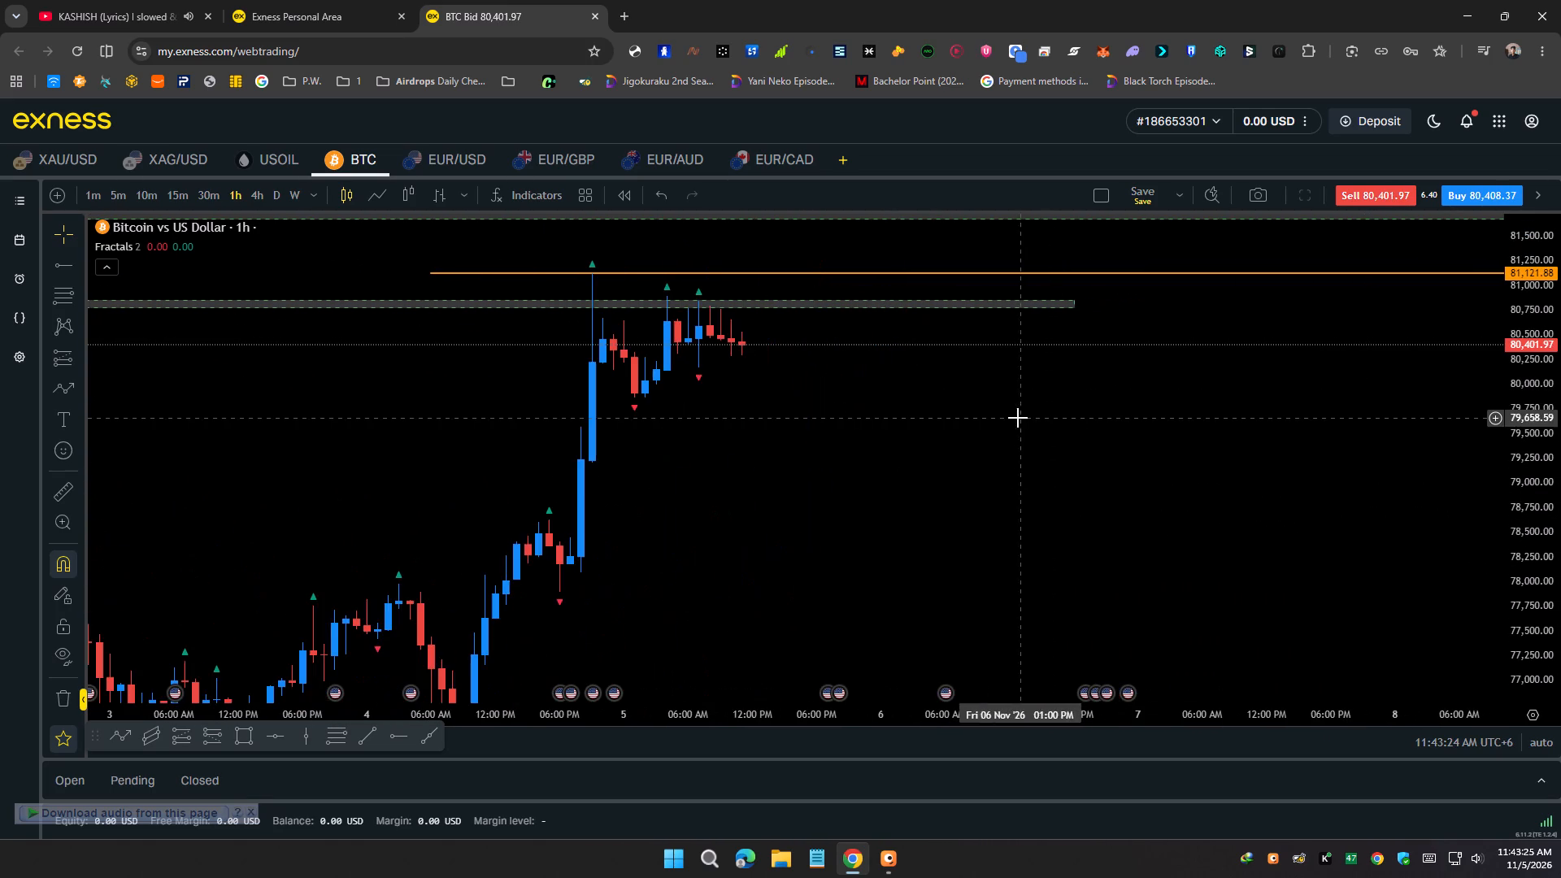
pyautogui.scroll(3, 1560, 480)
pyautogui.moveTo(800, 421); pyautogui.dragTo(794, 498)
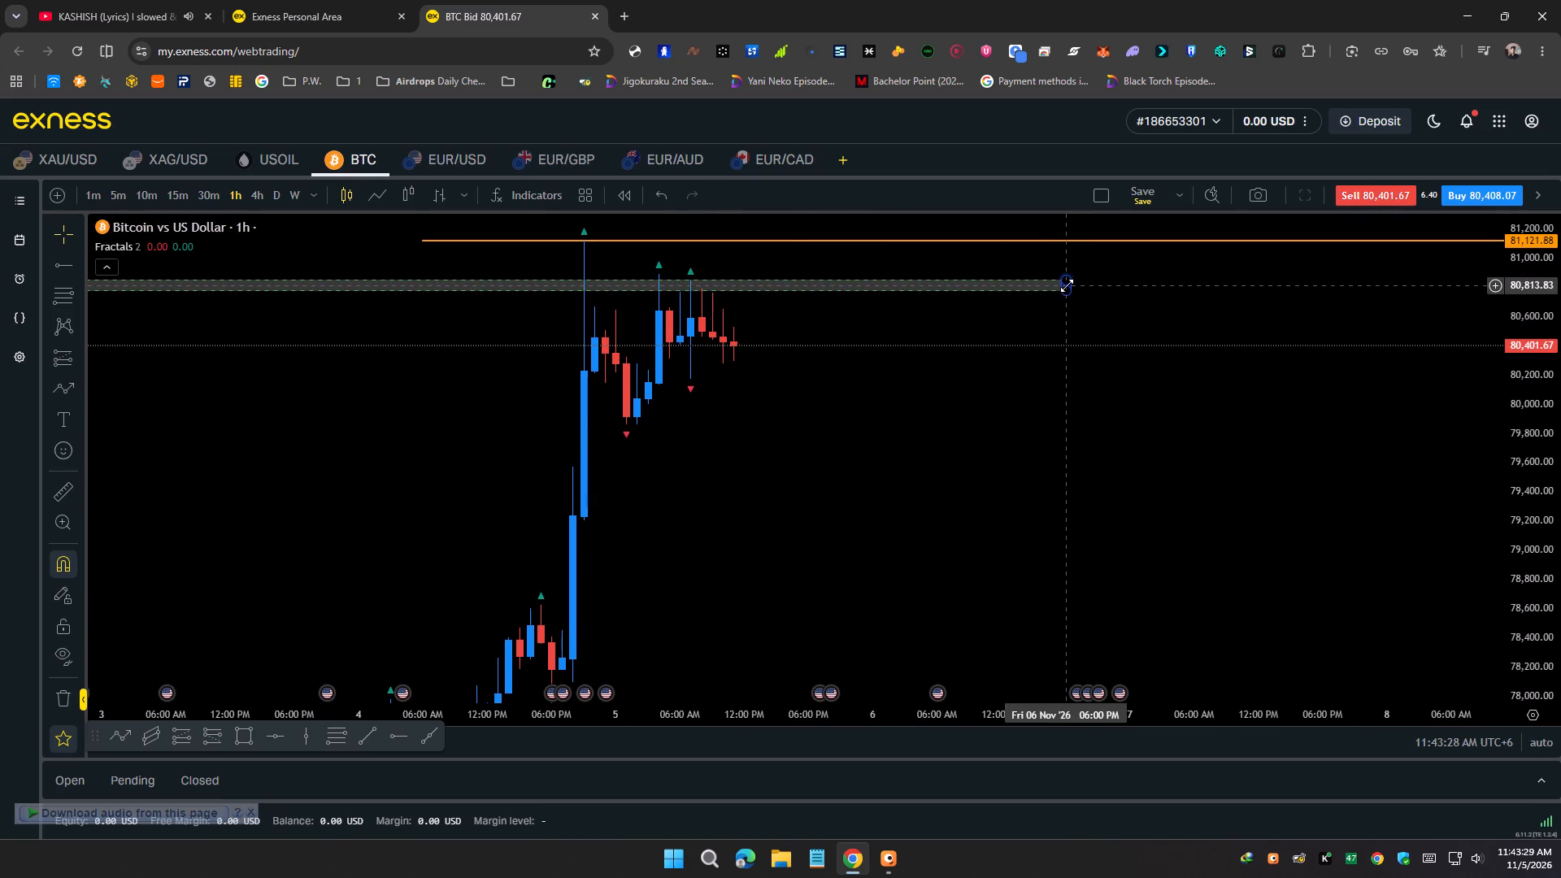
pyautogui.moveTo(1112, 374); pyautogui.dragTo(1215, 663)
pyautogui.scroll(-2, 1560, 452)
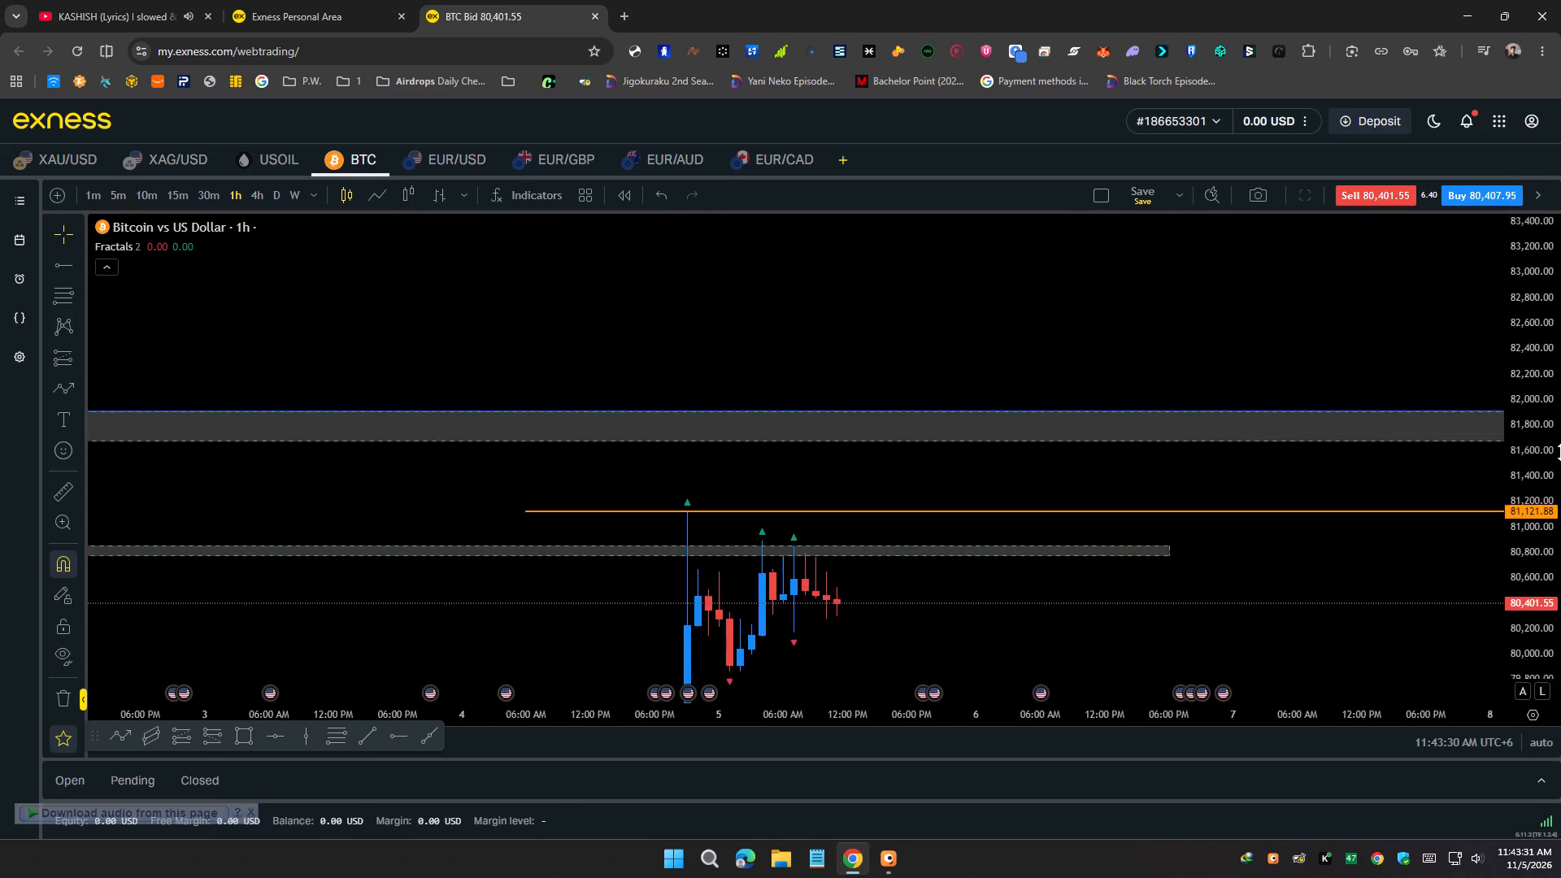
pyautogui.scroll(3, 1560, 452)
pyautogui.scroll(-10, 941, 377)
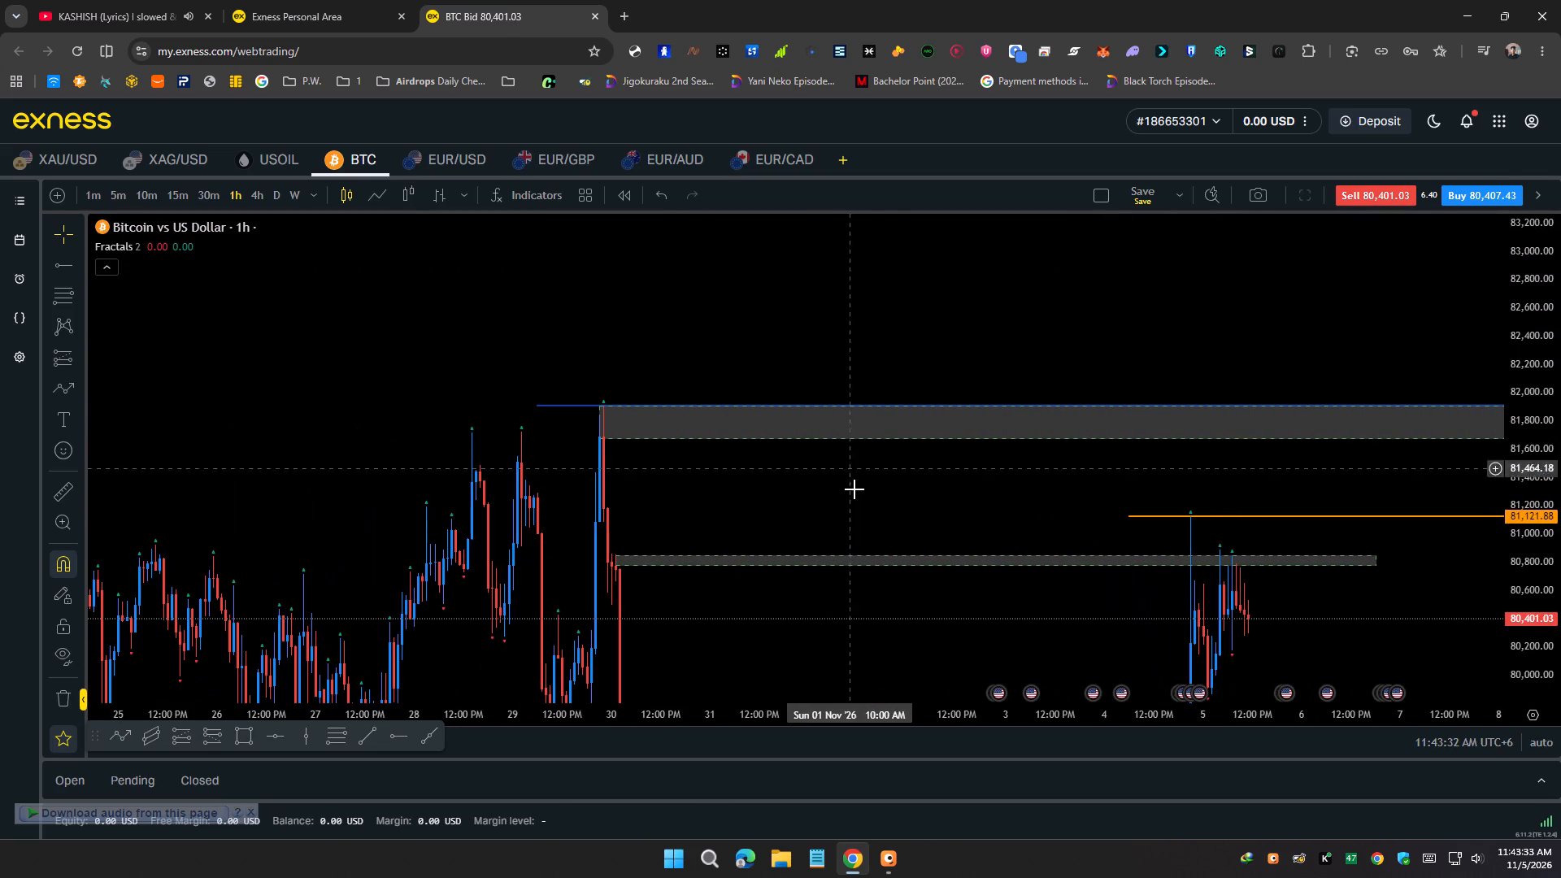
pyautogui.moveTo(852, 497); pyautogui.dragTo(859, 350)
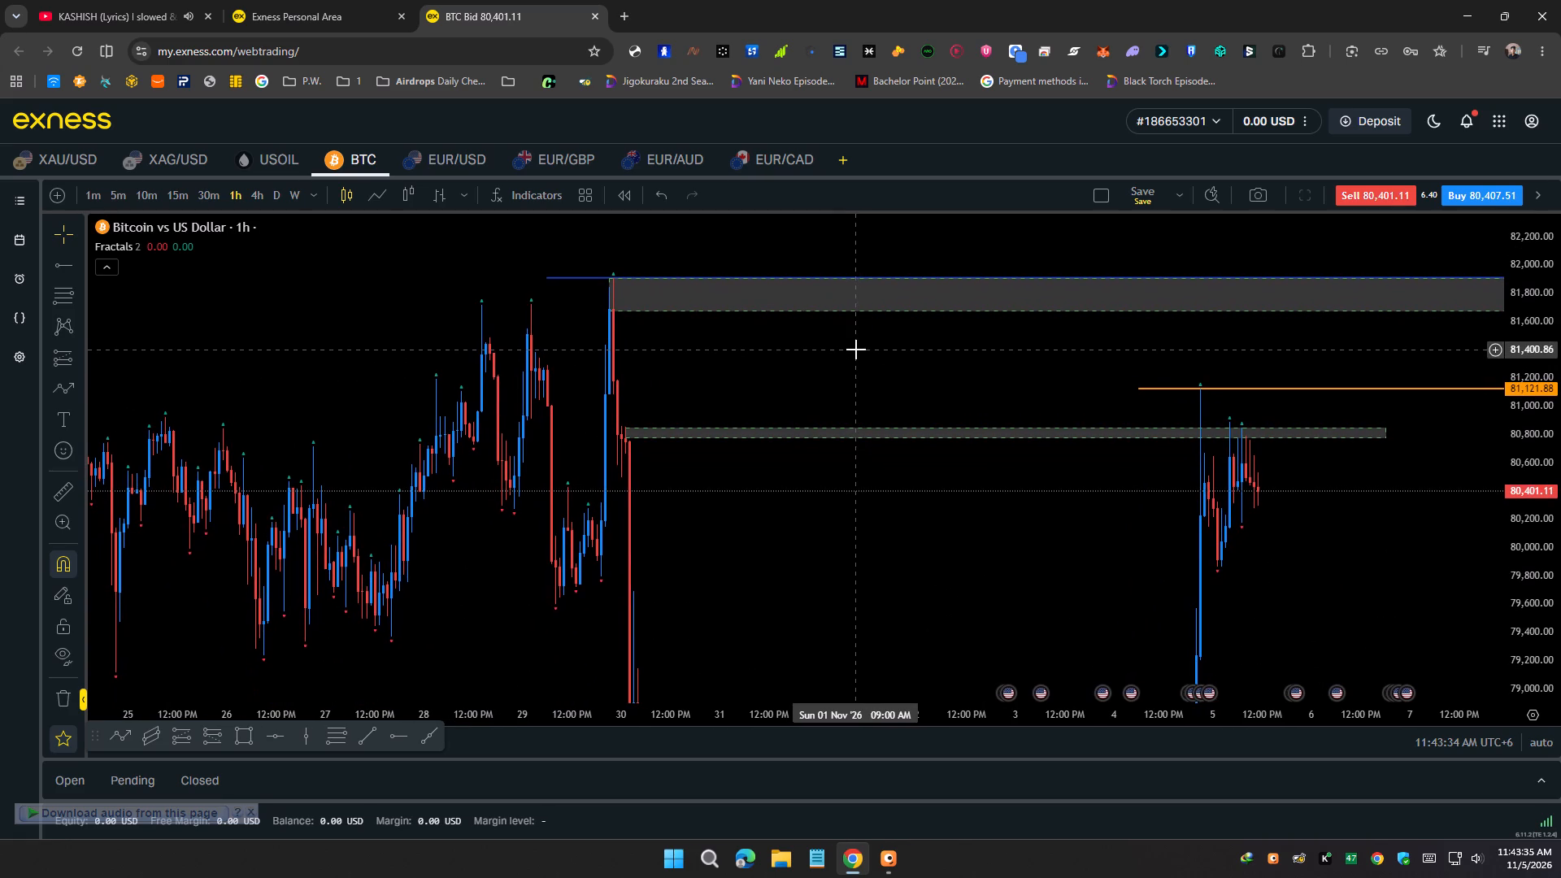
pyautogui.scroll(-3, 1558, 434)
pyautogui.scroll(-5, 837, 467)
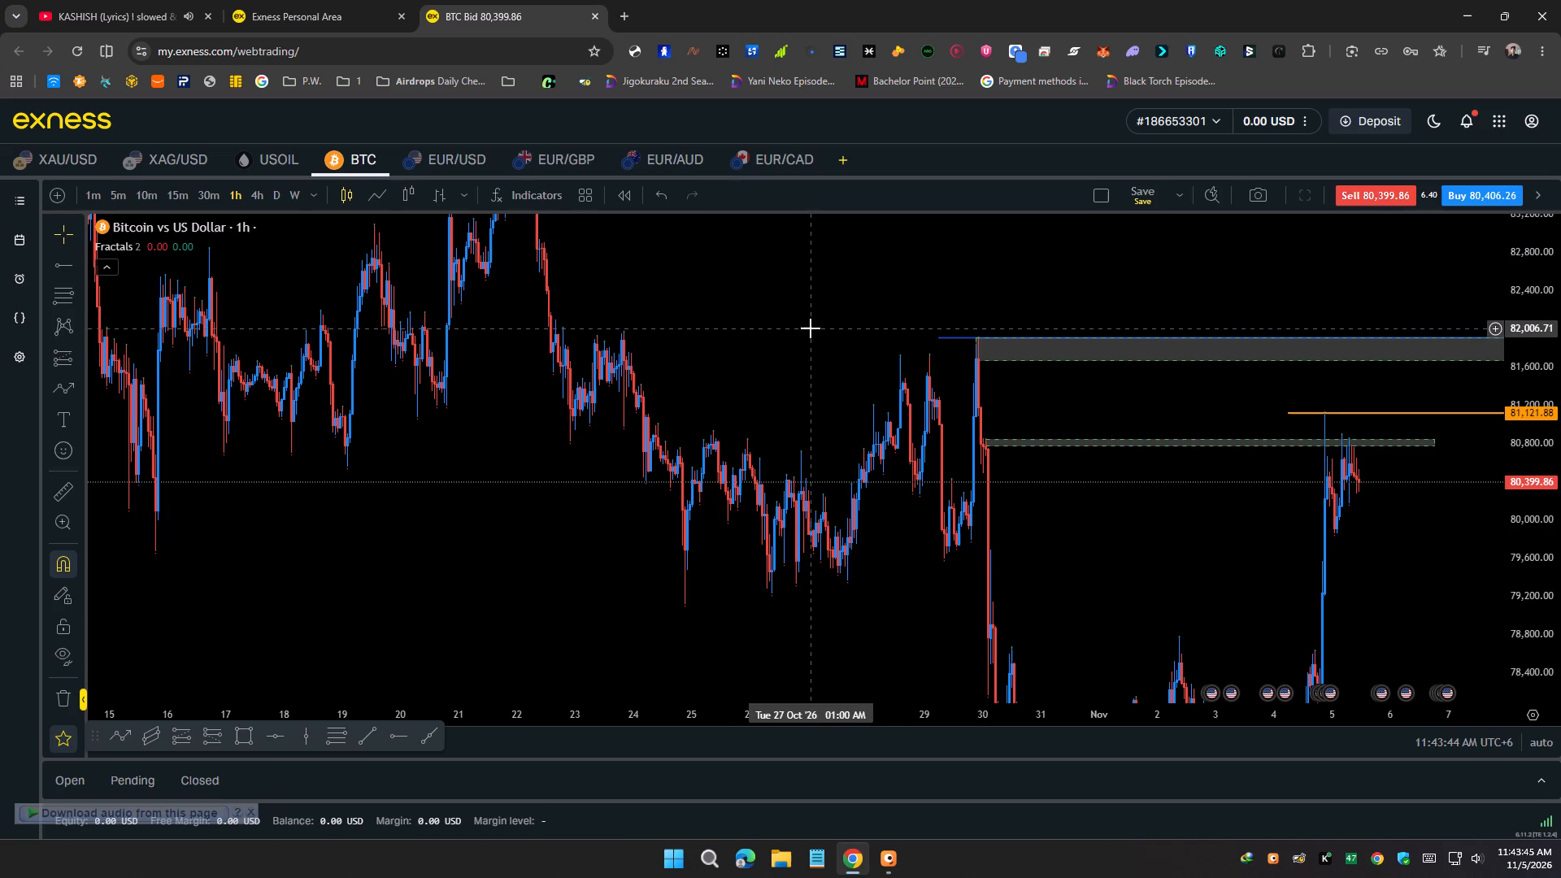
pyautogui.moveTo(811, 328); pyautogui.dragTo(528, 350)
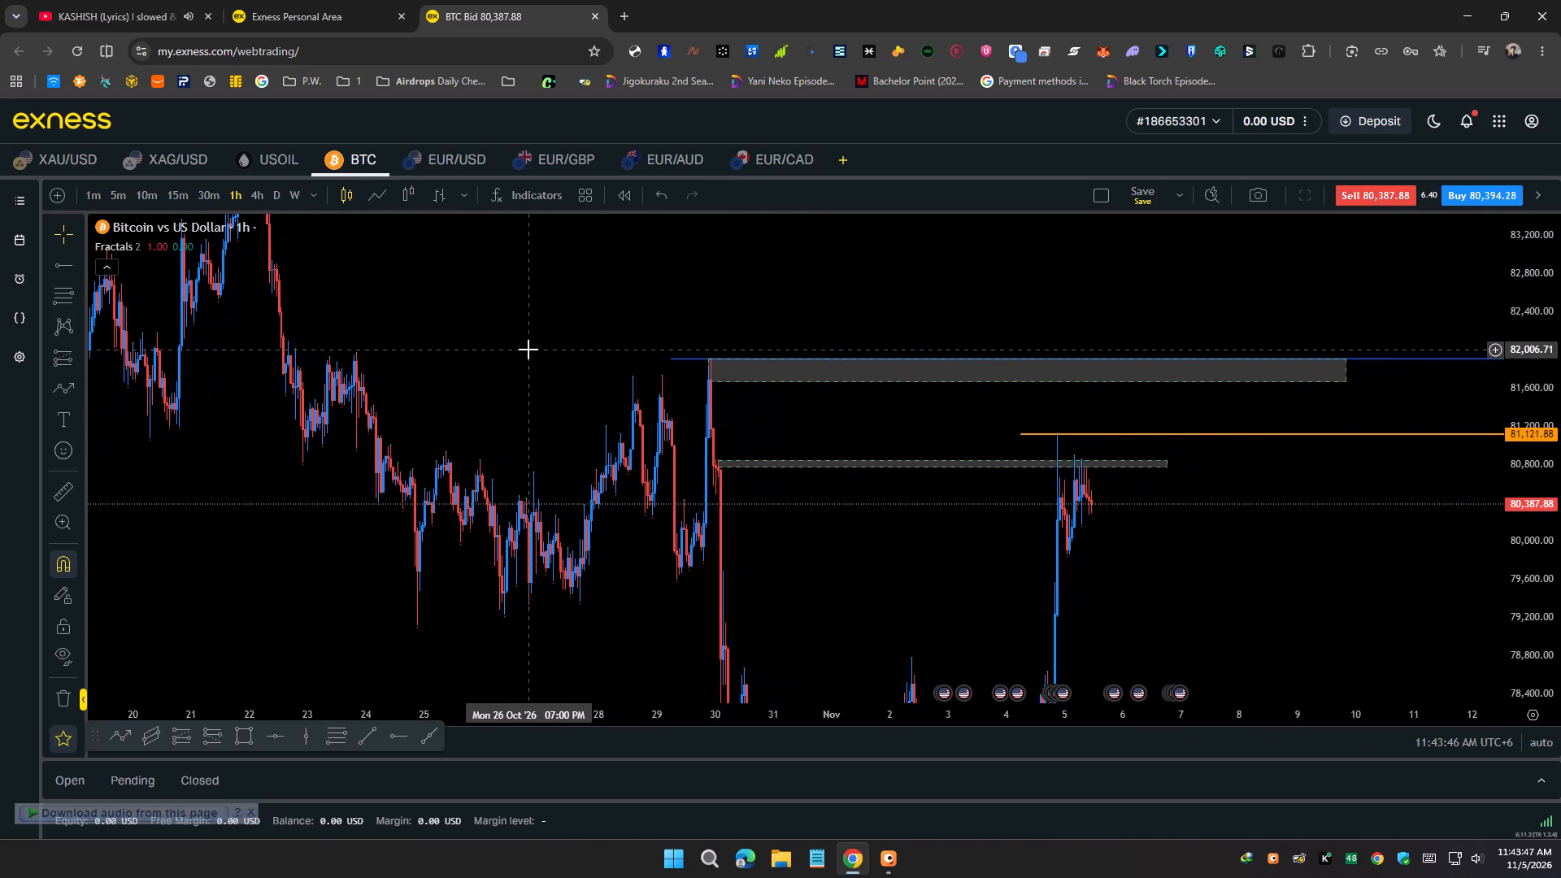
pyautogui.rightClick(528, 350)
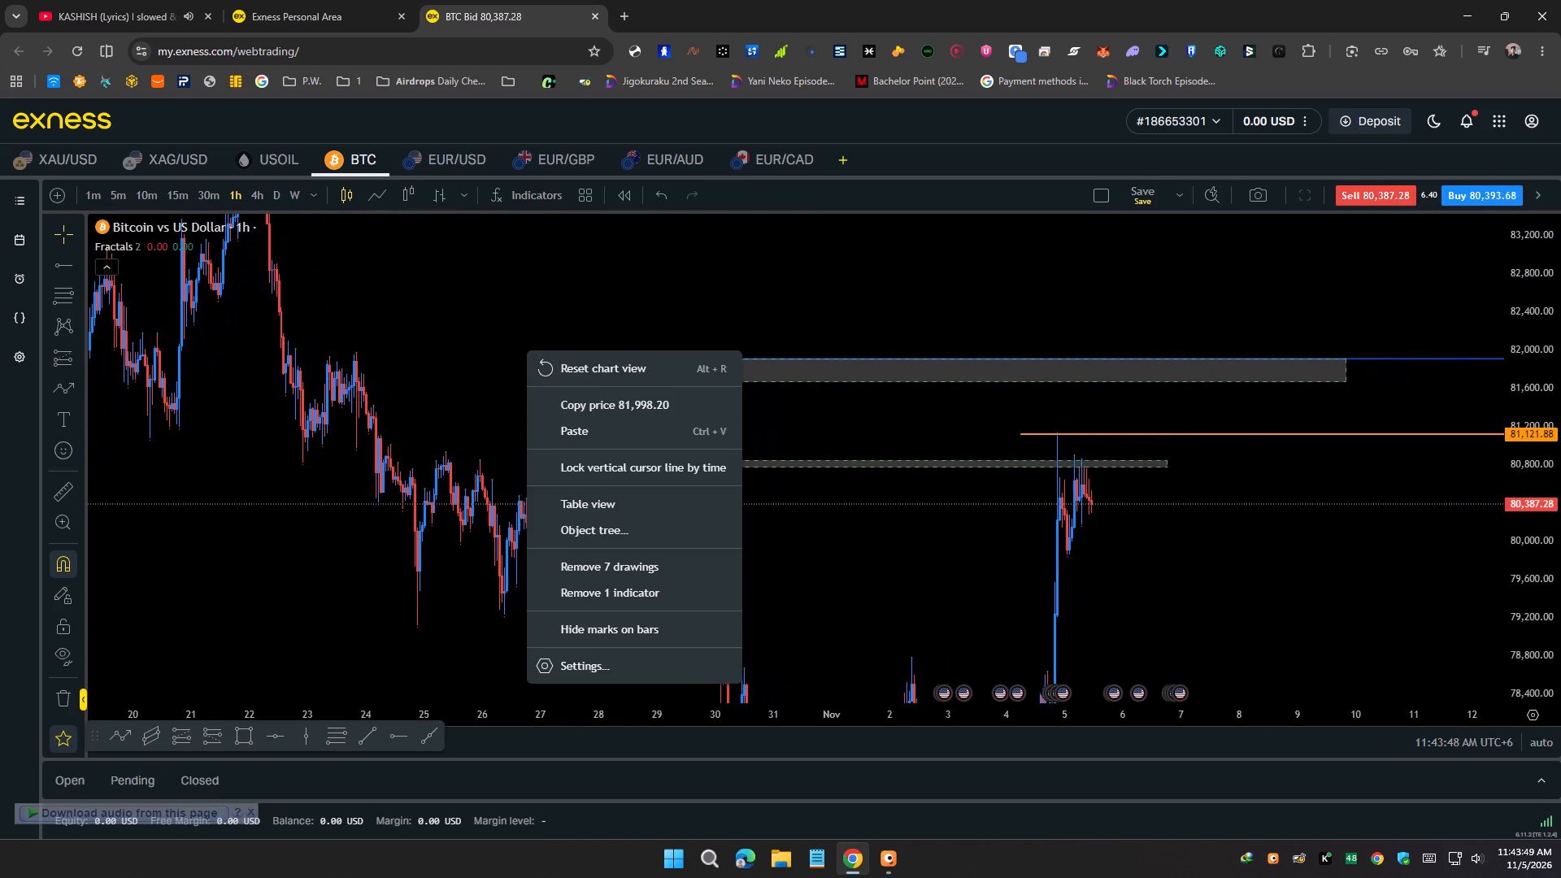
pyautogui.click(515, 346)
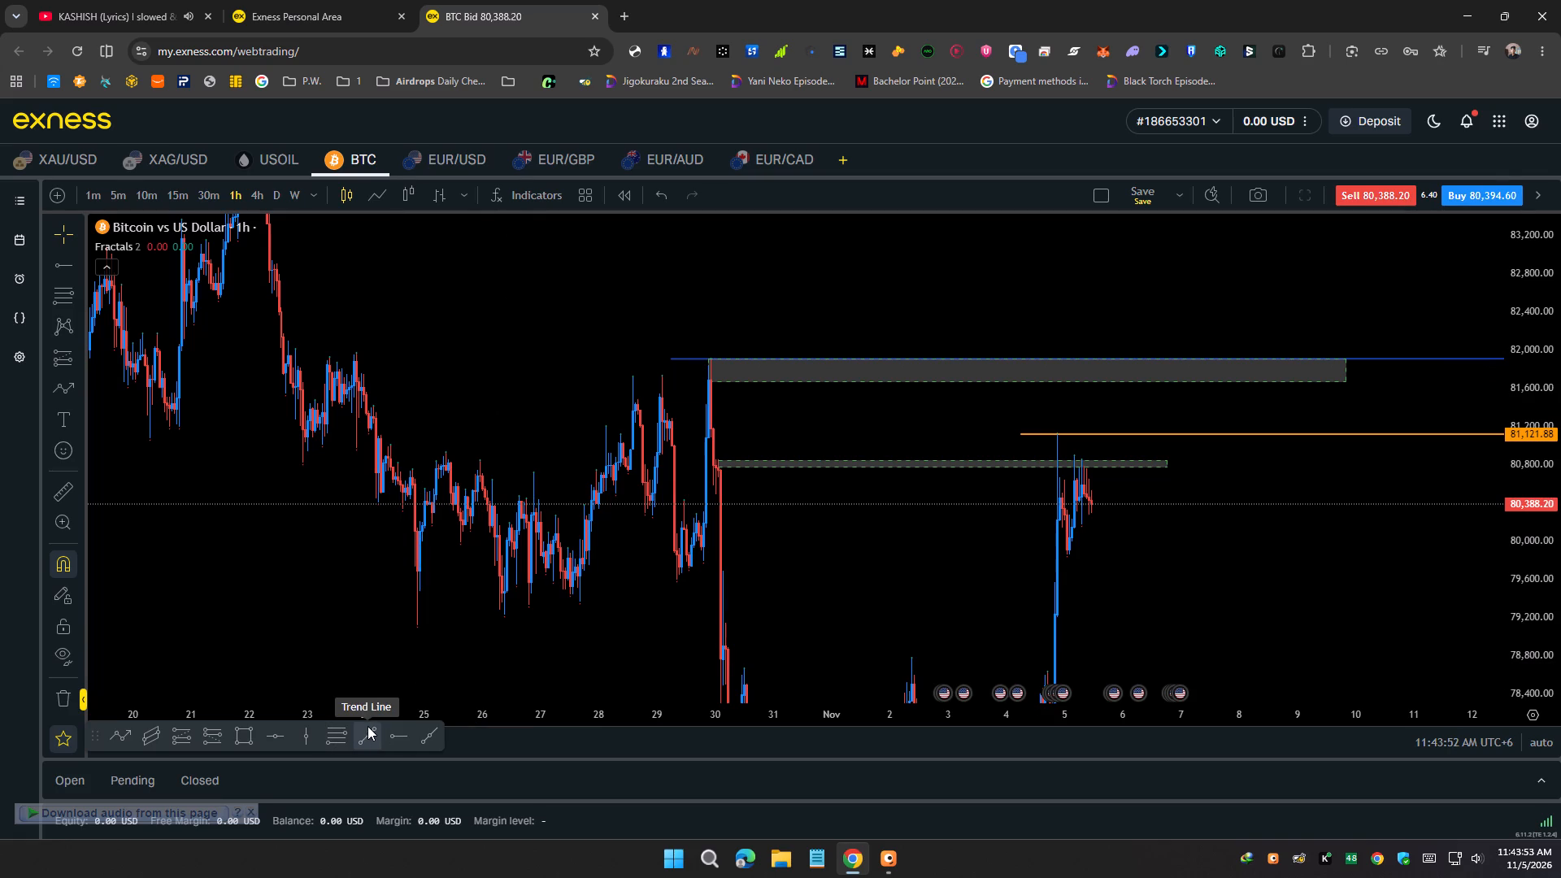
# Draw a green horizontal ray from 29 October just above the upper grey zone, positioned at 82,000.20.
pyautogui.click(392, 735)
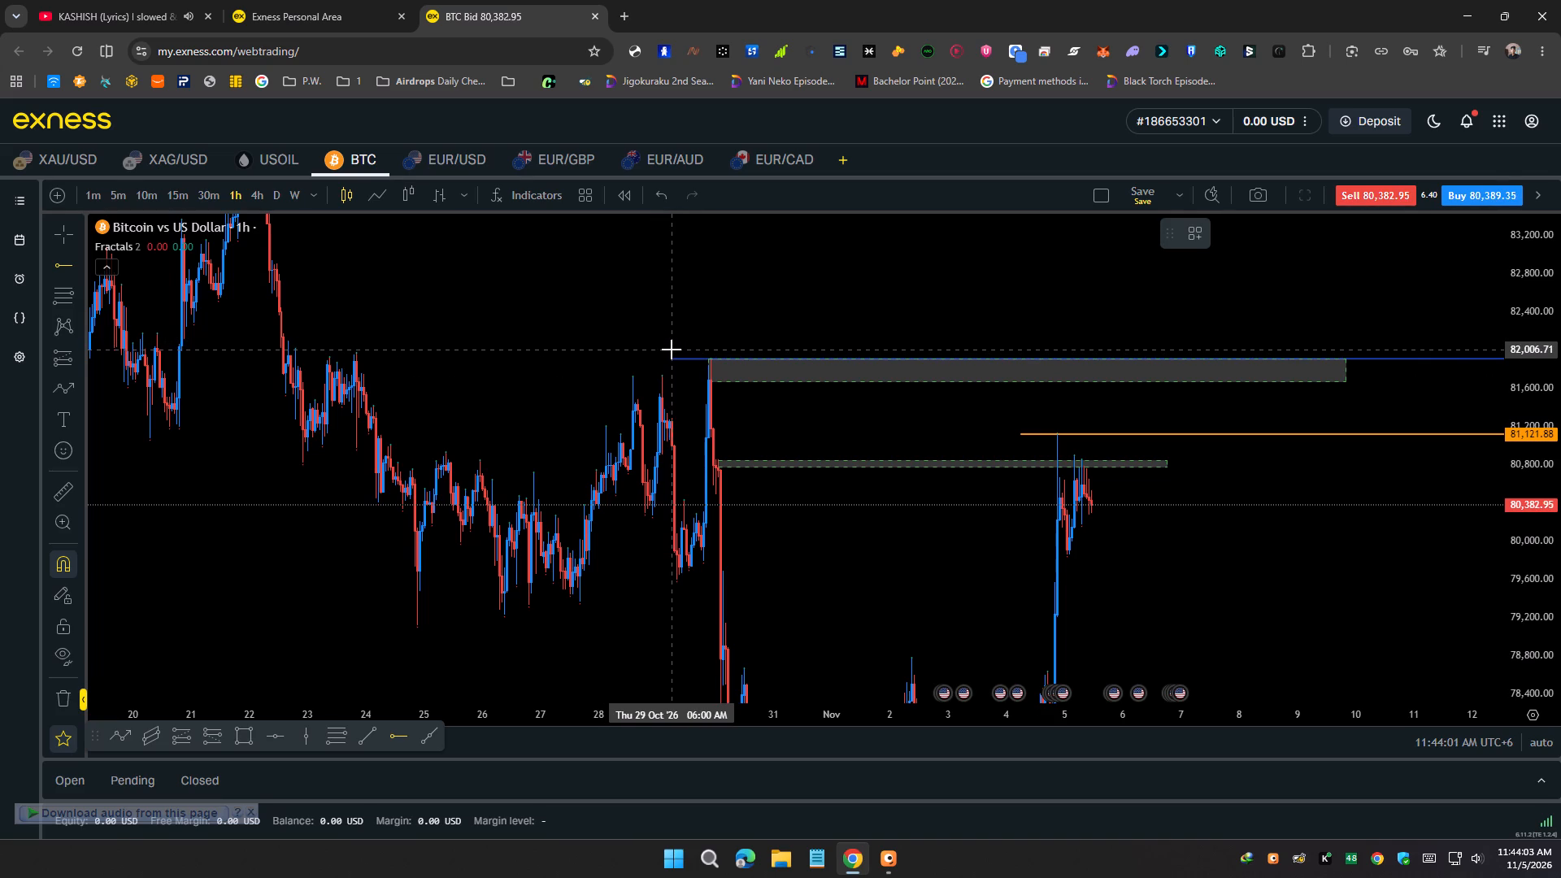
pyautogui.click(672, 350)
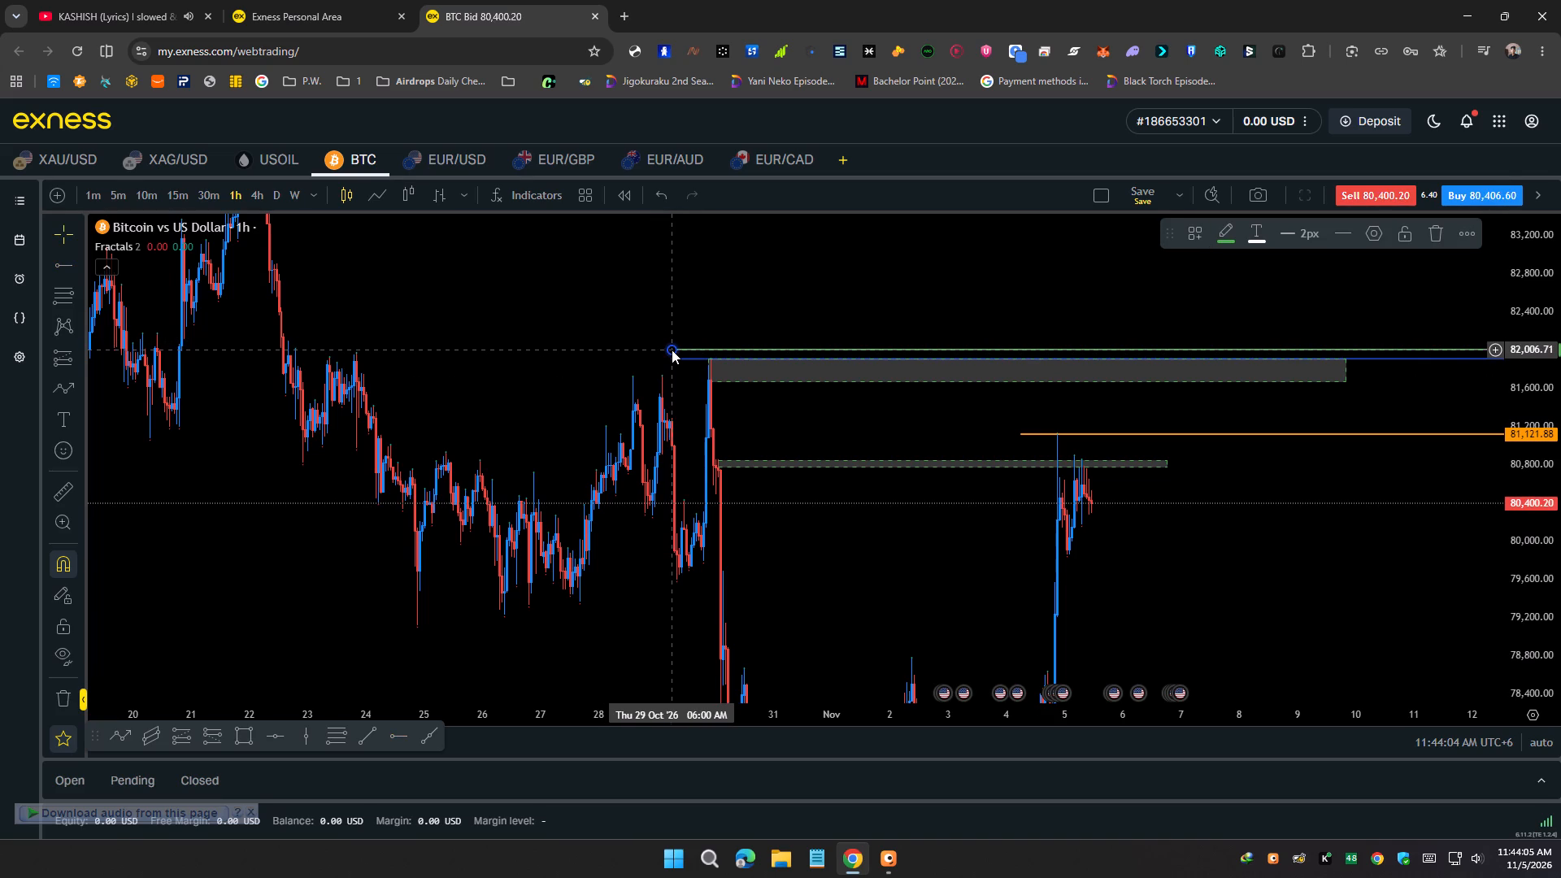
pyautogui.click(672, 350)
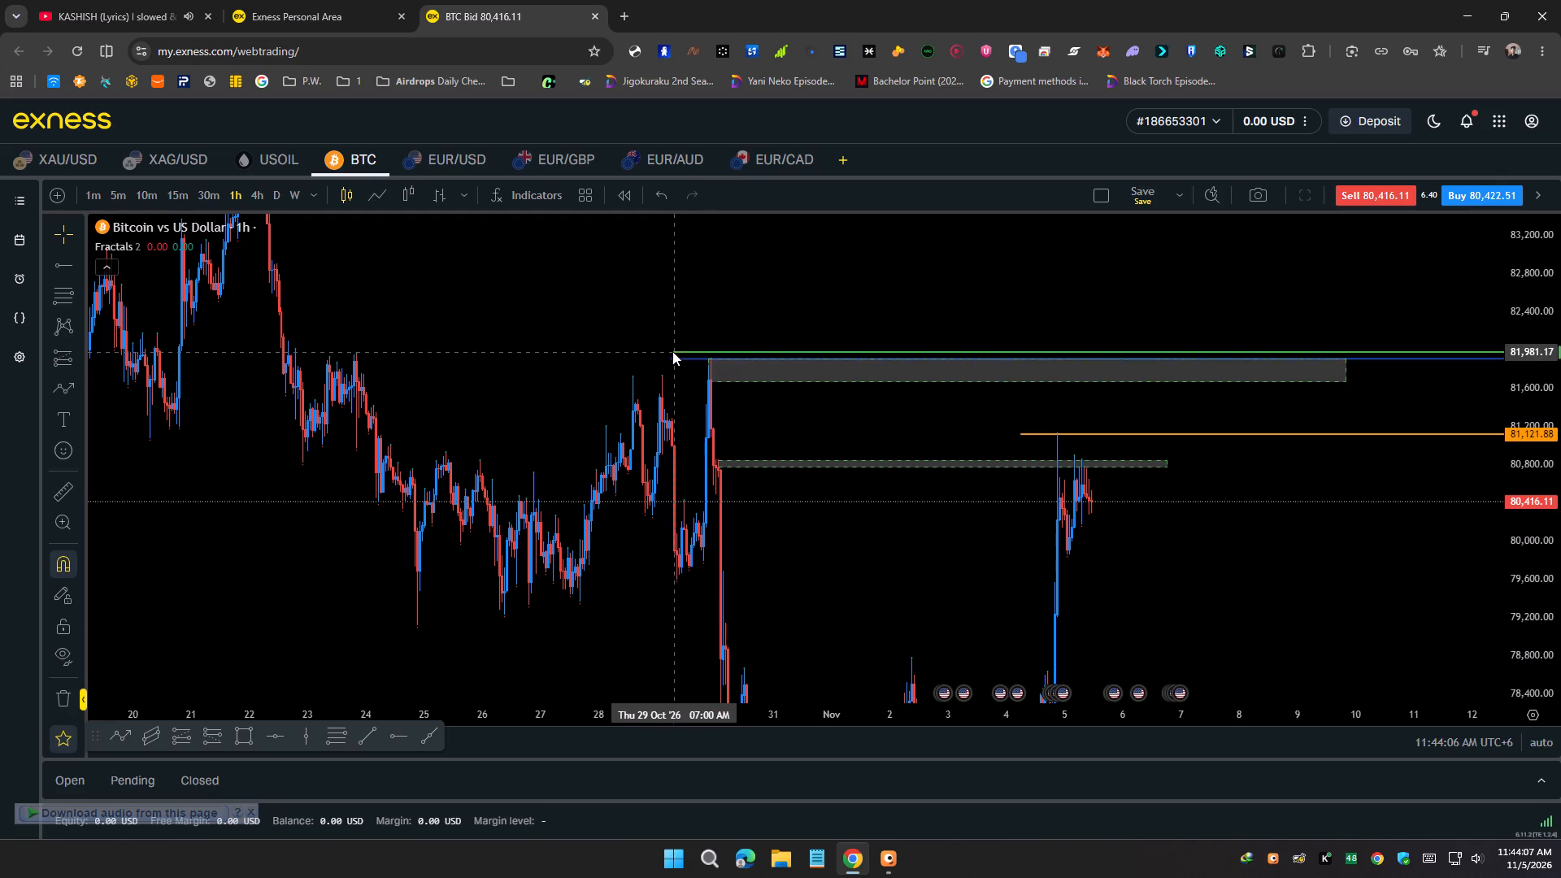
pyautogui.scroll(5, 1560, 519)
pyautogui.moveTo(1434, 498); pyautogui.dragTo(1411, 626)
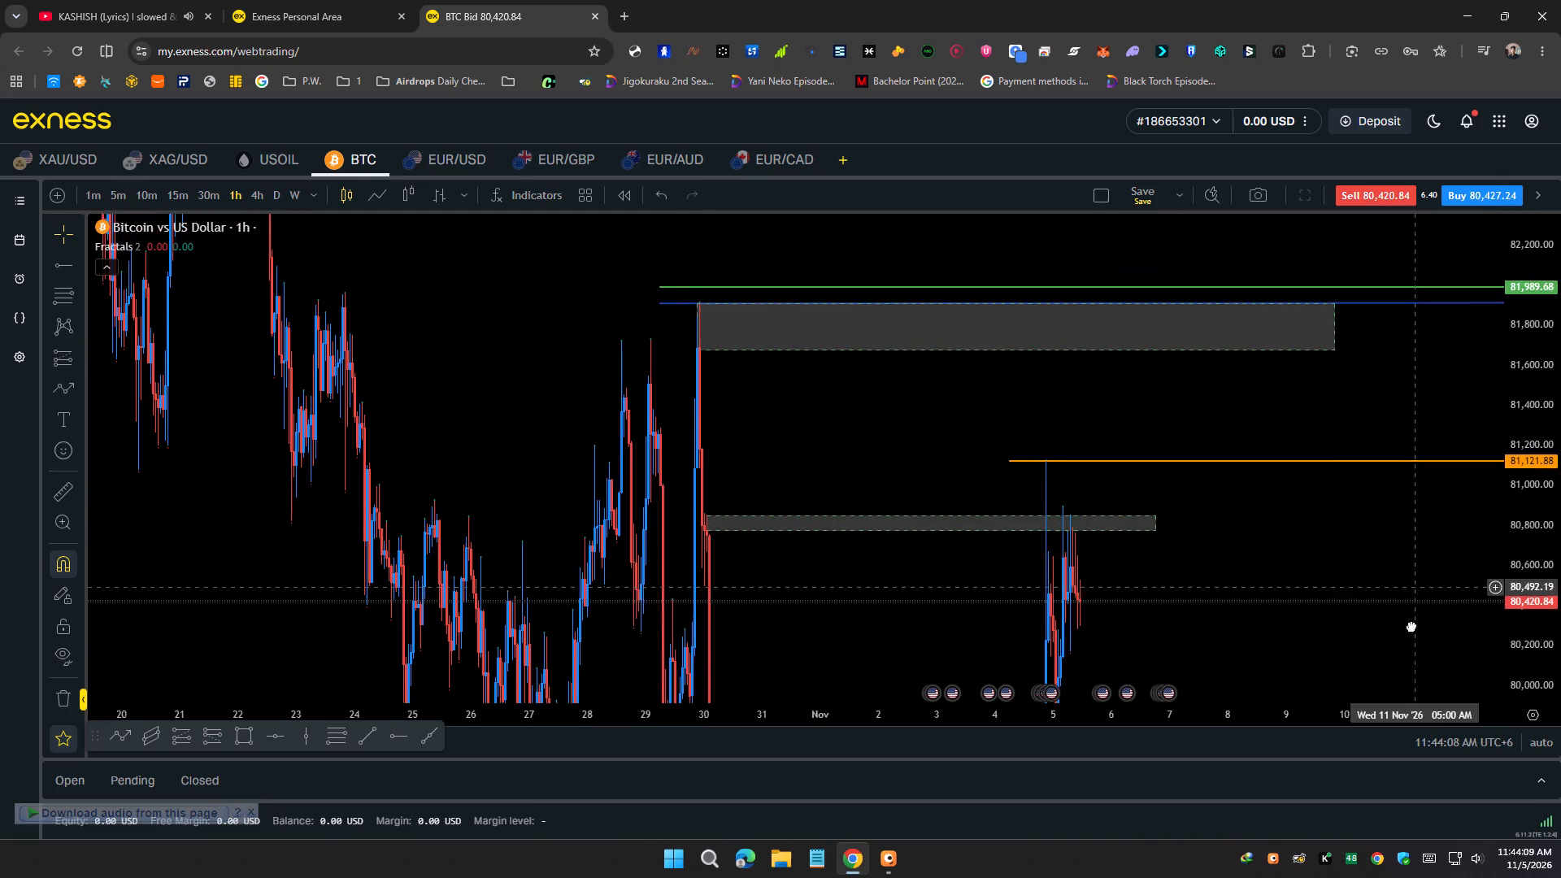
pyautogui.moveTo(1411, 626); pyautogui.dragTo(1409, 644)
pyautogui.scroll(4, 1560, 510)
pyautogui.moveTo(591, 299); pyautogui.dragTo(585, 346)
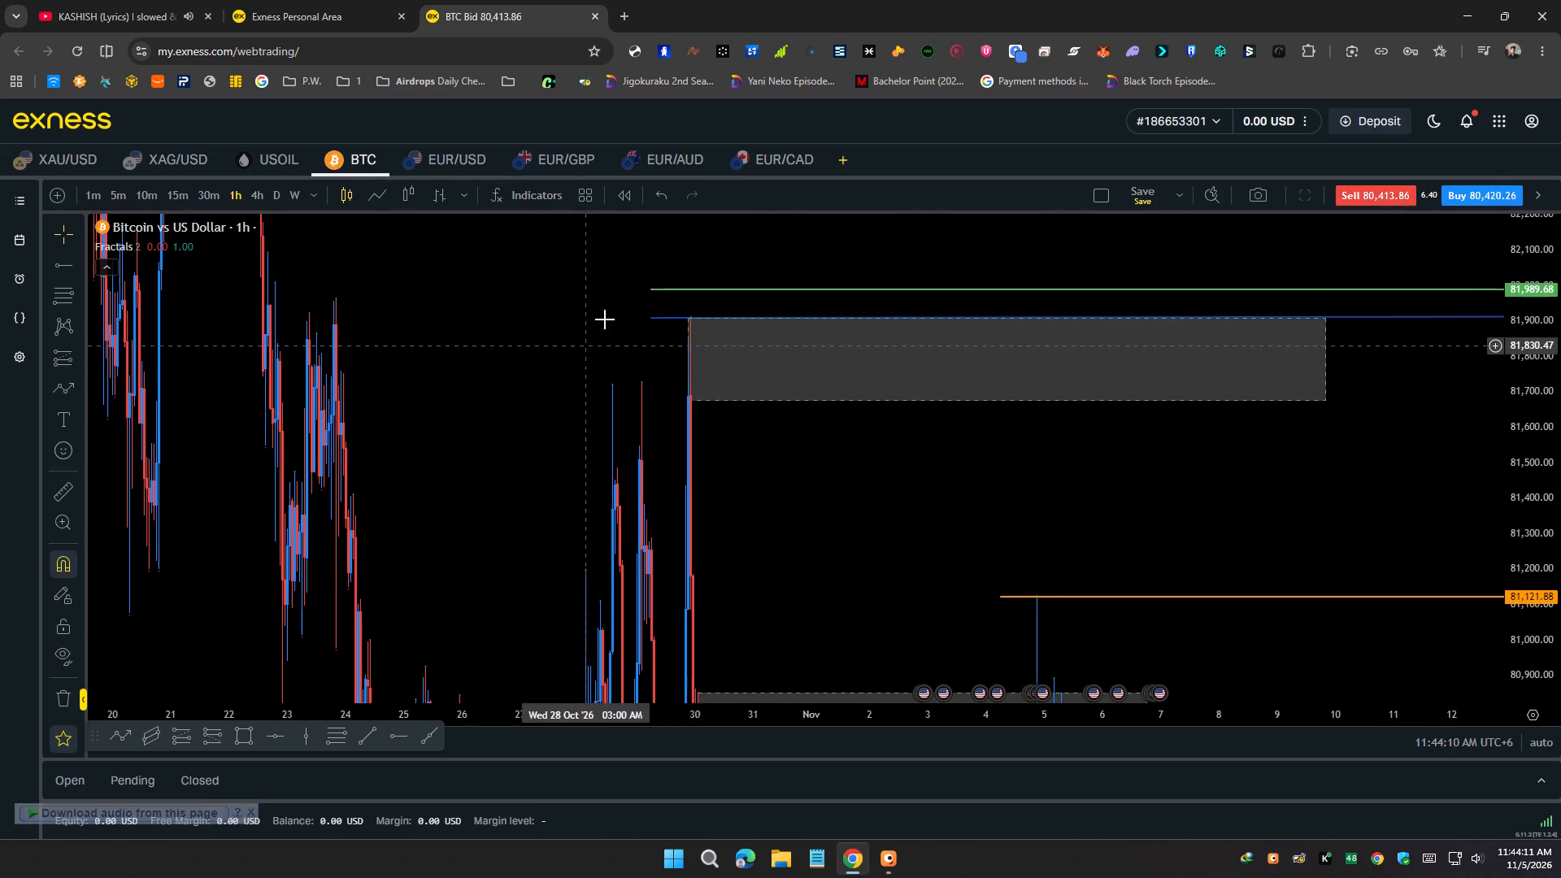
pyautogui.click(651, 289)
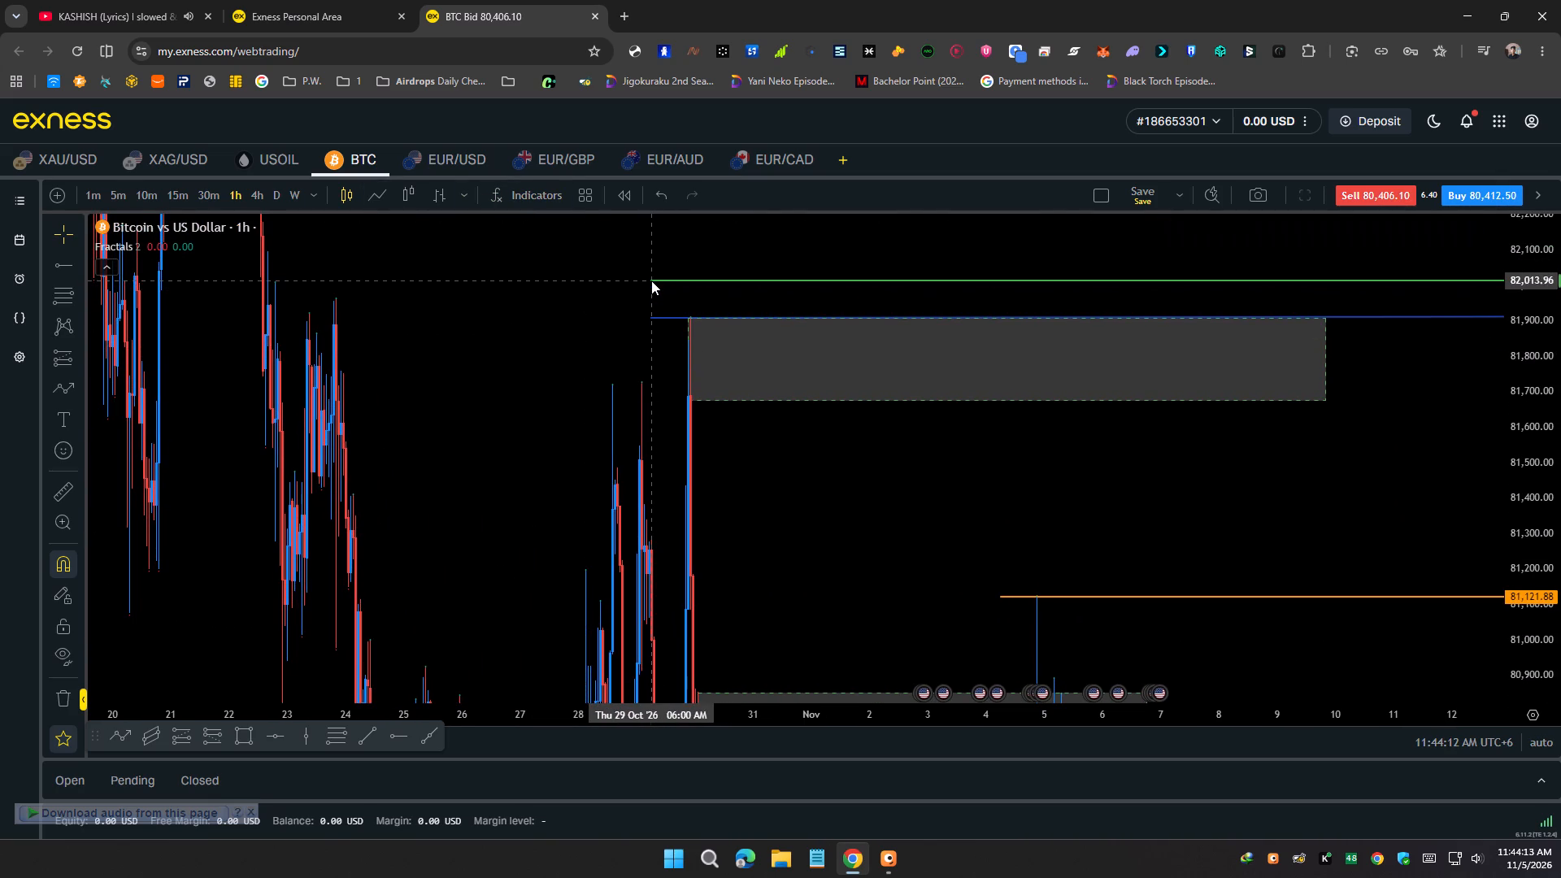
# Lock the green horizontal ray above the upper grey zone.
pyautogui.moveTo(554, 359); pyautogui.dragTo(485, 380)
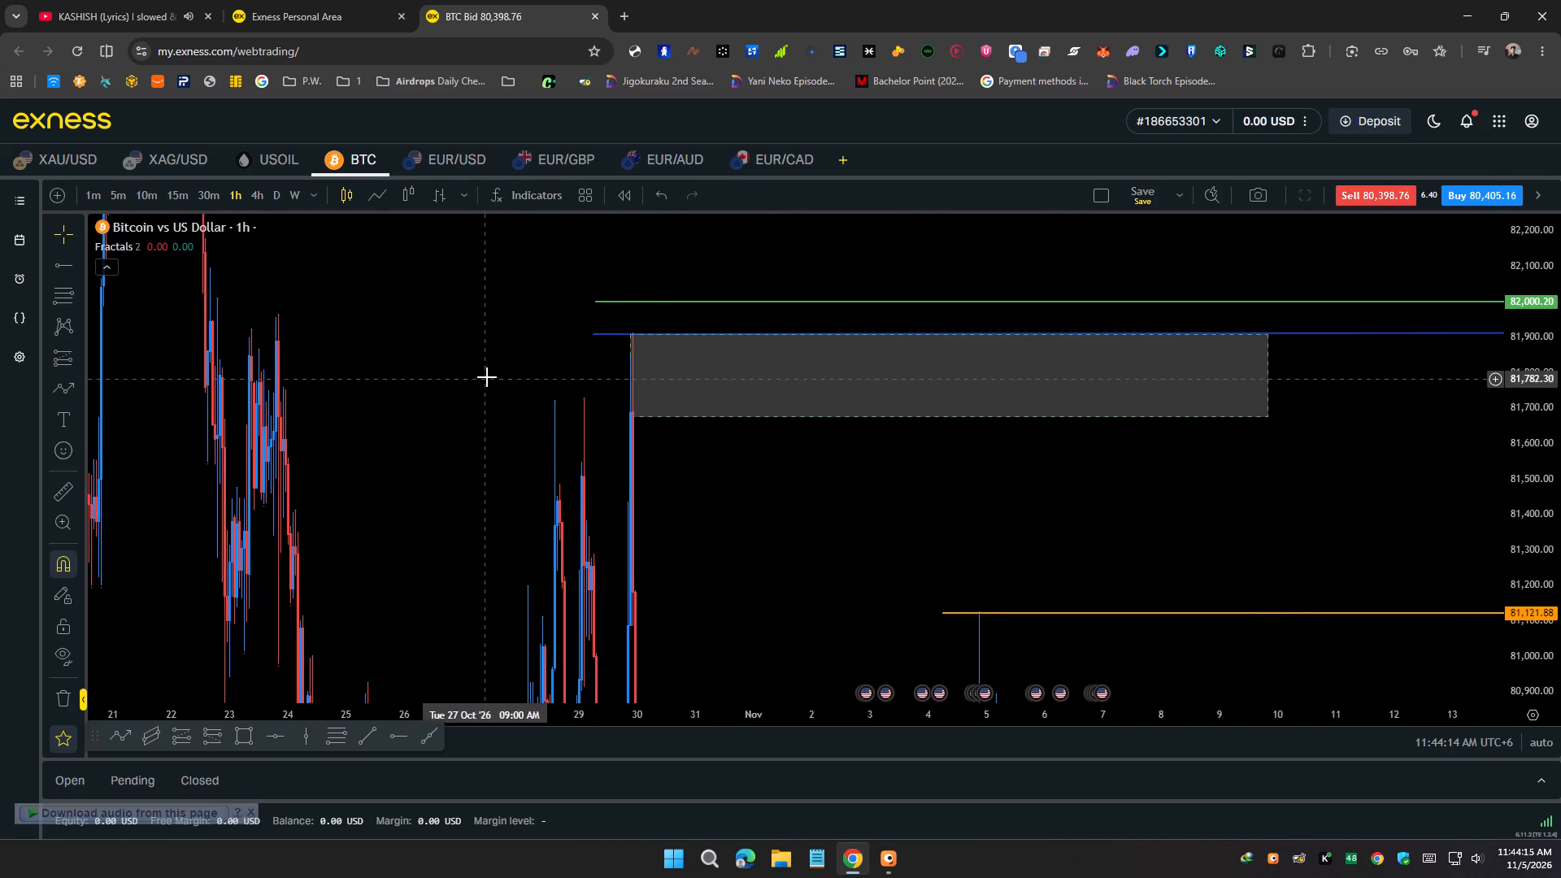
pyautogui.click(1181, 302)
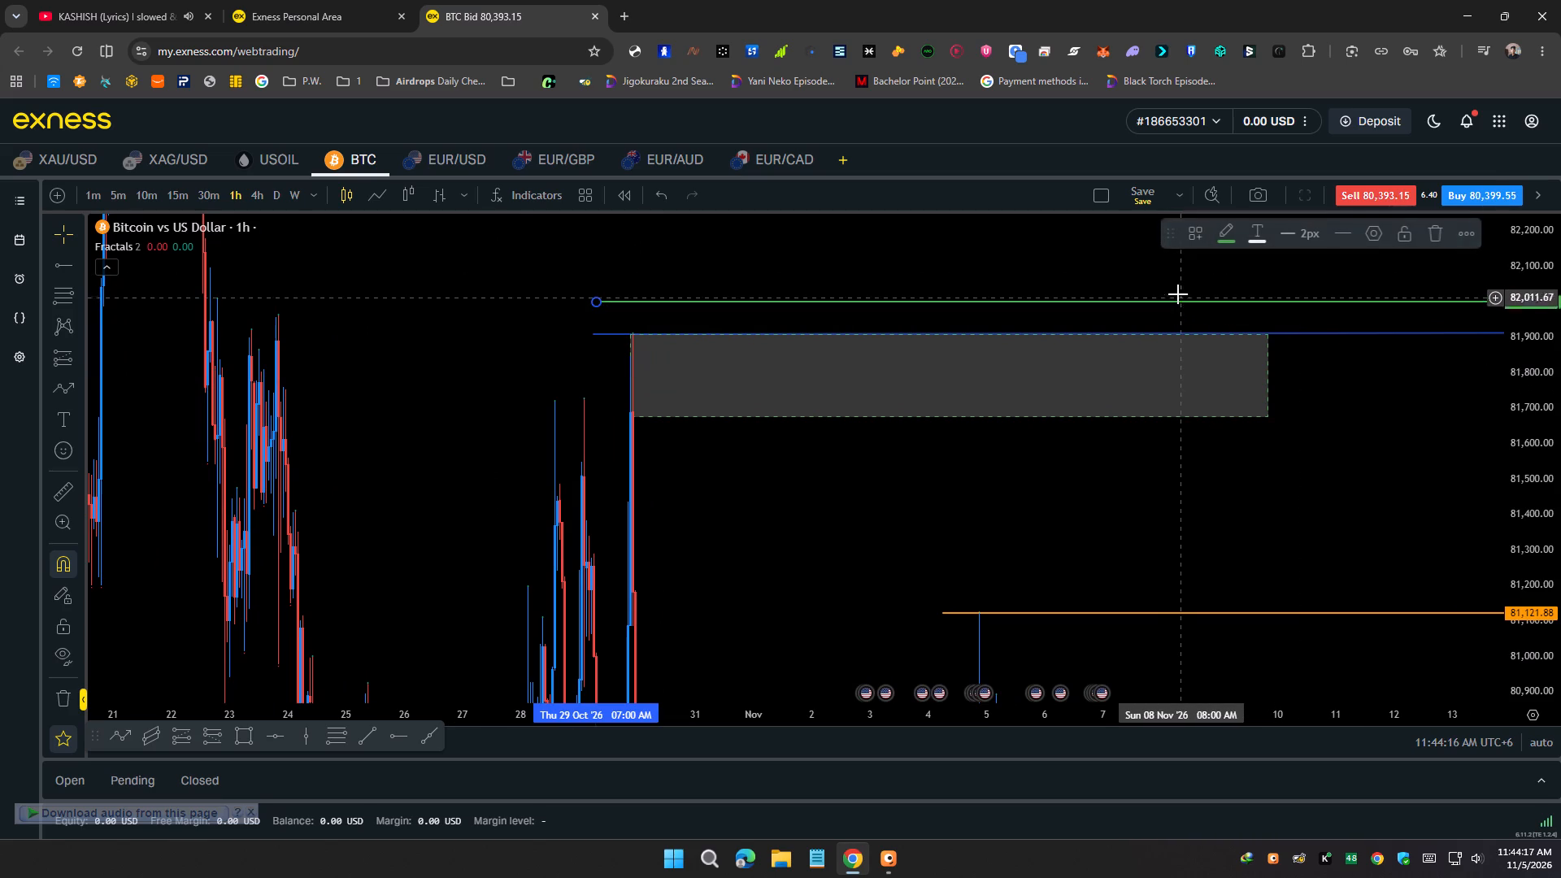
pyautogui.click(1405, 241)
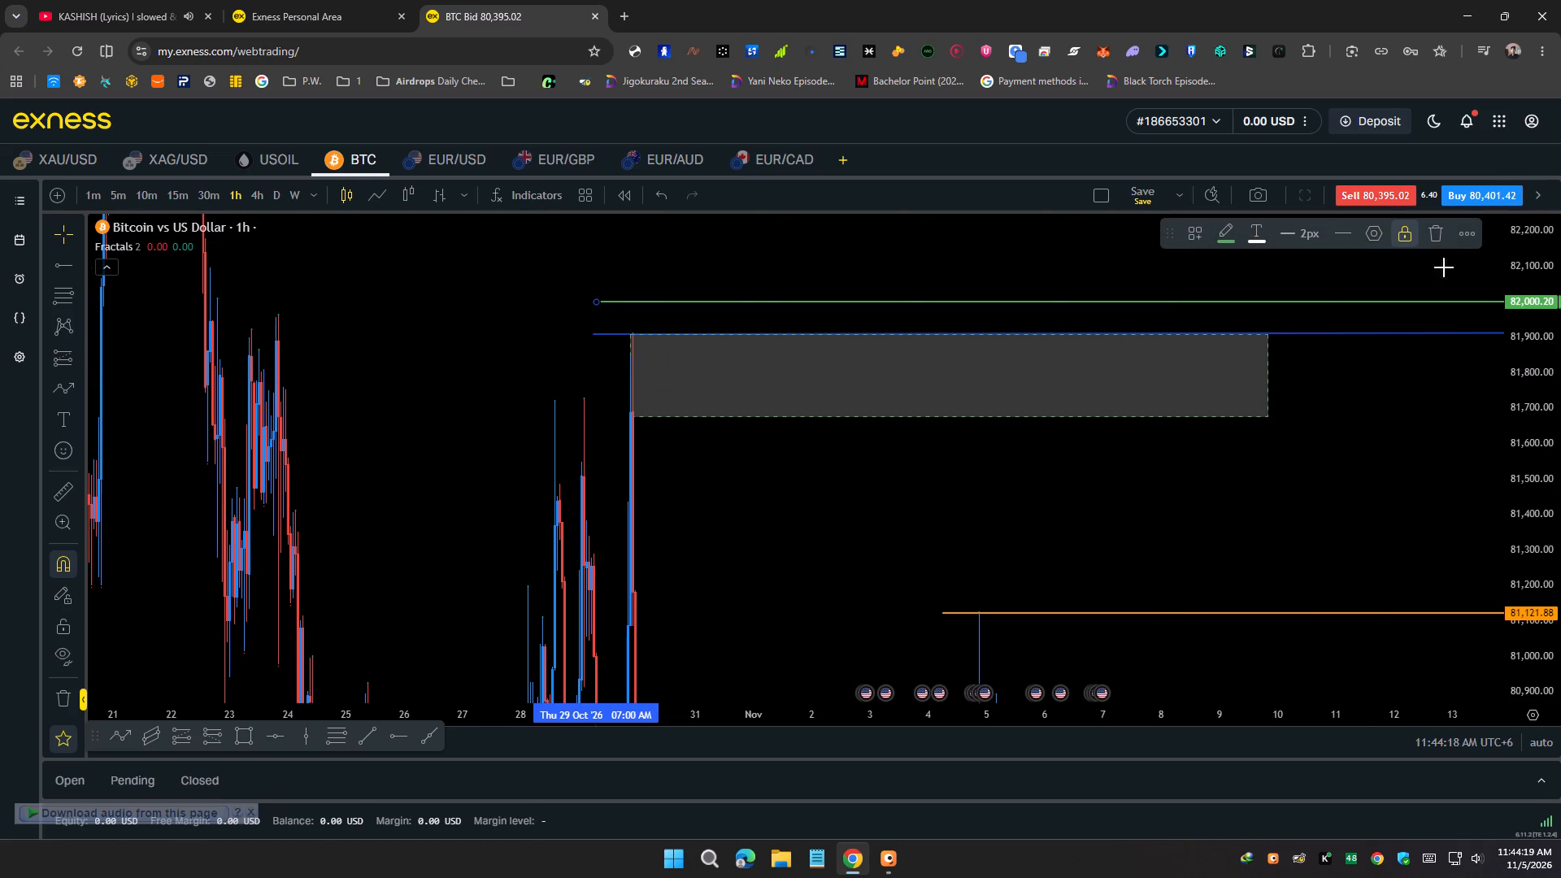
# Examine the 1h price action between 30 October and 5 November against the two grey zones and the 81,121.88 ray.
pyautogui.scroll(-3, 1541, 419)
pyautogui.moveTo(1401, 450); pyautogui.dragTo(1227, 359)
pyautogui.scroll(-6, 1224, 357)
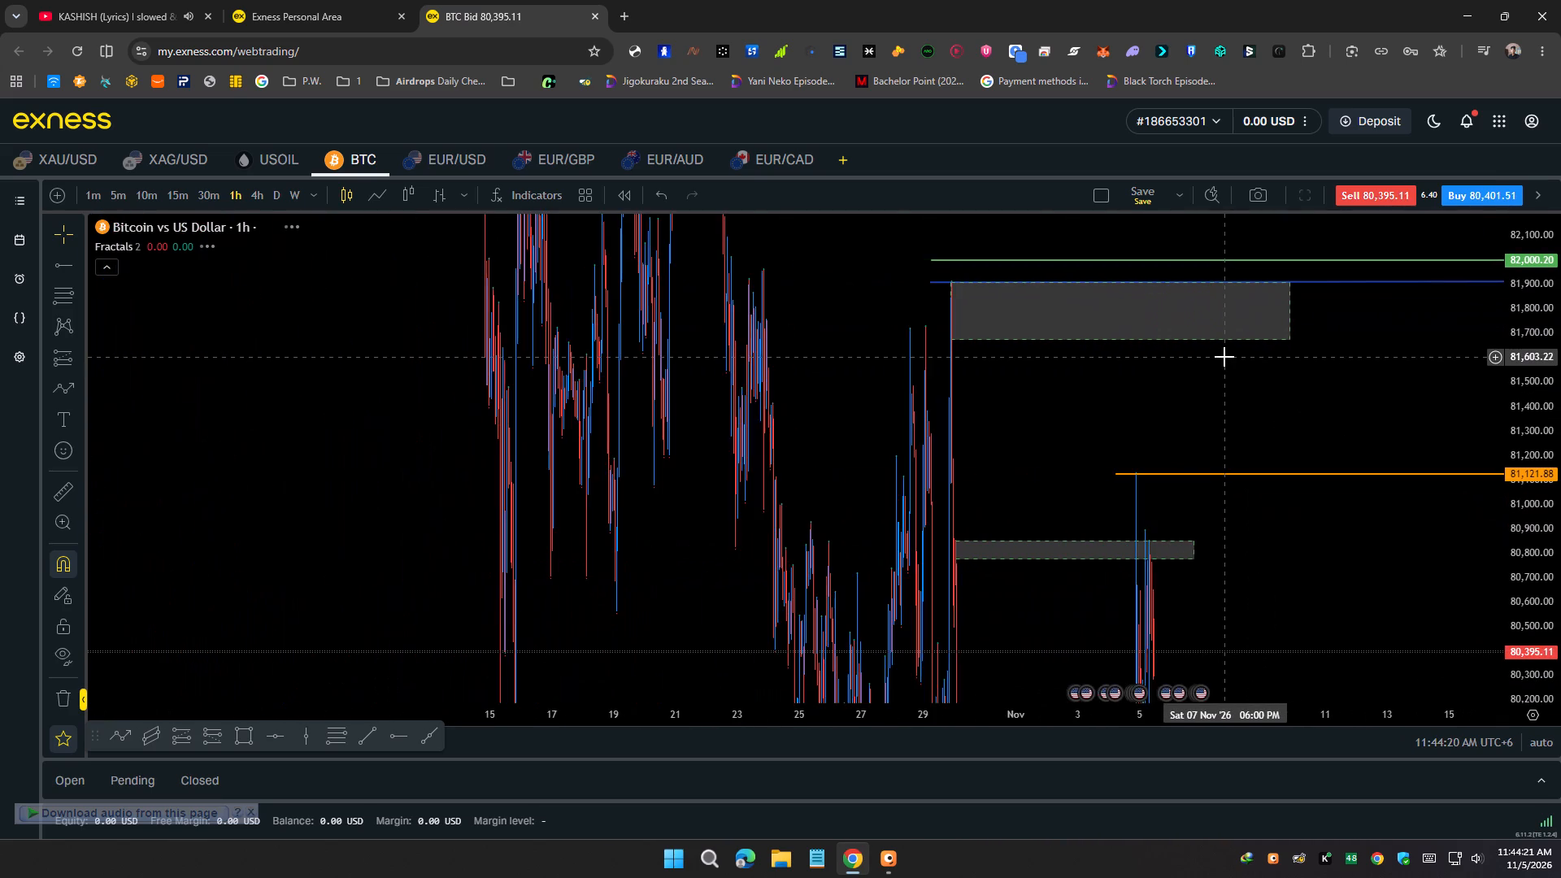
pyautogui.scroll(5, 1224, 357)
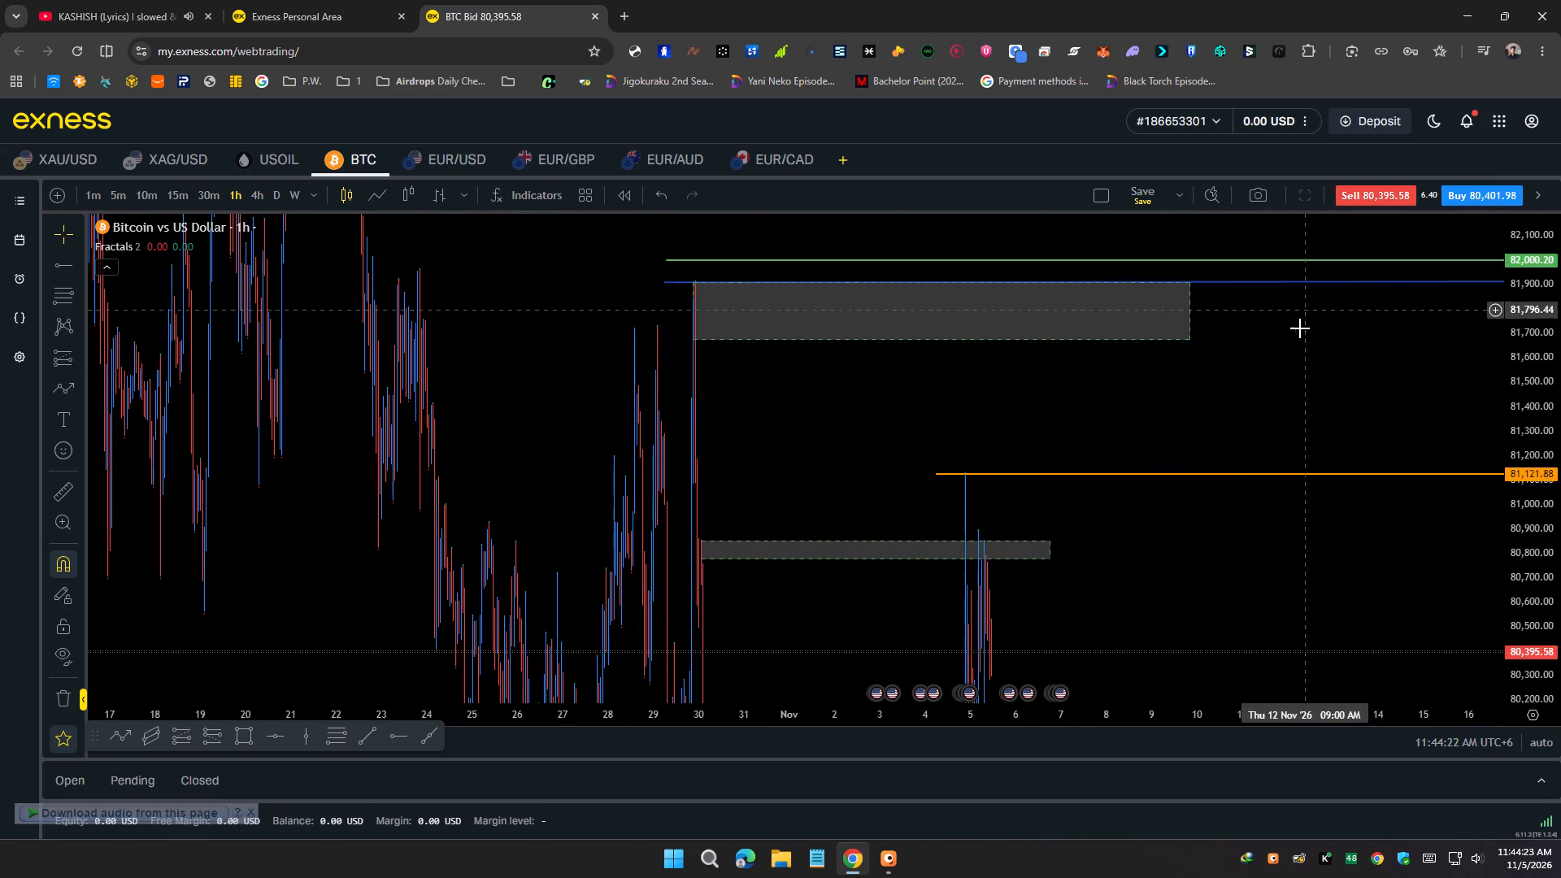
pyautogui.scroll(-8, 1550, 431)
pyautogui.scroll(5, 630, 601)
pyautogui.moveTo(601, 586); pyautogui.dragTo(937, 395)
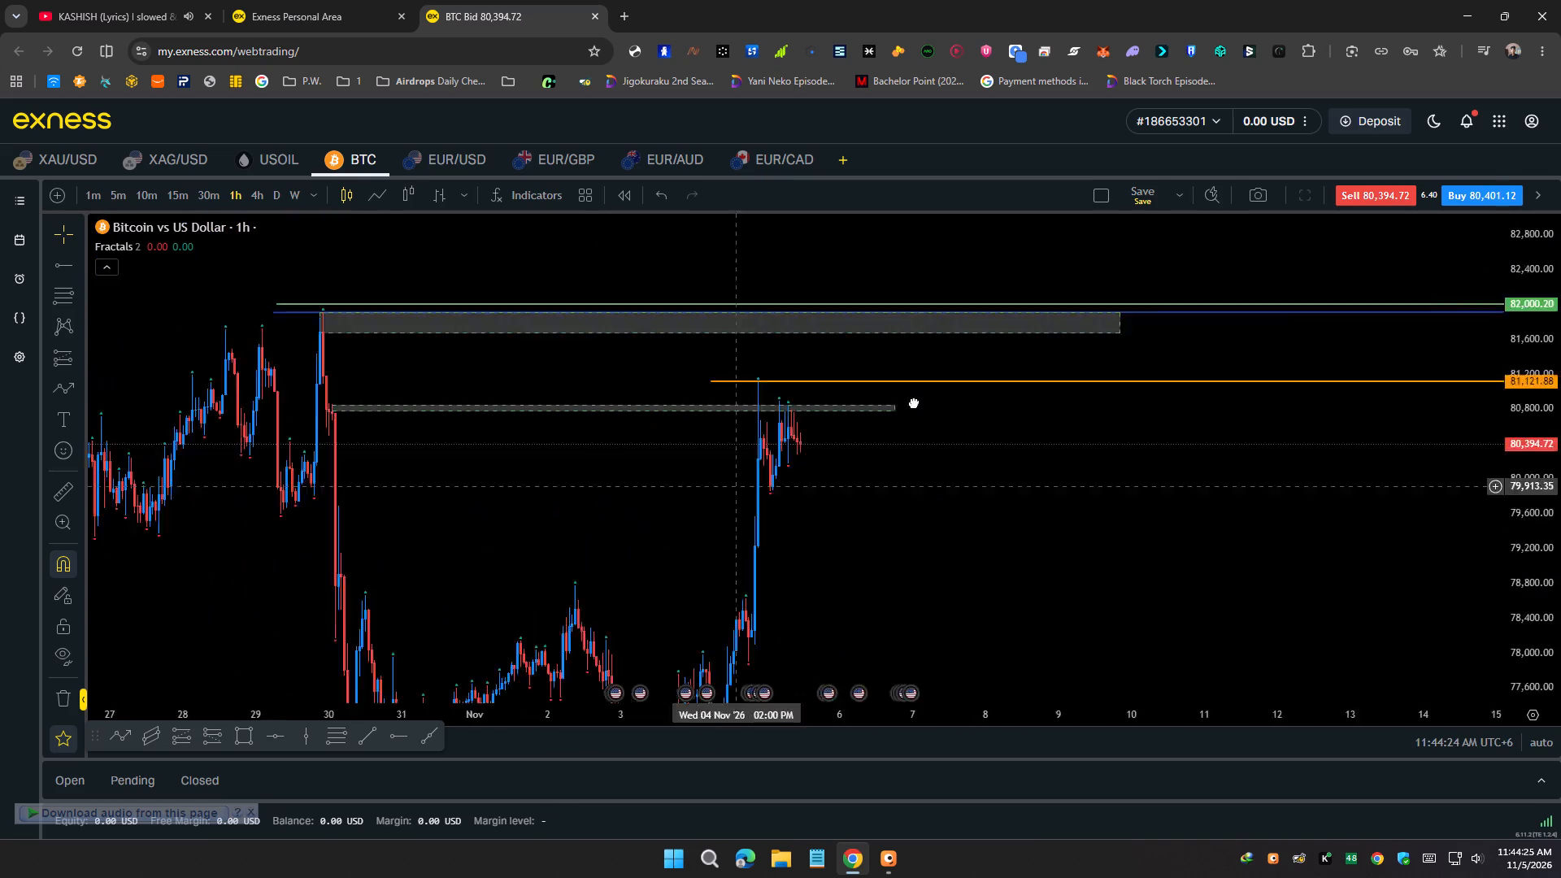
pyautogui.moveTo(937, 395); pyautogui.dragTo(1126, 313)
pyautogui.scroll(4, 1127, 307)
pyautogui.moveTo(881, 356); pyautogui.dragTo(954, 506)
pyautogui.scroll(4, 948, 502)
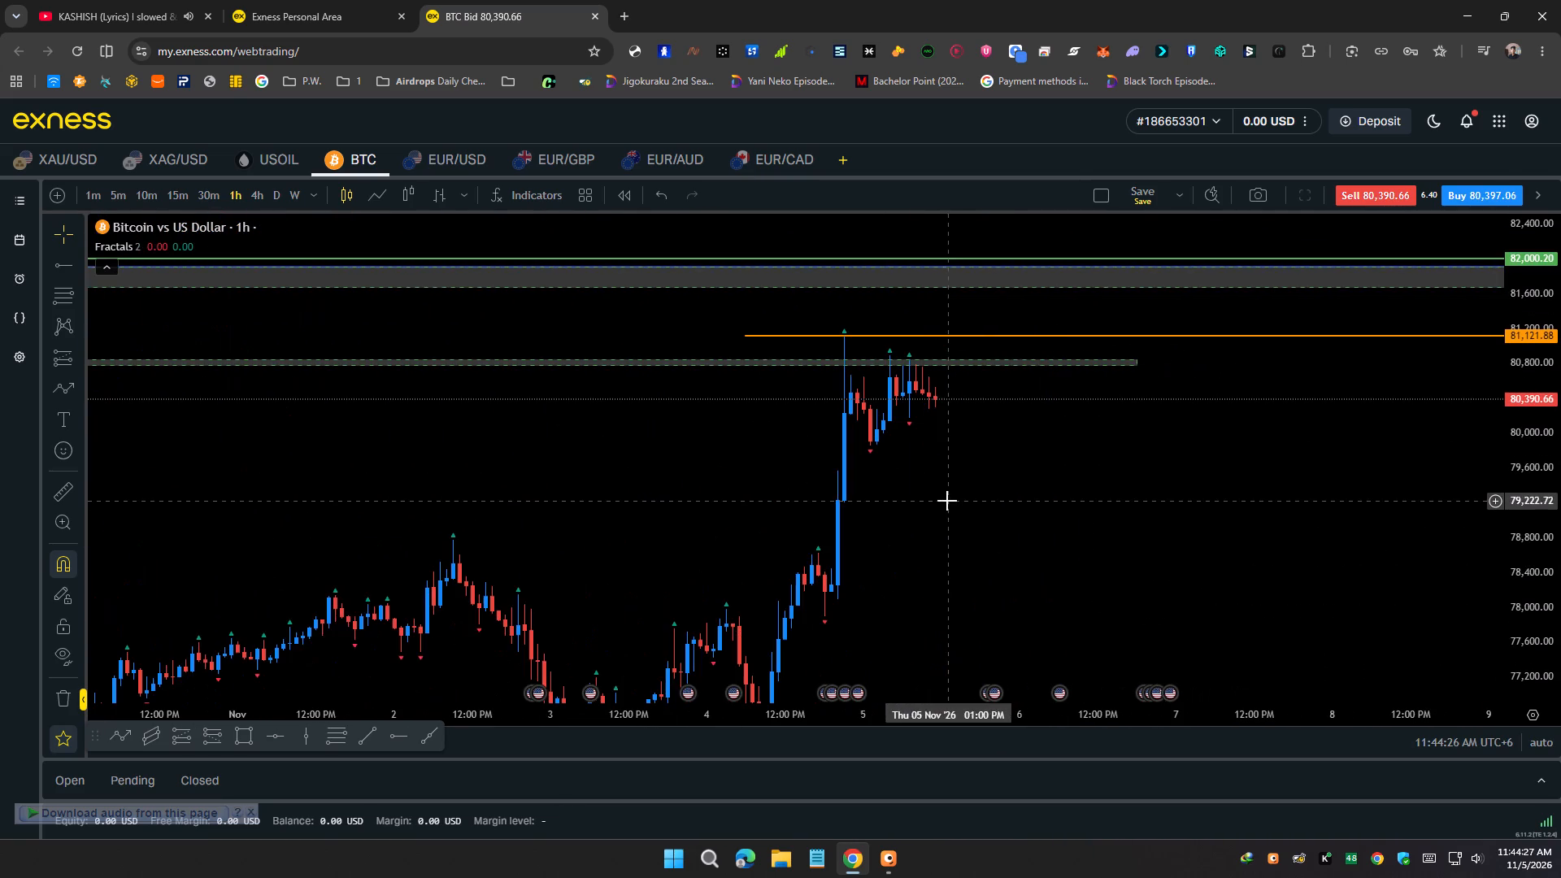
pyautogui.scroll(3, 1560, 472)
pyautogui.moveTo(1185, 520); pyautogui.dragTo(1344, 604)
pyautogui.scroll(3, 1255, 560)
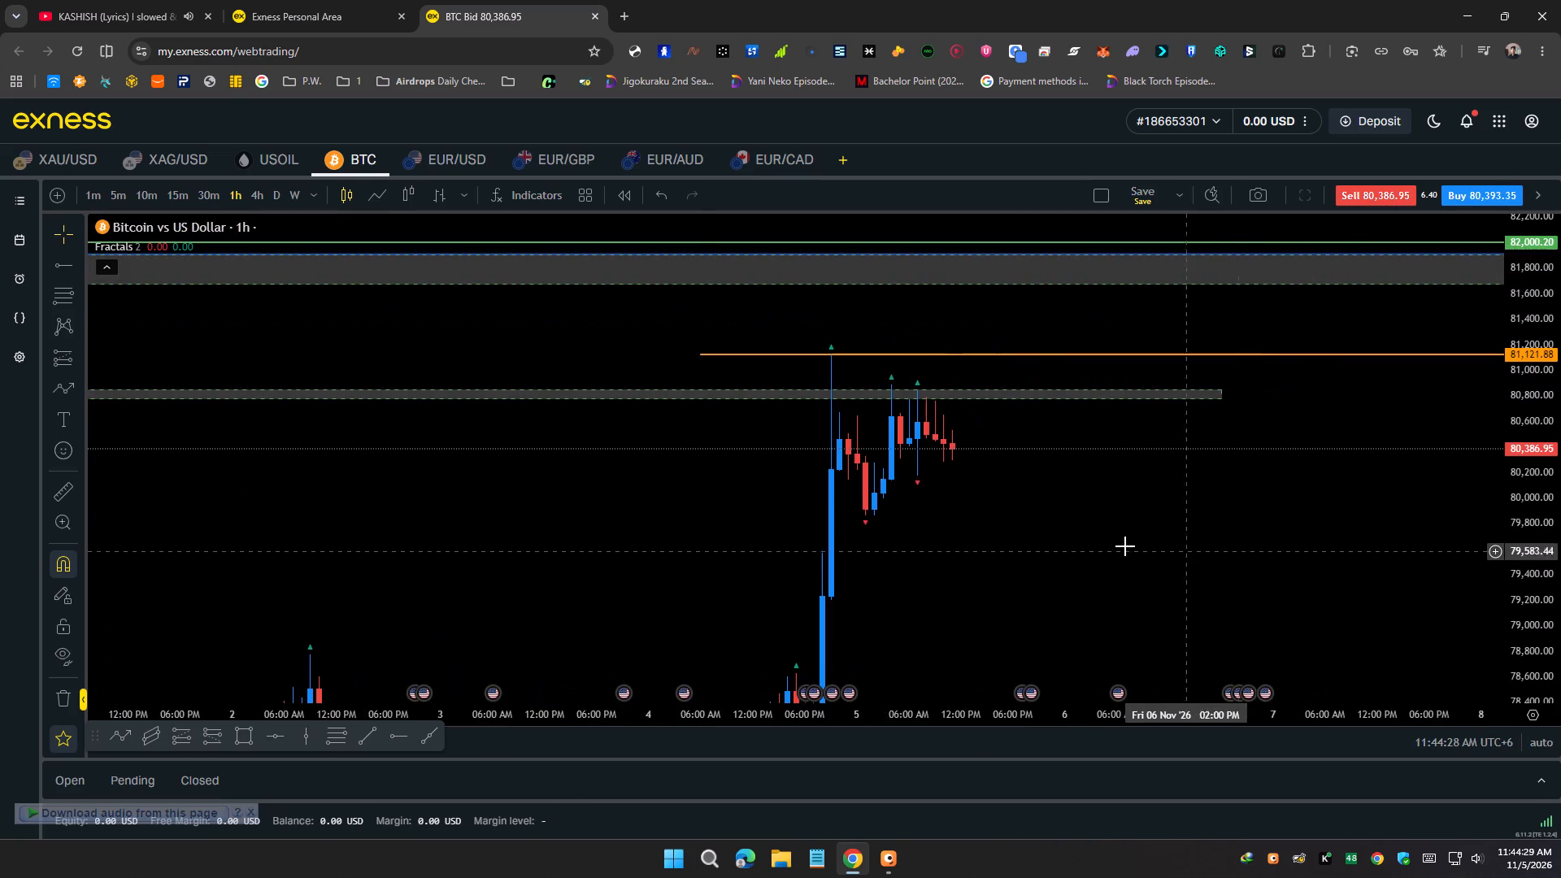
pyautogui.moveTo(697, 514); pyautogui.dragTo(1207, 425)
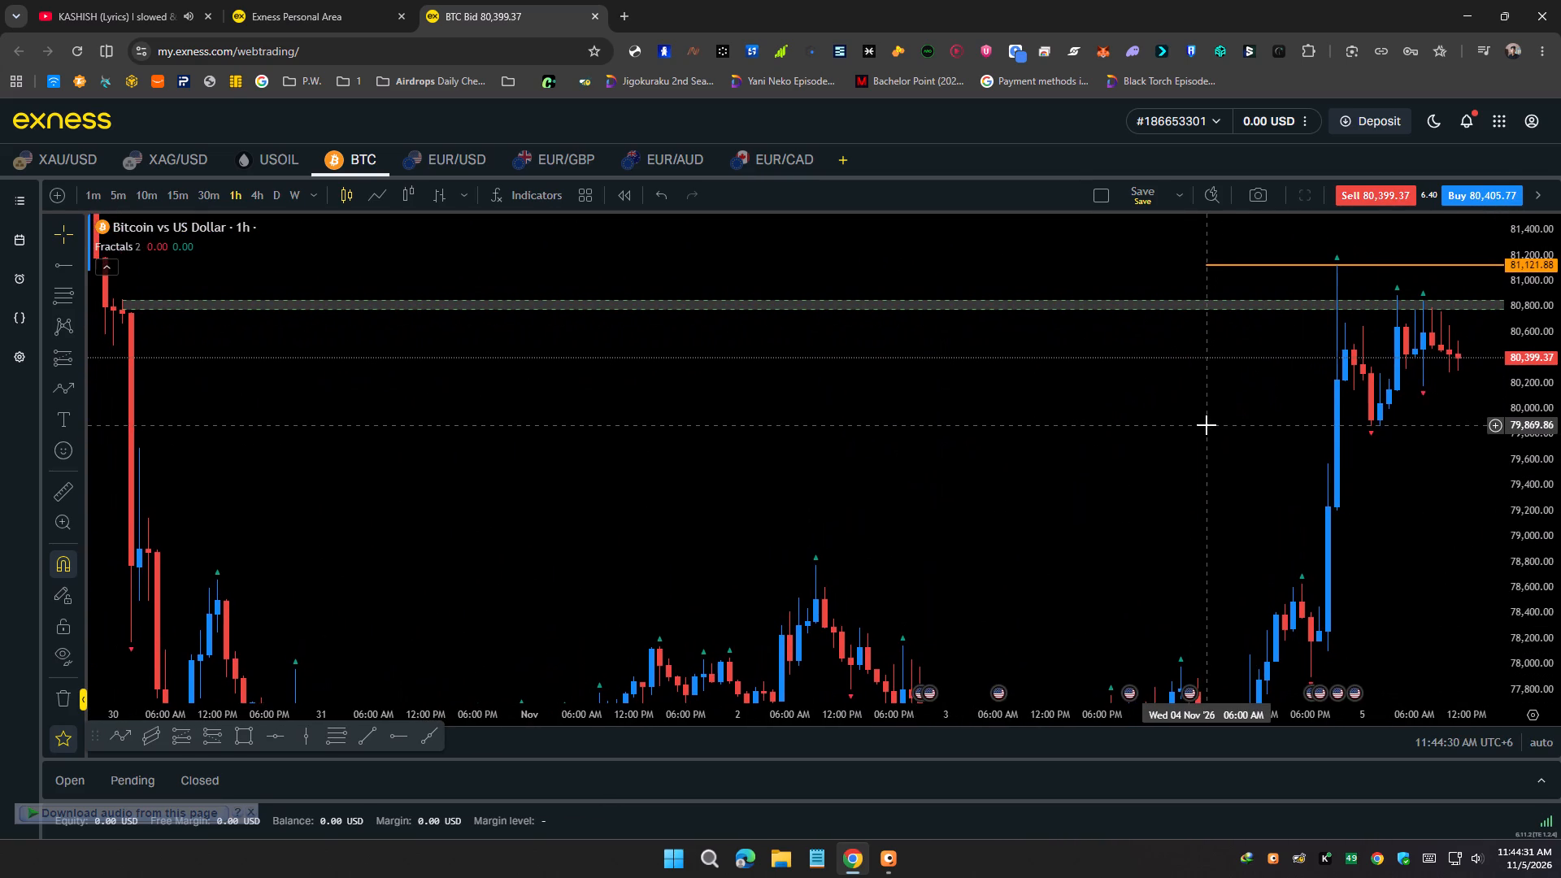
pyautogui.scroll(-2, 1194, 419)
pyautogui.moveTo(1112, 448); pyautogui.dragTo(871, 459)
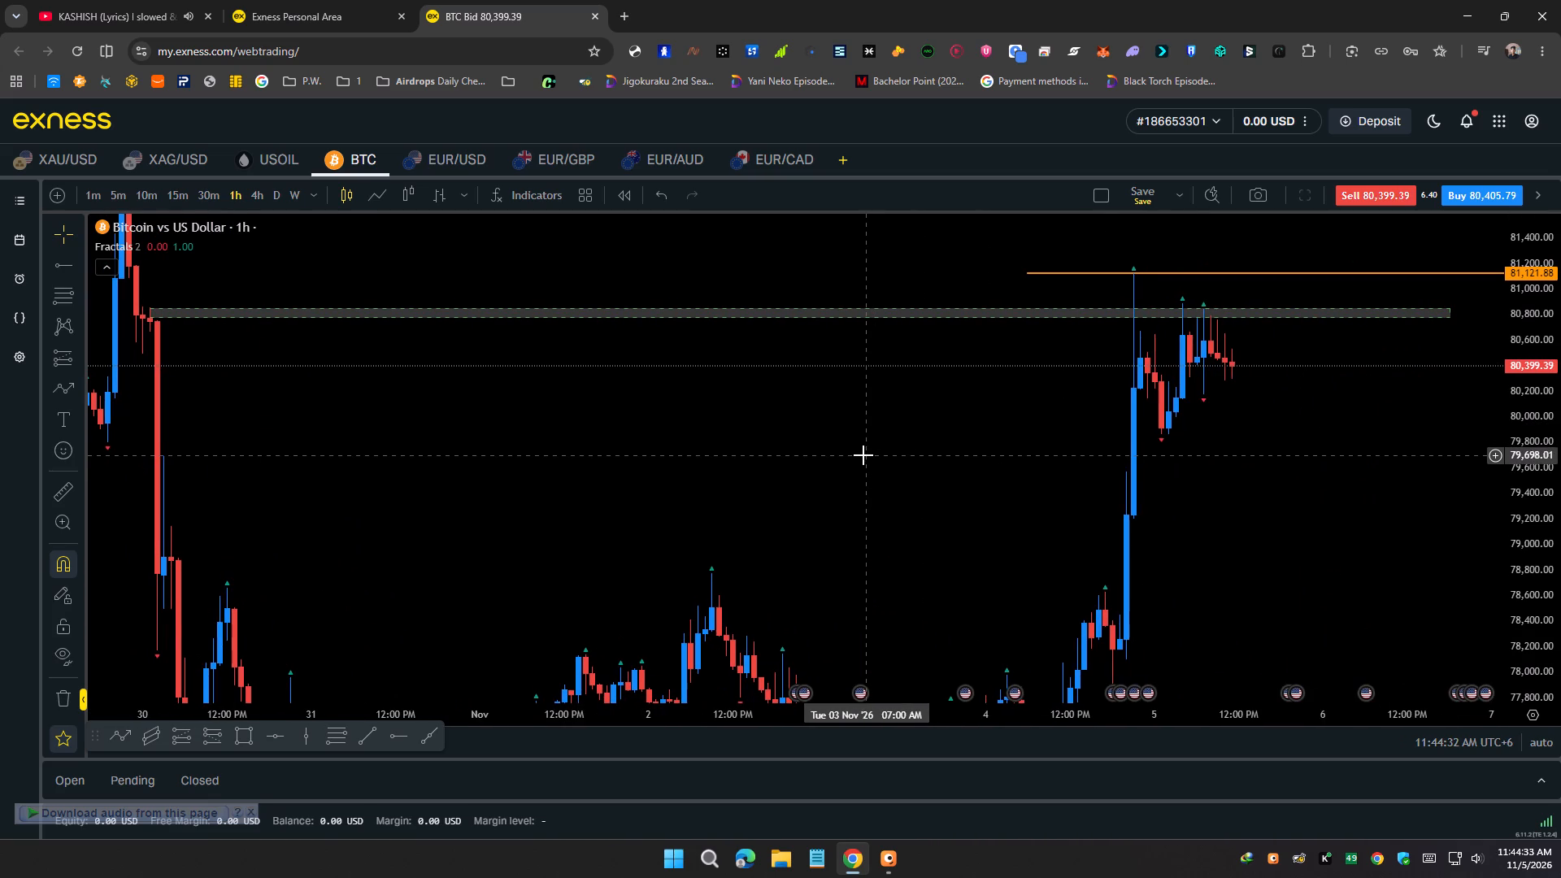
pyautogui.scroll(6, 863, 454)
pyautogui.scroll(2, 1560, 425)
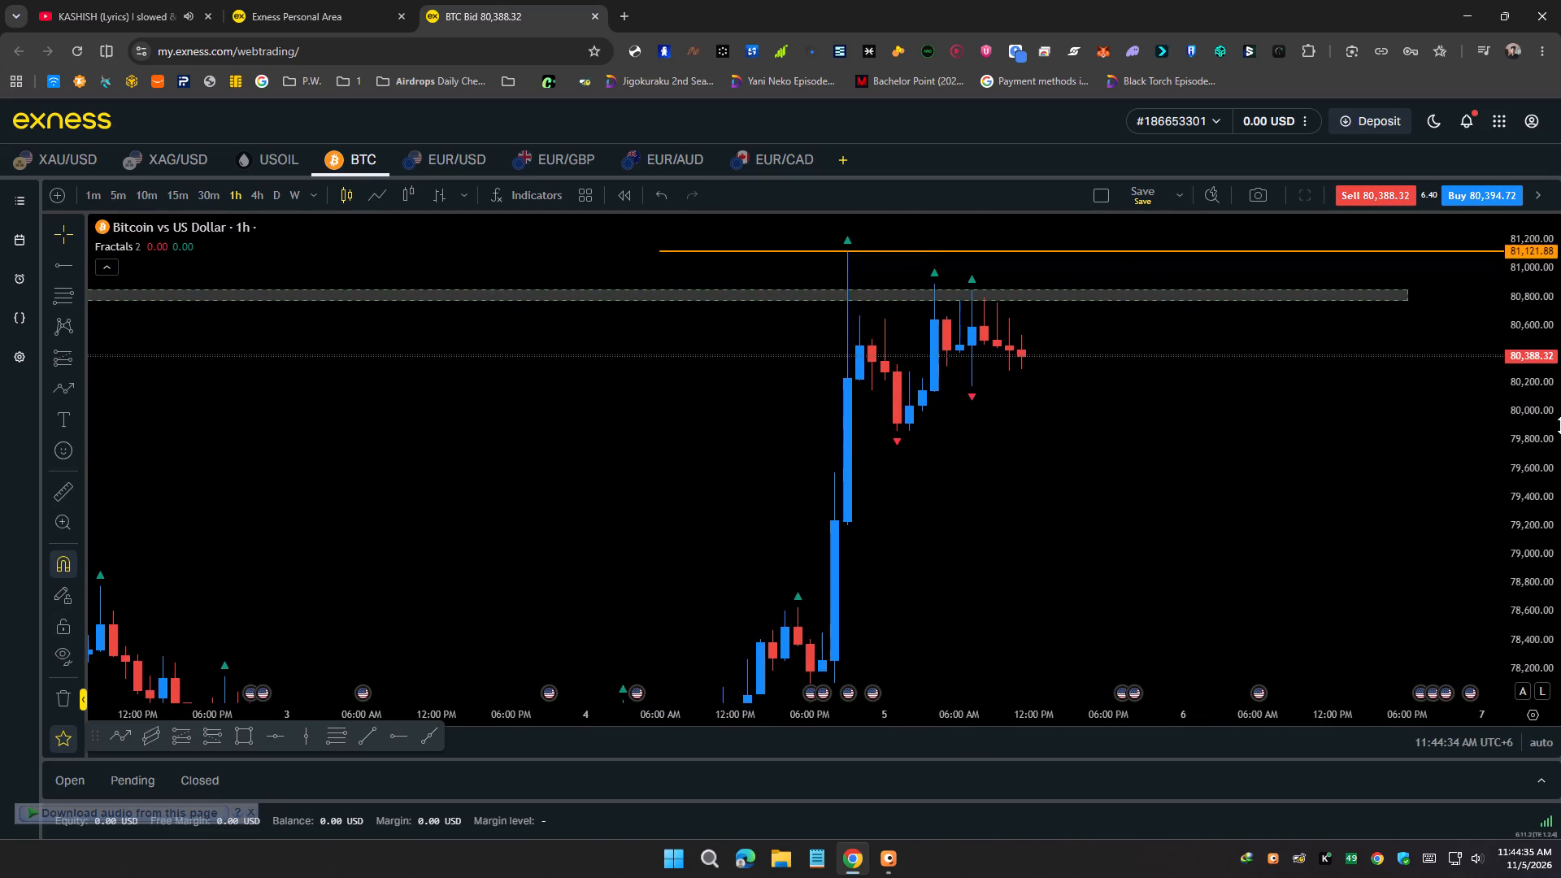
pyautogui.scroll(1, 1560, 425)
pyautogui.moveTo(1254, 458); pyautogui.dragTo(1234, 490)
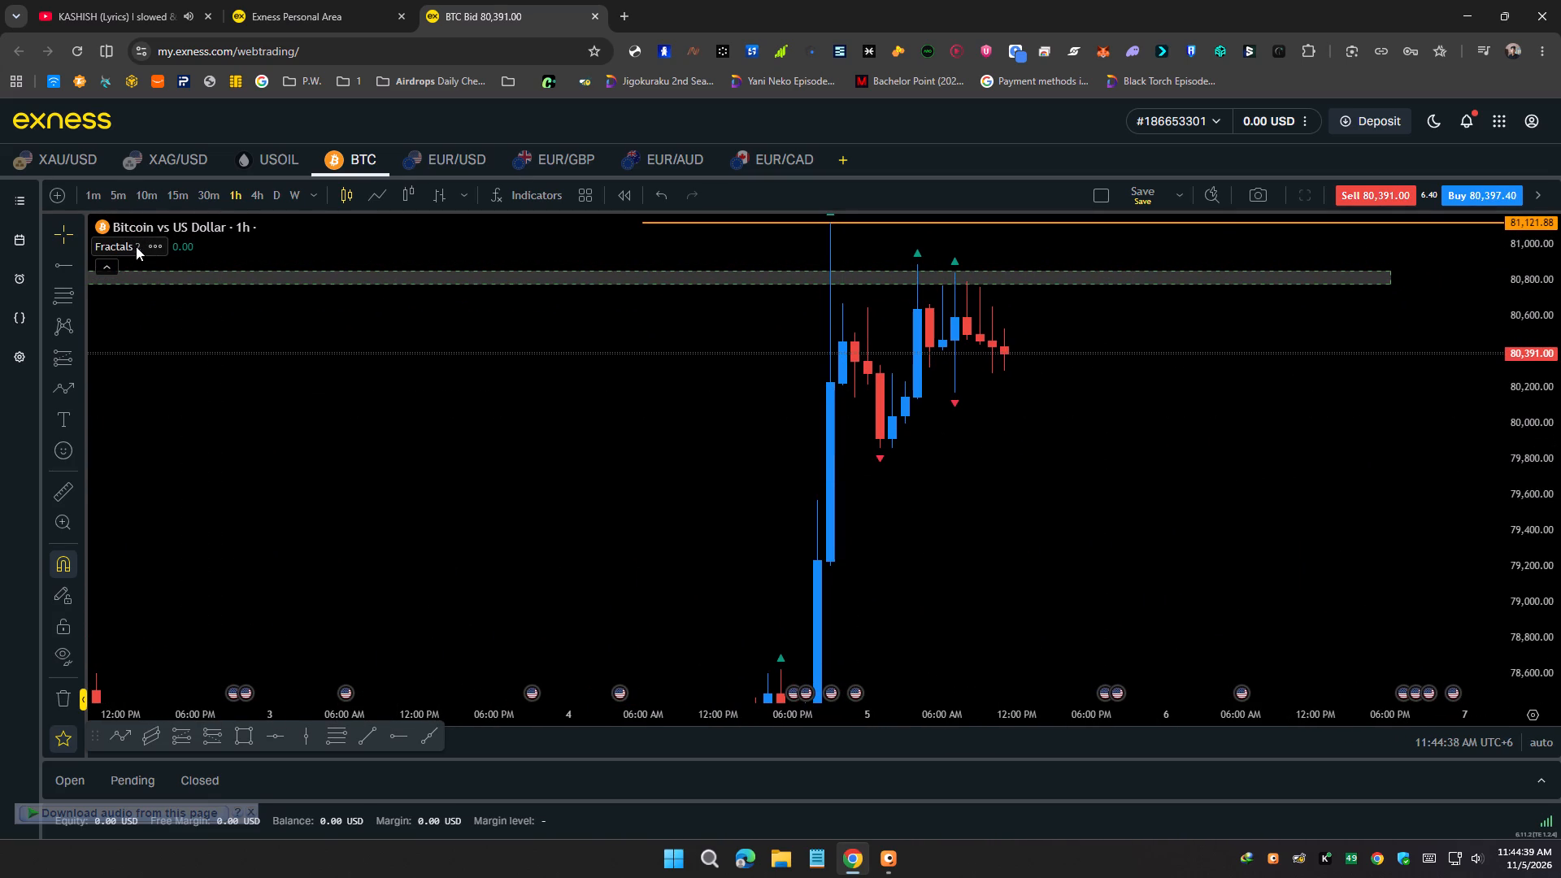
# Hide the Fractals indicator on the 1h chart.
pyautogui.click(153, 250)
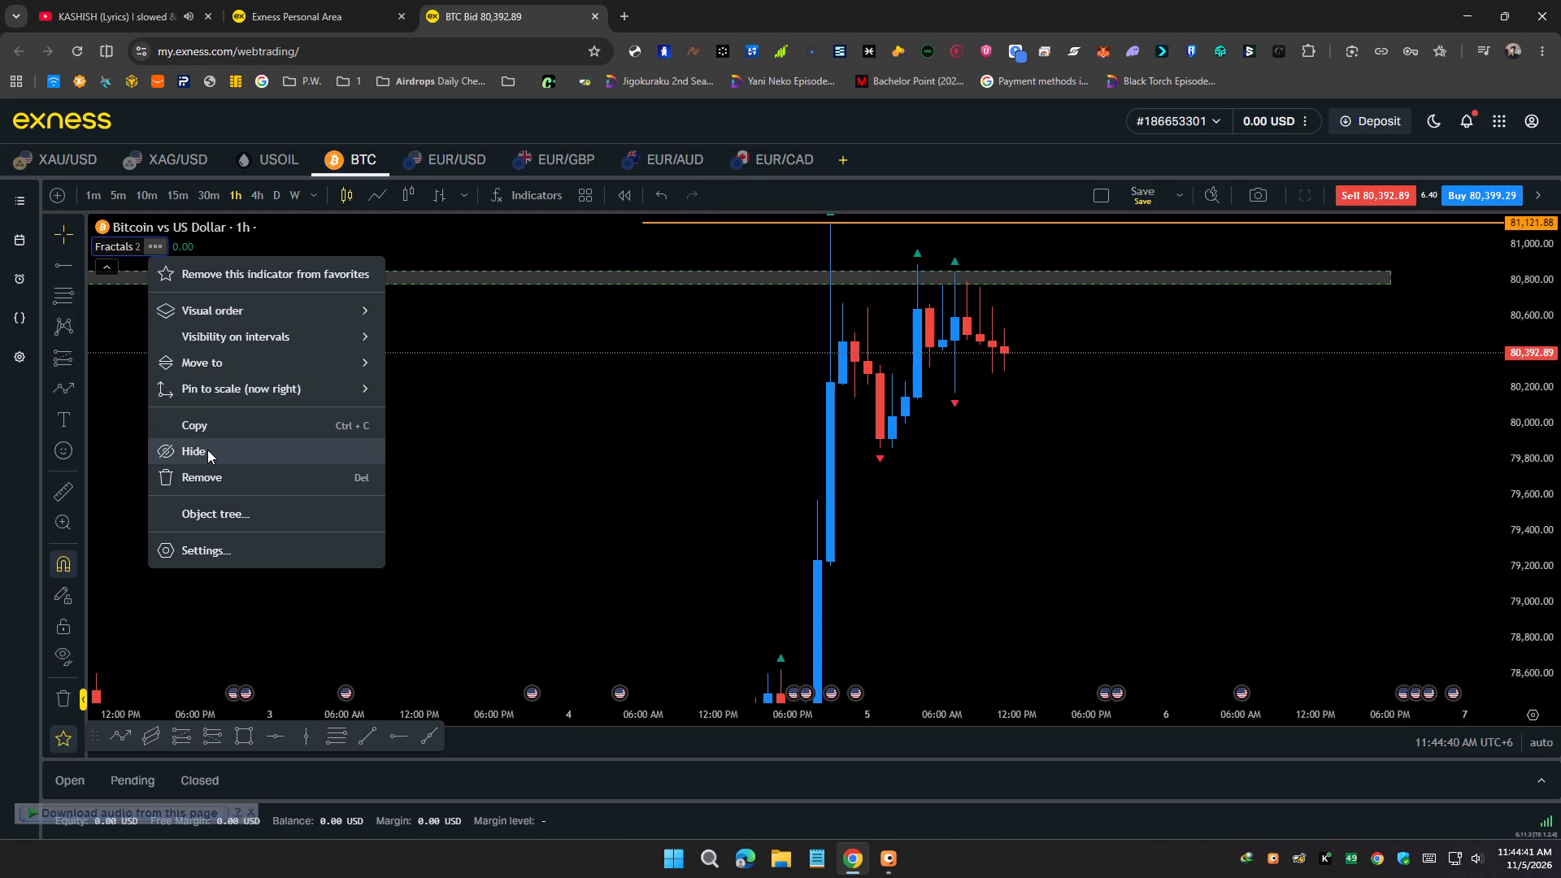
pyautogui.click(207, 450)
# Examine the 4–5 November 1h candles beneath the lower grey zone at close range.
pyautogui.moveTo(525, 438); pyautogui.dragTo(536, 394)
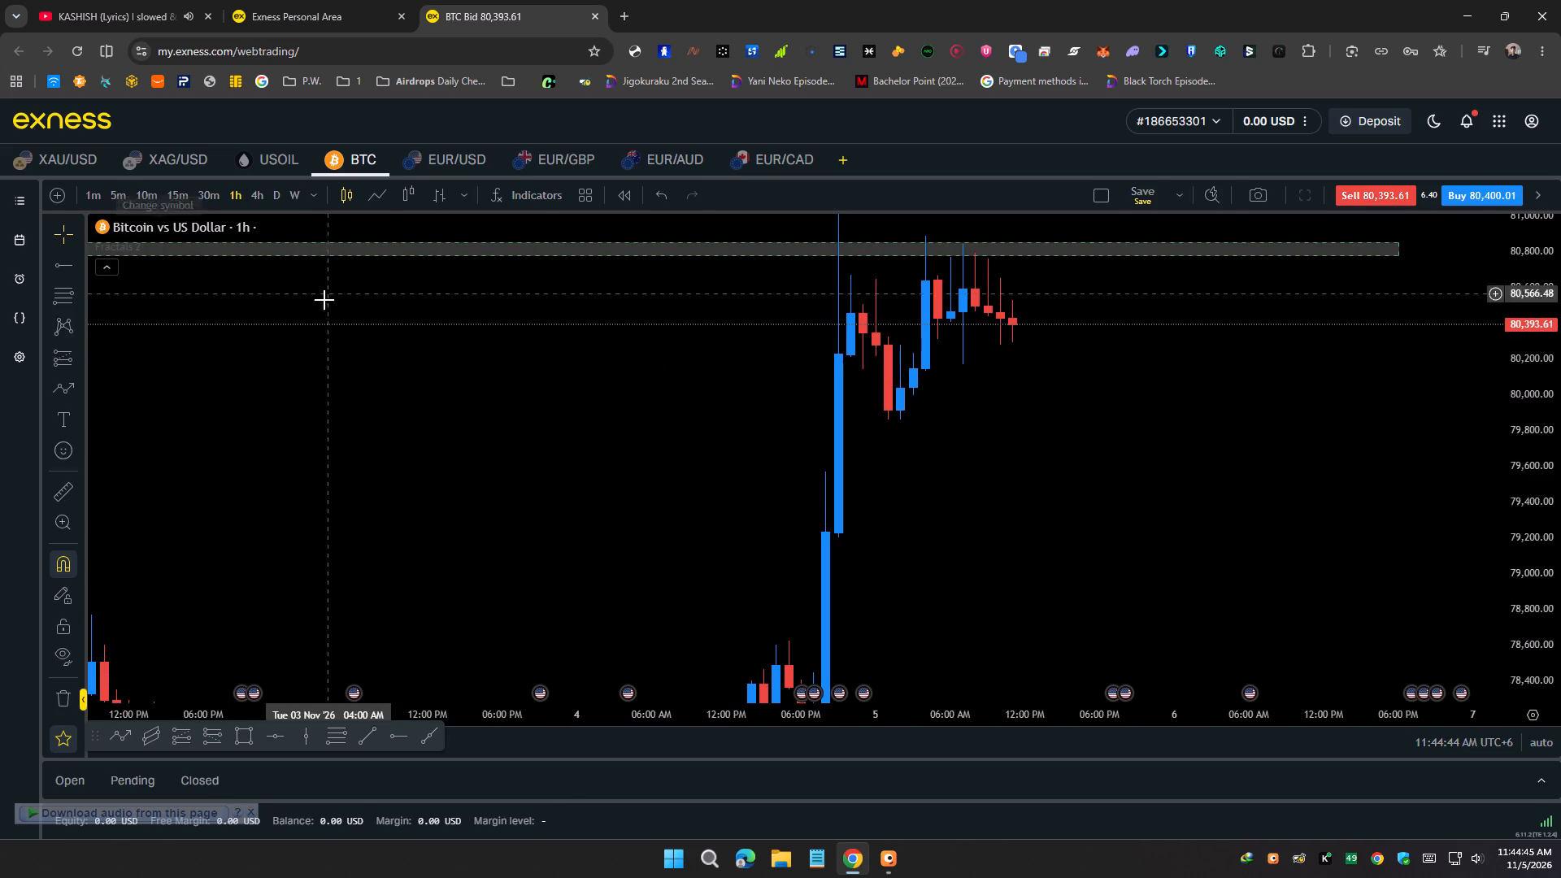
pyautogui.moveTo(294, 446); pyautogui.dragTo(450, 382)
pyautogui.scroll(-3, 445, 379)
pyautogui.moveTo(446, 377); pyautogui.dragTo(380, 456)
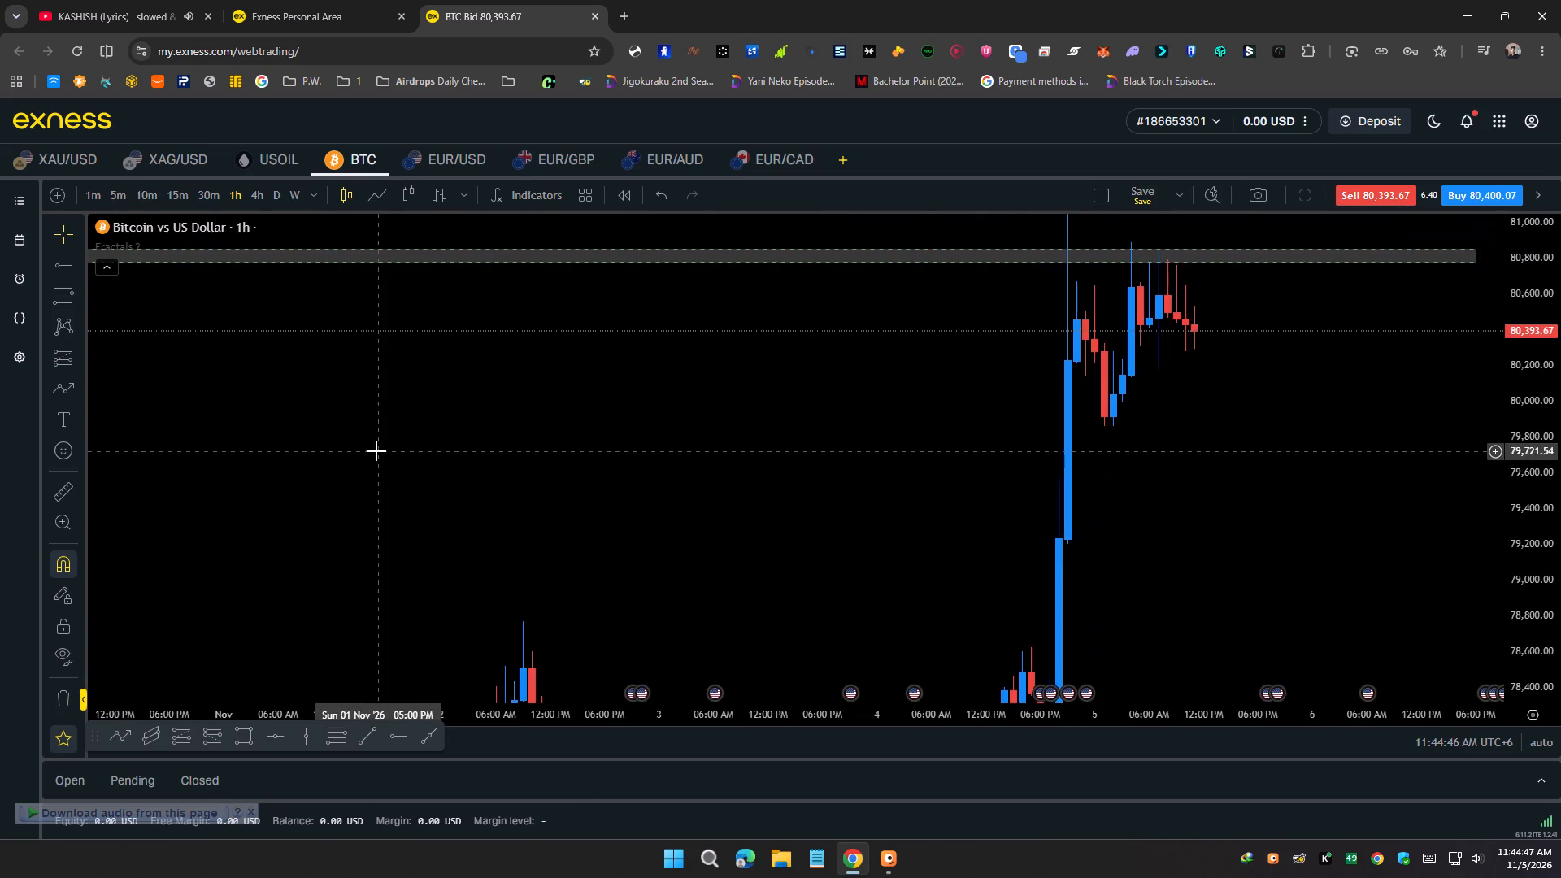
pyautogui.scroll(5, 376, 451)
pyautogui.scroll(4, 1379, 348)
pyautogui.scroll(4, 1542, 418)
pyautogui.moveTo(441, 359); pyautogui.dragTo(502, 481)
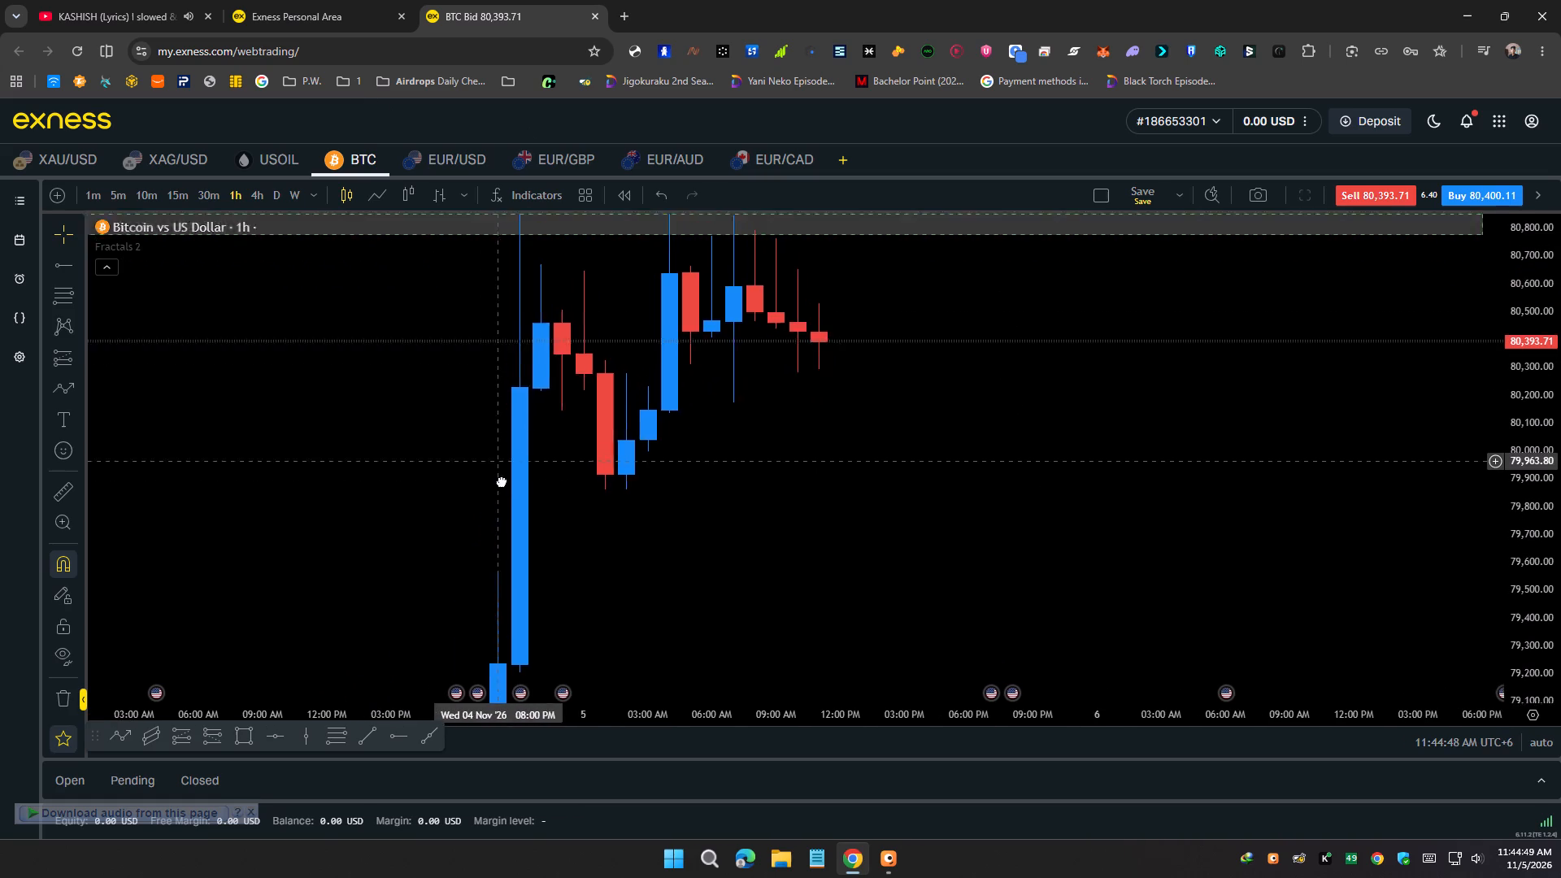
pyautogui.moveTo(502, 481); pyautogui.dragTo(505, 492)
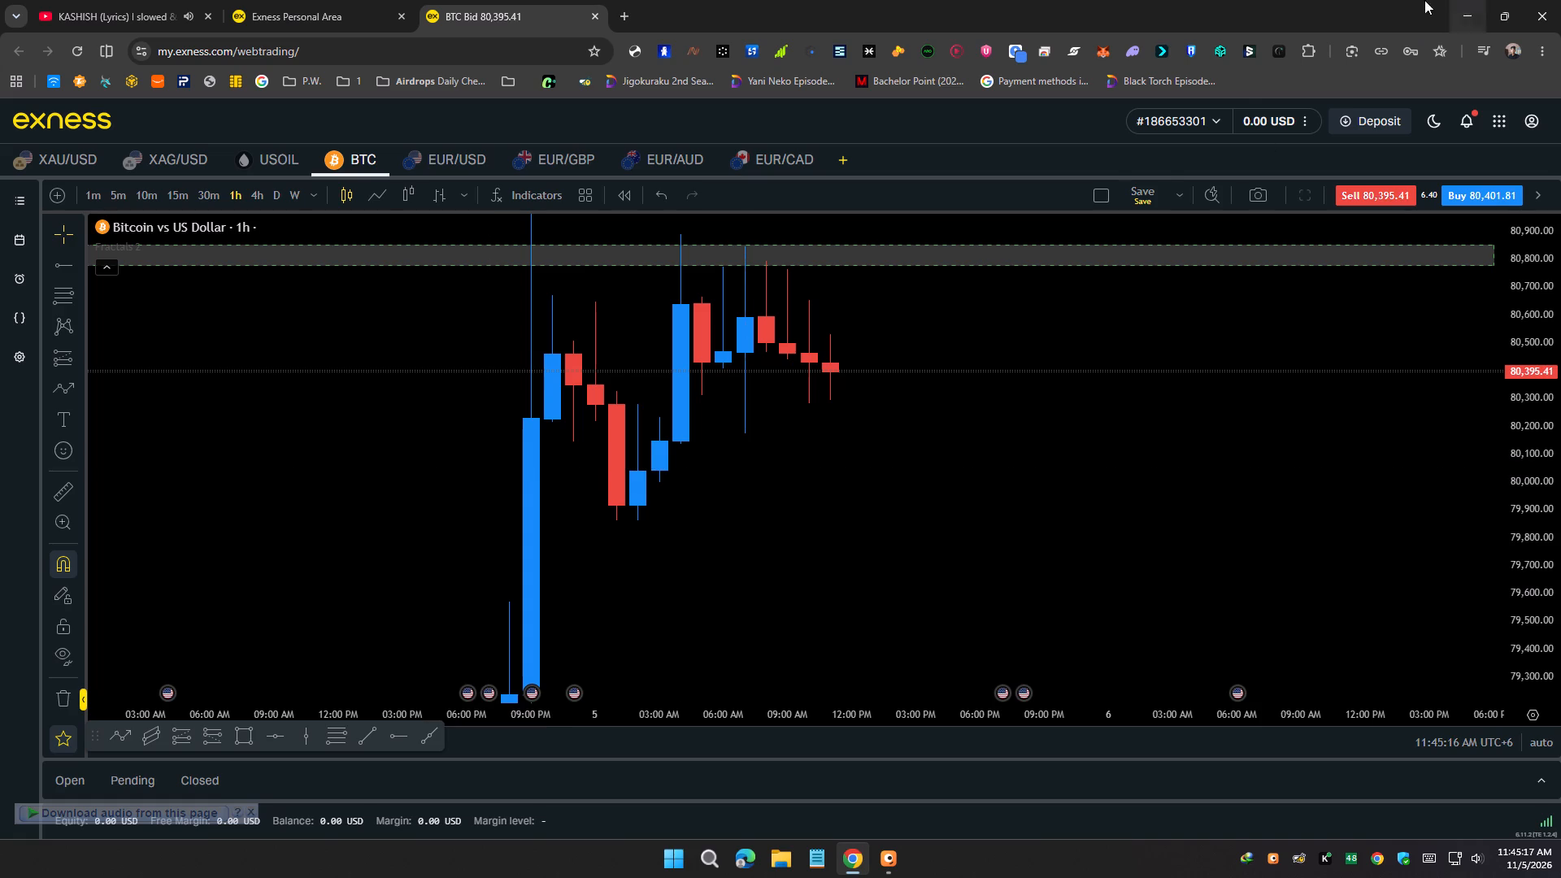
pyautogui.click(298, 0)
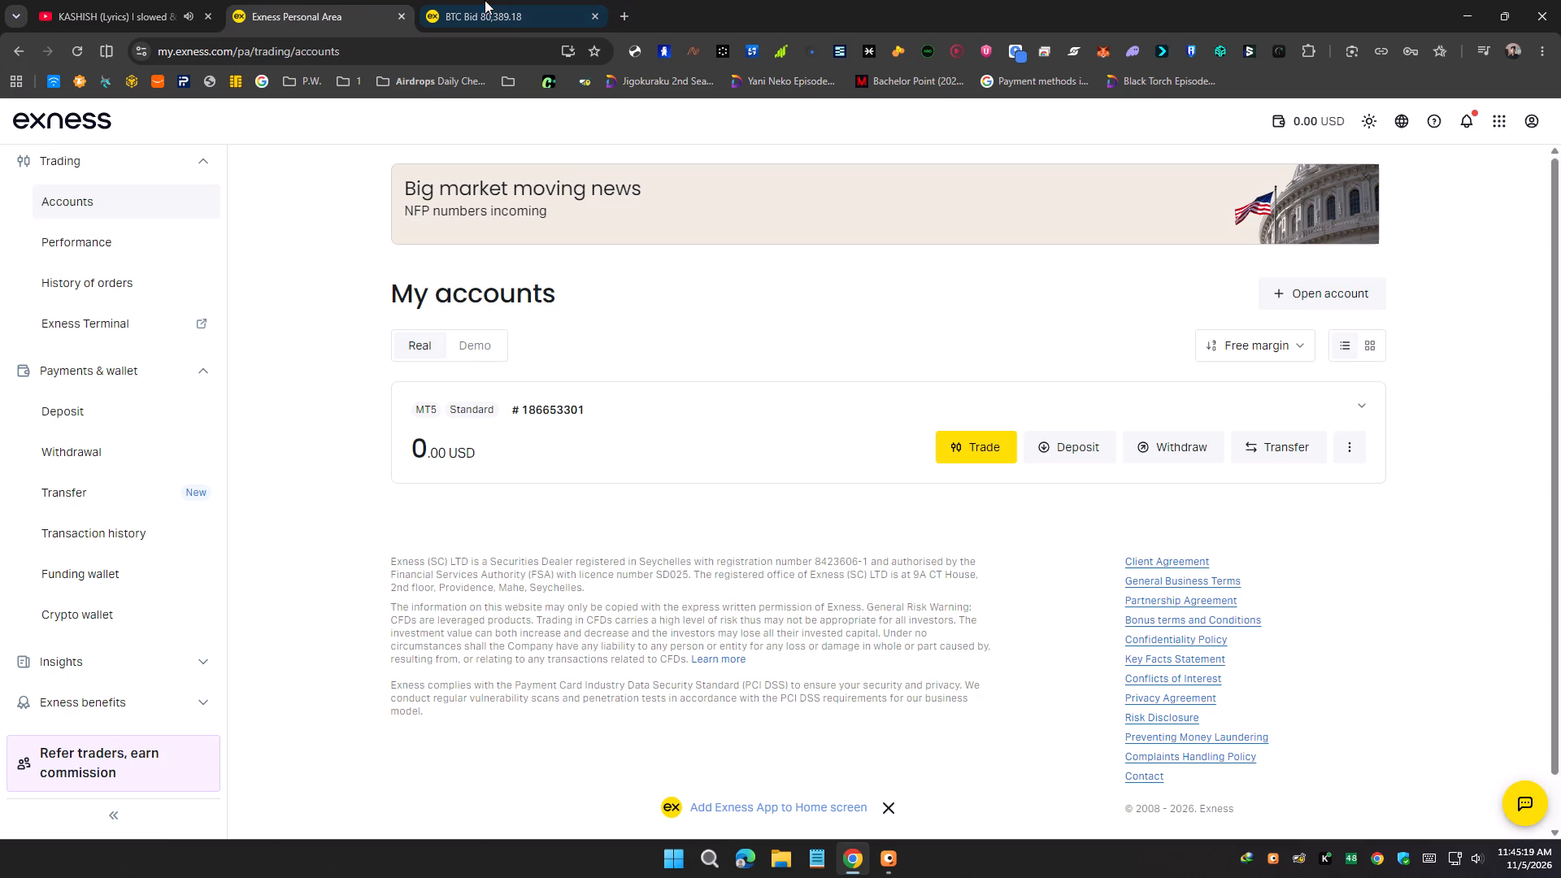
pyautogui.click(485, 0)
# Open a new browser tab alongside the BTC trading chart.
pyautogui.click(620, 3)
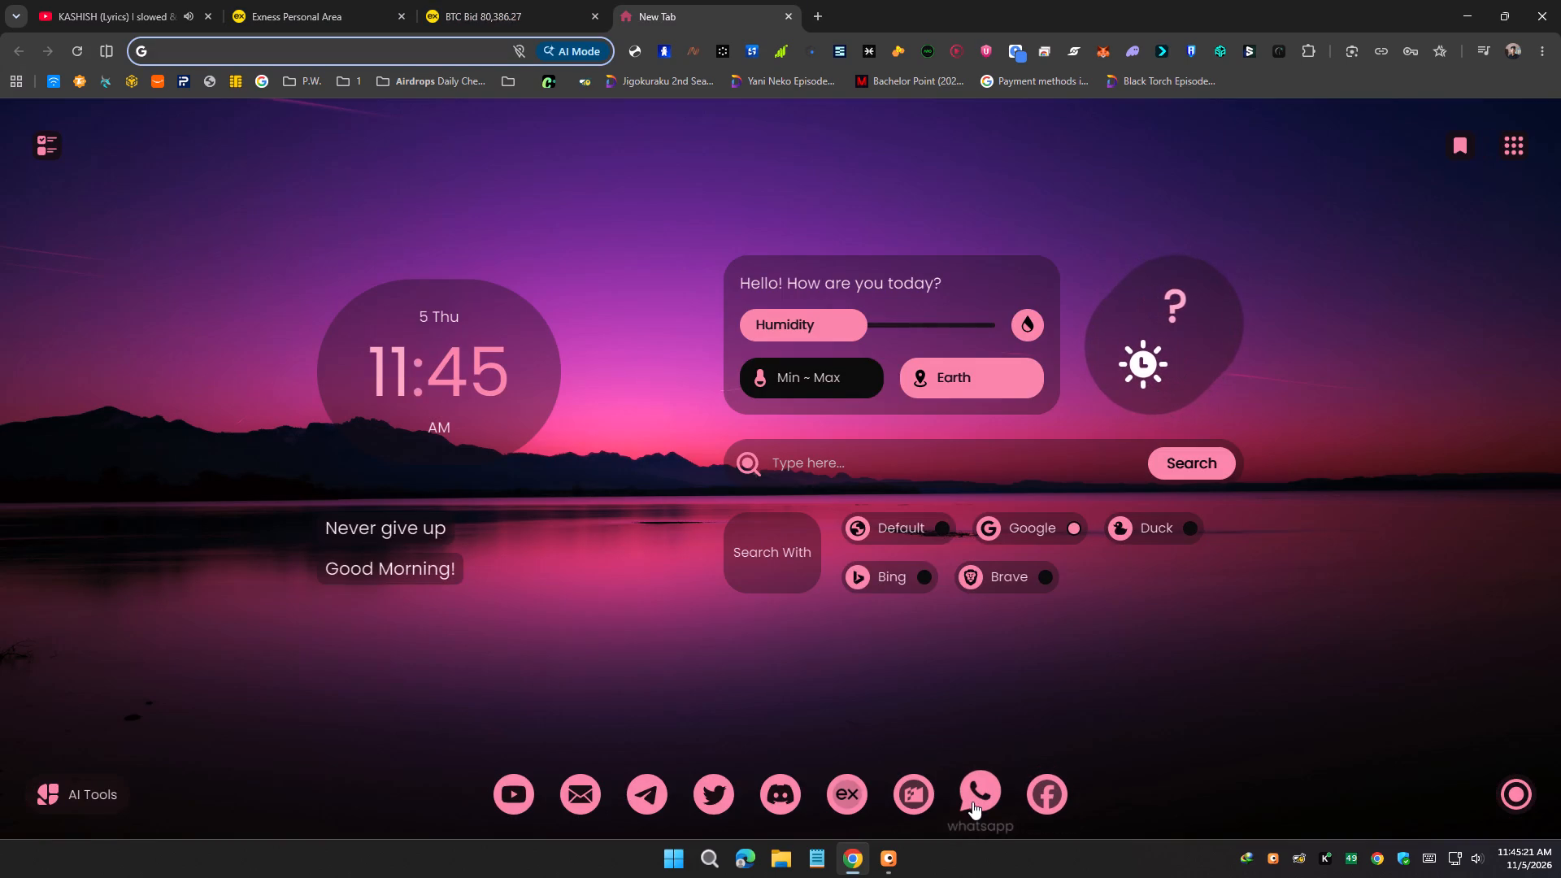
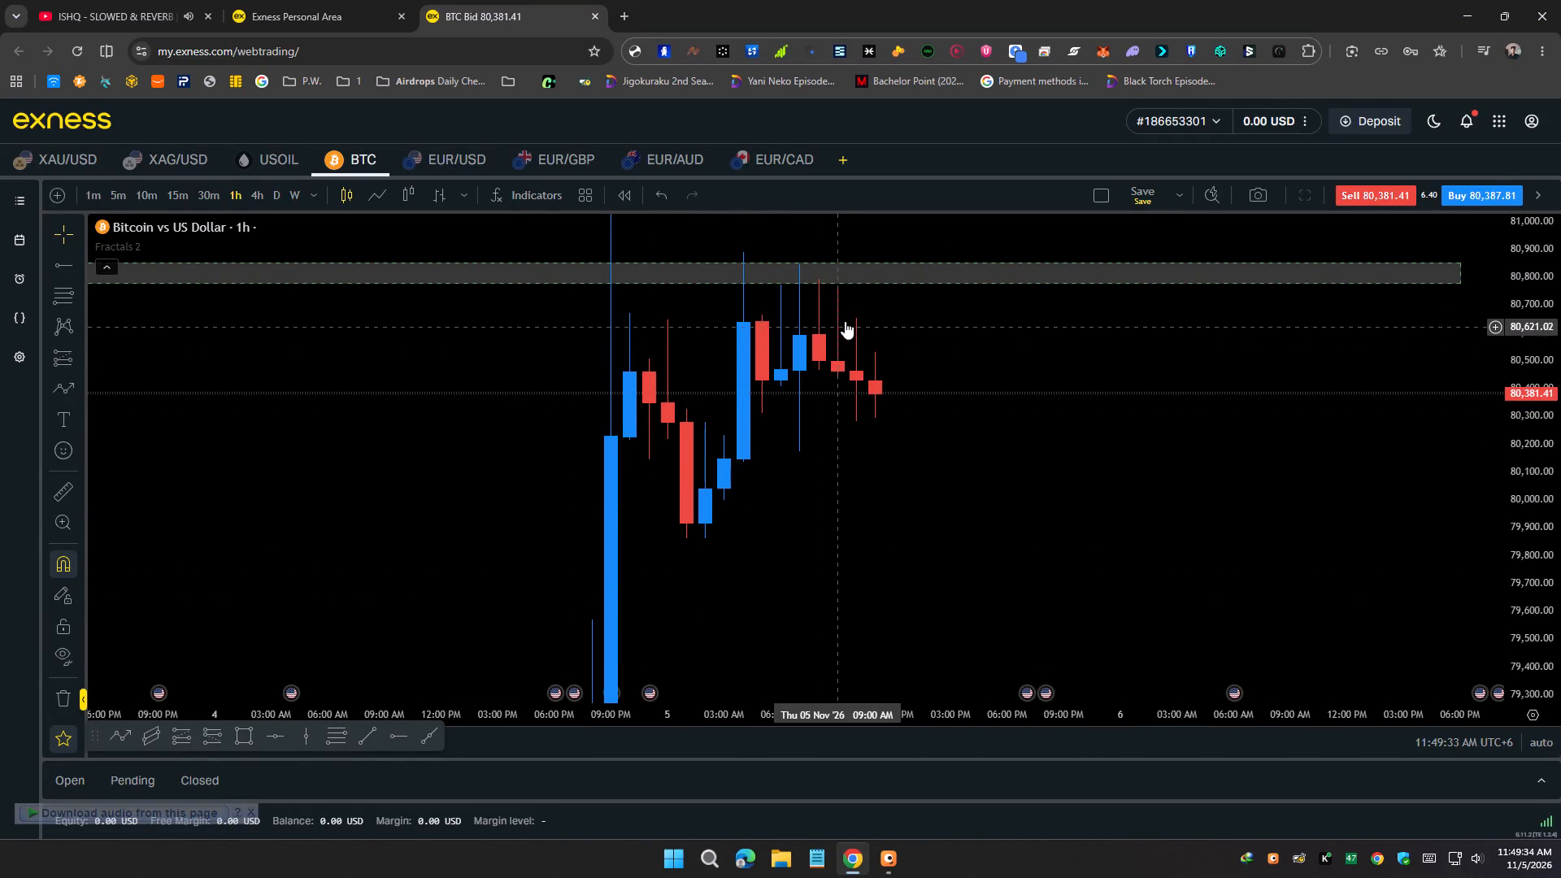
# Switch the Bitcoin chart to the 1m timeframe and examine the latest 5 November candles beneath the grey zone.
pyautogui.click(83, 191)
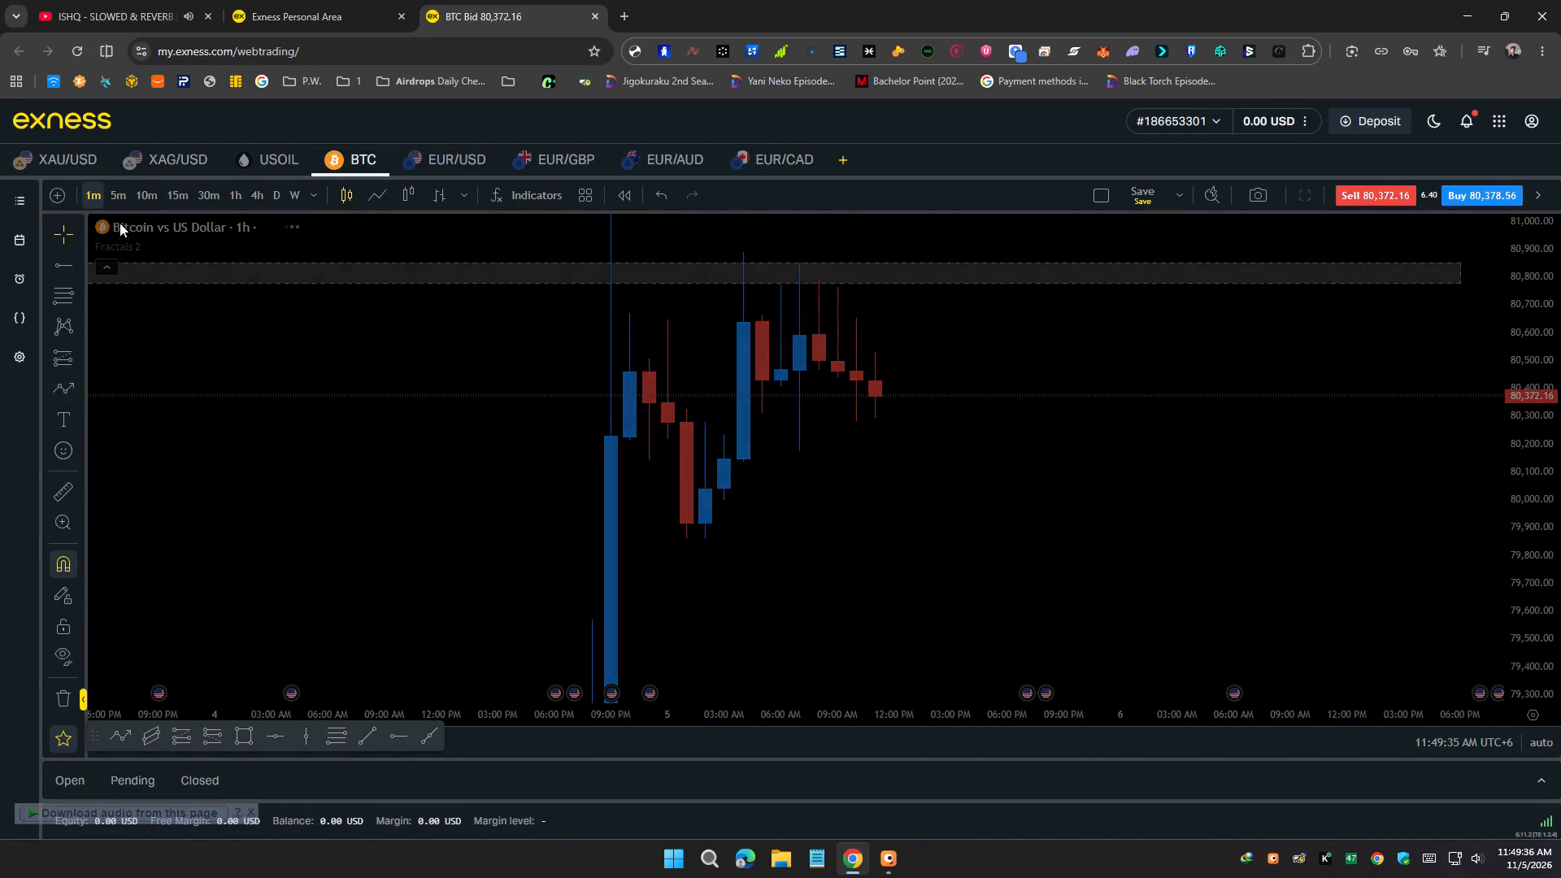
pyautogui.scroll(-4, 143, 302)
pyautogui.scroll(-12, 192, 372)
pyautogui.scroll(3, 1560, 540)
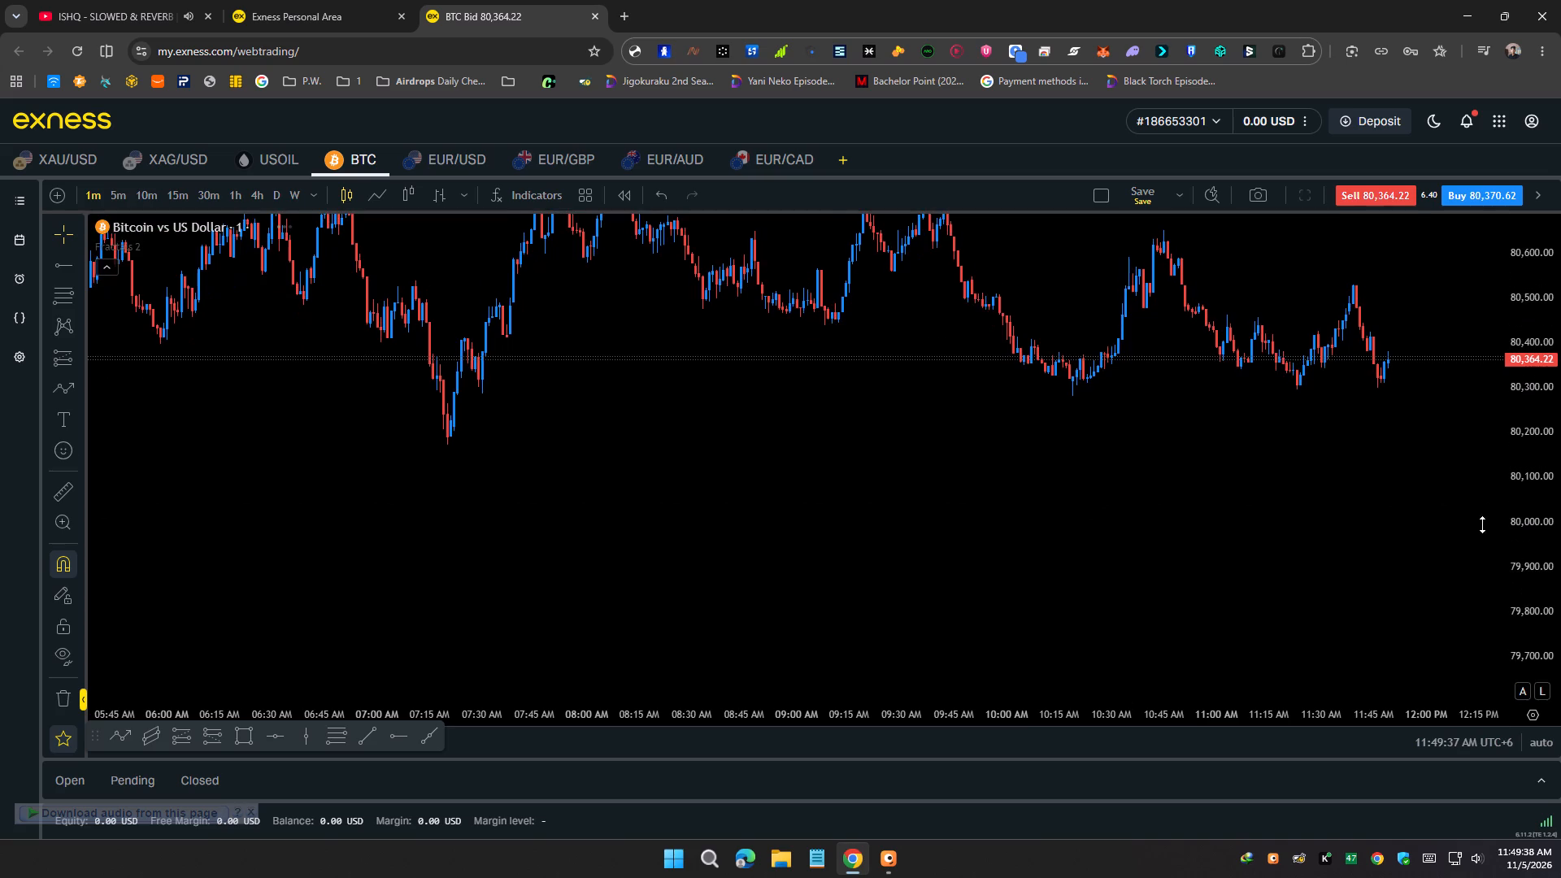
pyautogui.moveTo(1416, 511); pyautogui.dragTo(1231, 601)
pyautogui.moveTo(1143, 516); pyautogui.dragTo(973, 623)
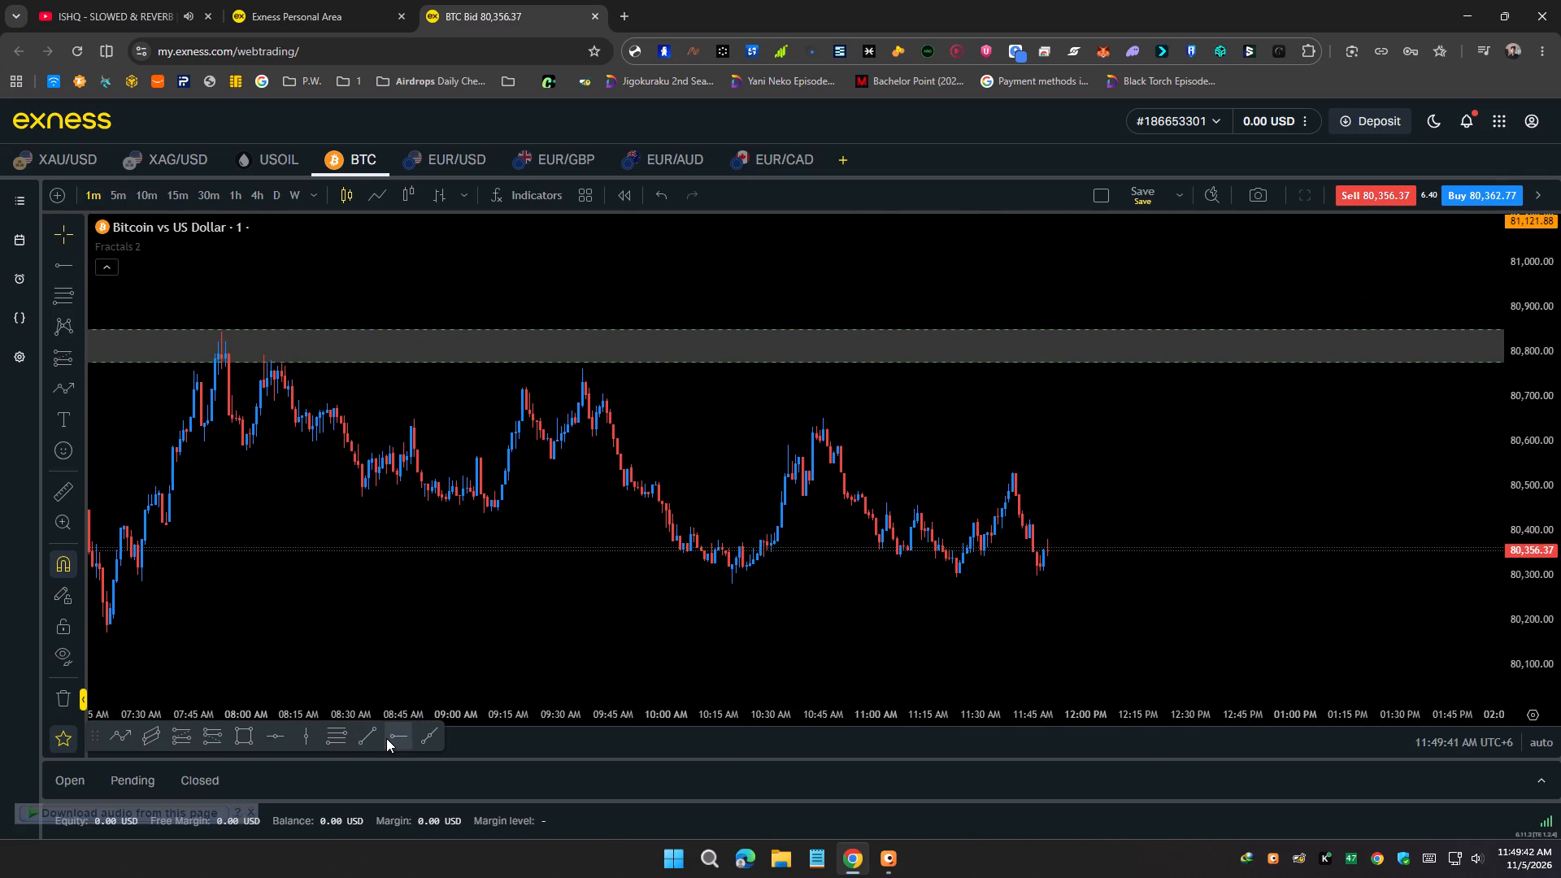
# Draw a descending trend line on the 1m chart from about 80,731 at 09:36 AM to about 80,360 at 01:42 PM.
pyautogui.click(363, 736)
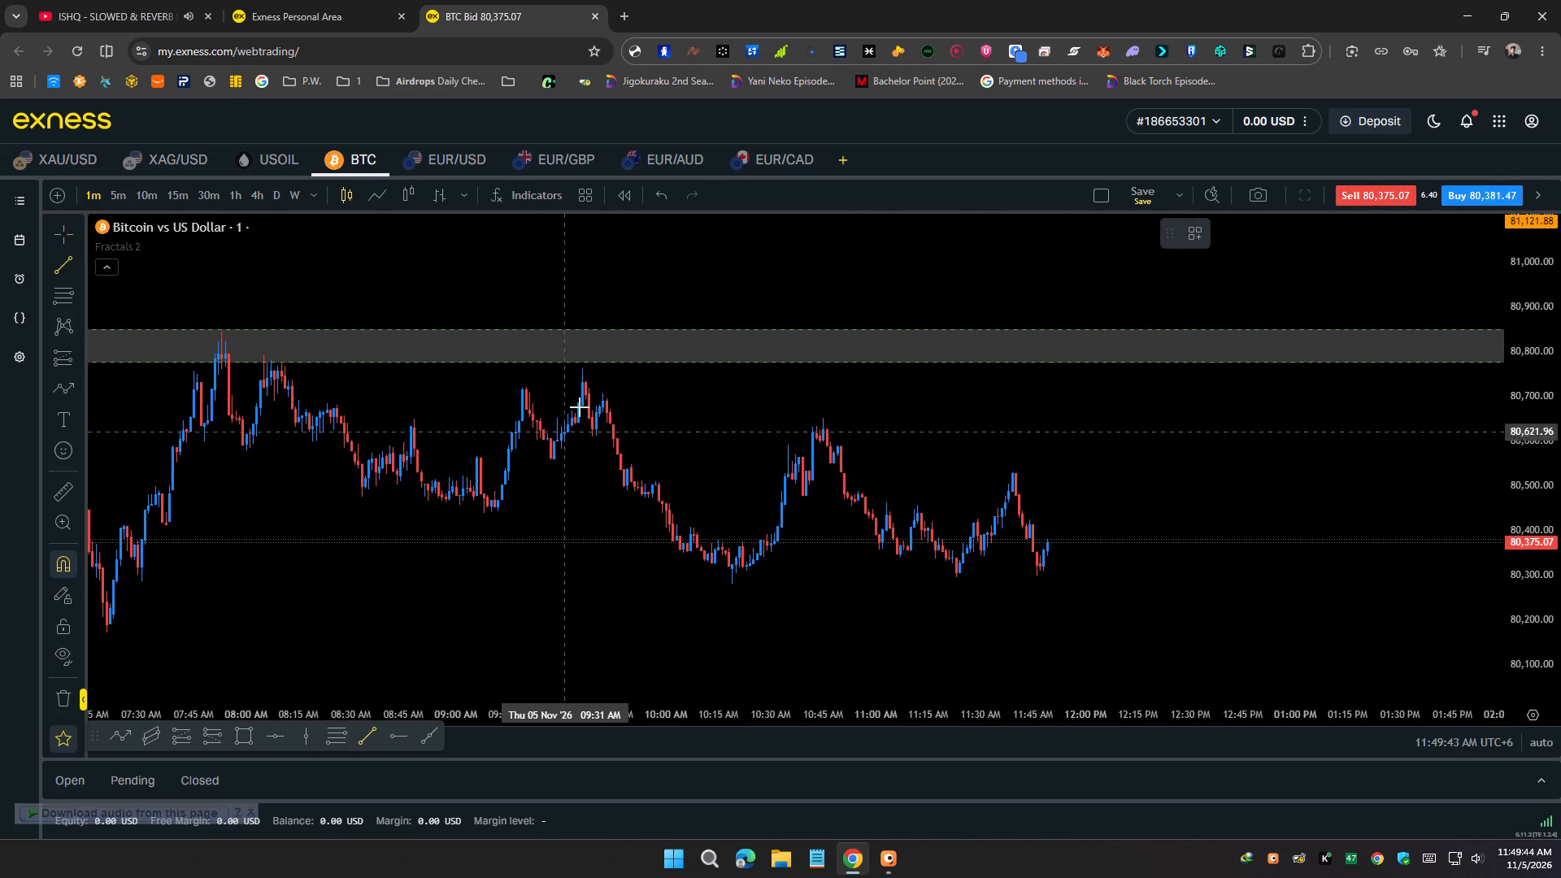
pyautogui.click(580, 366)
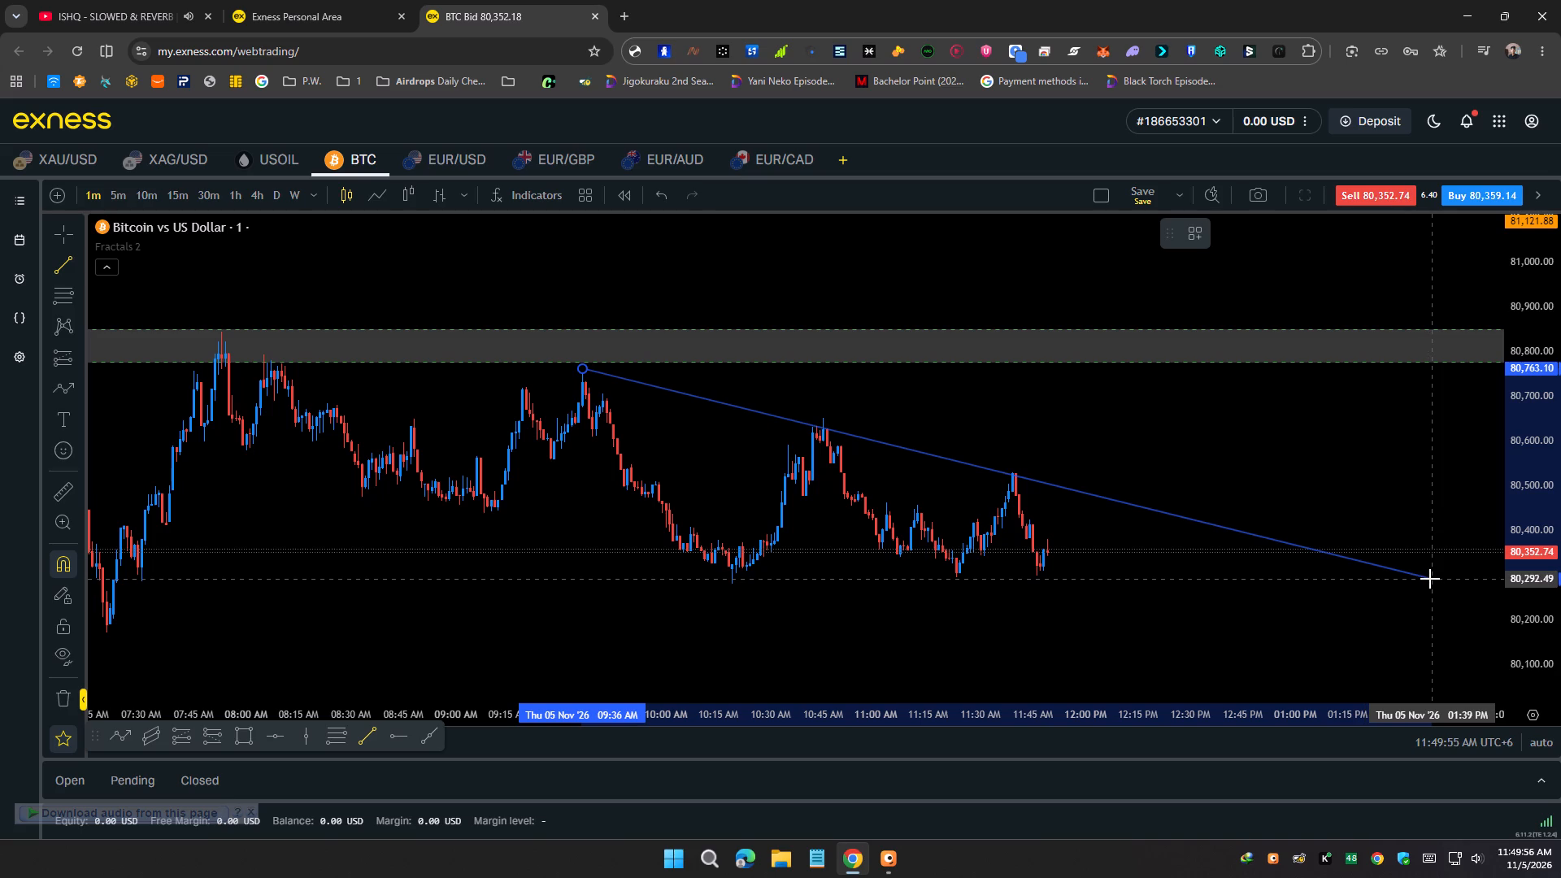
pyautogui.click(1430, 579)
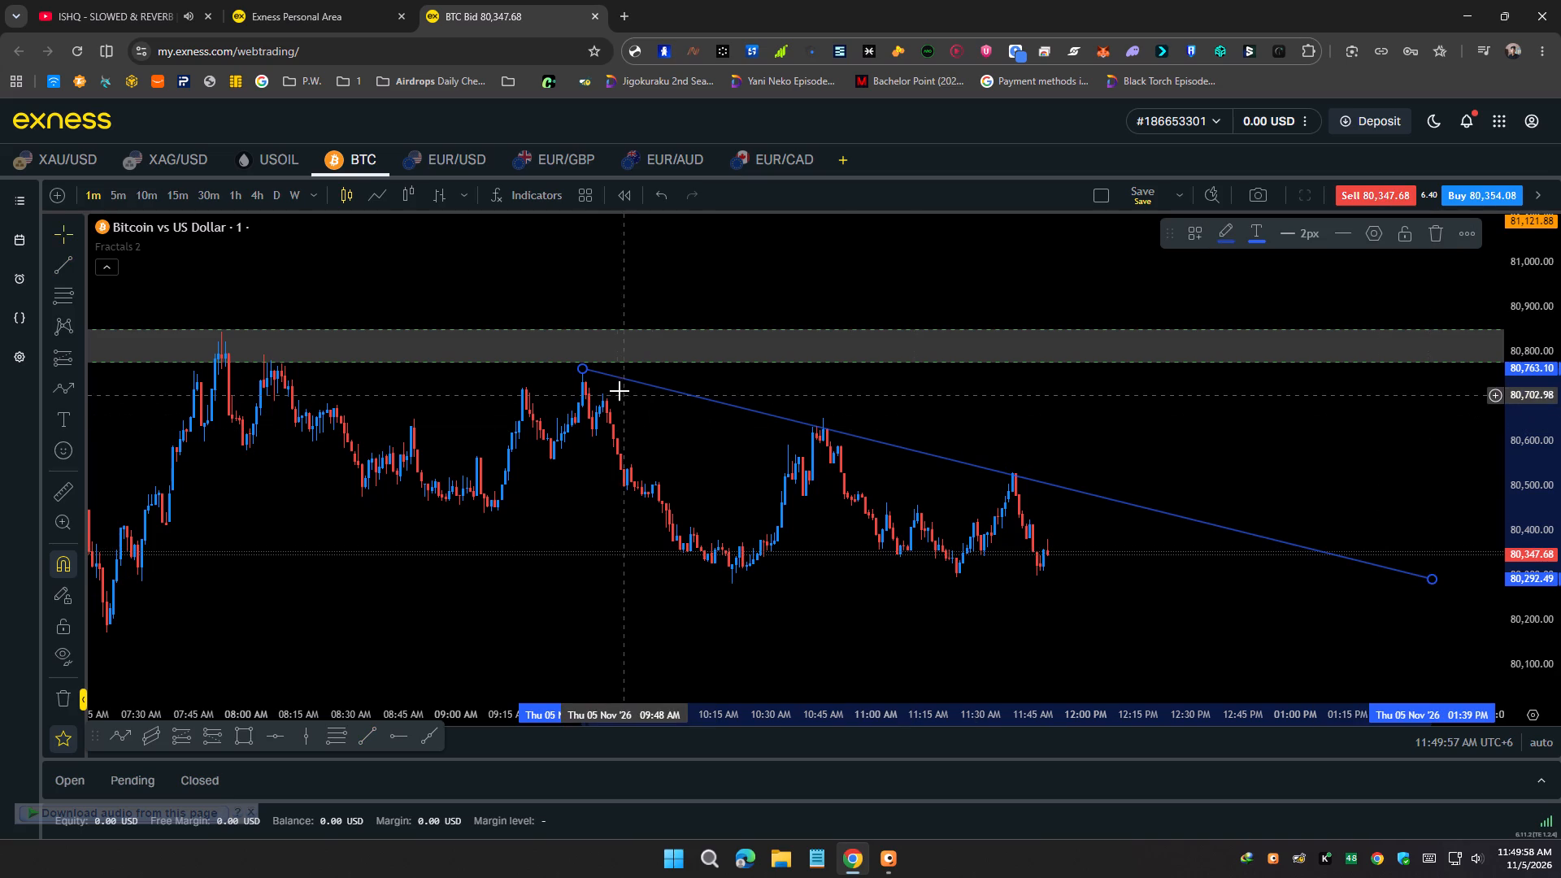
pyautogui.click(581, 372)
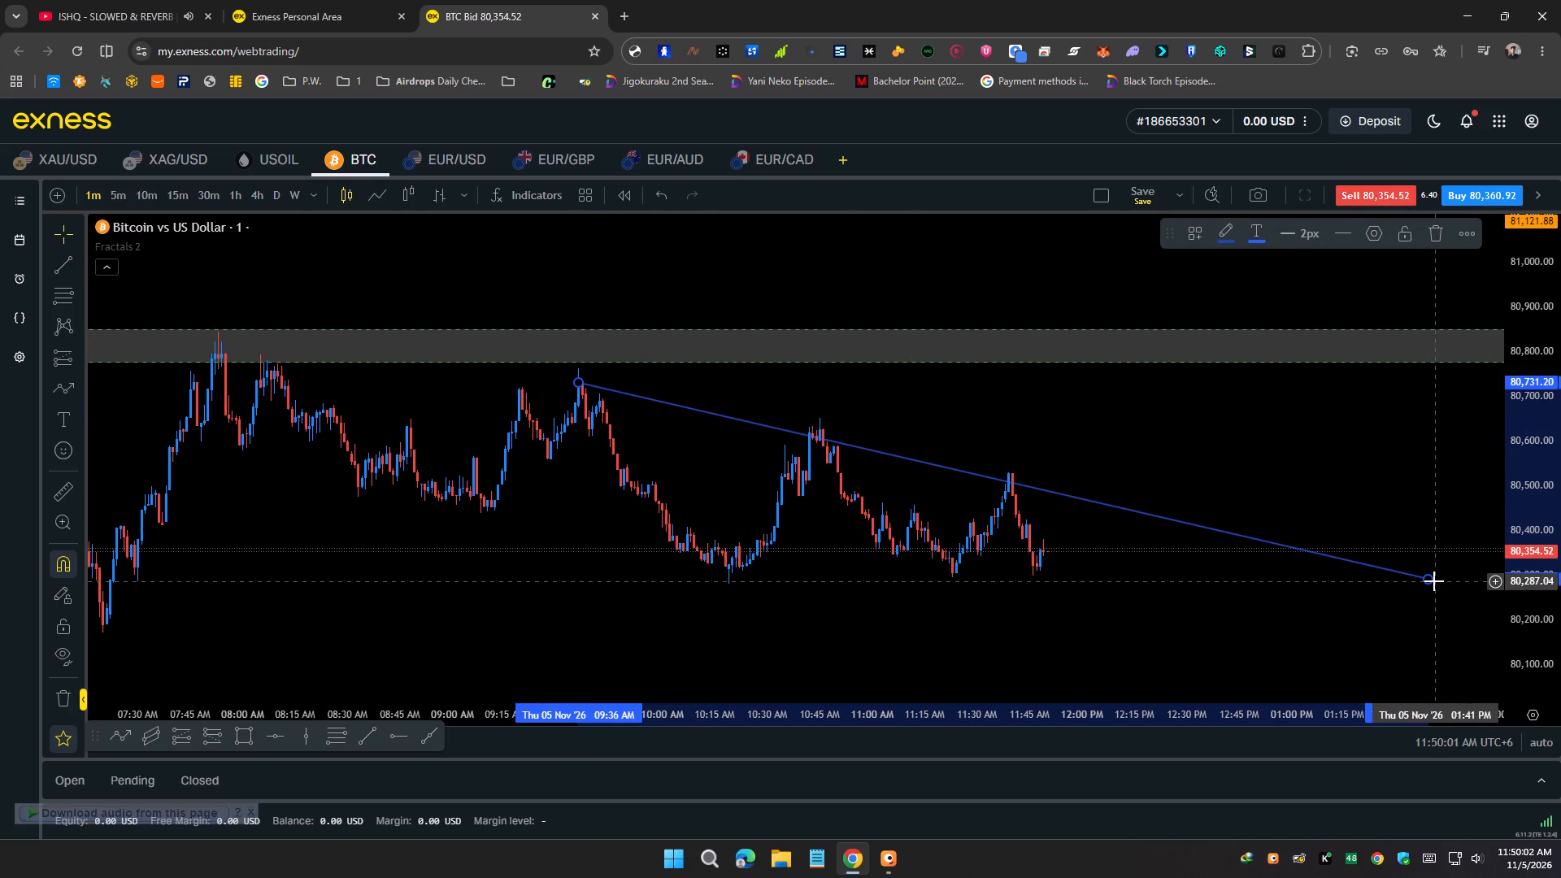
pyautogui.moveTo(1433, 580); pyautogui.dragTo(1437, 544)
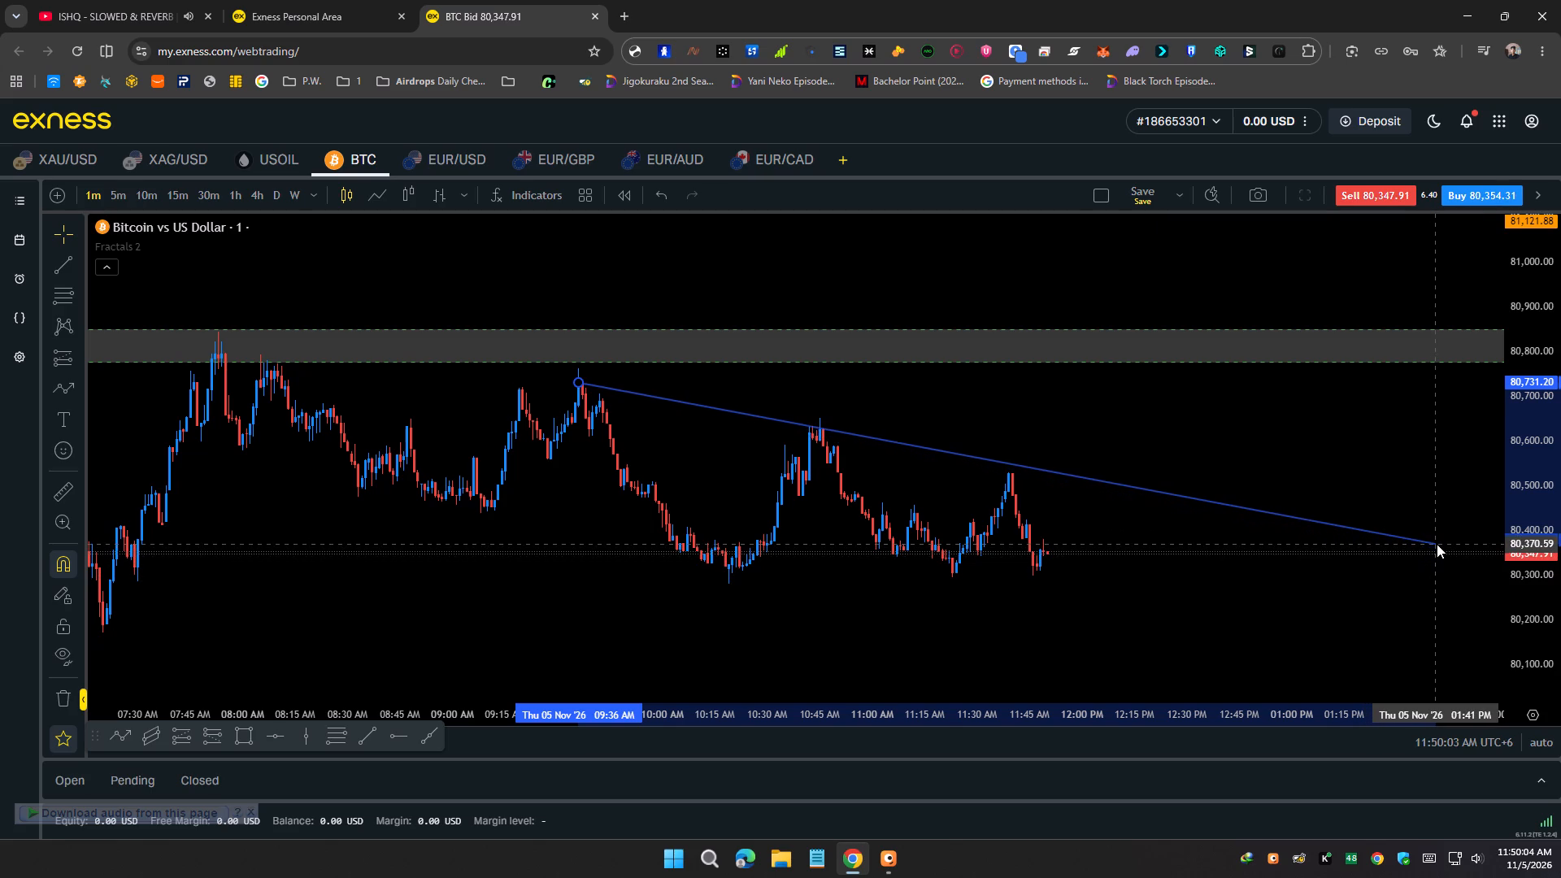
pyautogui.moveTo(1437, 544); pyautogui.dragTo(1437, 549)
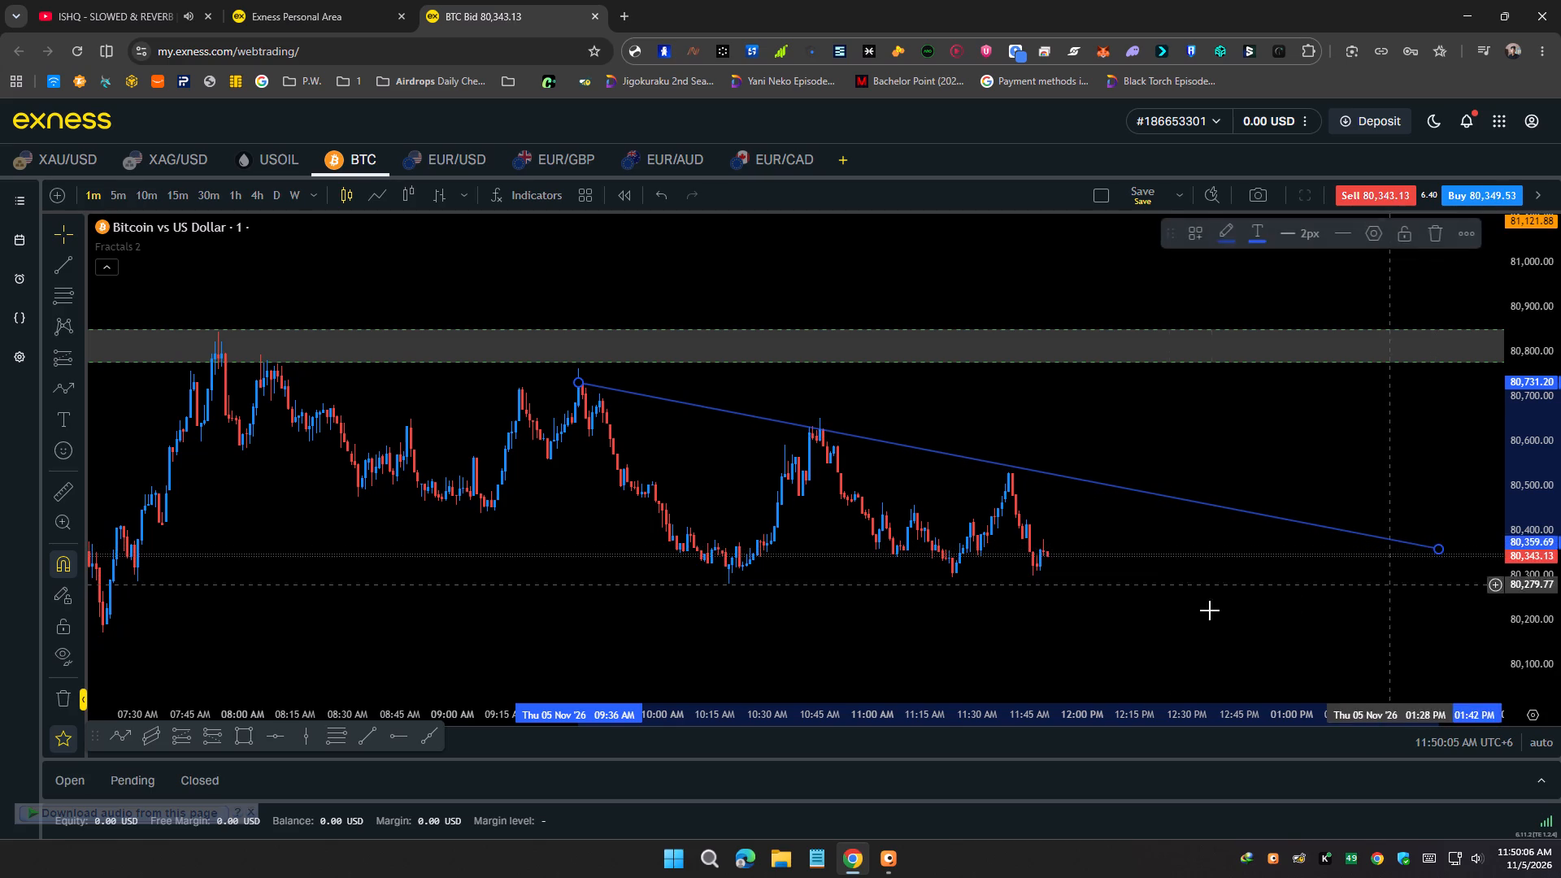
# Examine the 1m price action of 5 November beneath the descending trend line and the lower grey zone.
pyautogui.moveTo(1152, 612); pyautogui.dragTo(1188, 476)
pyautogui.scroll(2, 1188, 476)
pyautogui.scroll(2, 1560, 547)
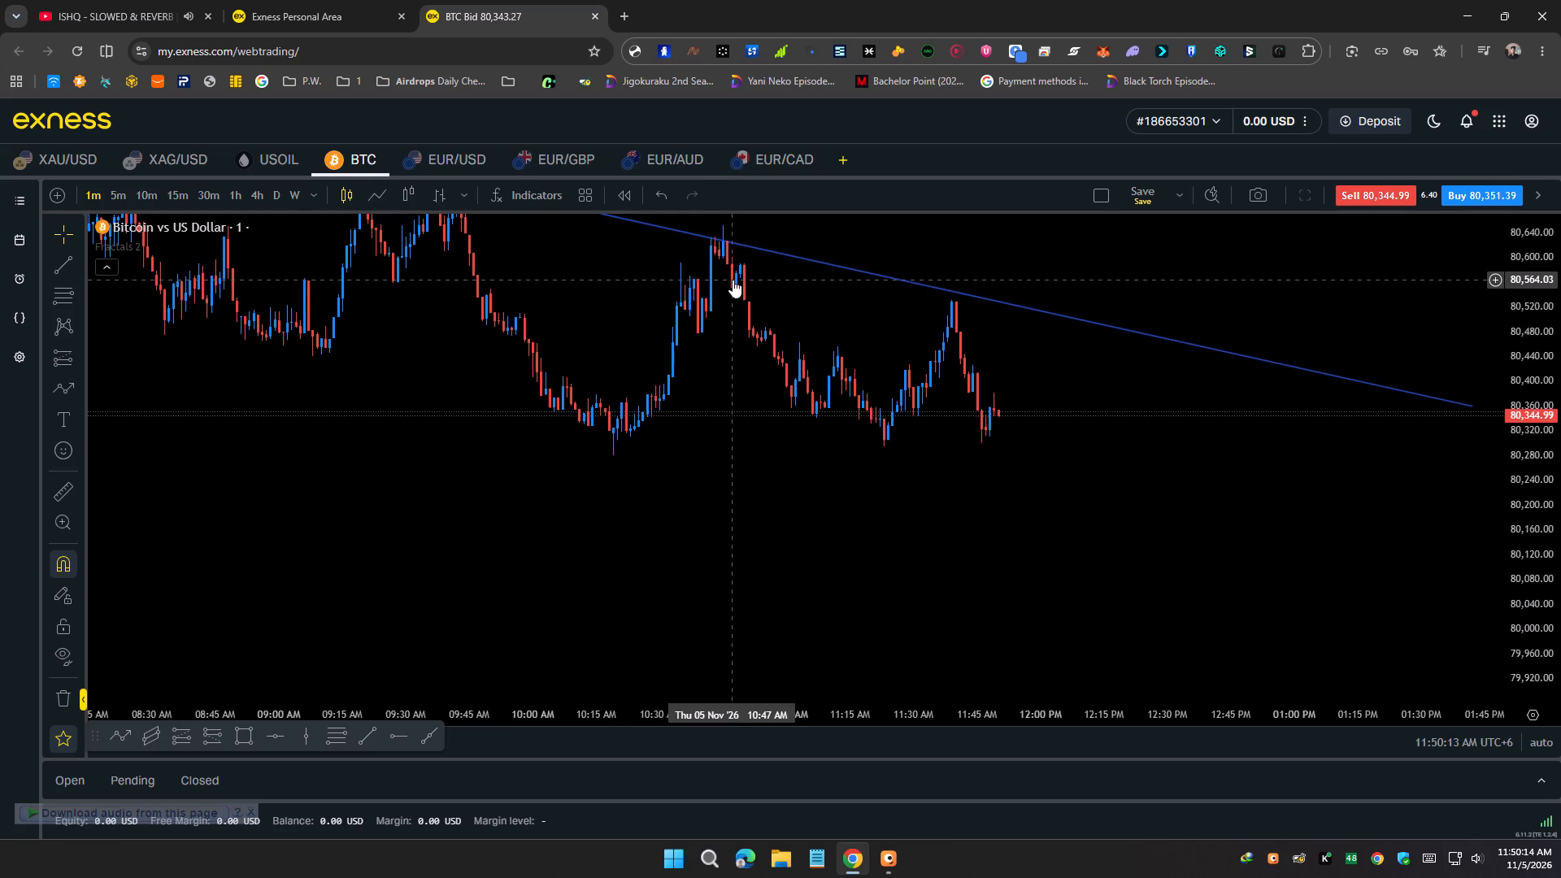
pyautogui.moveTo(737, 298); pyautogui.dragTo(695, 284)
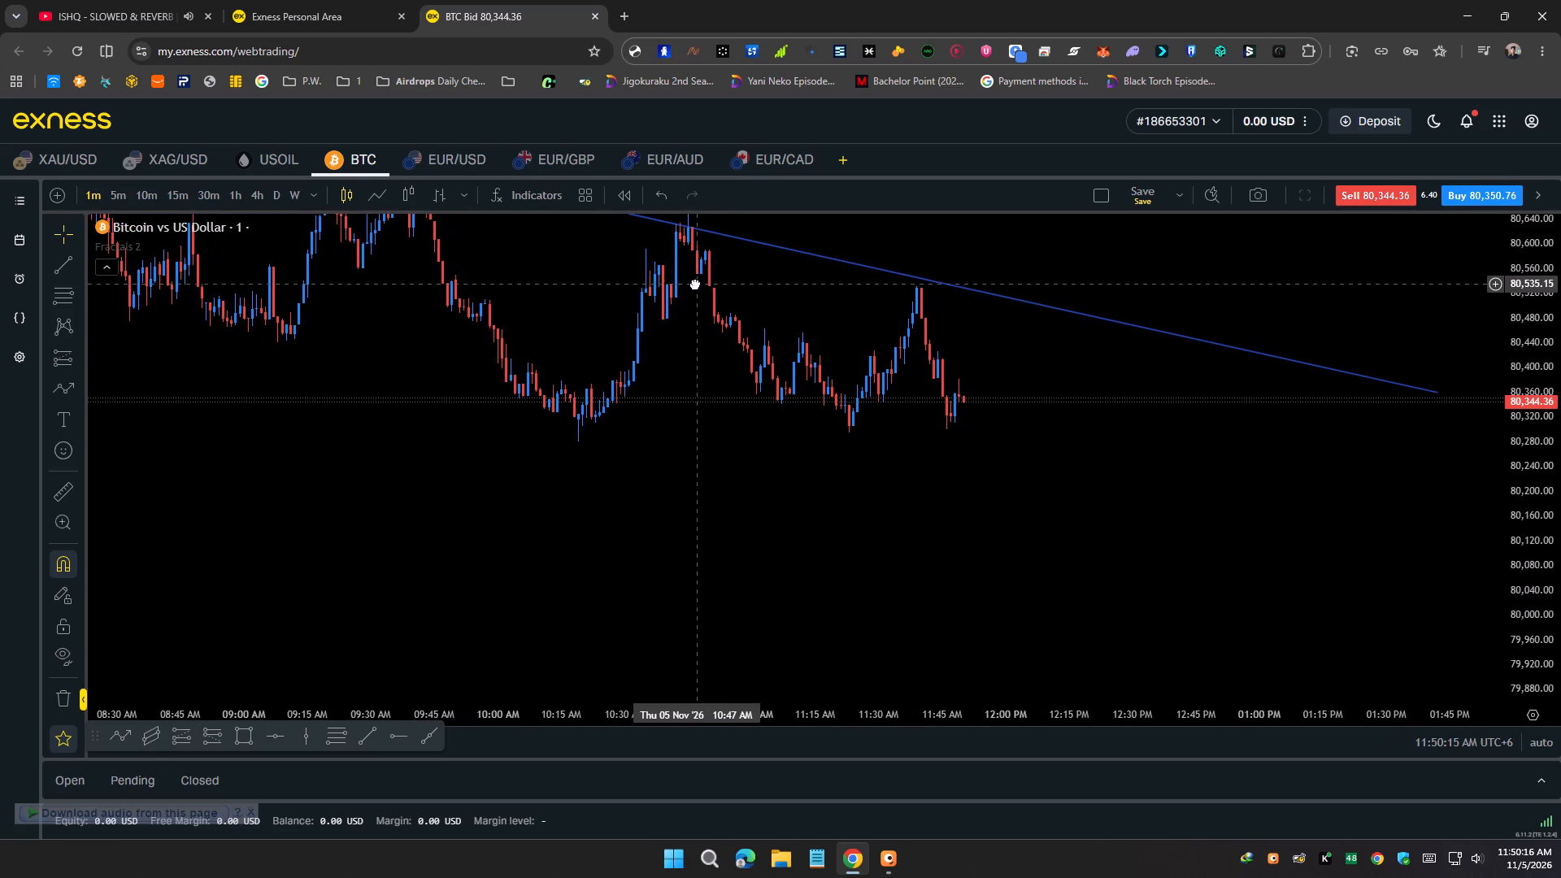
pyautogui.moveTo(695, 284); pyautogui.dragTo(689, 283)
pyautogui.moveTo(689, 288); pyautogui.dragTo(634, 236)
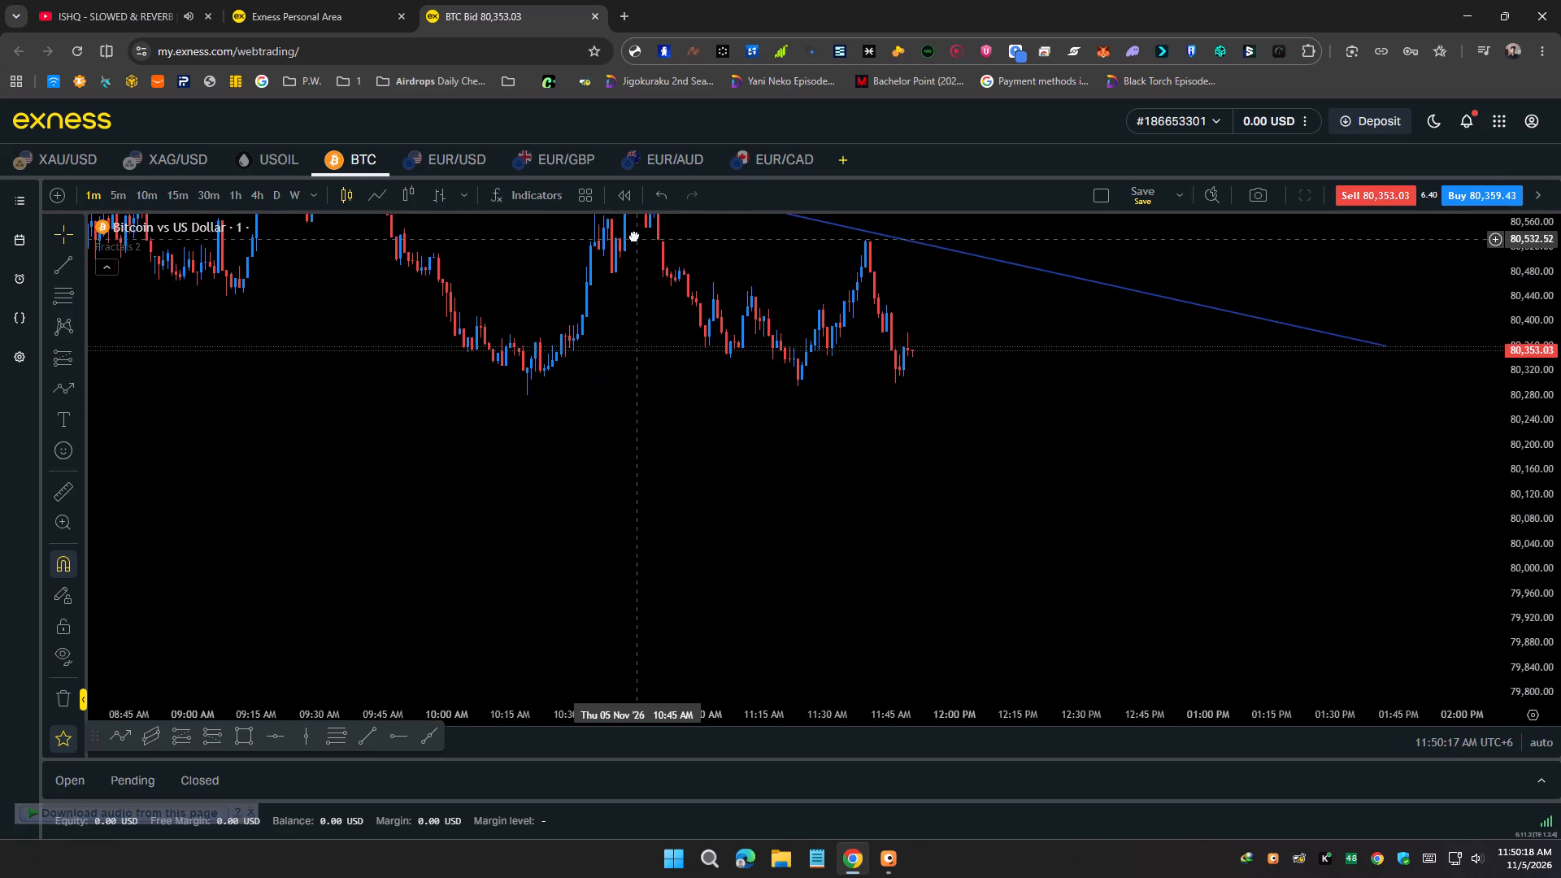
pyautogui.moveTo(634, 236); pyautogui.dragTo(634, 233)
pyautogui.scroll(-4, 667, 278)
pyautogui.moveTo(709, 358); pyautogui.dragTo(692, 435)
pyautogui.scroll(-4, 1560, 645)
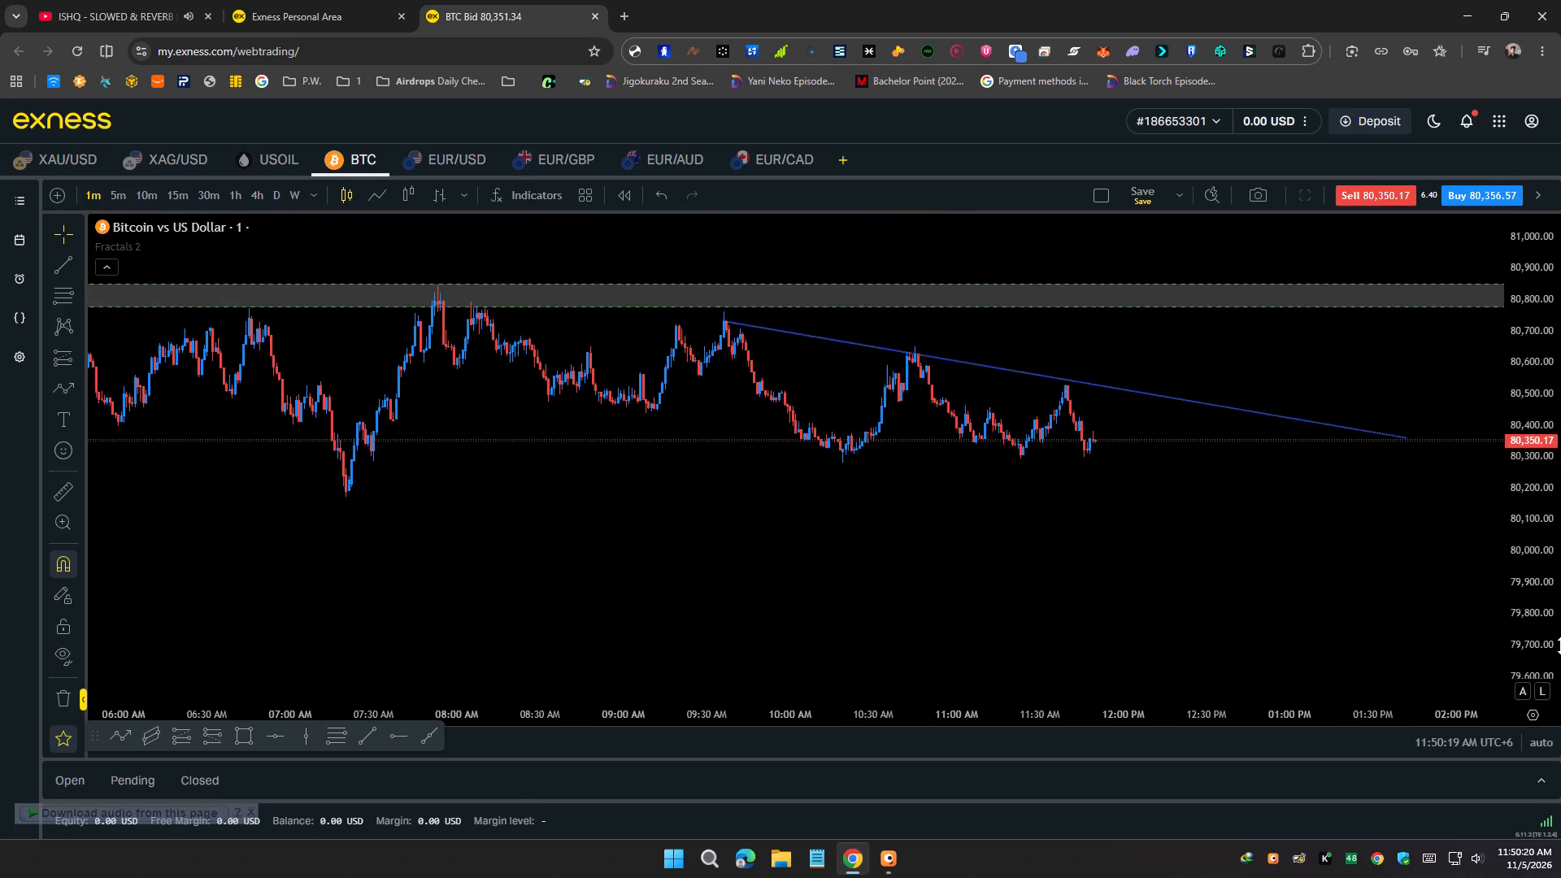
pyautogui.scroll(-5, 1363, 604)
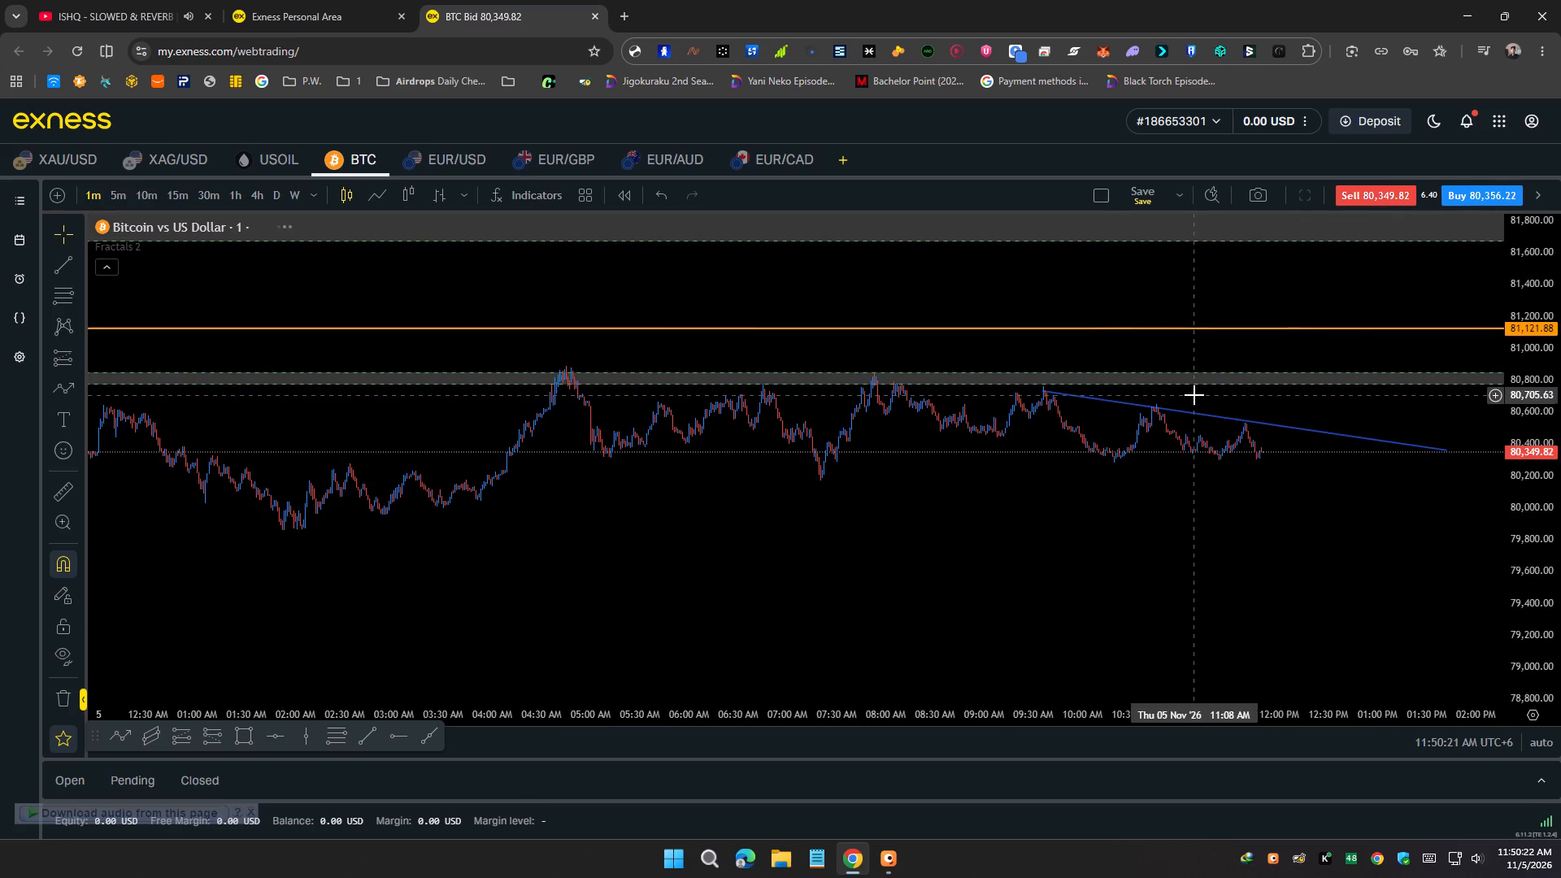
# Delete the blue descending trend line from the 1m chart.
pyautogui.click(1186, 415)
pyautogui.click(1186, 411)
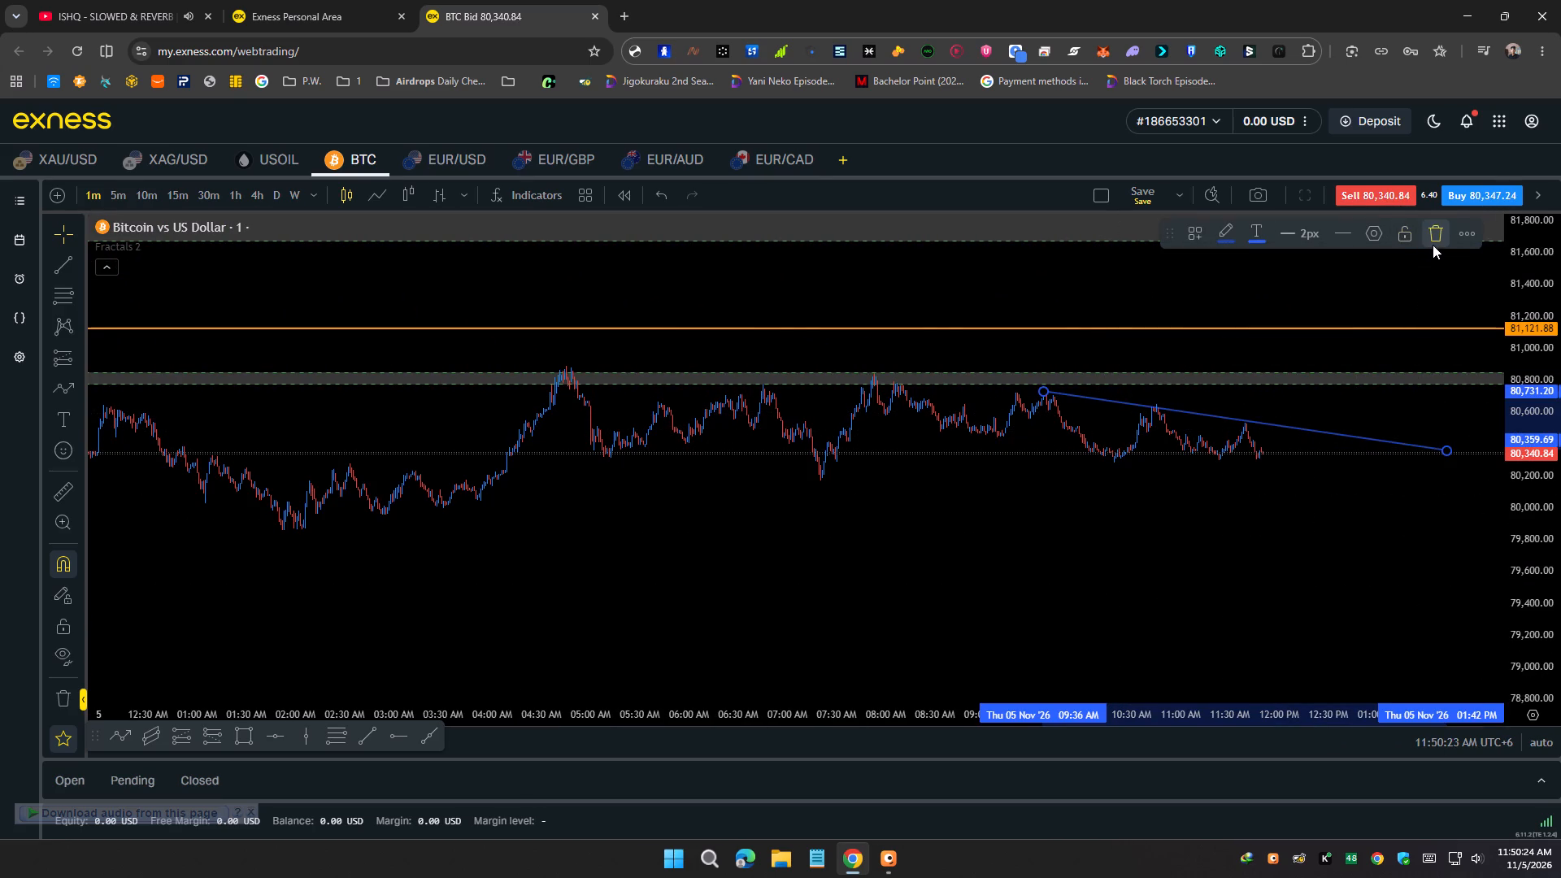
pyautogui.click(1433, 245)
# Examine the 5m price action from late October to 5 November against the two grey zones and the 81,121.88 ray.
pyautogui.click(116, 192)
pyautogui.scroll(-4, 672, 654)
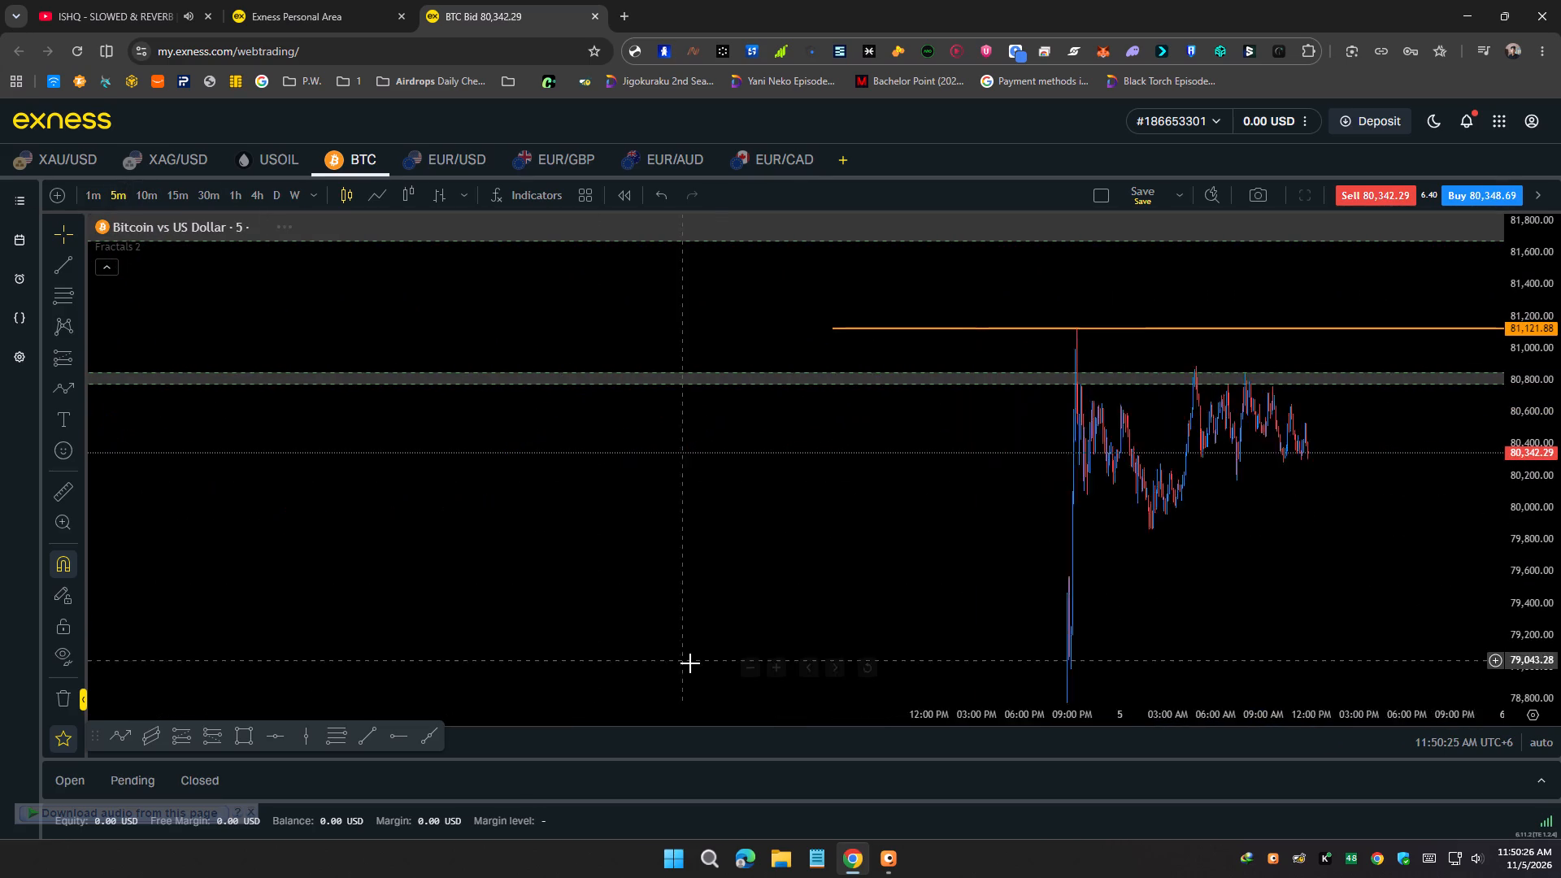
pyautogui.scroll(11, 718, 645)
pyautogui.moveTo(722, 555); pyautogui.dragTo(603, 505)
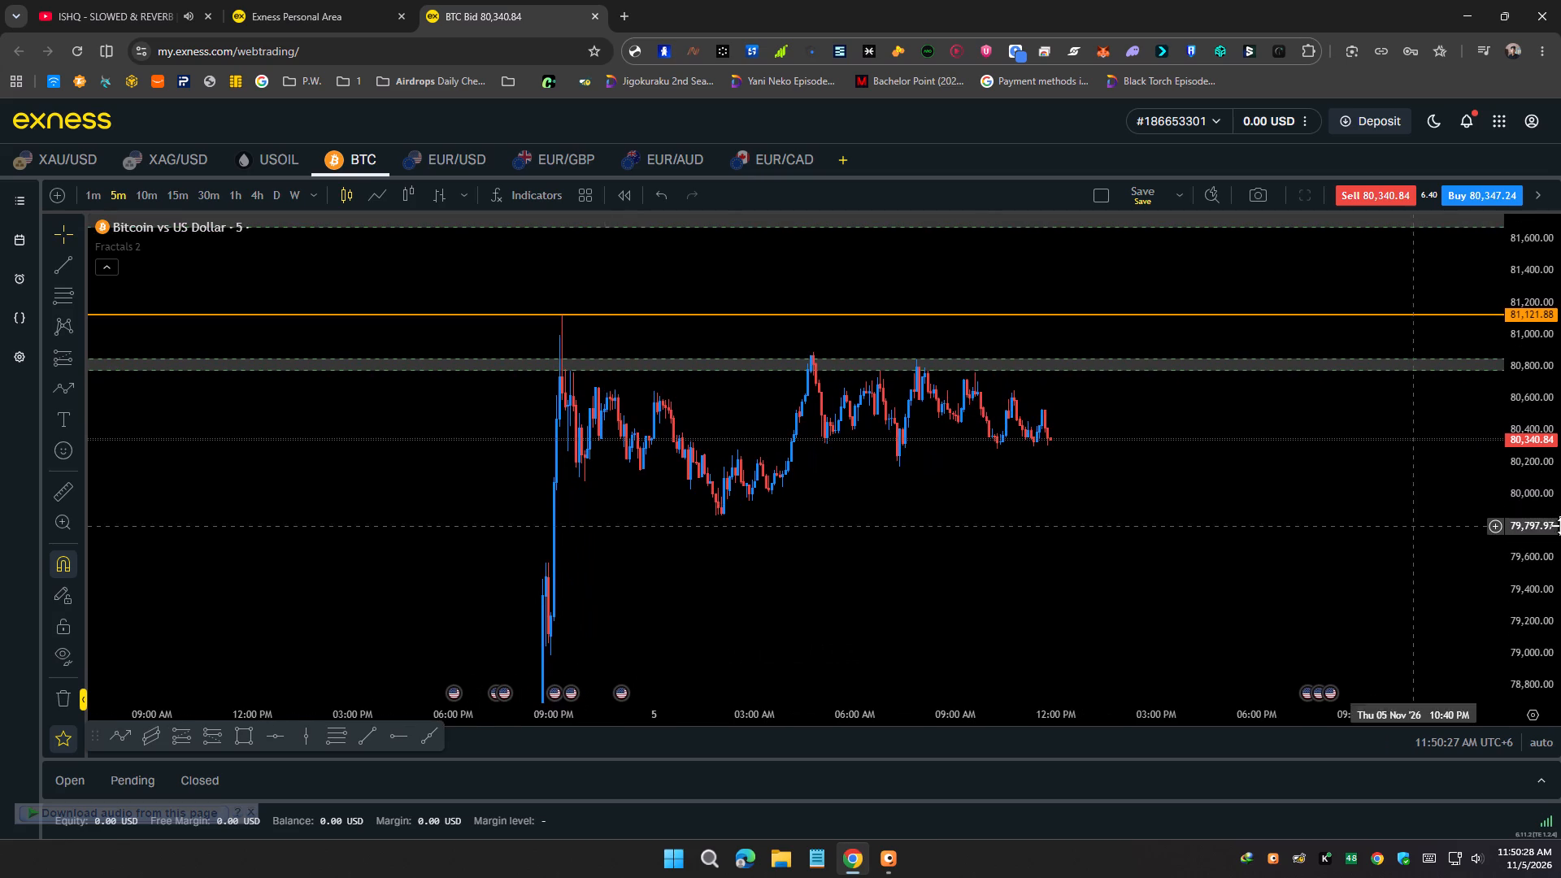
pyautogui.scroll(-2, 1560, 526)
pyautogui.scroll(-10, 1119, 515)
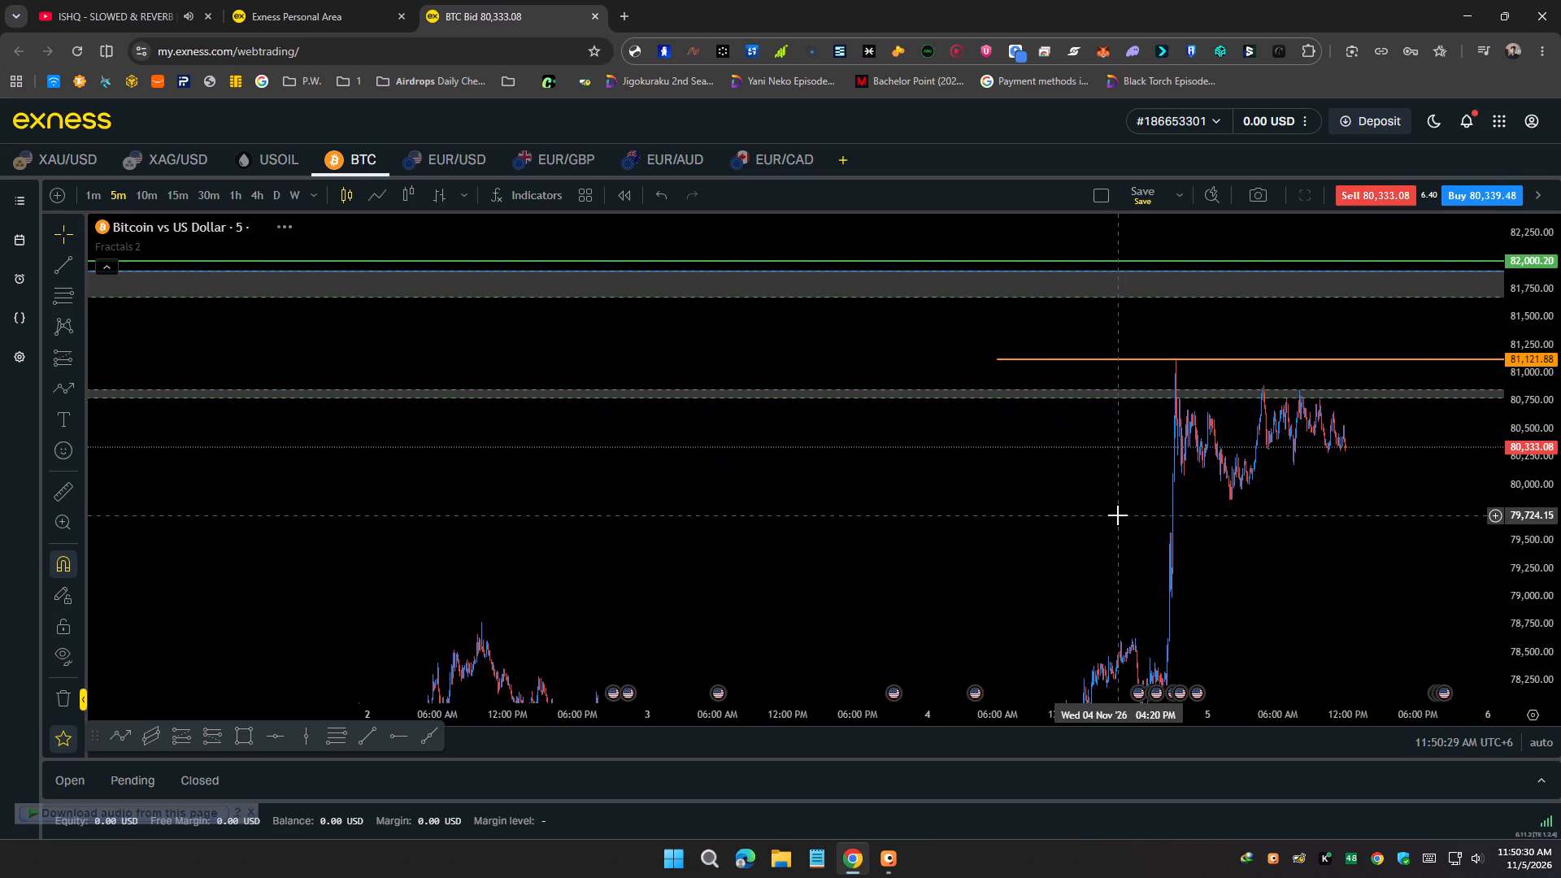
pyautogui.scroll(-9, 1118, 515)
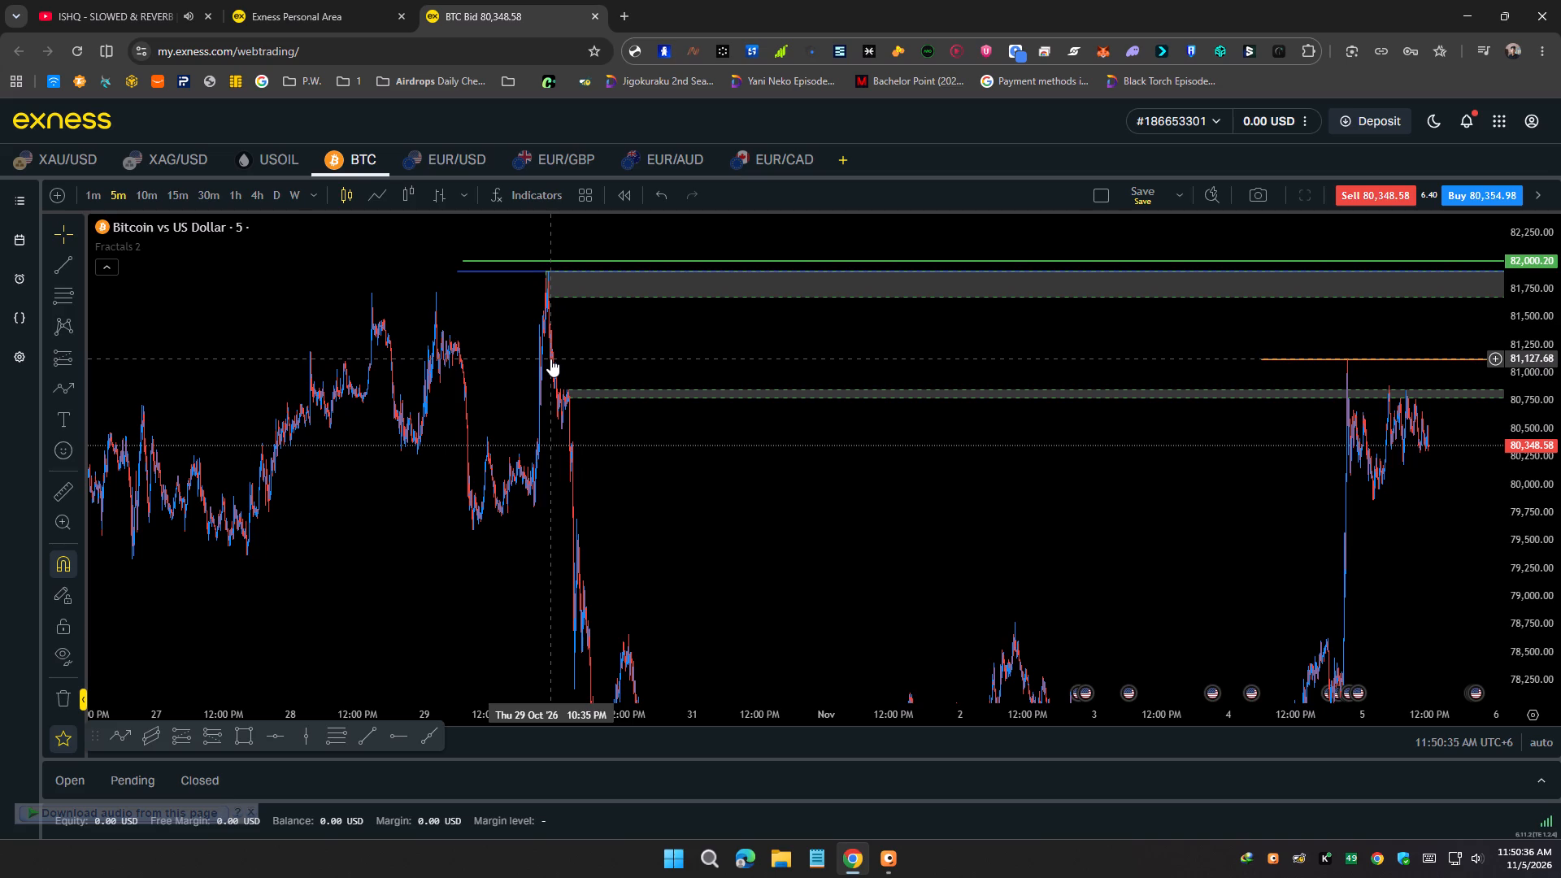
pyautogui.moveTo(550, 359); pyautogui.dragTo(546, 357)
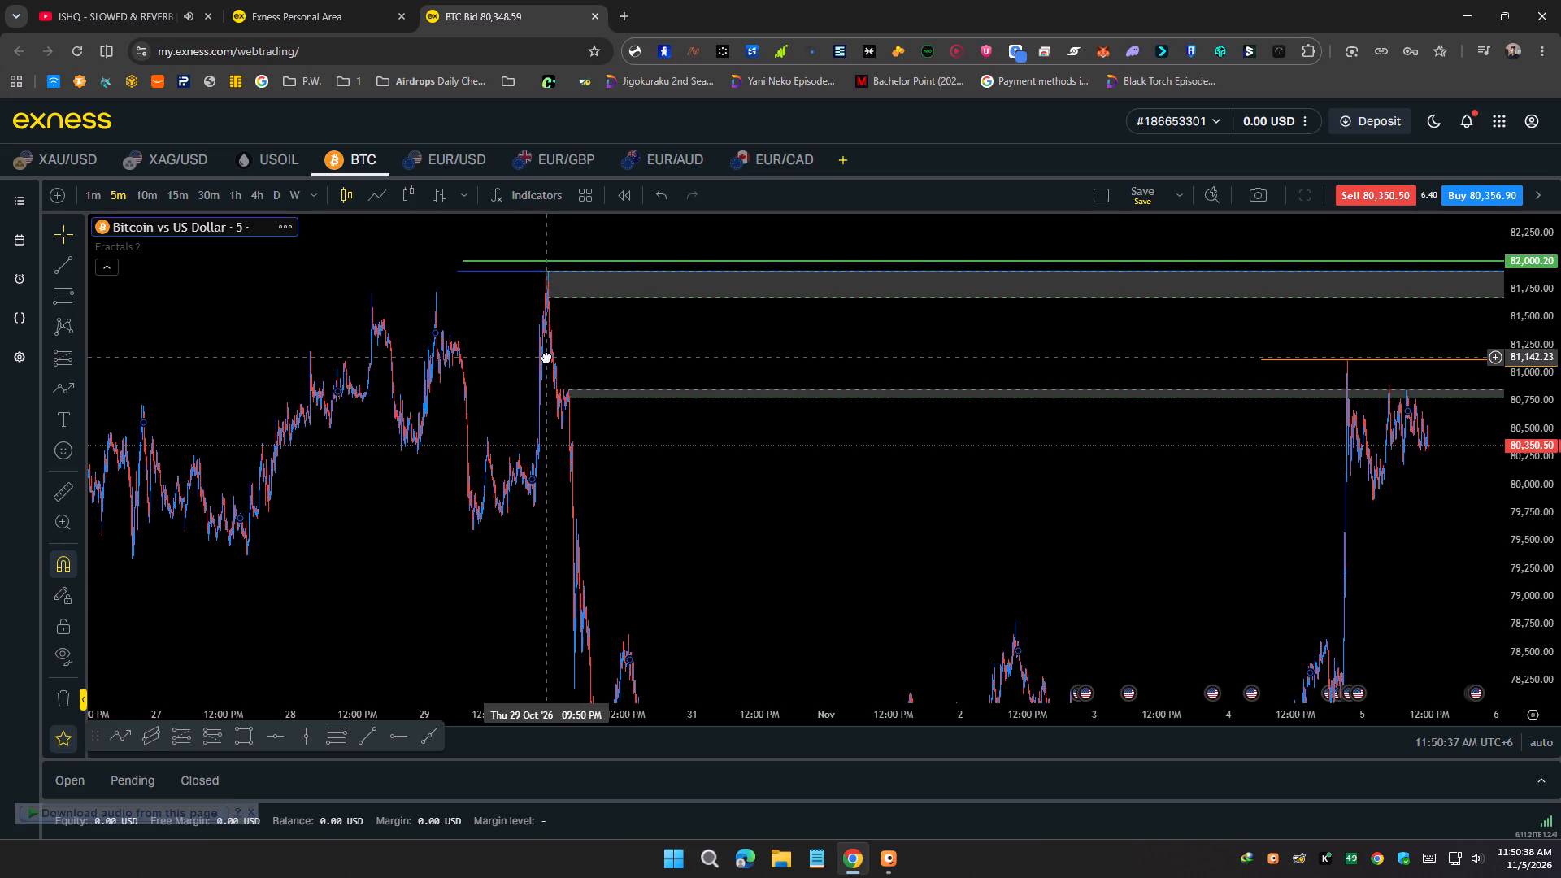
pyautogui.moveTo(546, 357); pyautogui.dragTo(438, 357)
pyautogui.scroll(3, 433, 411)
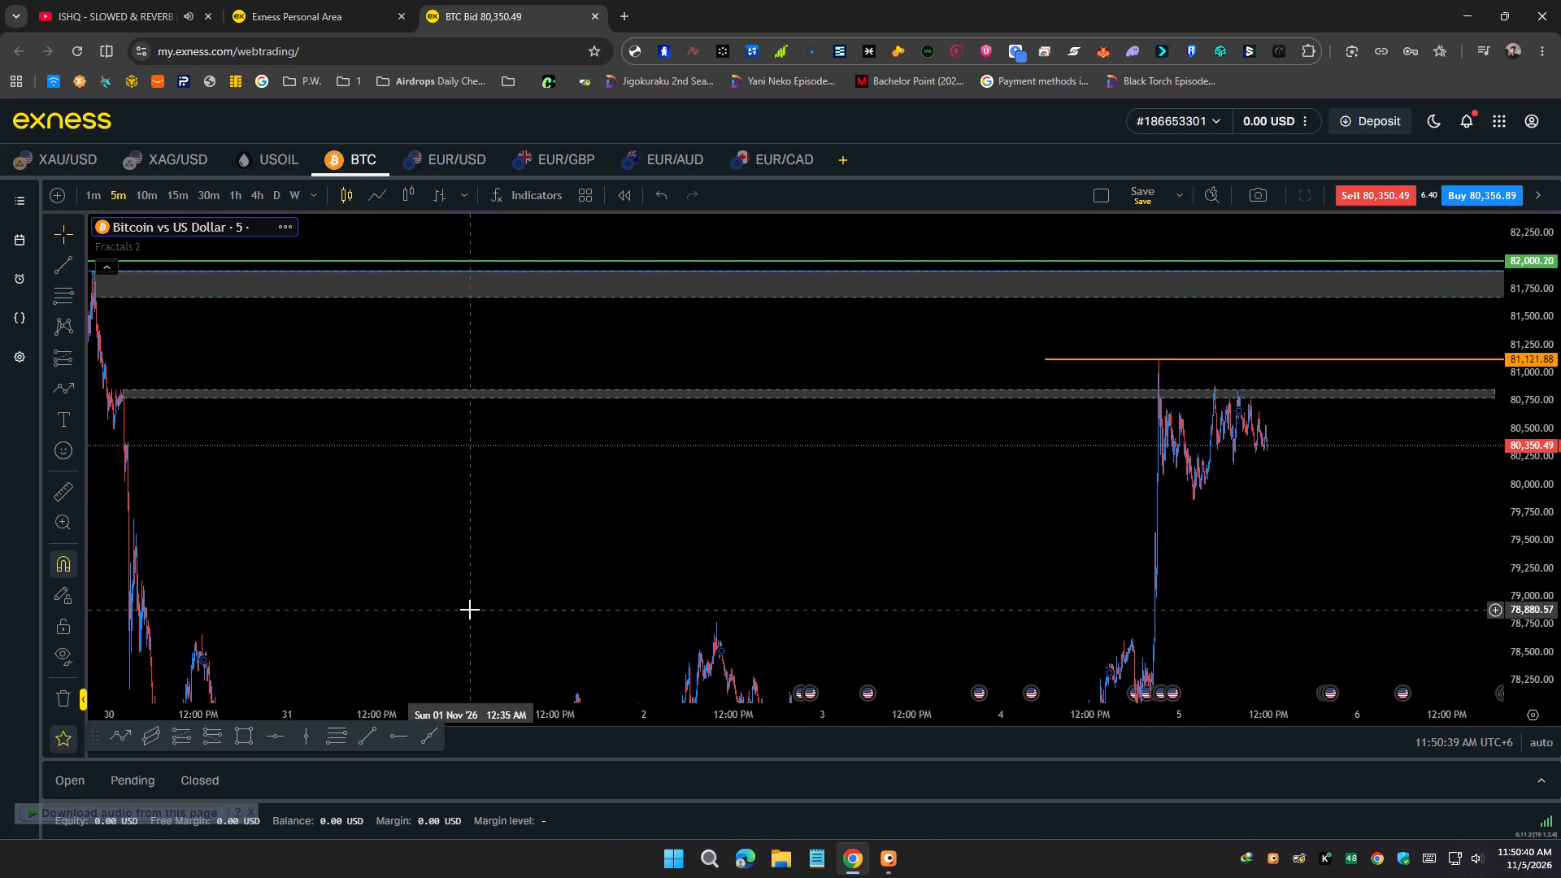
pyautogui.moveTo(457, 599); pyautogui.dragTo(315, 459)
# Open the XAU/USD chart and delete the Fibonacci retracement drawn between 4,084.051 and 3,870.831.
pyautogui.click(69, 154)
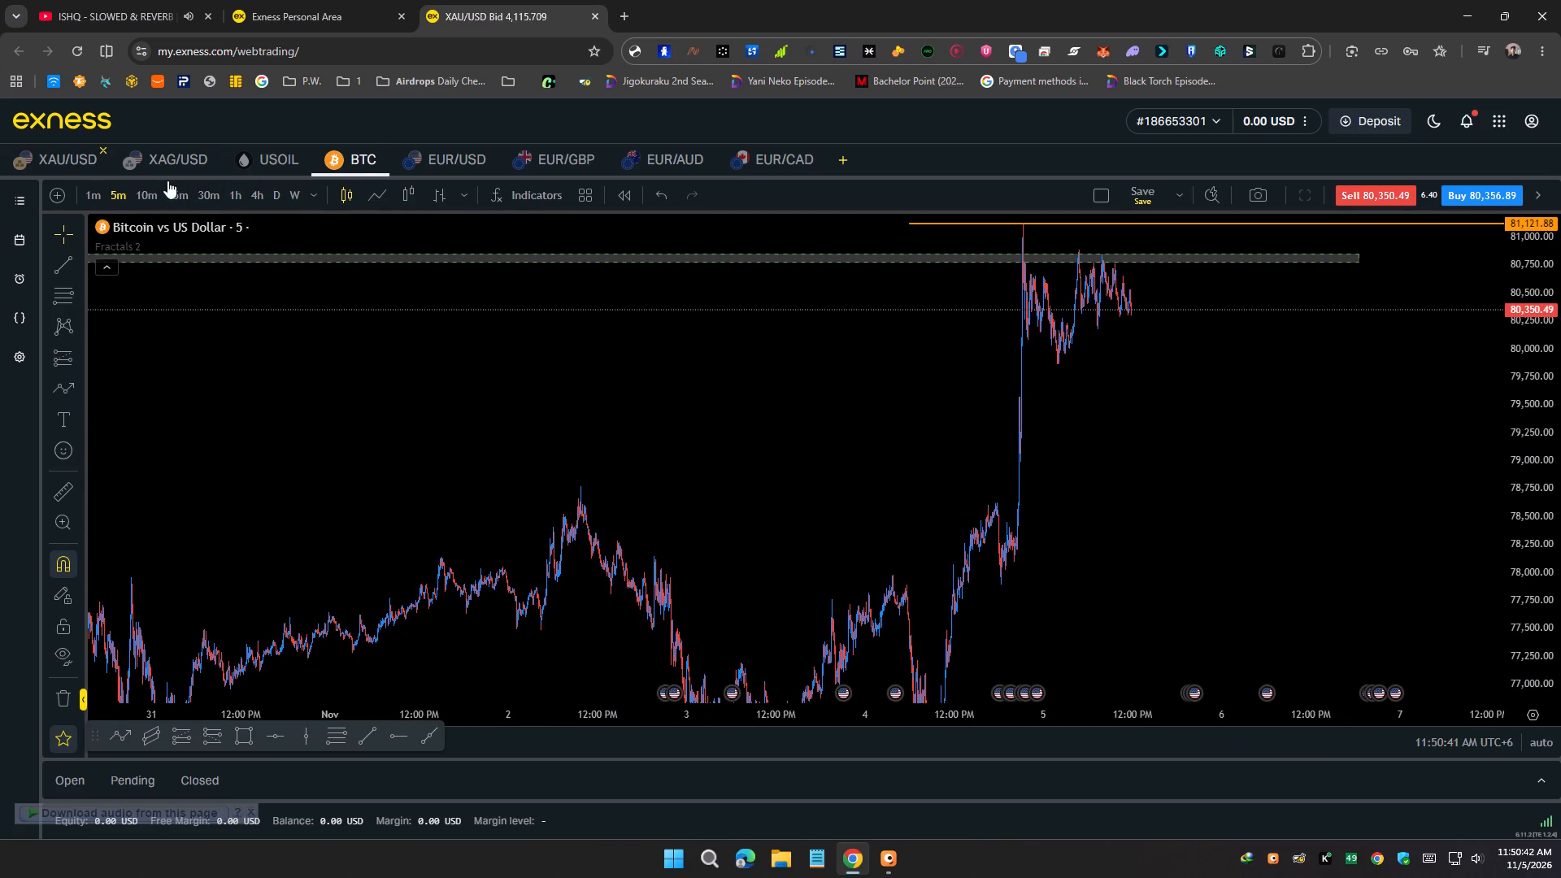
pyautogui.scroll(5, 813, 467)
pyautogui.moveTo(974, 436); pyautogui.dragTo(518, 315)
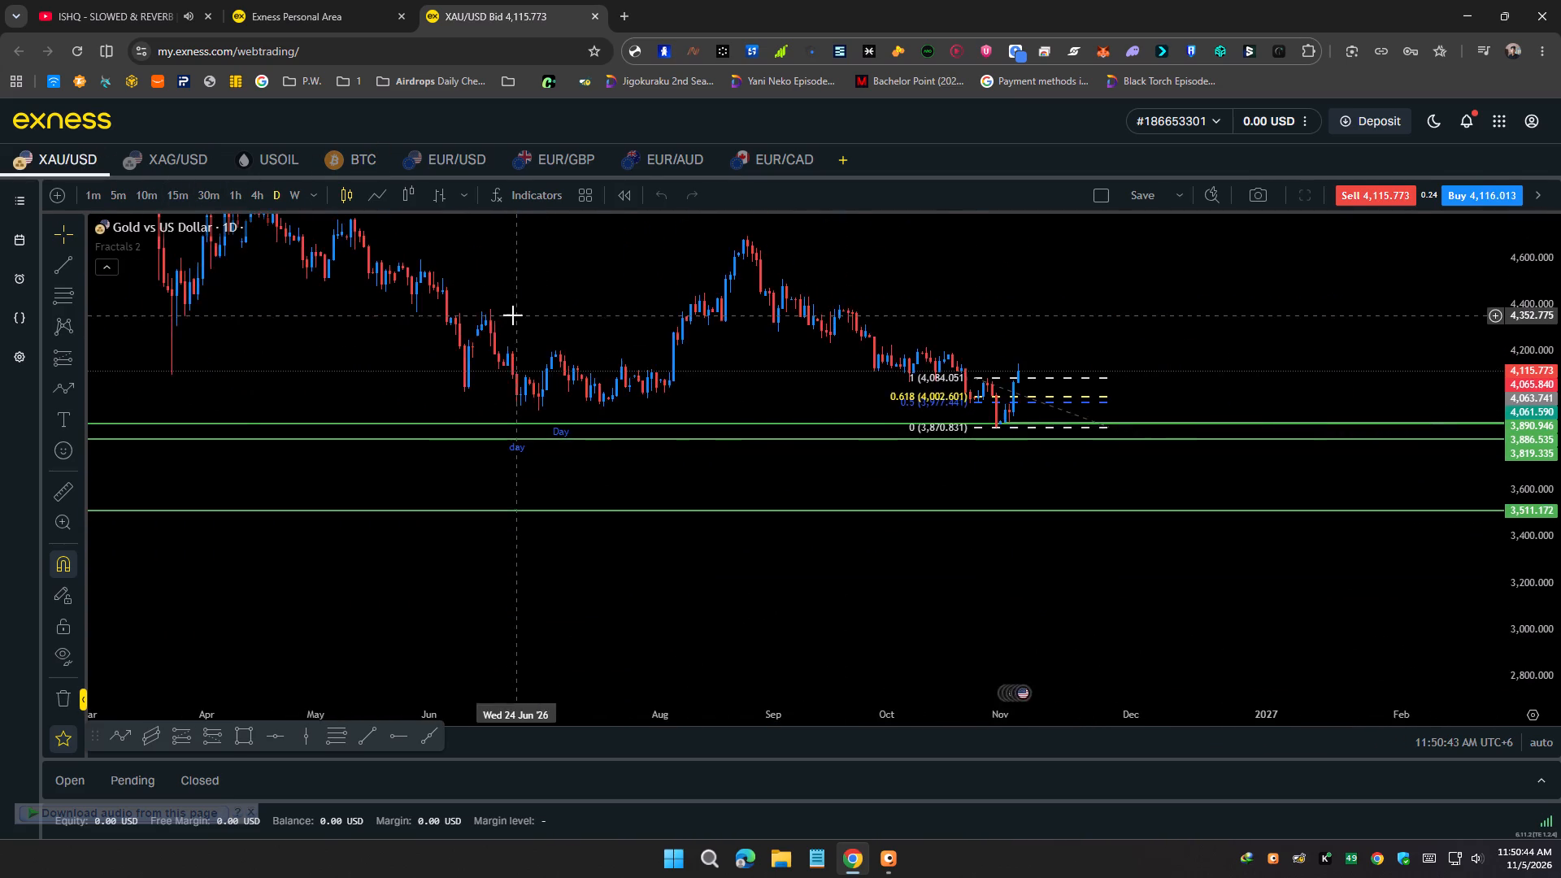
pyautogui.scroll(3, 534, 337)
pyautogui.scroll(4, 1560, 486)
pyautogui.click(920, 346)
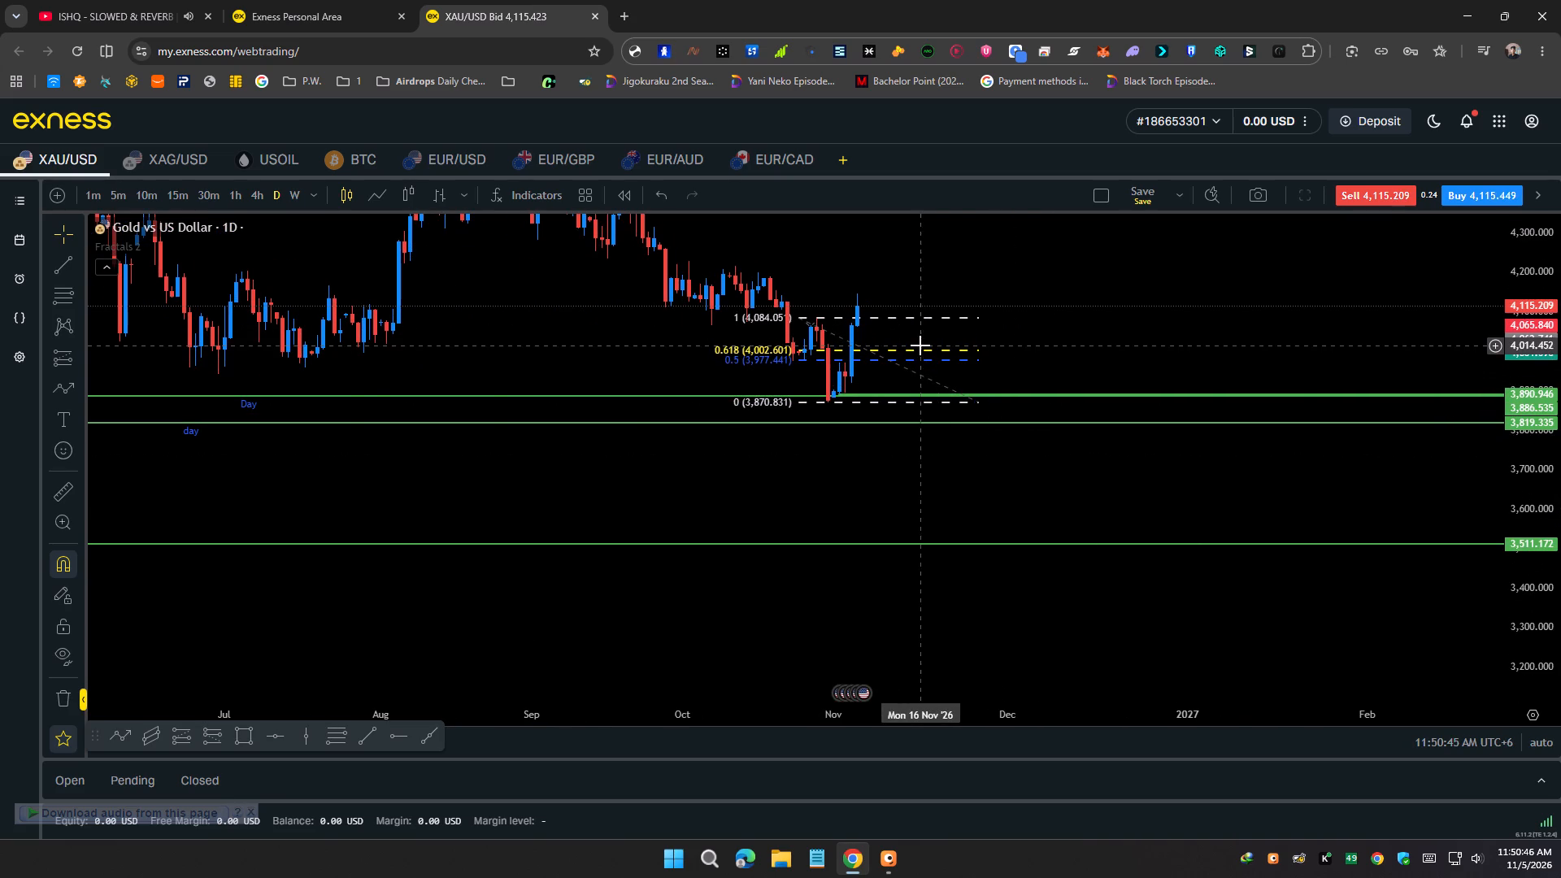
pyautogui.click(941, 351)
pyautogui.click(1341, 233)
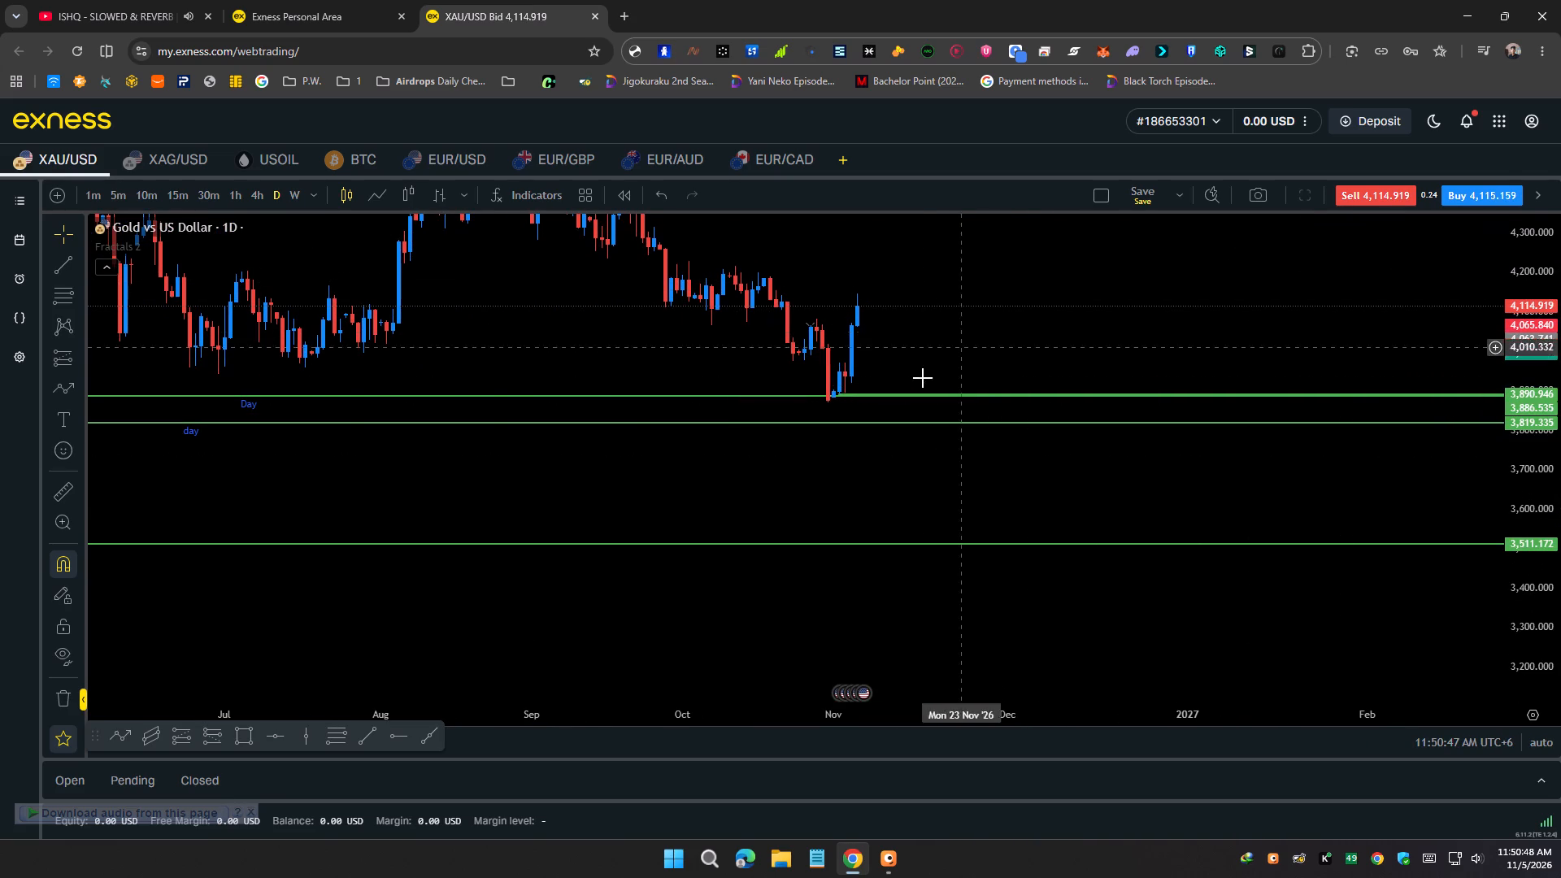
# Delete the green horizontal ray at 3,890.946 that starts on 2 November on the daily gold chart.
pyautogui.moveTo(874, 343); pyautogui.dragTo(1006, 391)
pyautogui.scroll(2, 1014, 398)
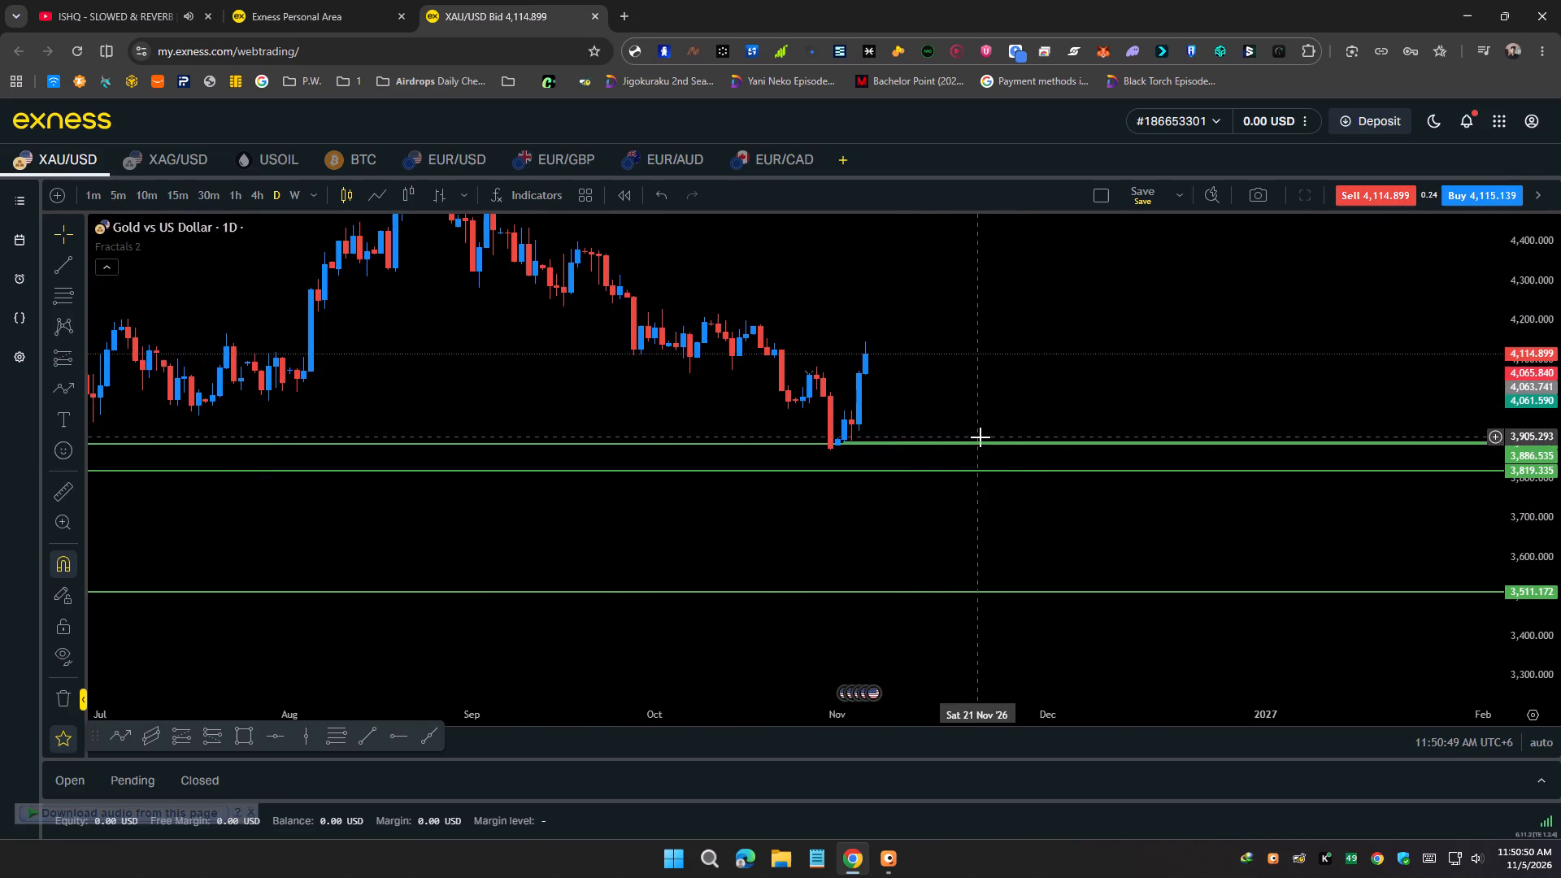
pyautogui.scroll(-5, 978, 439)
pyautogui.click(1140, 443)
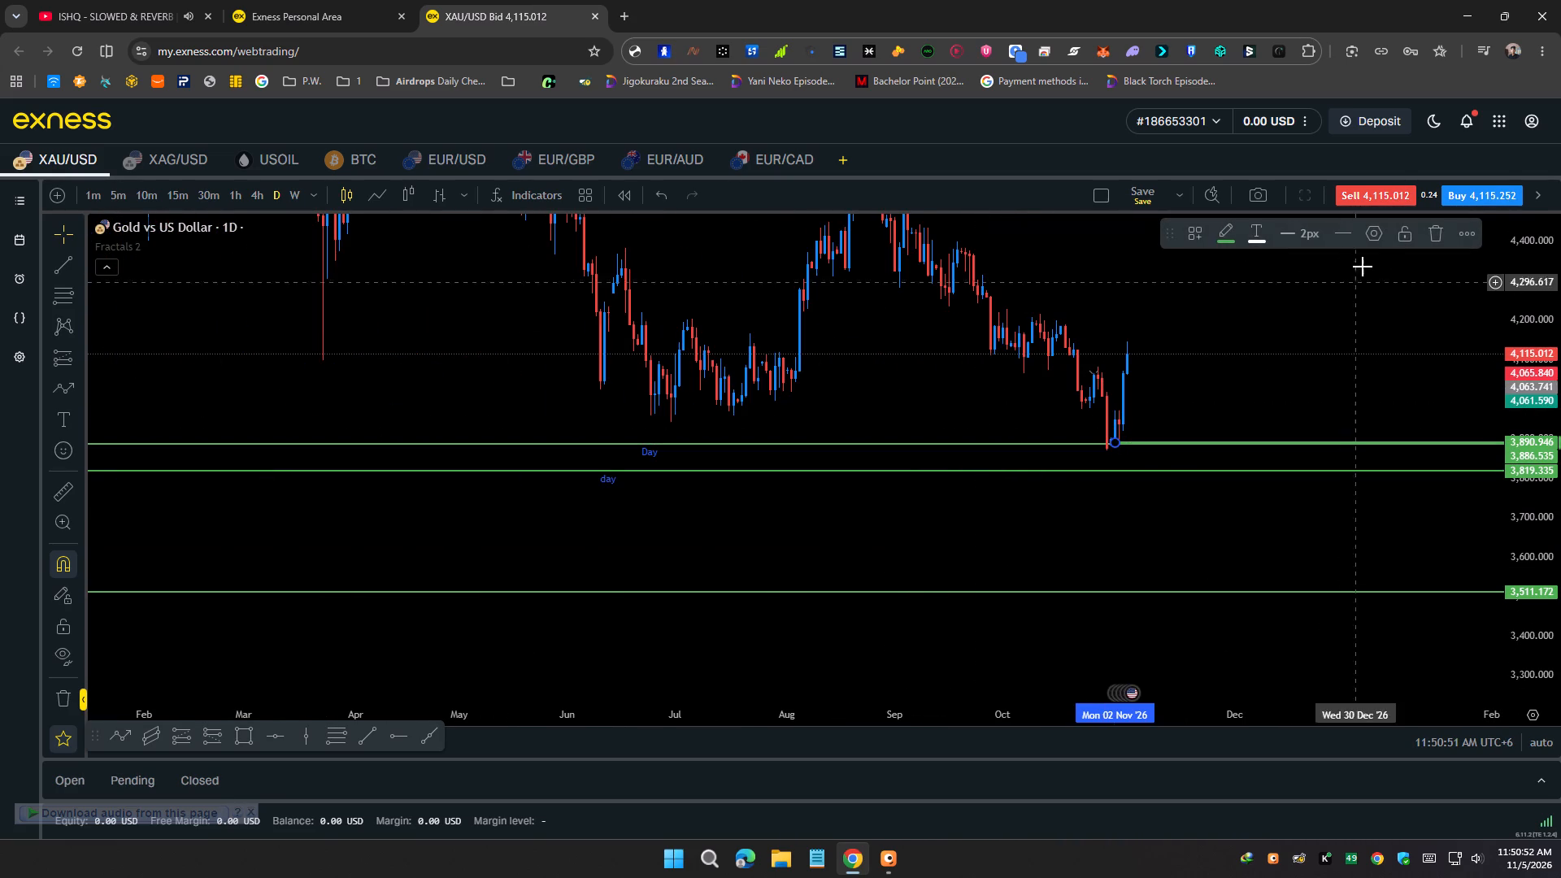
pyautogui.click(1436, 235)
# Examine the daily gold candles around the October swing highs and the rise from the 3,886.535 level.
pyautogui.scroll(-3, 1263, 358)
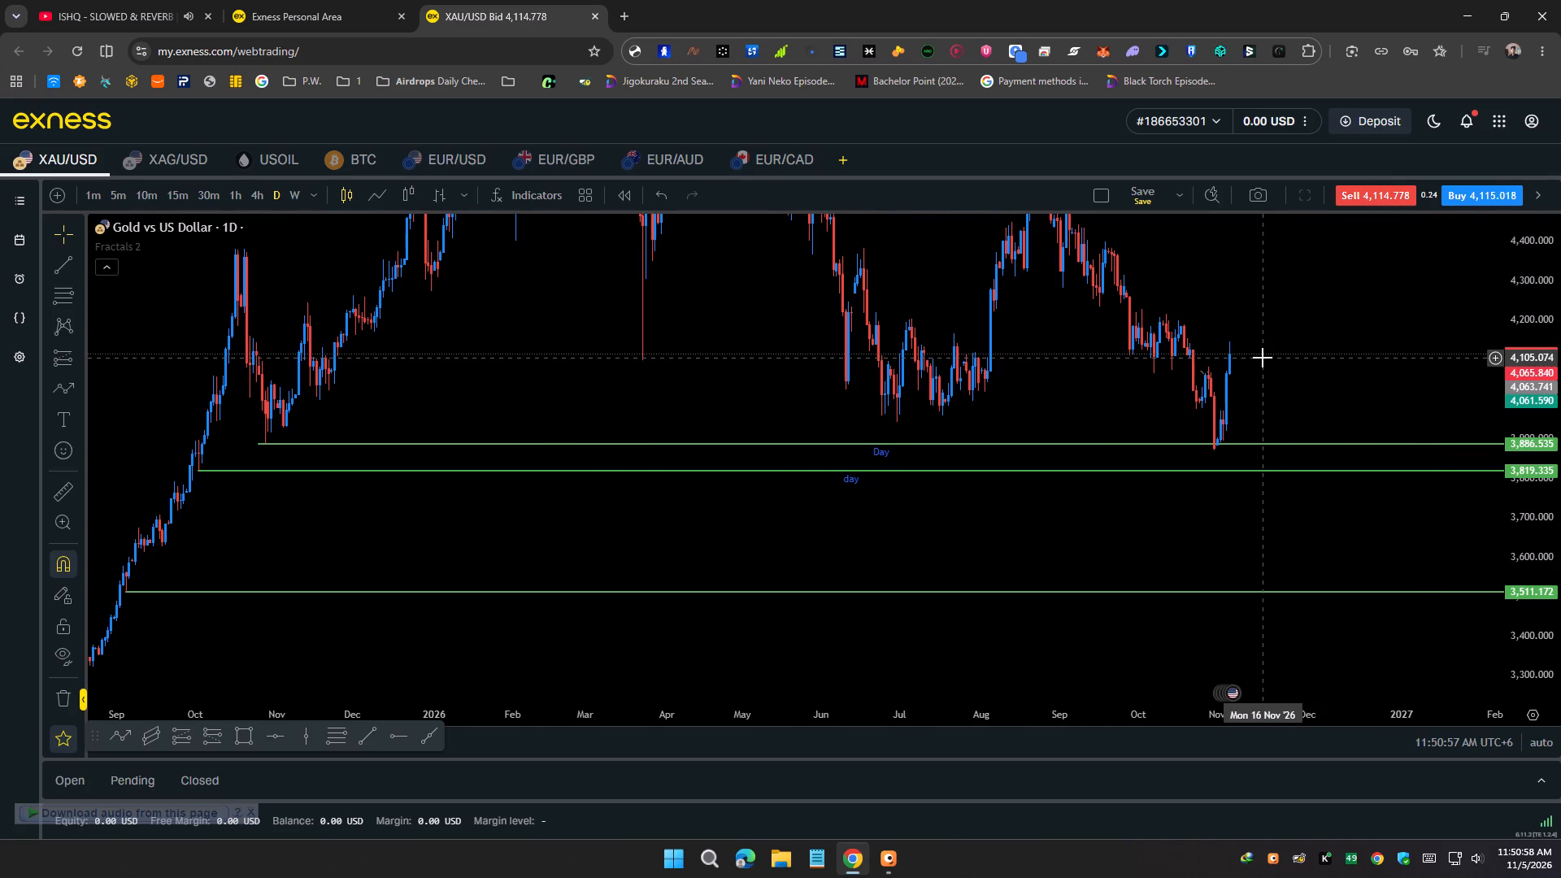
pyautogui.scroll(9, 1263, 358)
pyautogui.moveTo(1177, 364); pyautogui.dragTo(1183, 364)
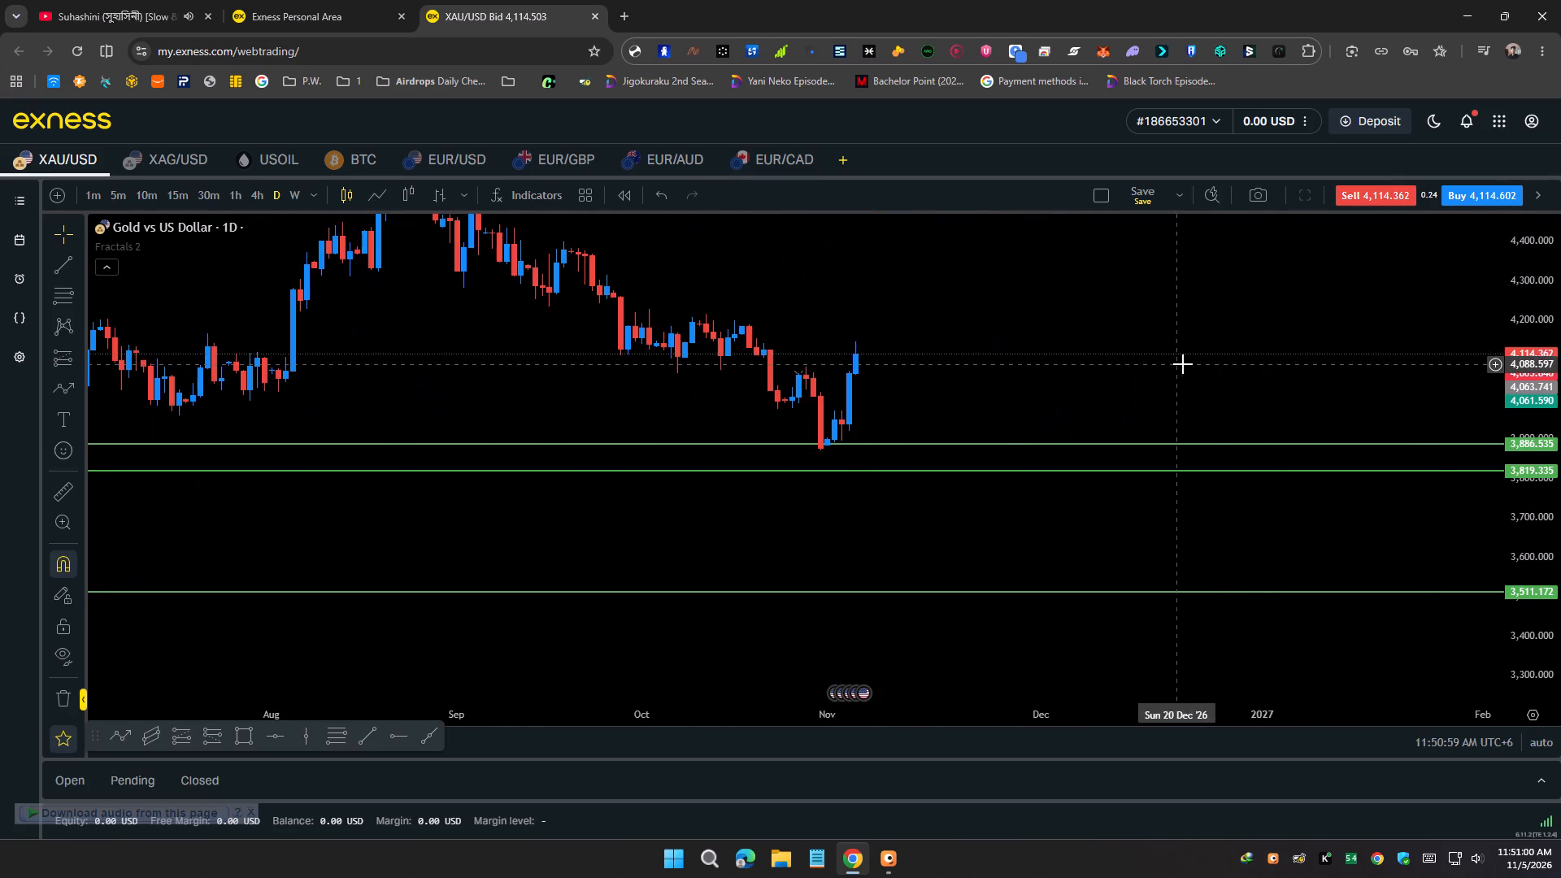
pyautogui.moveTo(1183, 364); pyautogui.dragTo(1343, 403)
pyautogui.scroll(4, 1560, 480)
pyautogui.moveTo(1250, 360); pyautogui.dragTo(1207, 451)
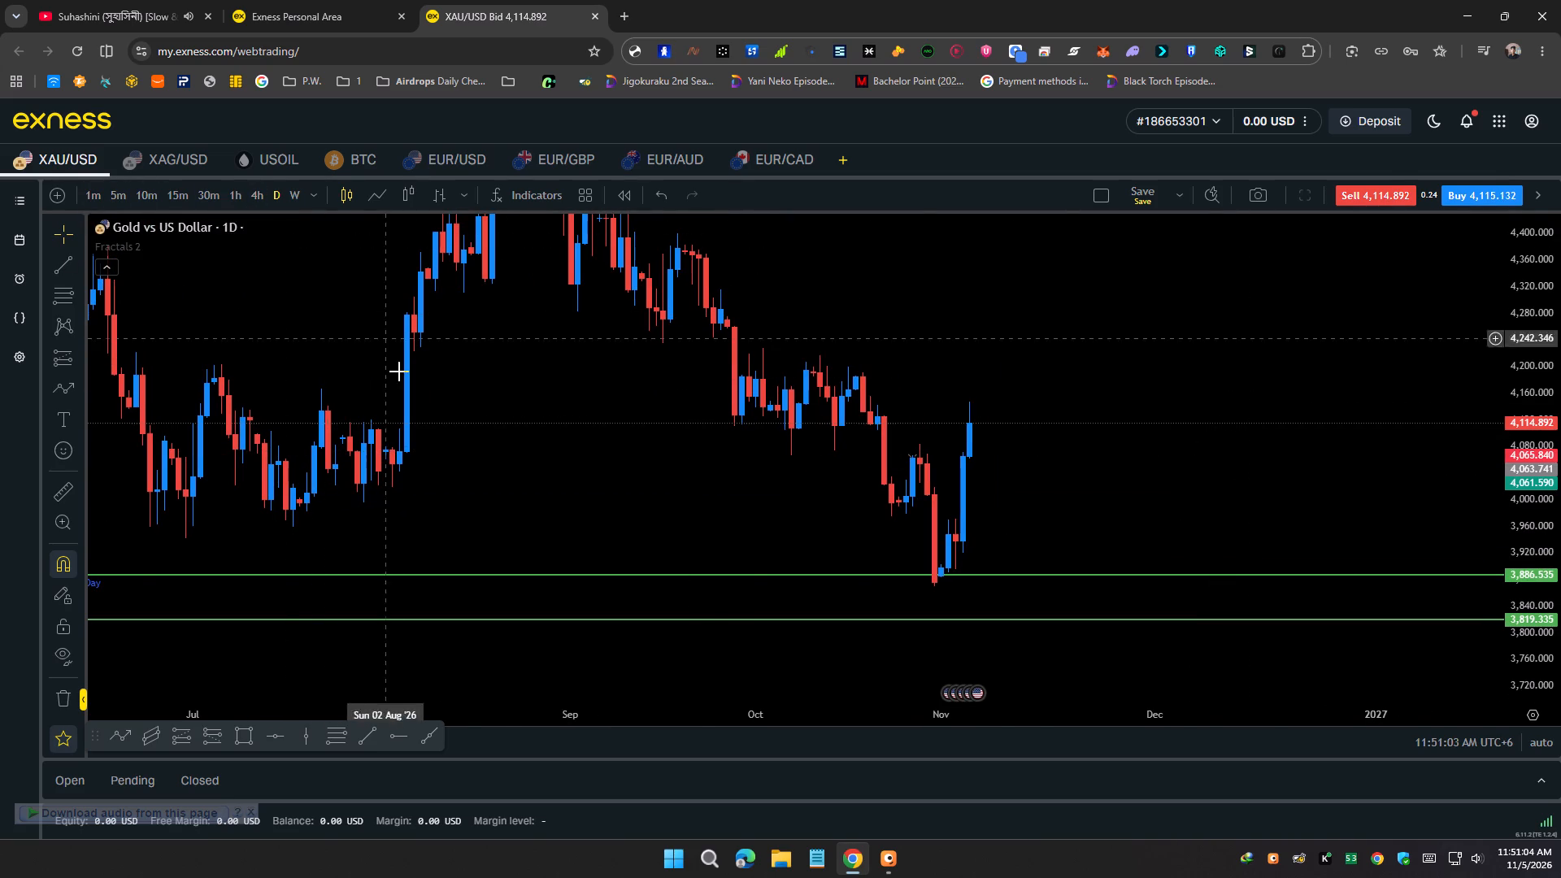
pyautogui.scroll(4, 402, 379)
pyautogui.scroll(4, 1560, 526)
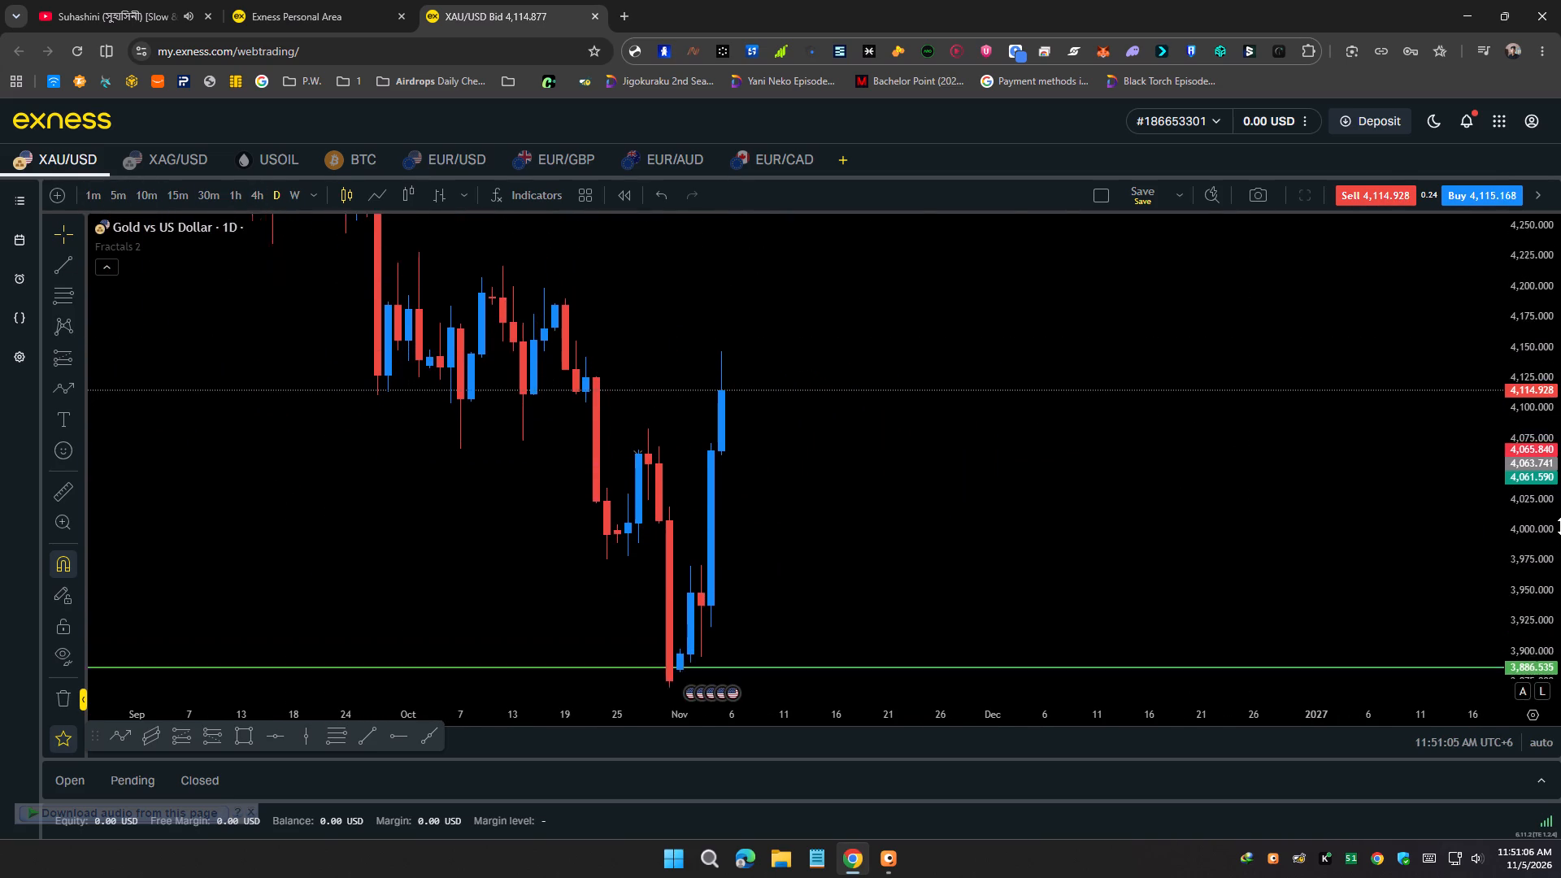
pyautogui.scroll(1, 1560, 526)
pyautogui.moveTo(737, 392); pyautogui.dragTo(759, 423)
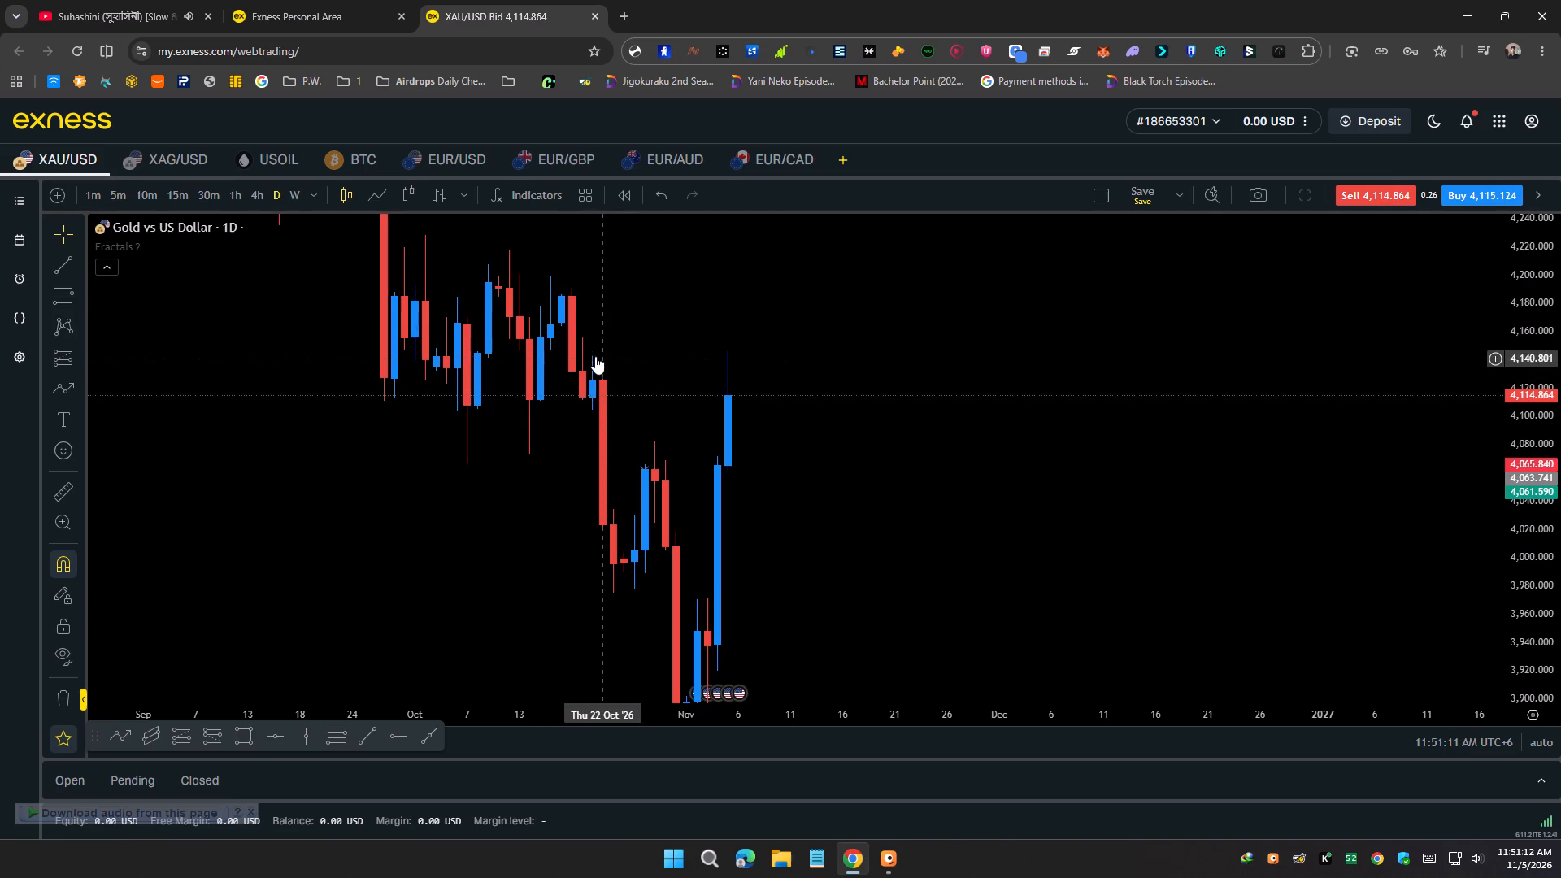
pyautogui.moveTo(595, 356); pyautogui.dragTo(588, 356)
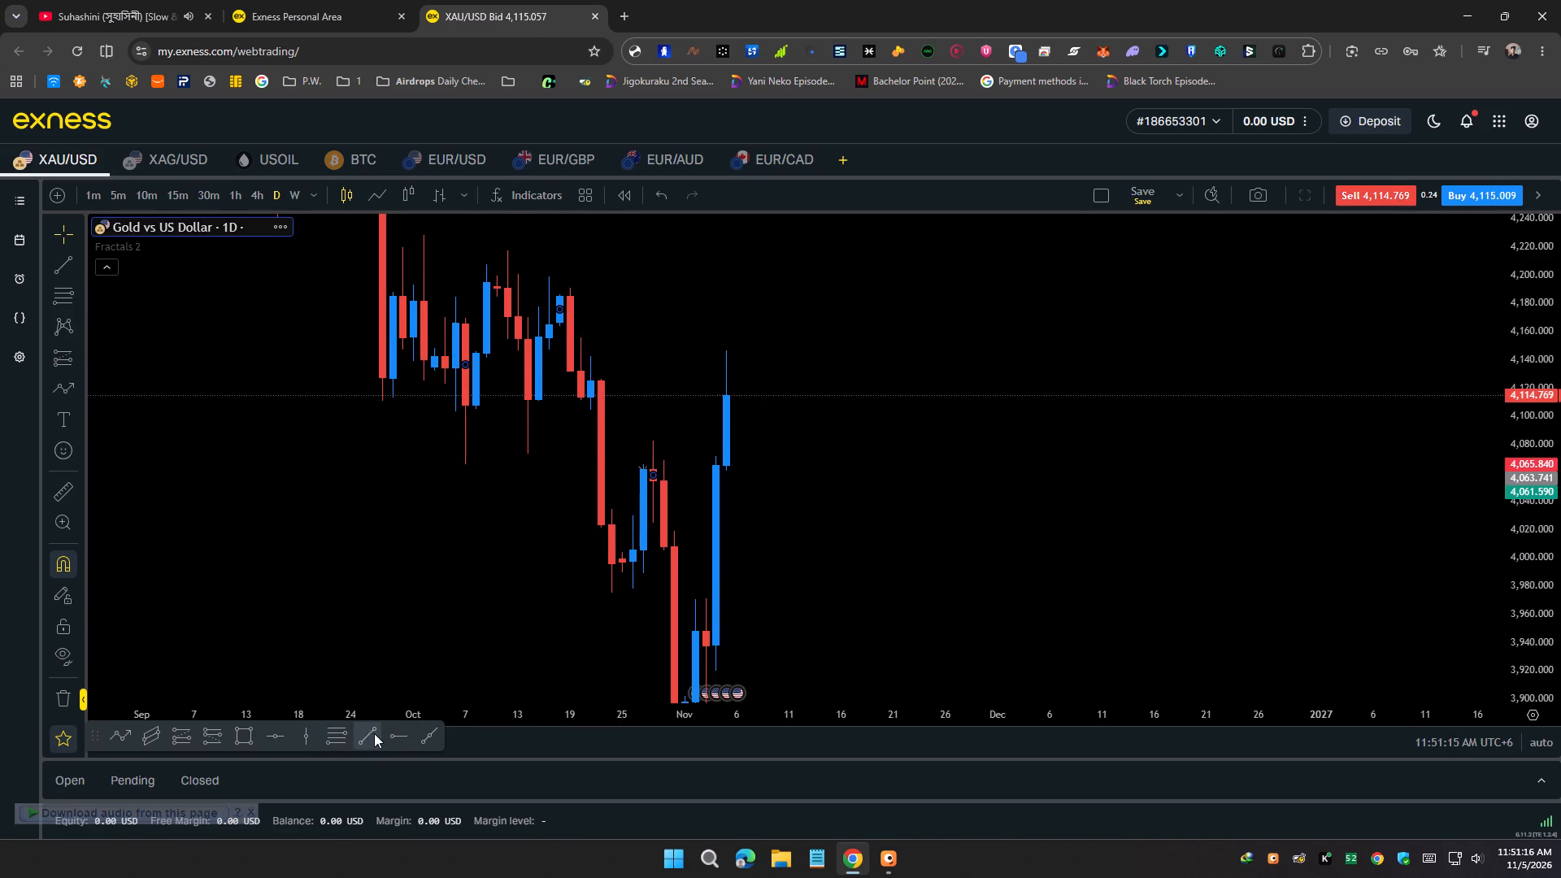
# Place a green horizontal ray at 4,142.326 from the 21 October candle's high on the daily gold chart.
pyautogui.click(399, 737)
pyautogui.click(593, 334)
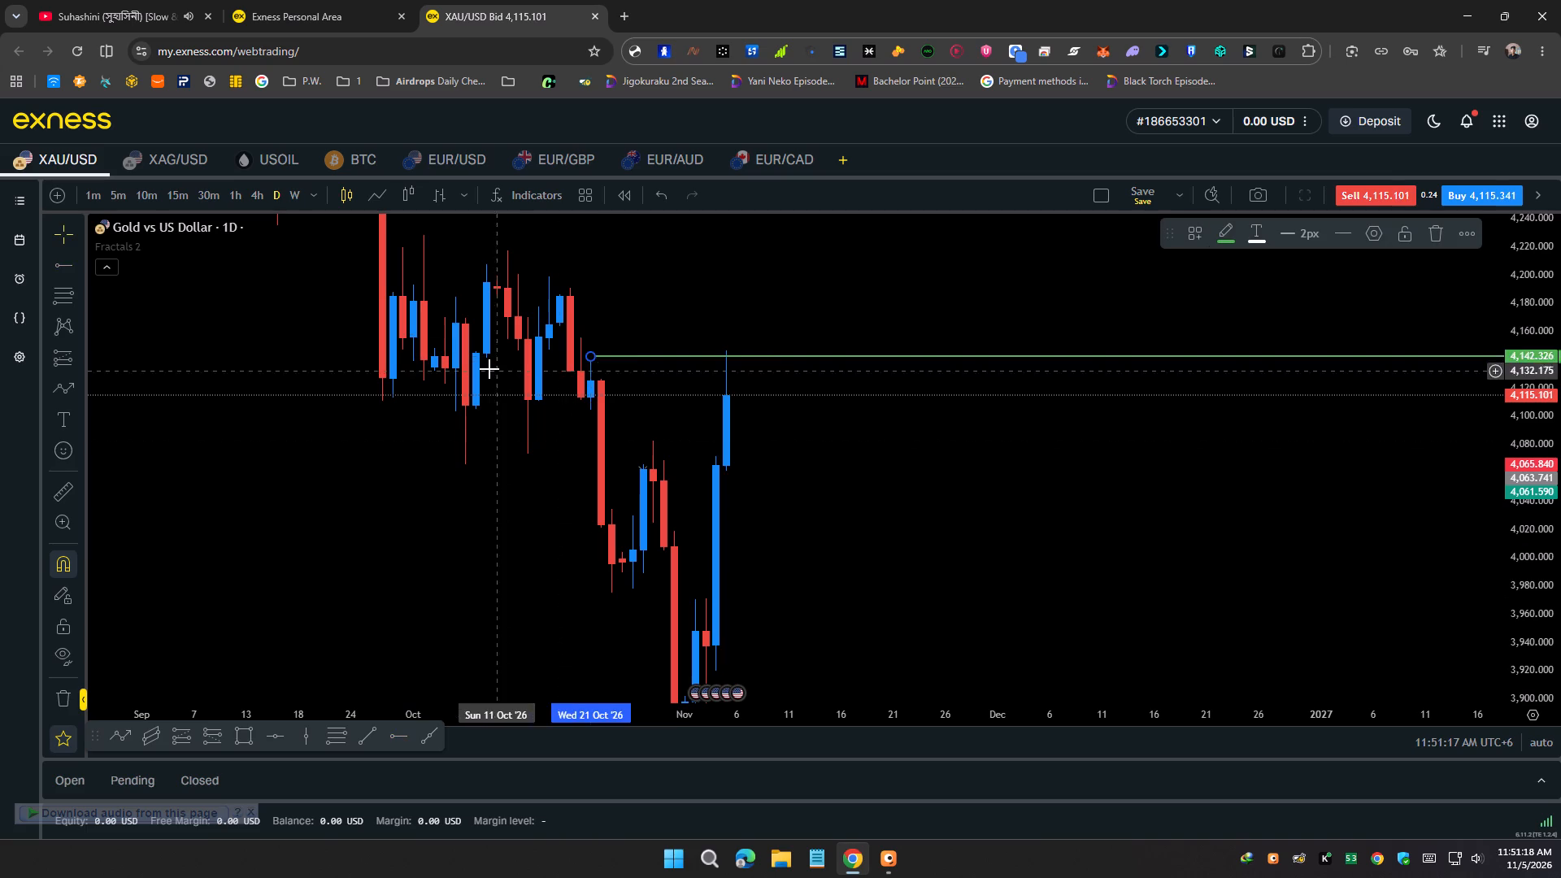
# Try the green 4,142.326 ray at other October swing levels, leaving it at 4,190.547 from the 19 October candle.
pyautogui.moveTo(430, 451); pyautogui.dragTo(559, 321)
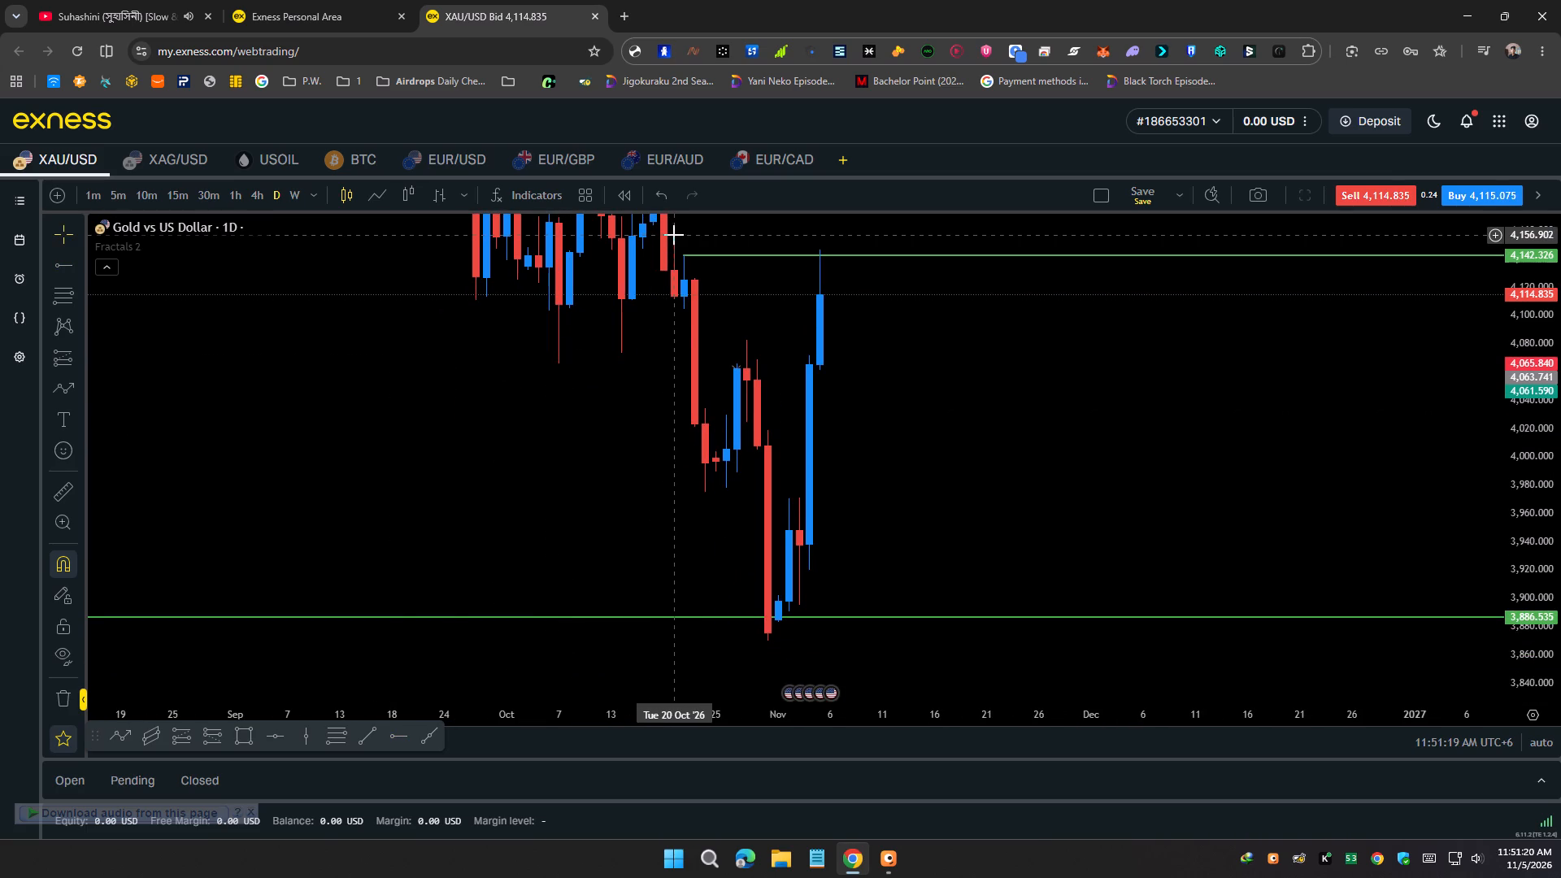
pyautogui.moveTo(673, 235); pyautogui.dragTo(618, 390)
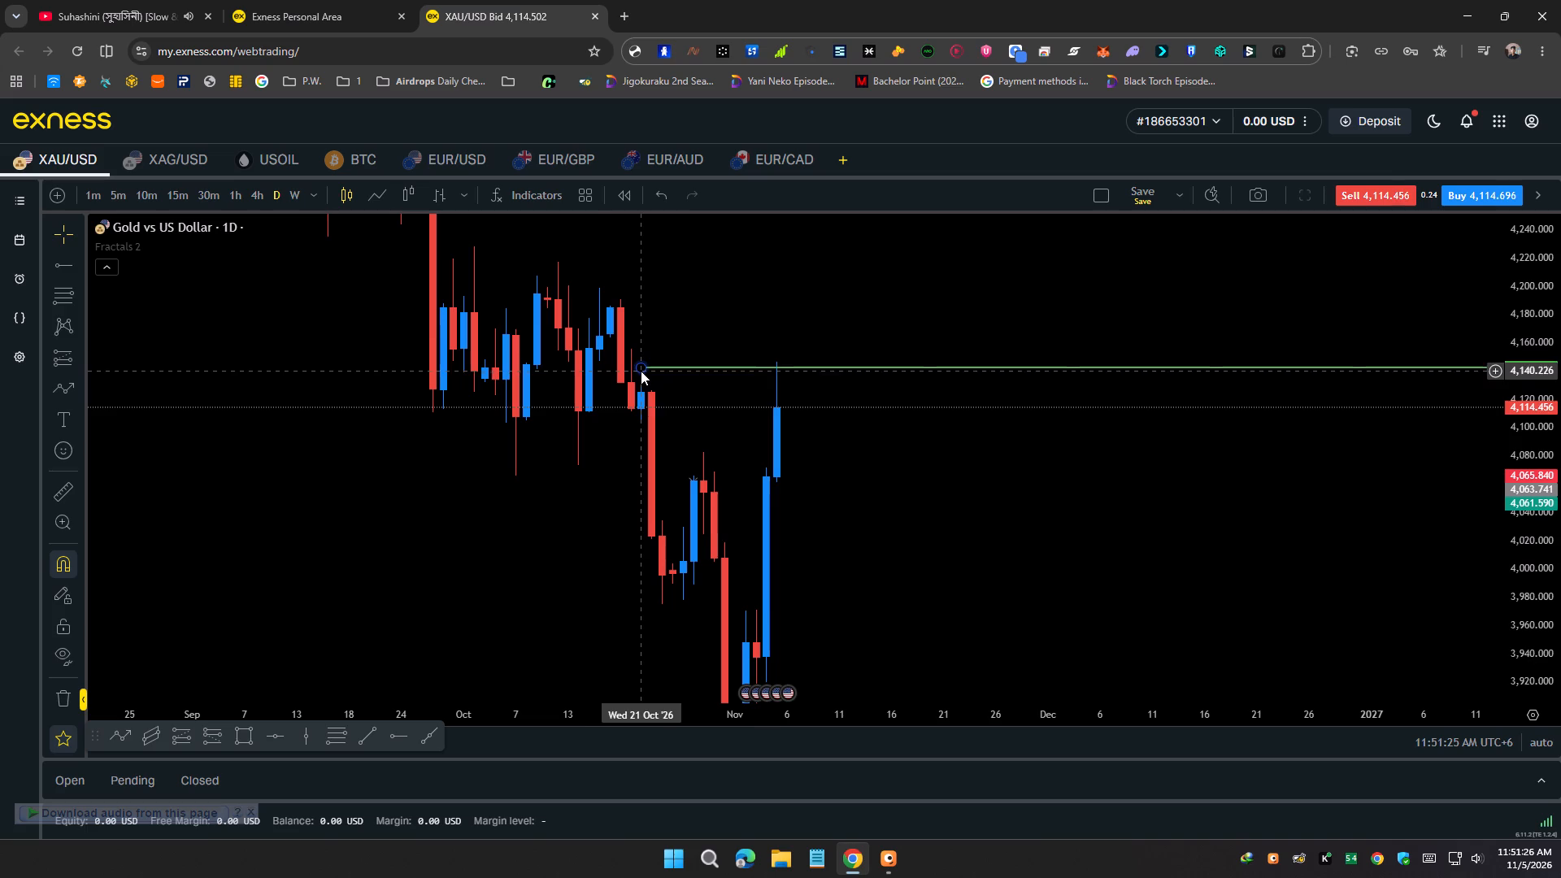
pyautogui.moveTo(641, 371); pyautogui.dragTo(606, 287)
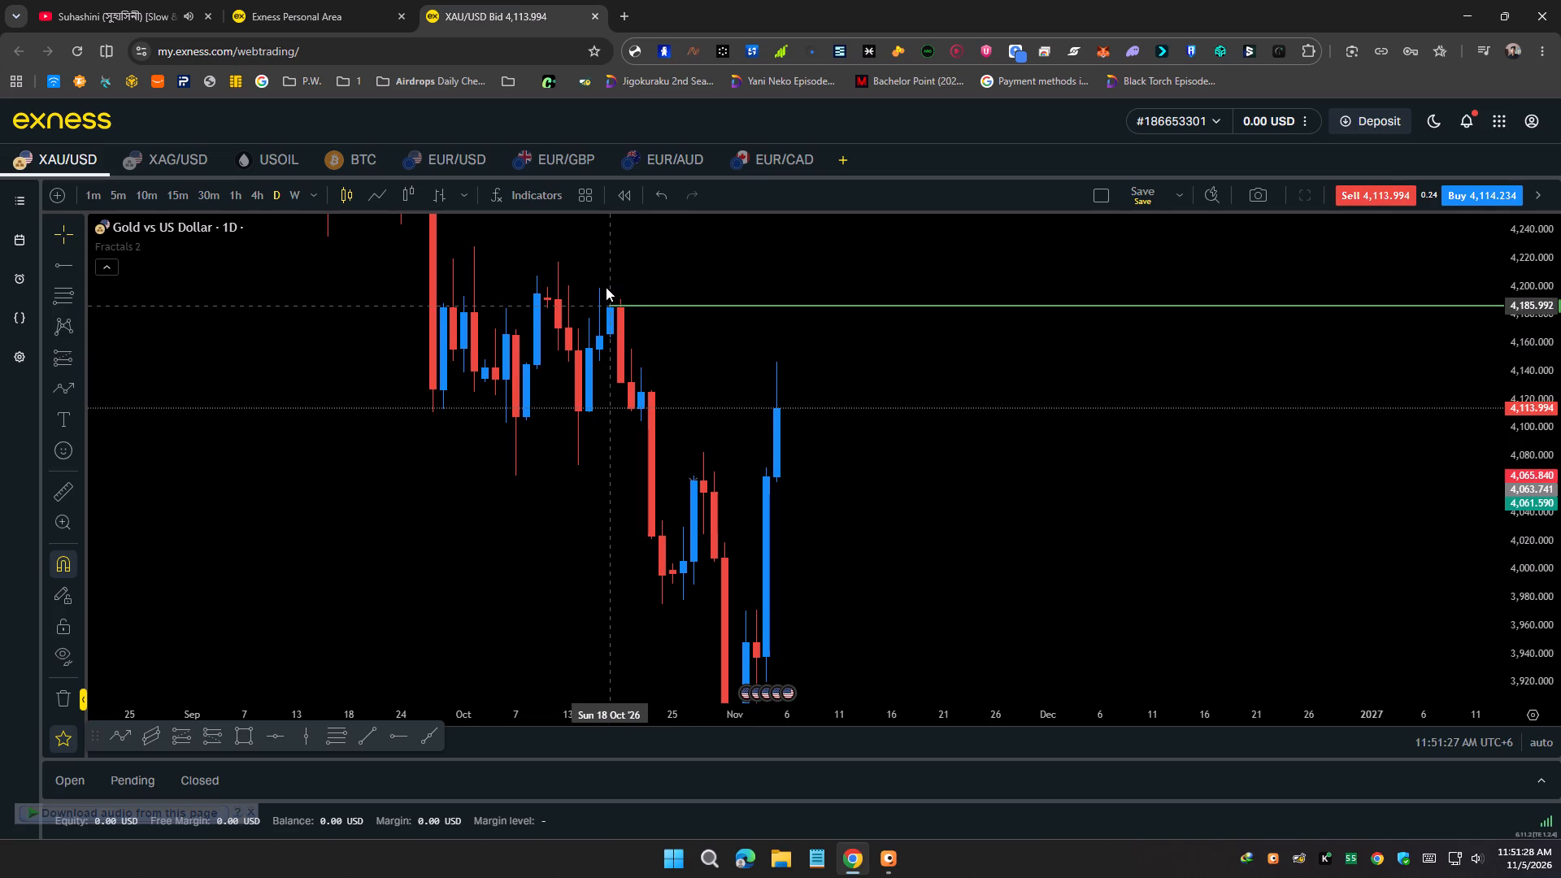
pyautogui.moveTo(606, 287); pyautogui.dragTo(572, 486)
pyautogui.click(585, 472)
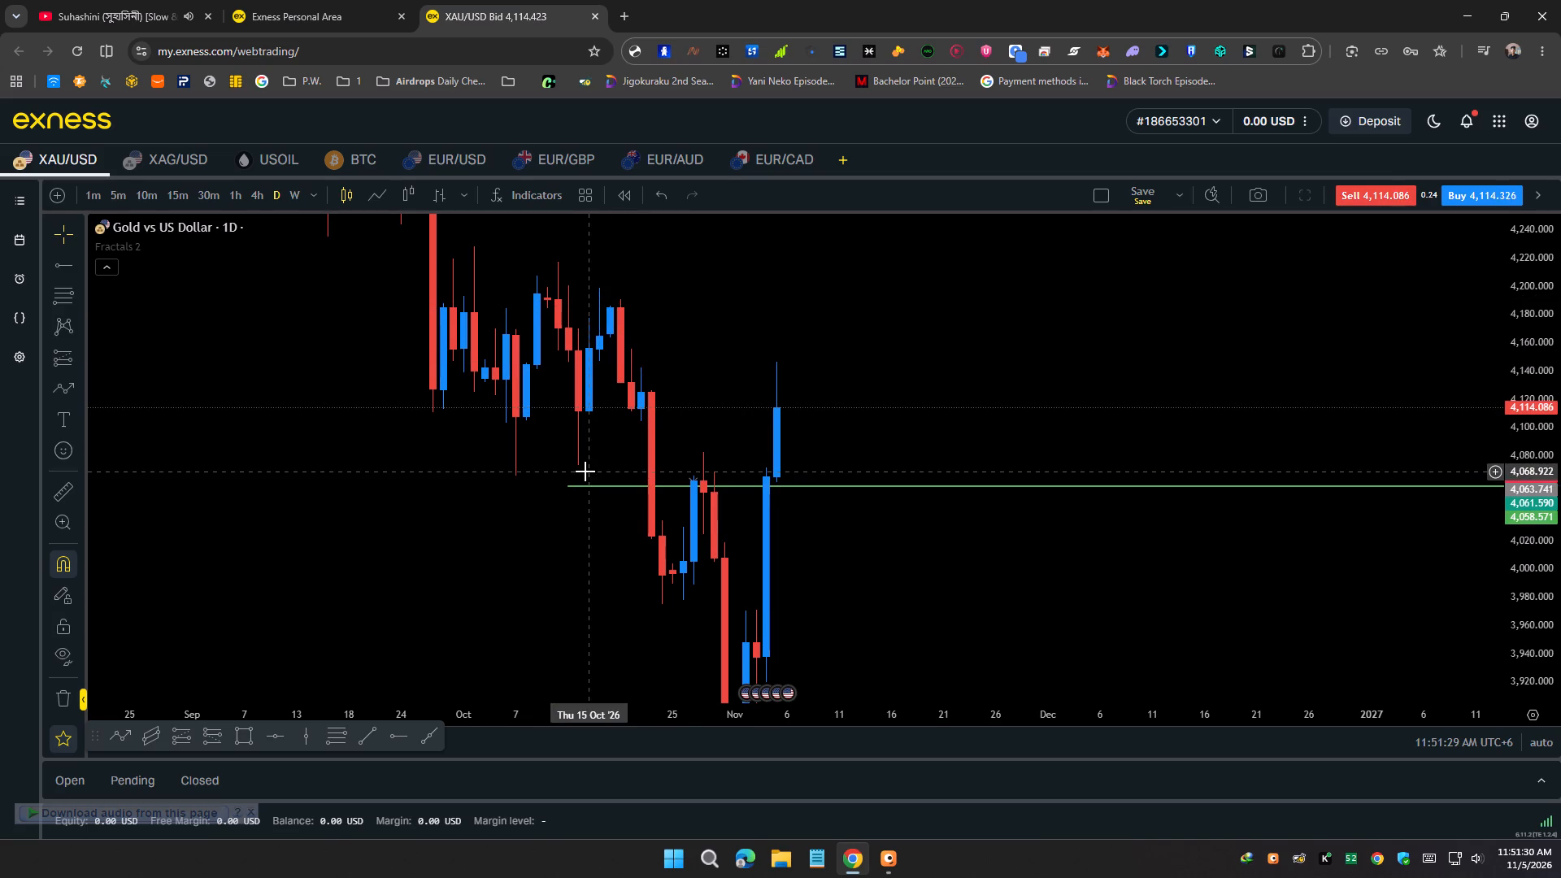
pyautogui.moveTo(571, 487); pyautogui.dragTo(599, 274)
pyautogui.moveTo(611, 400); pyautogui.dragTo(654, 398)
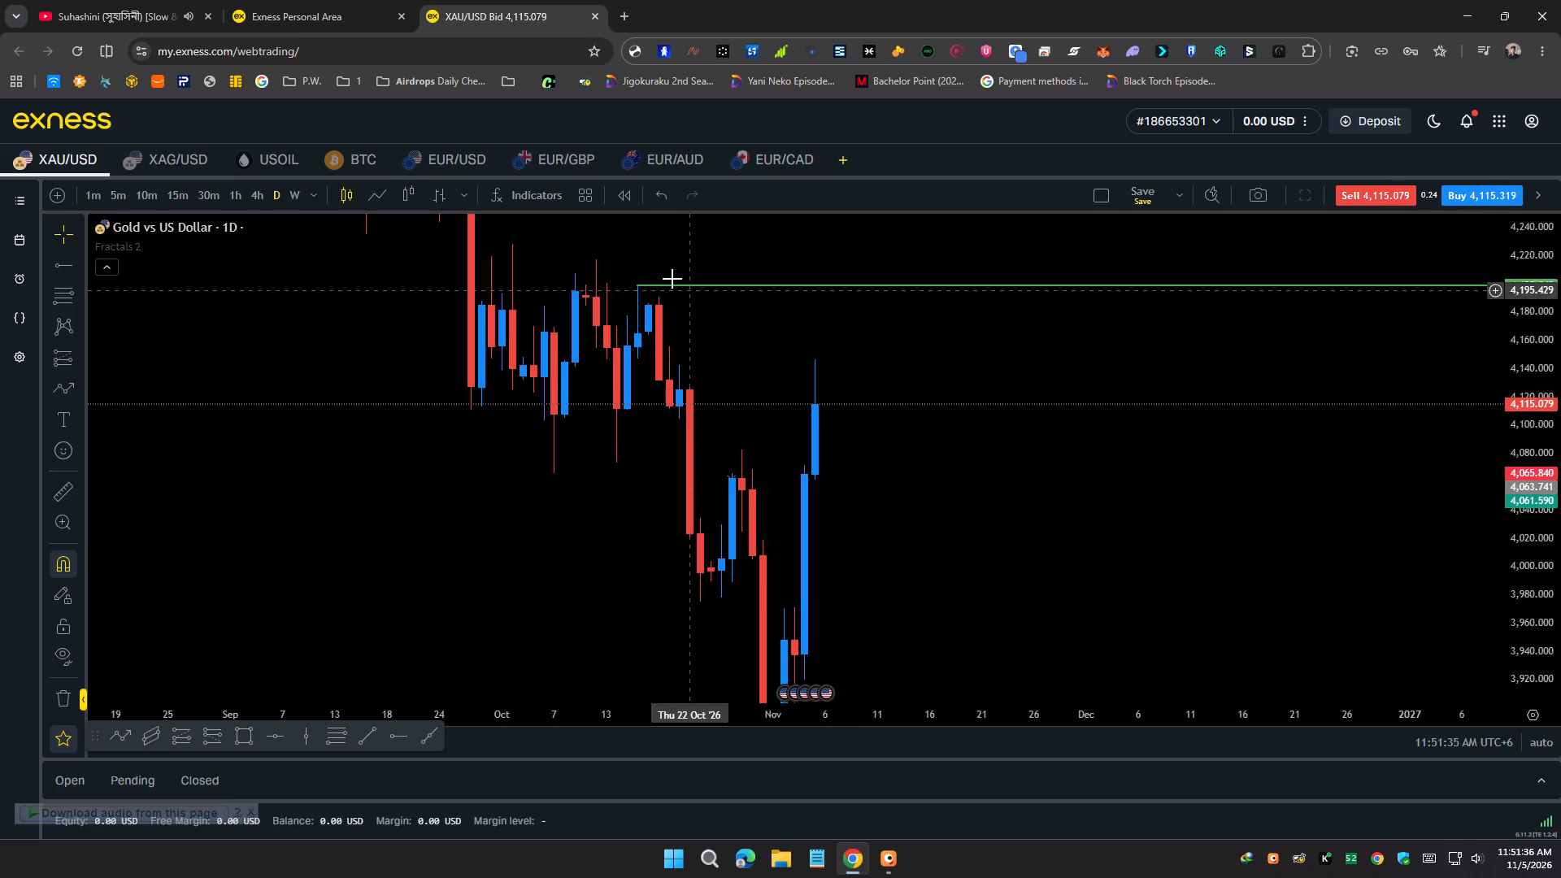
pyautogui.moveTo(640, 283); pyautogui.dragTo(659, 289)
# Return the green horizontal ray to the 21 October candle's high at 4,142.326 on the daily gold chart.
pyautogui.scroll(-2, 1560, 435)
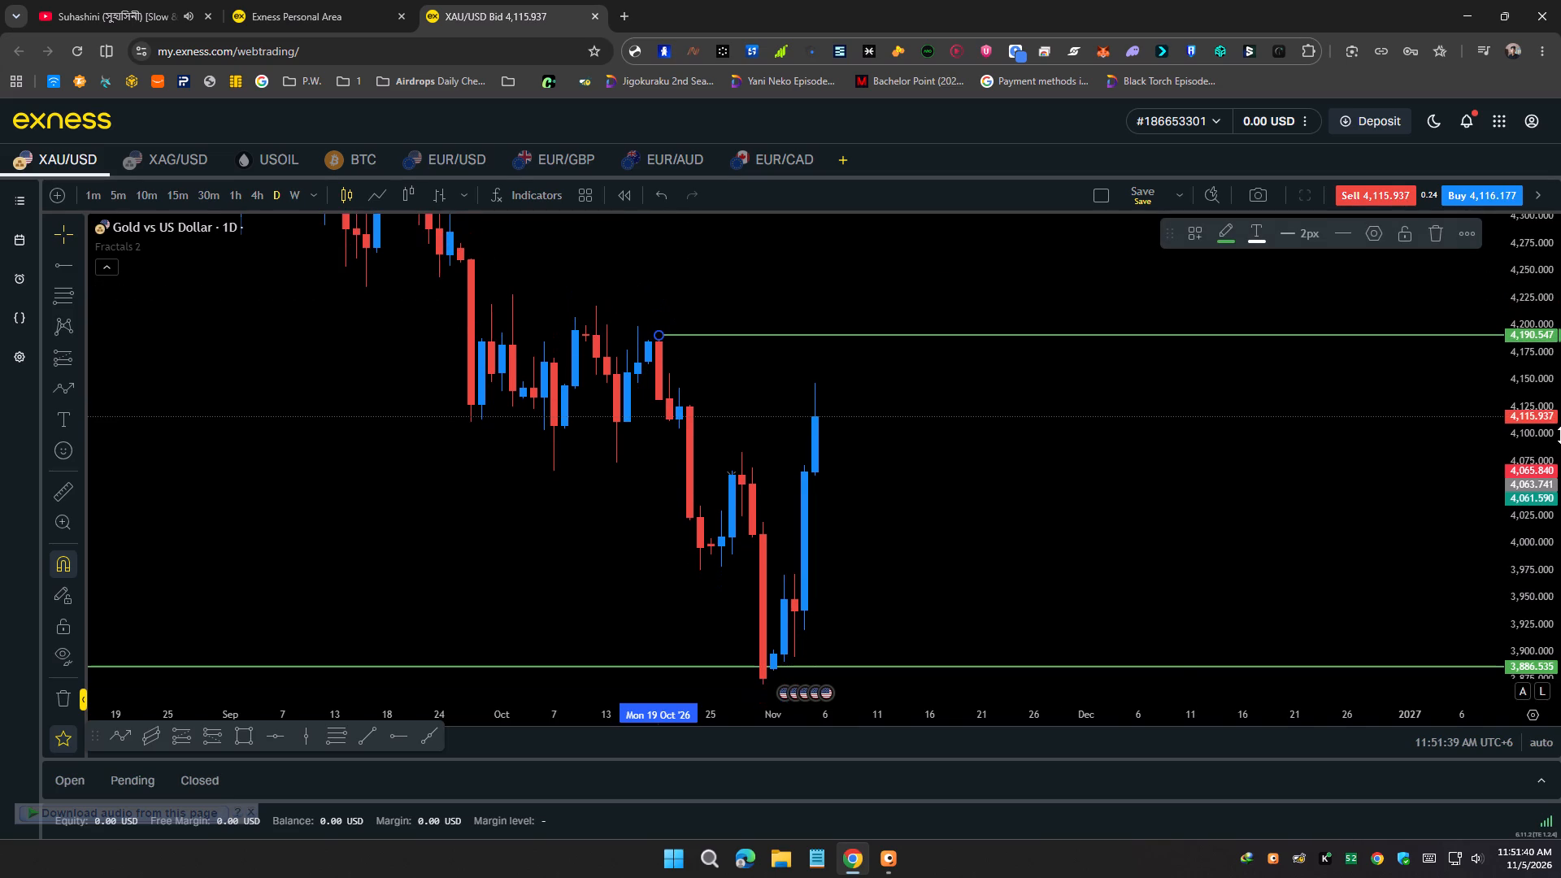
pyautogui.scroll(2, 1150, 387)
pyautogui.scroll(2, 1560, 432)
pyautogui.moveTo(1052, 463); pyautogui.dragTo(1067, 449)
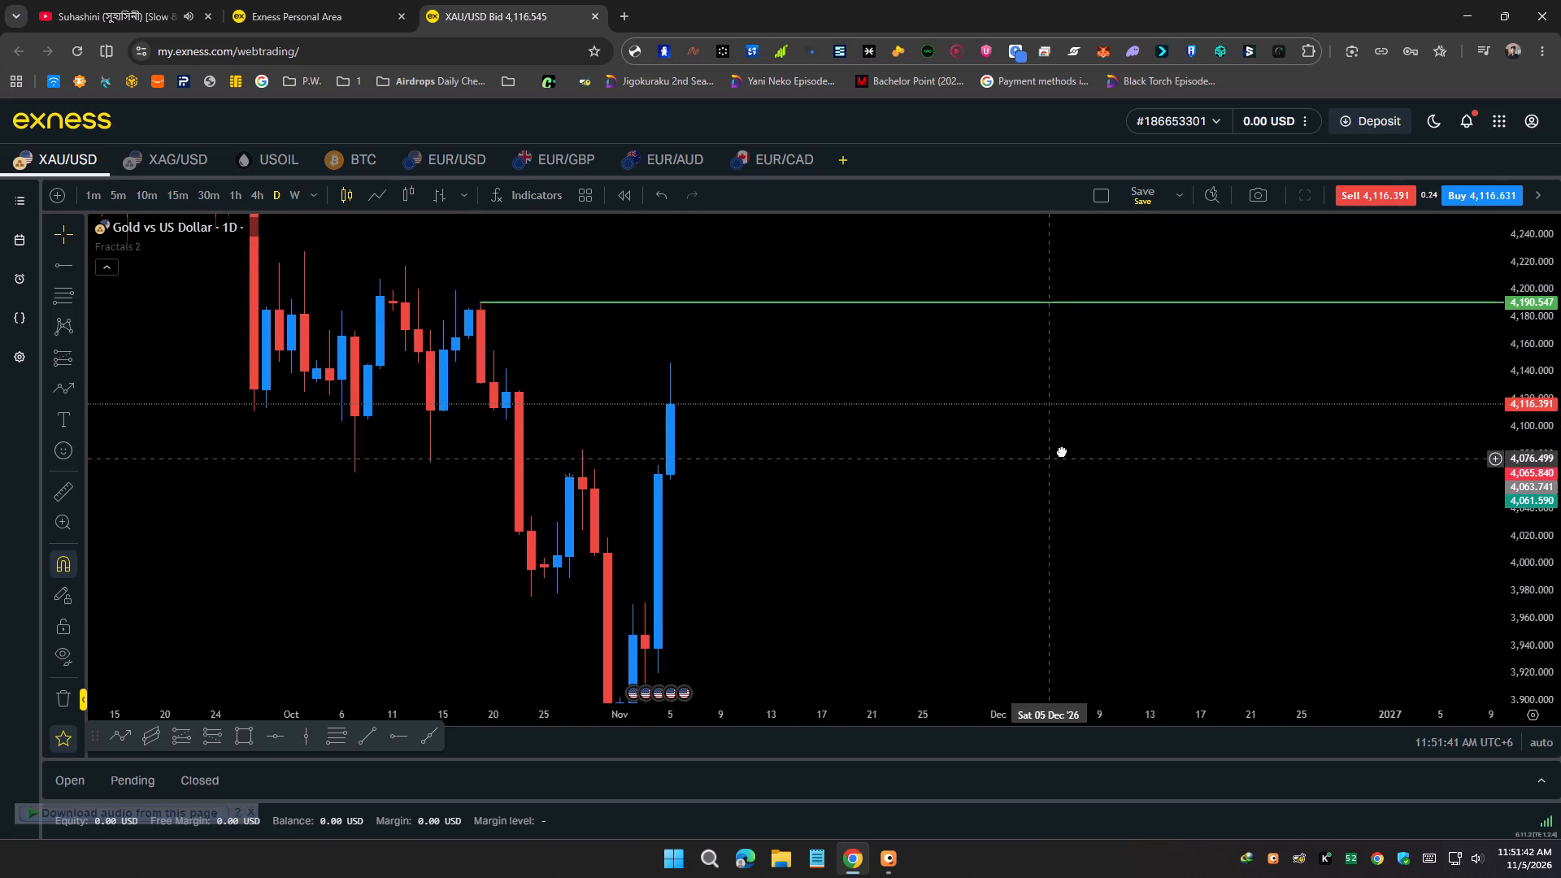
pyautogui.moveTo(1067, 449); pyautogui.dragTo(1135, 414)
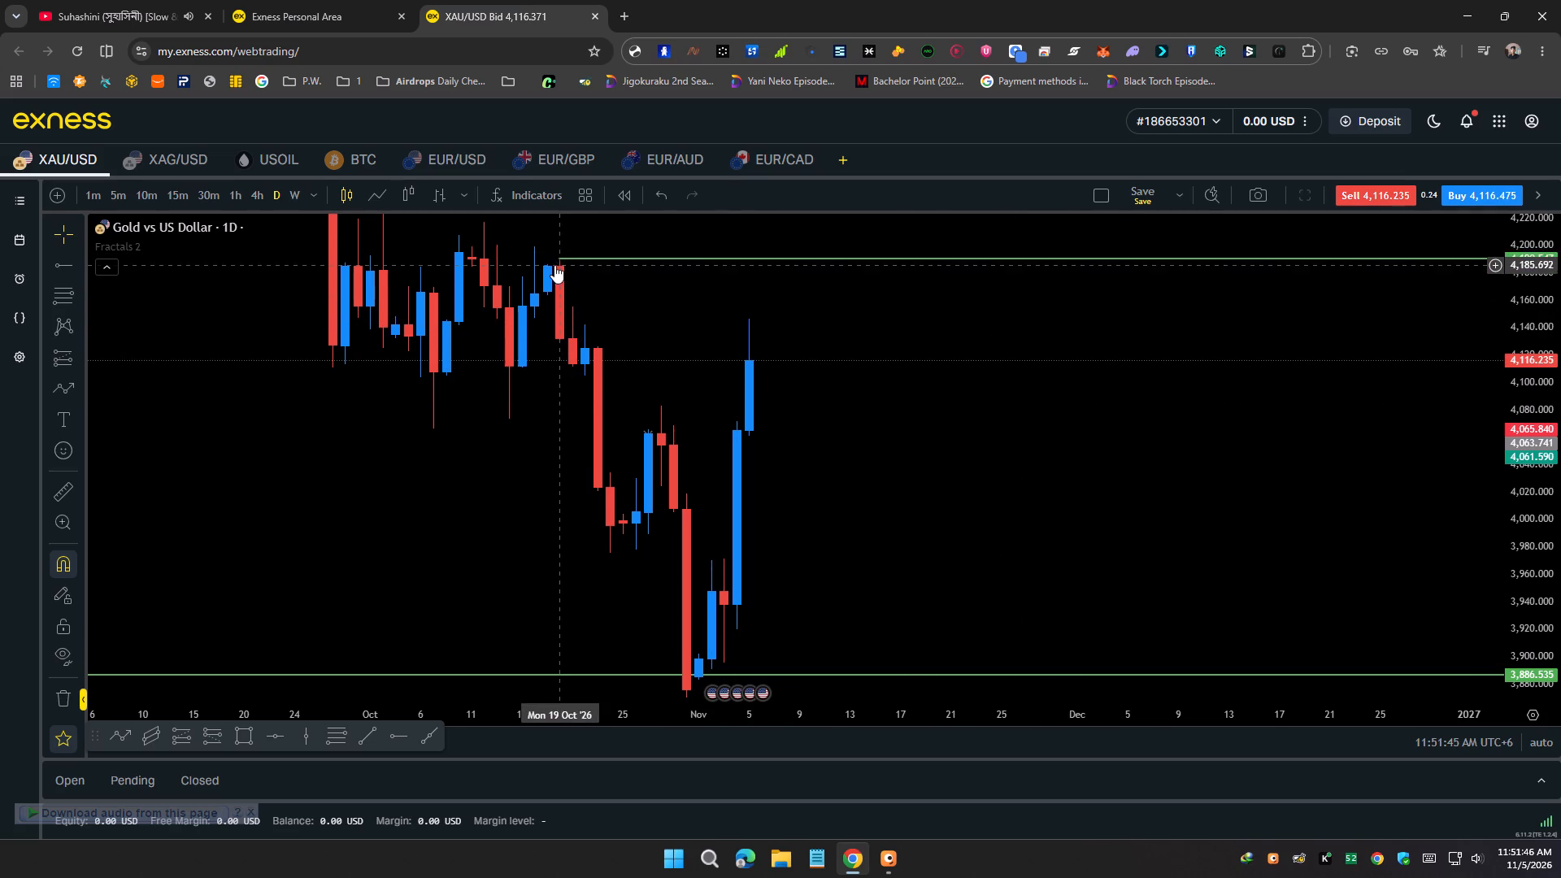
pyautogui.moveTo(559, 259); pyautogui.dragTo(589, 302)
# Switch the gold chart to 5 minutes and on to 1 minute to view price around the 4,142.326 ray.
pyautogui.click(112, 193)
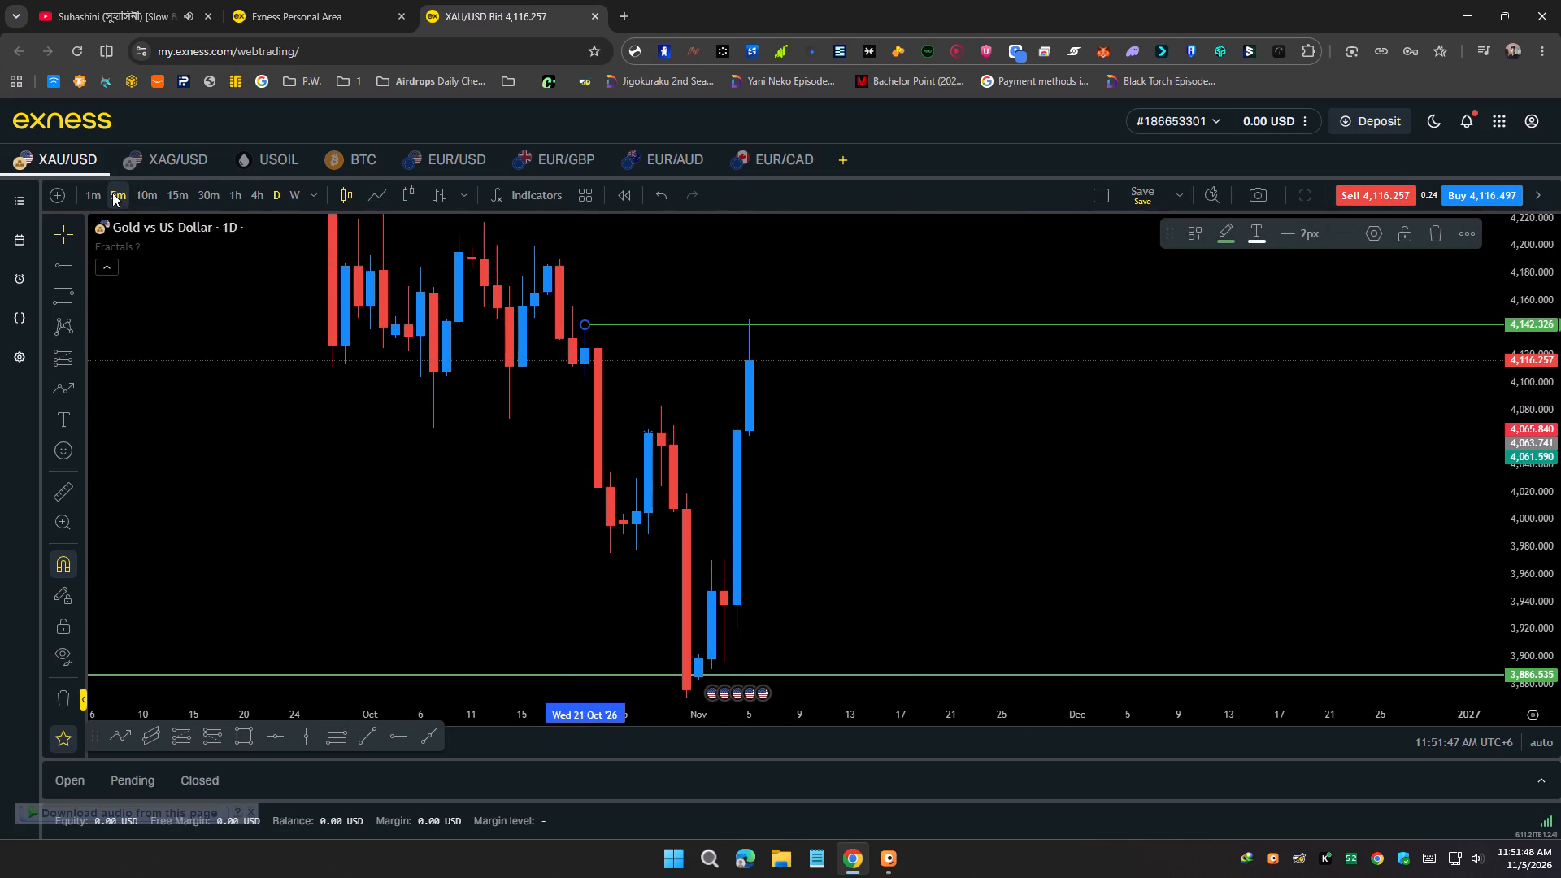
pyautogui.scroll(-10, 141, 215)
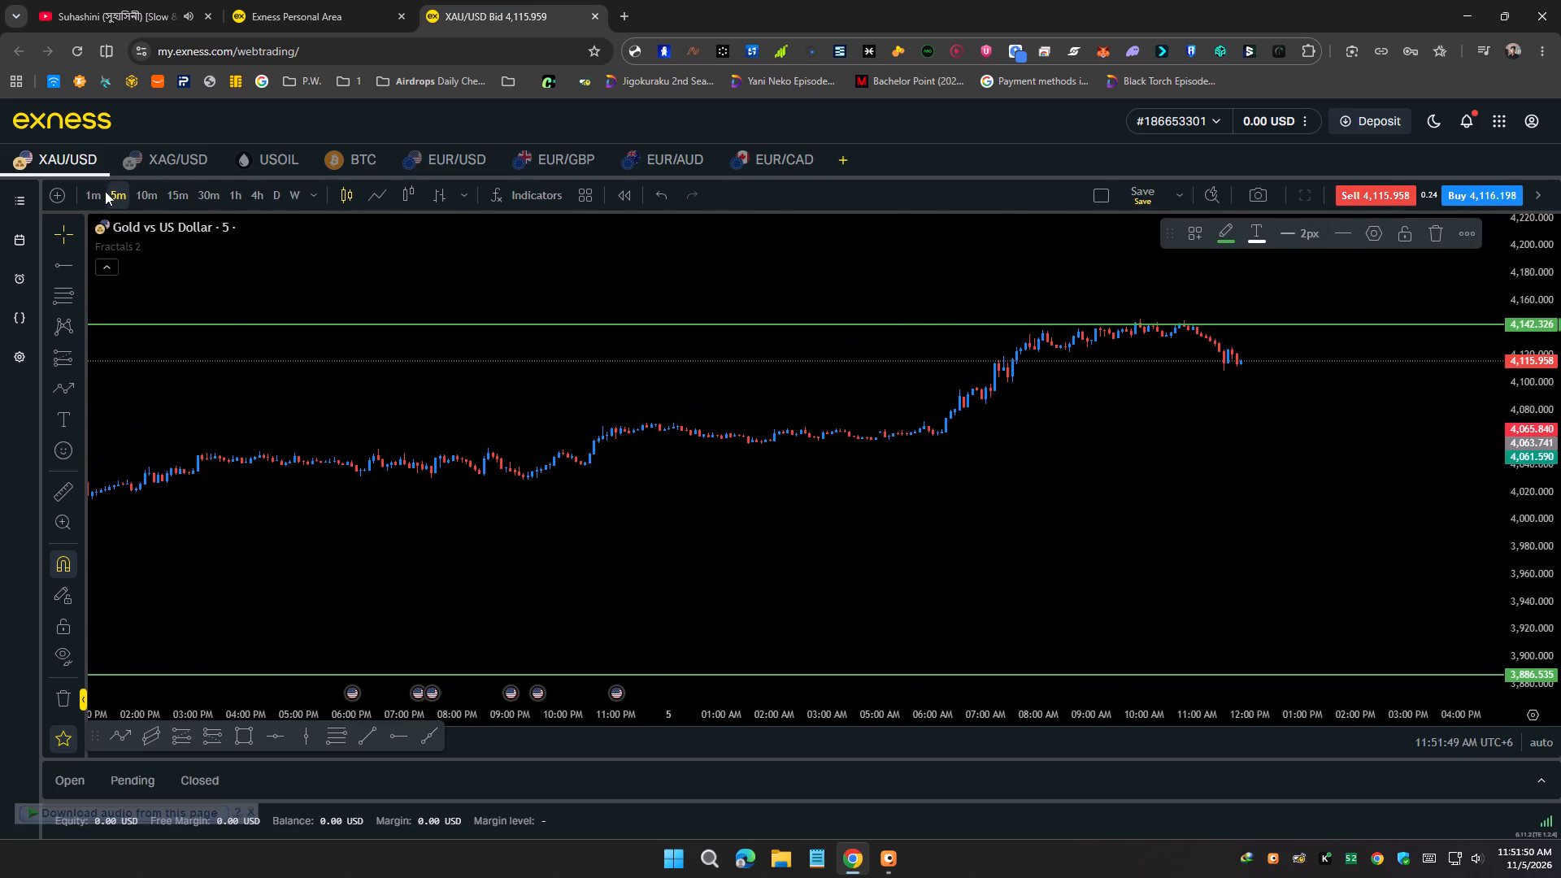
pyautogui.click(95, 192)
pyautogui.scroll(7, 1560, 438)
pyautogui.scroll(-5, 1175, 440)
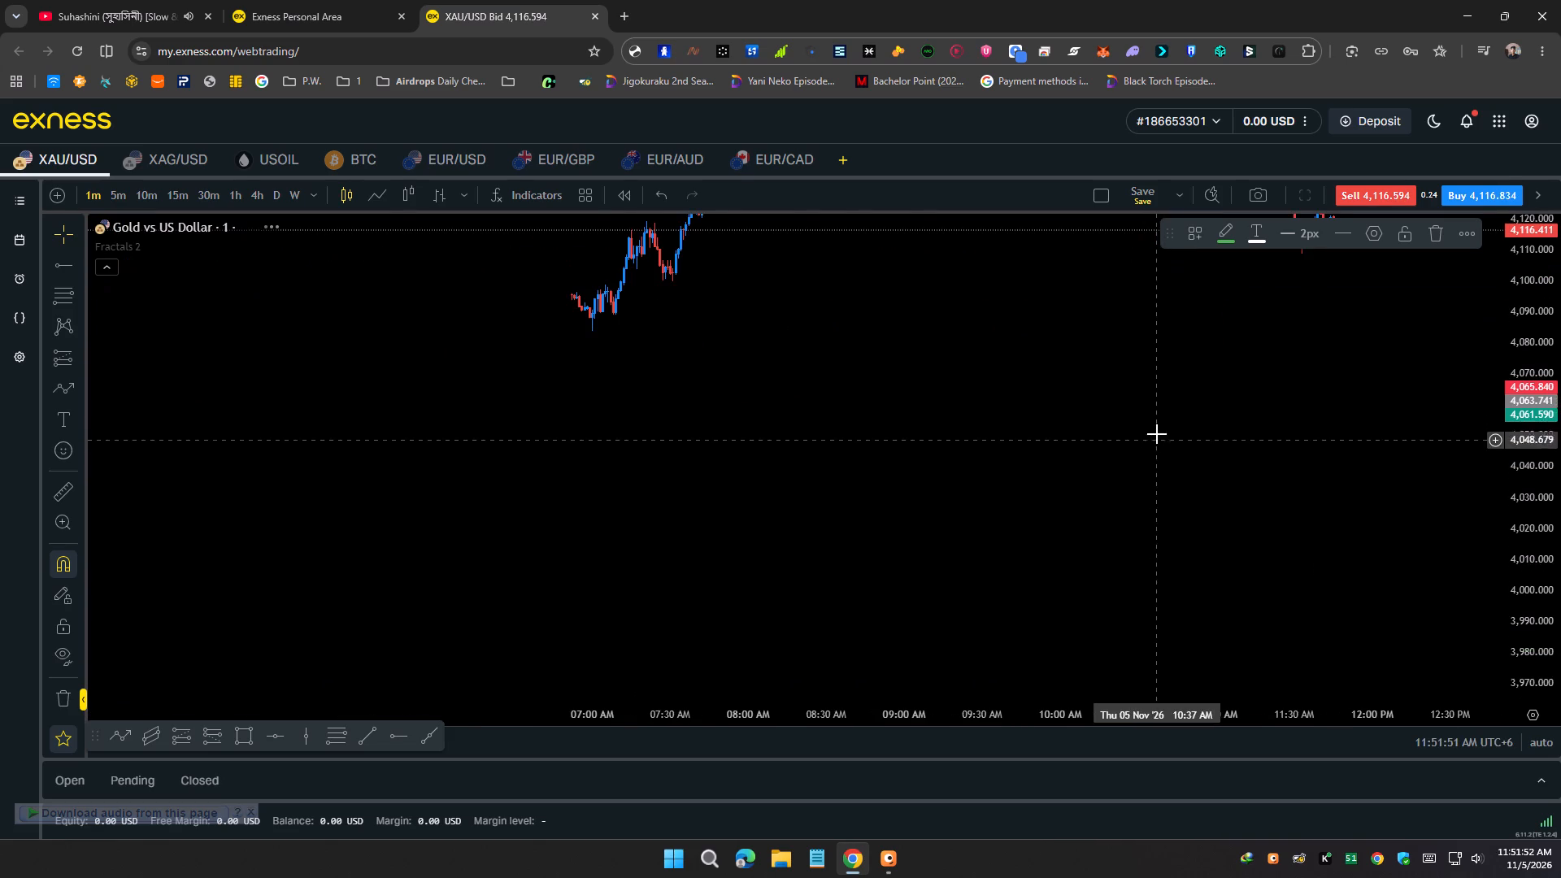
pyautogui.moveTo(1133, 407); pyautogui.dragTo(995, 533)
pyautogui.moveTo(978, 450); pyautogui.dragTo(845, 651)
pyautogui.scroll(4, 1560, 467)
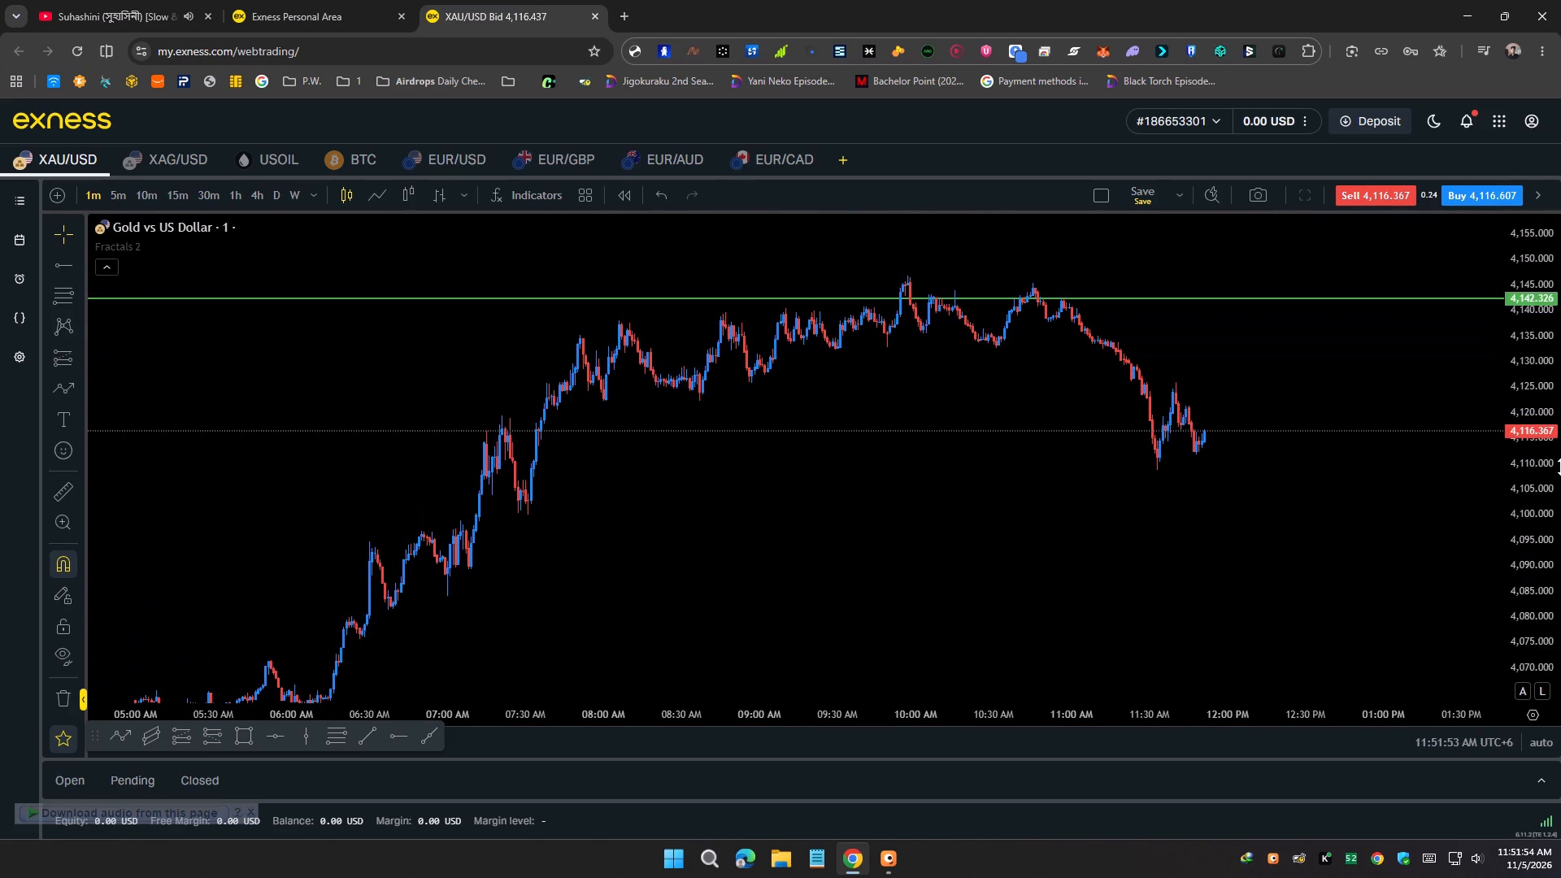
pyautogui.scroll(4, 1560, 467)
pyautogui.moveTo(830, 386); pyautogui.dragTo(842, 542)
pyautogui.scroll(3, 794, 509)
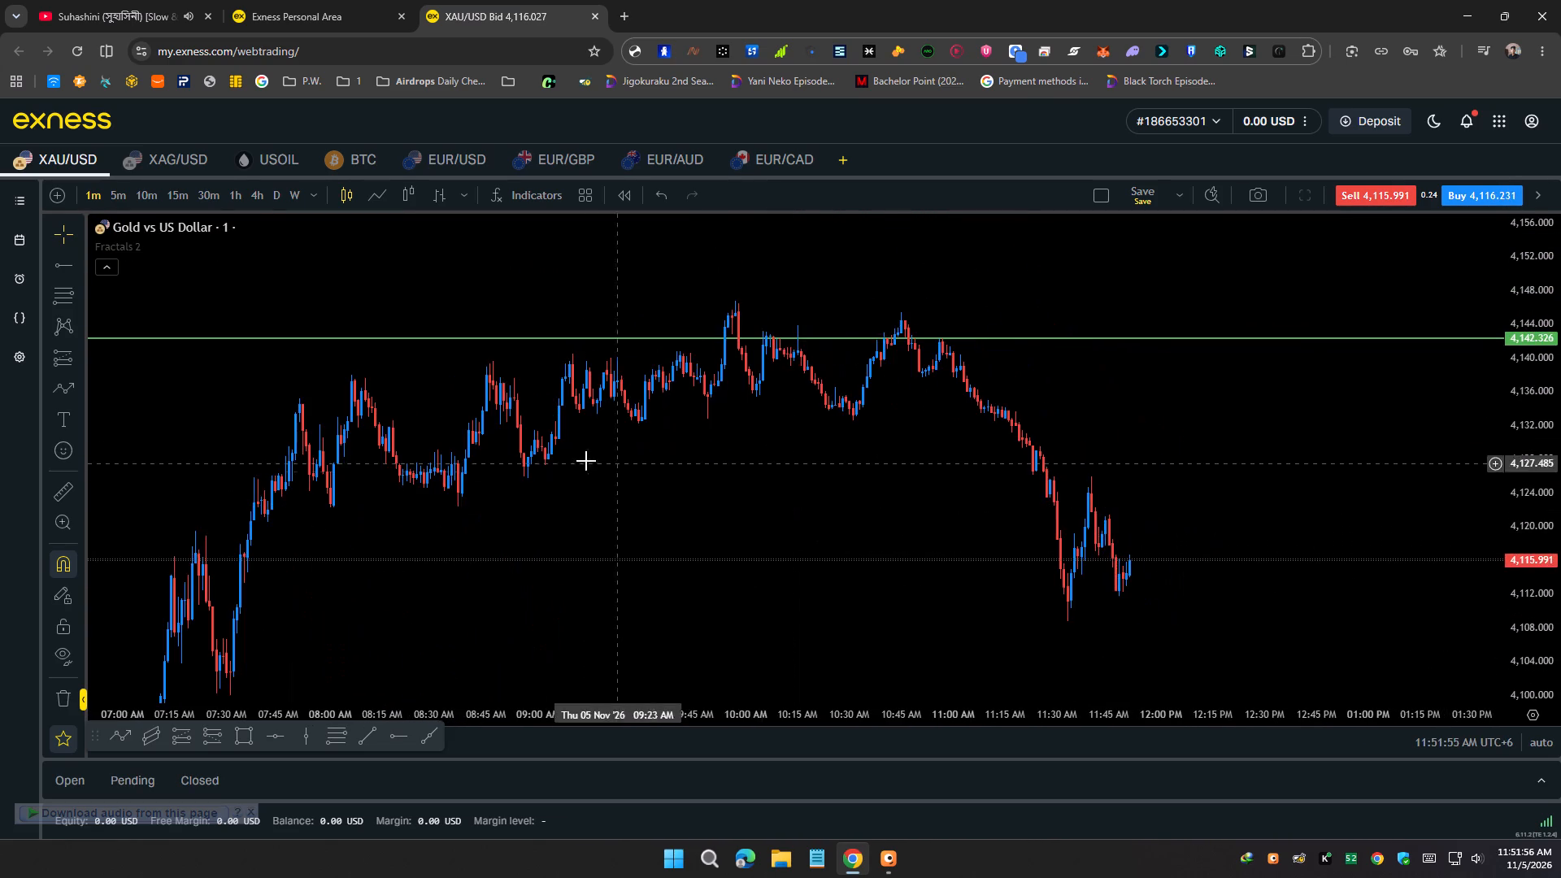
# Examine the 5 November 1-minute candles, from the morning rise through the swings around the 4,142.326 ray.
pyautogui.moveTo(585, 461); pyautogui.dragTo(1107, 398)
pyautogui.scroll(4, 1064, 386)
pyautogui.scroll(4, 1560, 385)
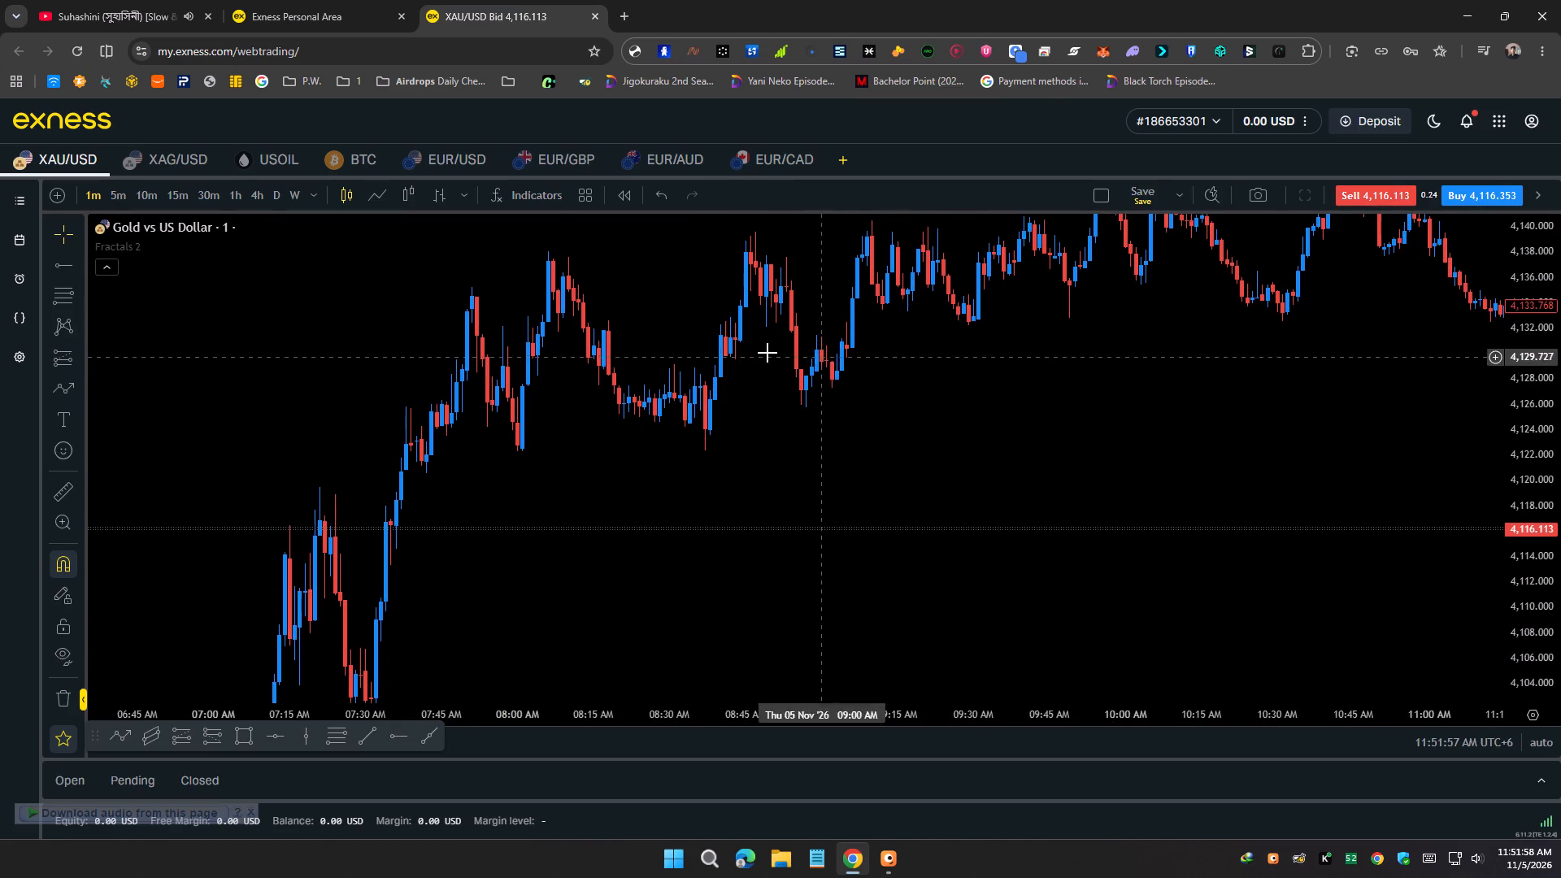
pyautogui.moveTo(572, 318); pyautogui.dragTo(680, 261)
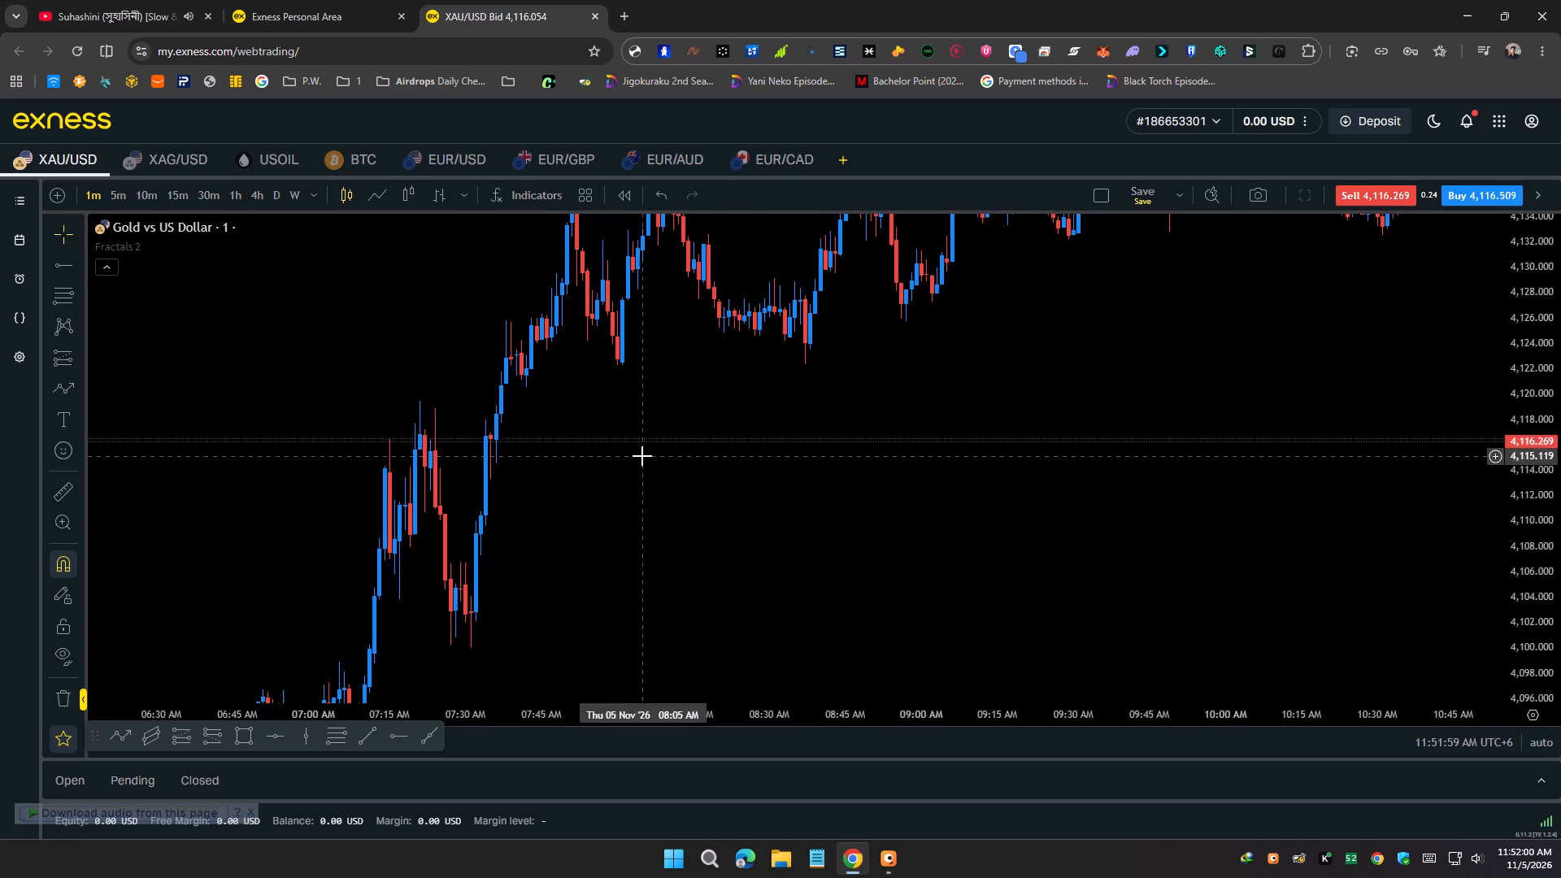
pyautogui.moveTo(691, 431); pyautogui.dragTo(431, 610)
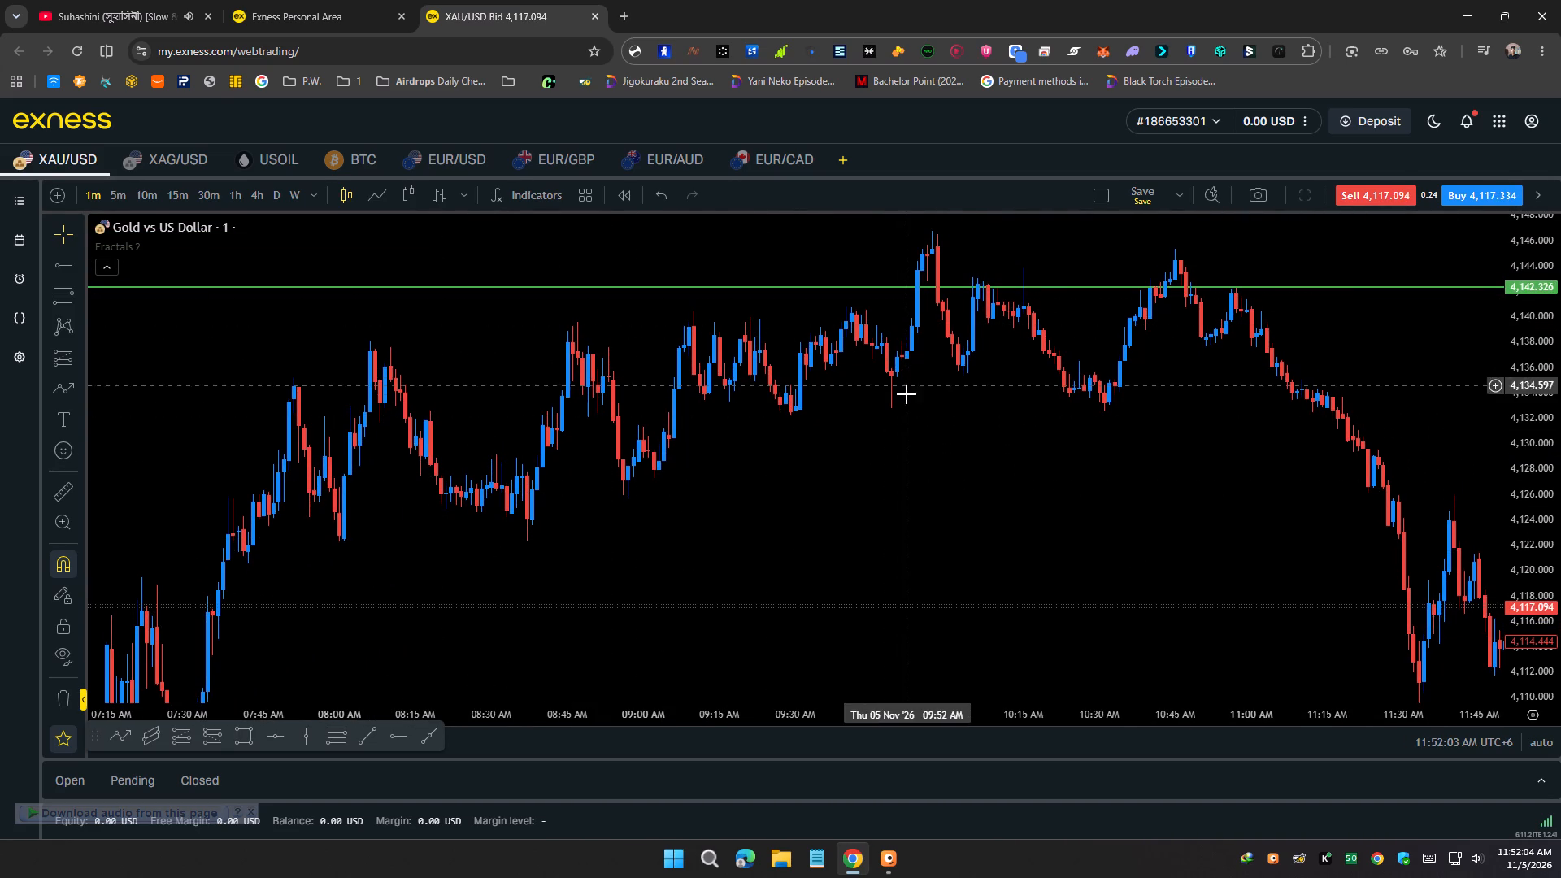
pyautogui.moveTo(941, 230); pyautogui.dragTo(761, 216)
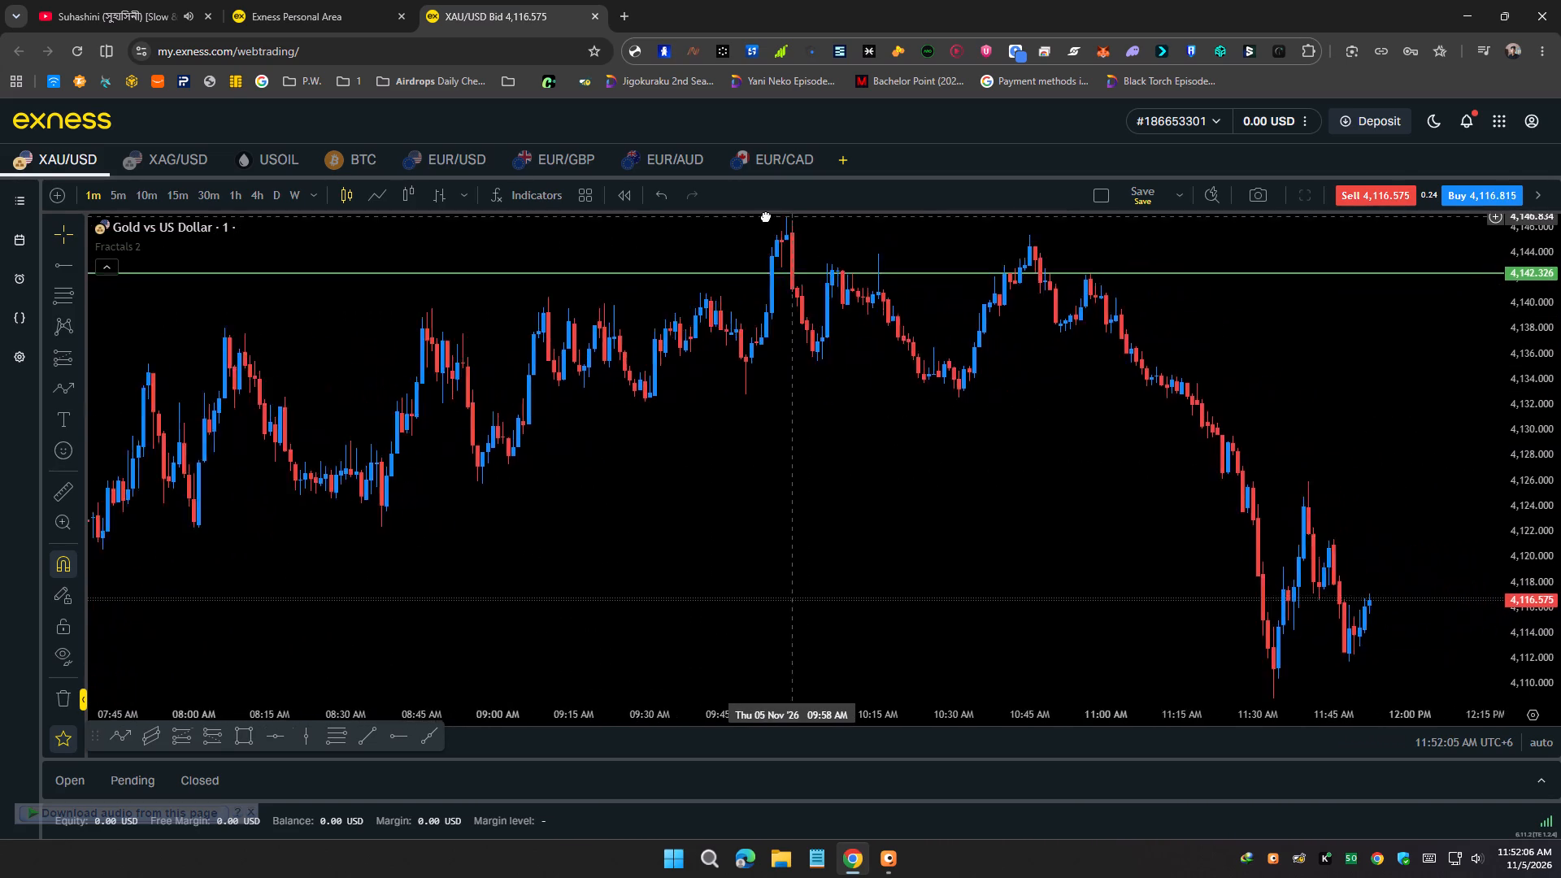
pyautogui.moveTo(761, 216); pyautogui.dragTo(595, 259)
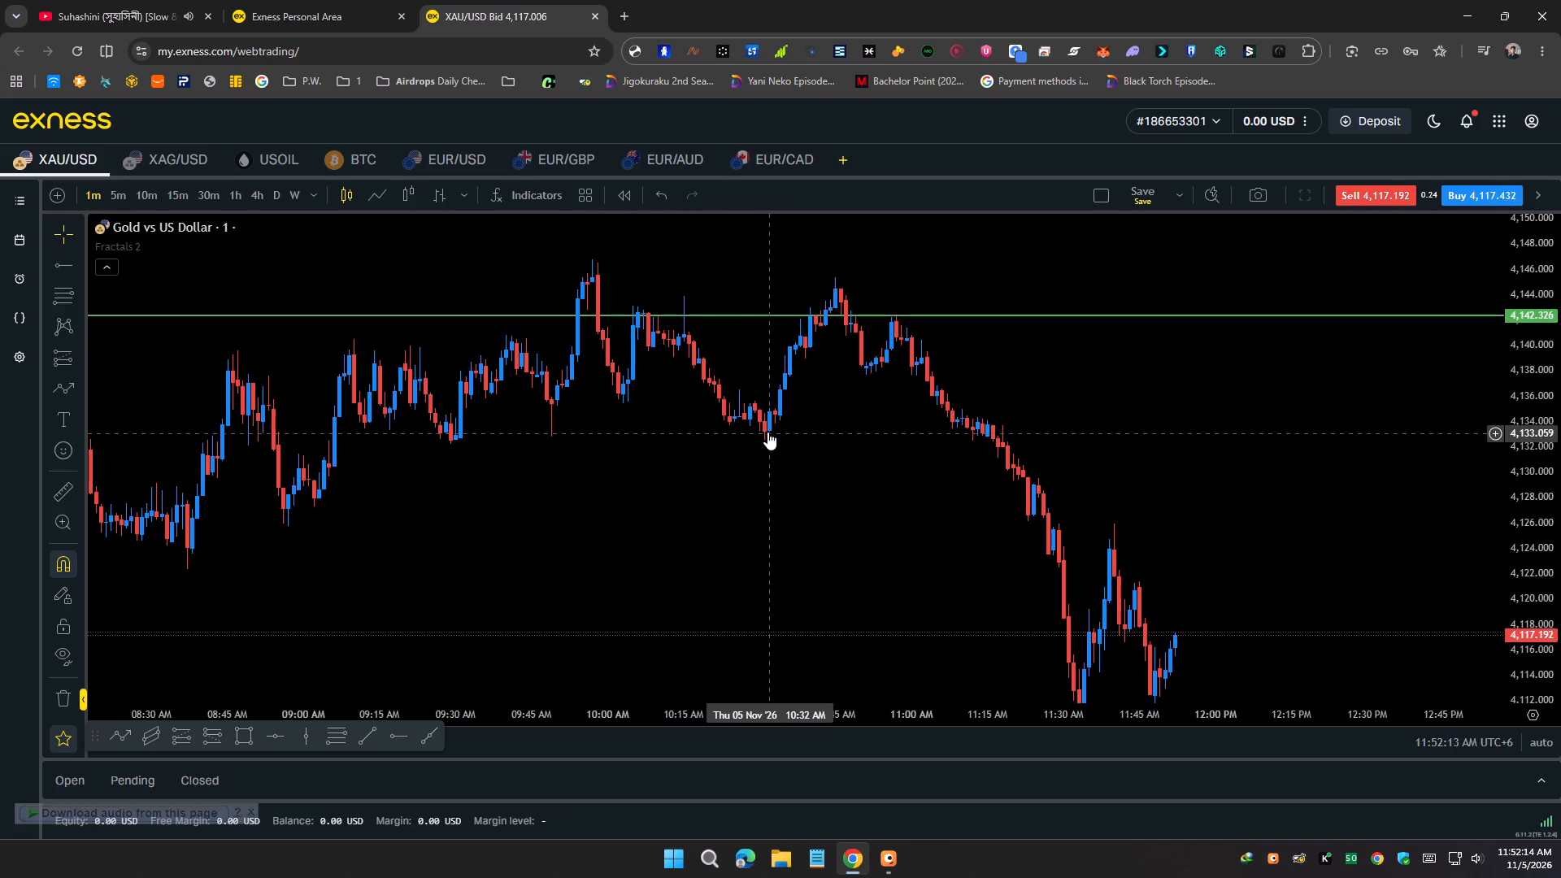
pyautogui.moveTo(667, 376); pyautogui.dragTo(639, 376)
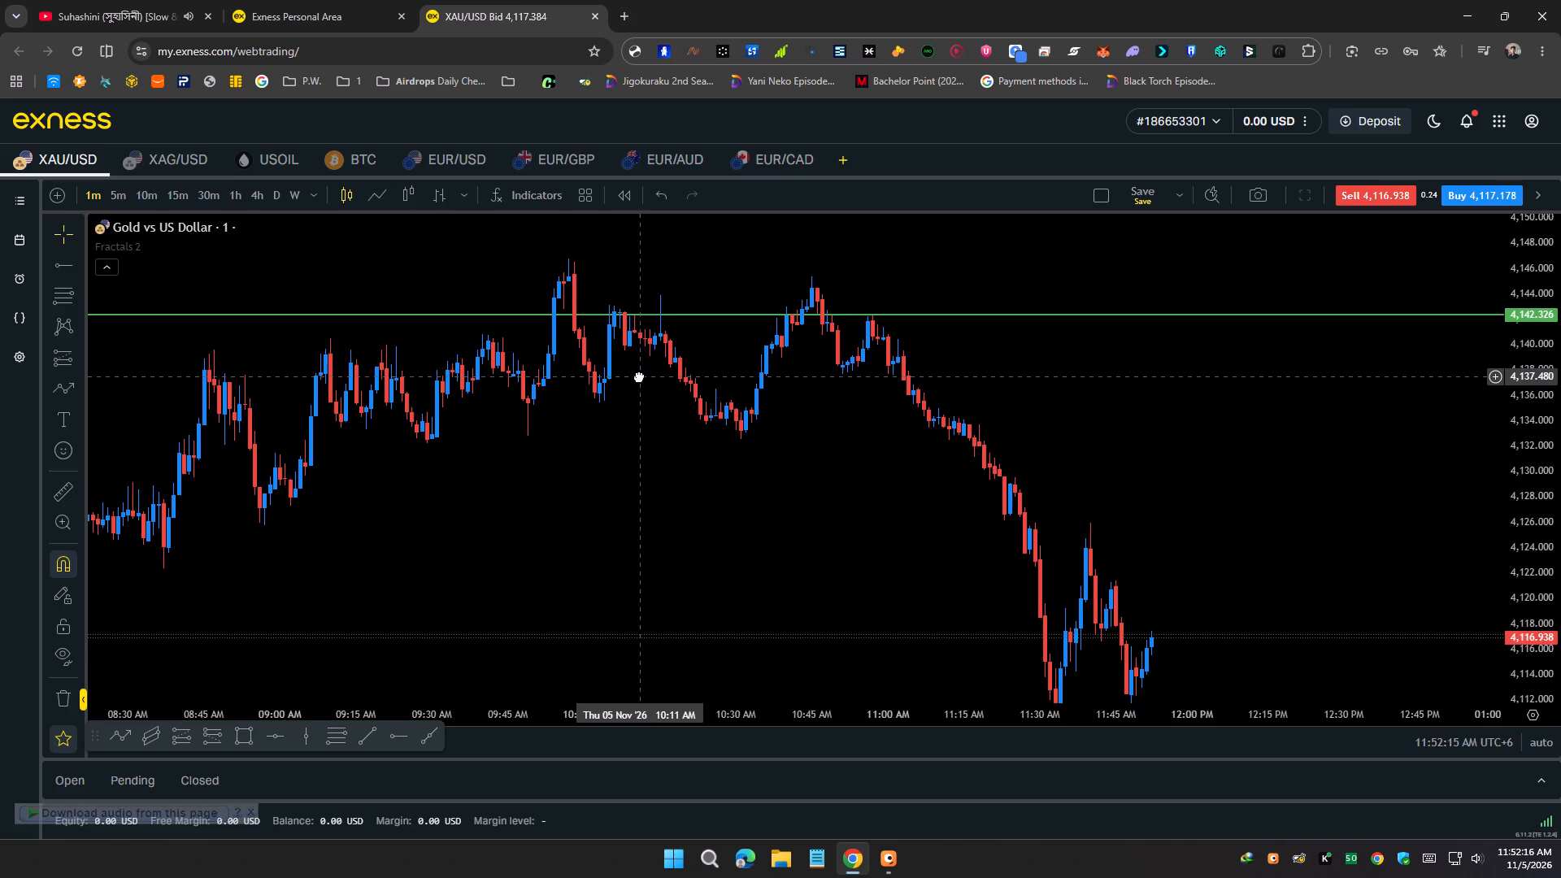
pyautogui.moveTo(639, 376); pyautogui.dragTo(634, 377)
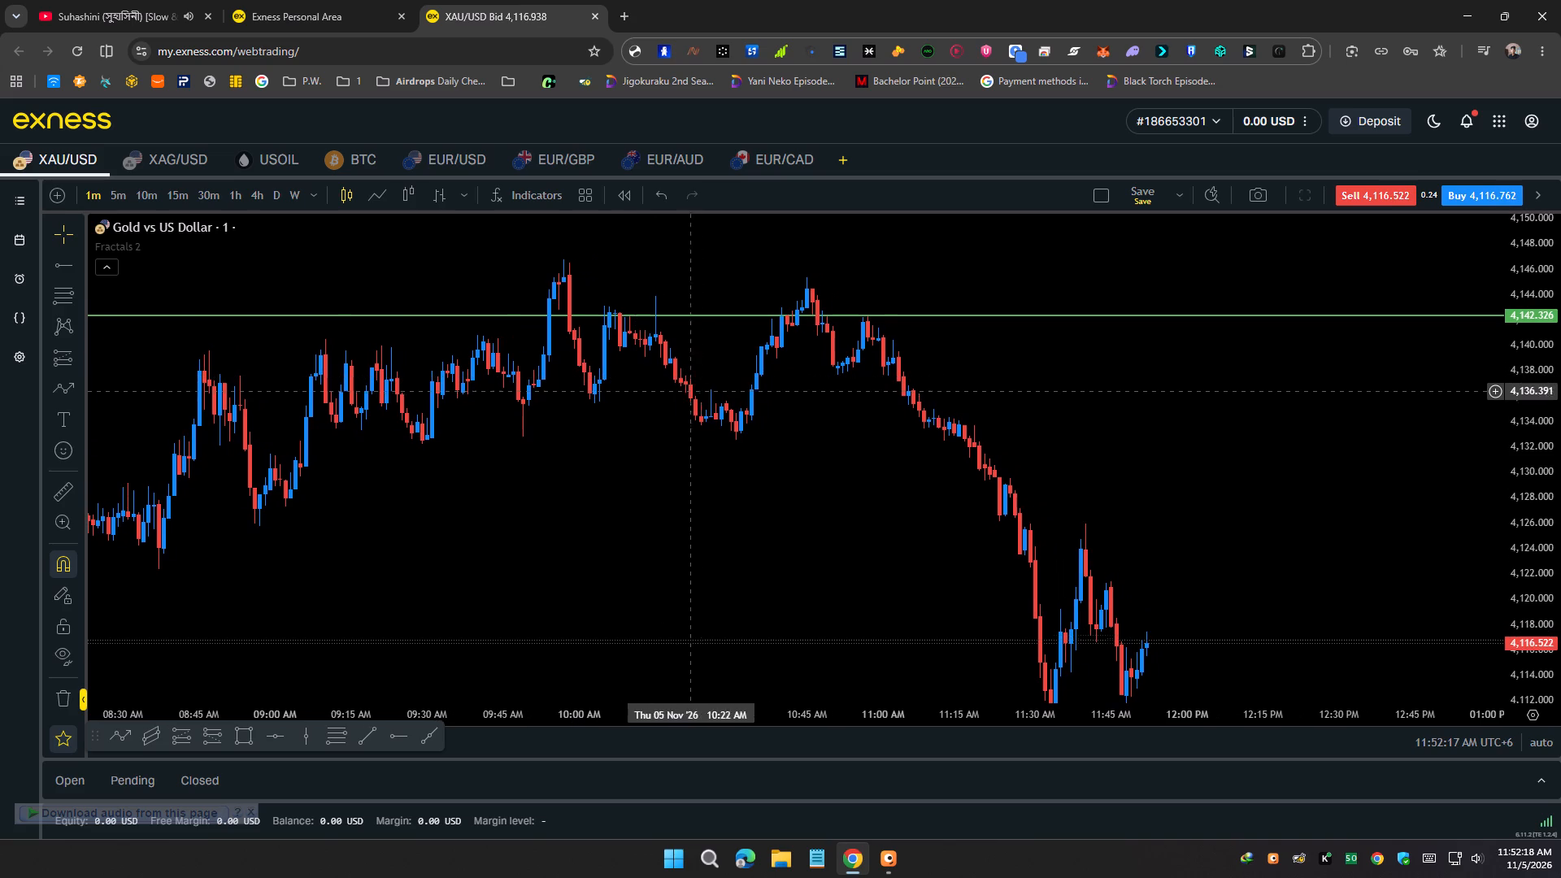
pyautogui.moveTo(833, 338); pyautogui.dragTo(680, 319)
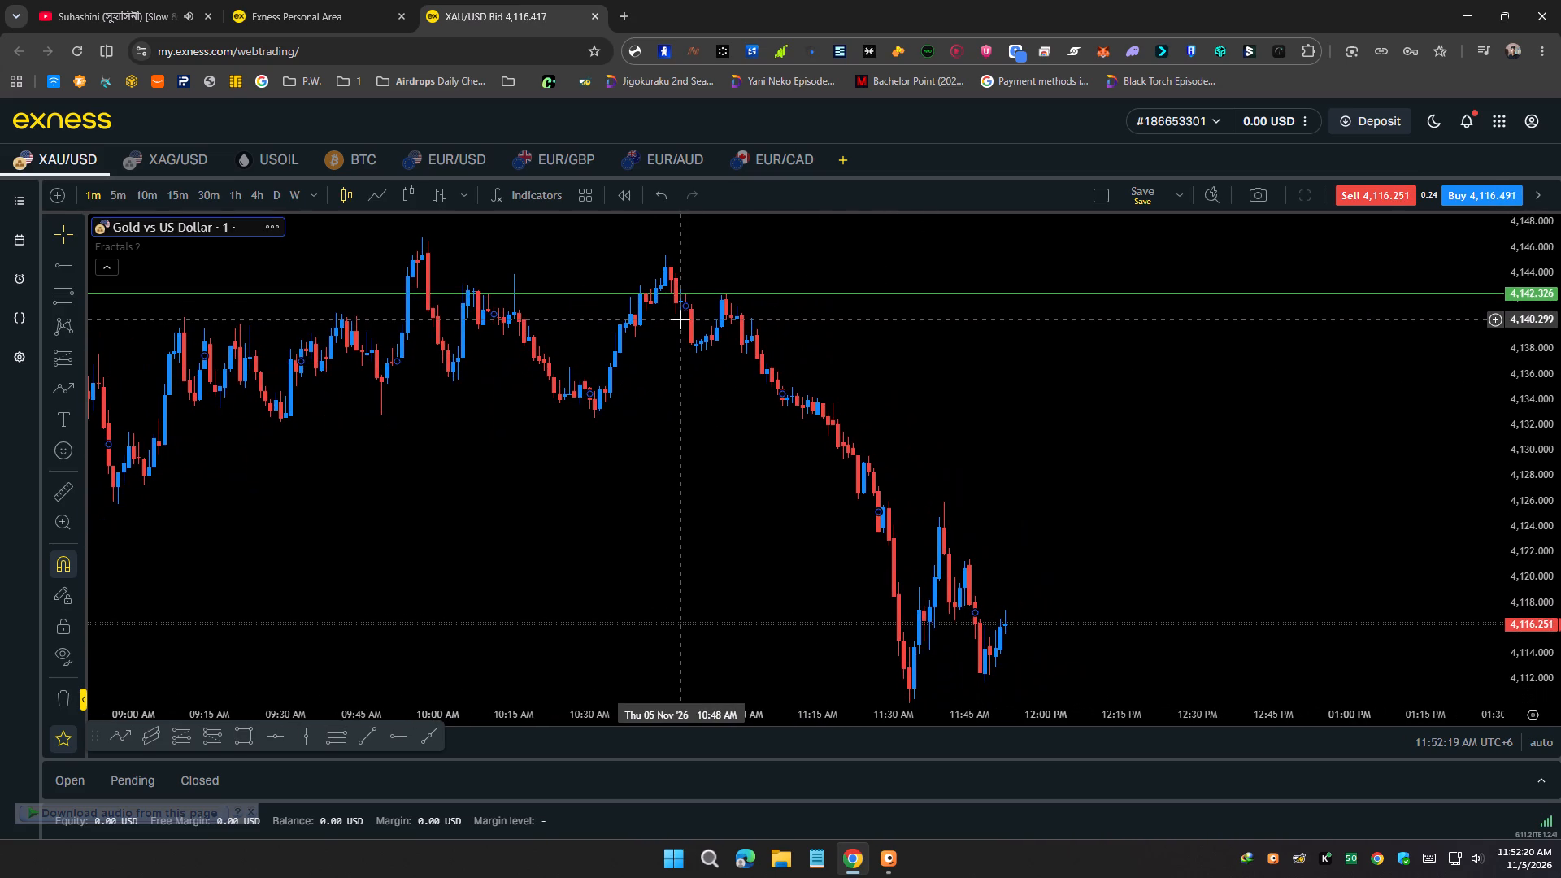
pyautogui.moveTo(680, 334); pyautogui.dragTo(700, 336)
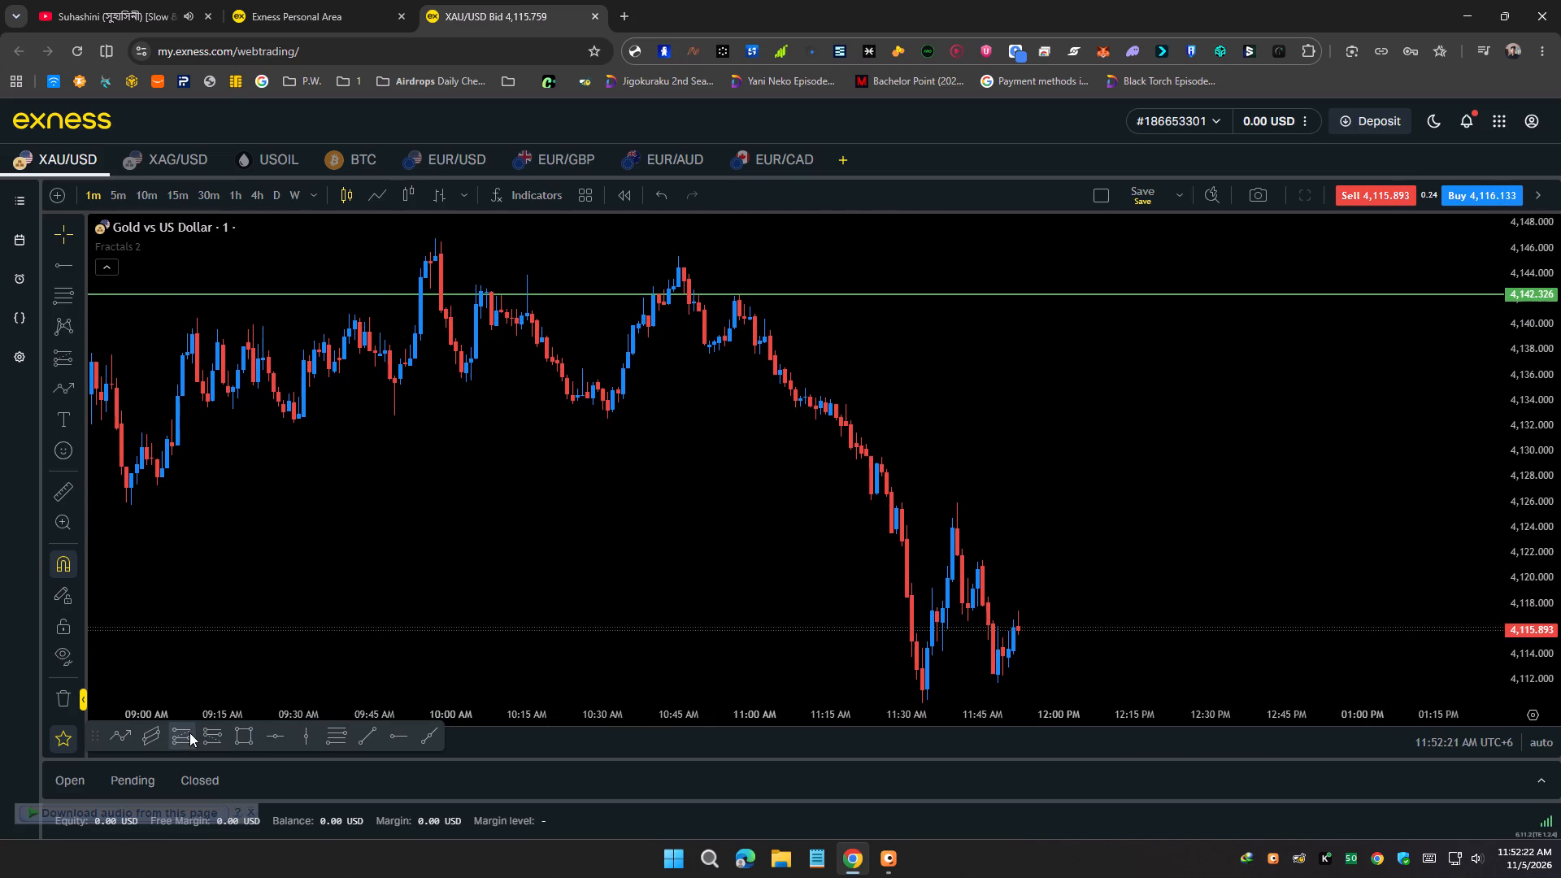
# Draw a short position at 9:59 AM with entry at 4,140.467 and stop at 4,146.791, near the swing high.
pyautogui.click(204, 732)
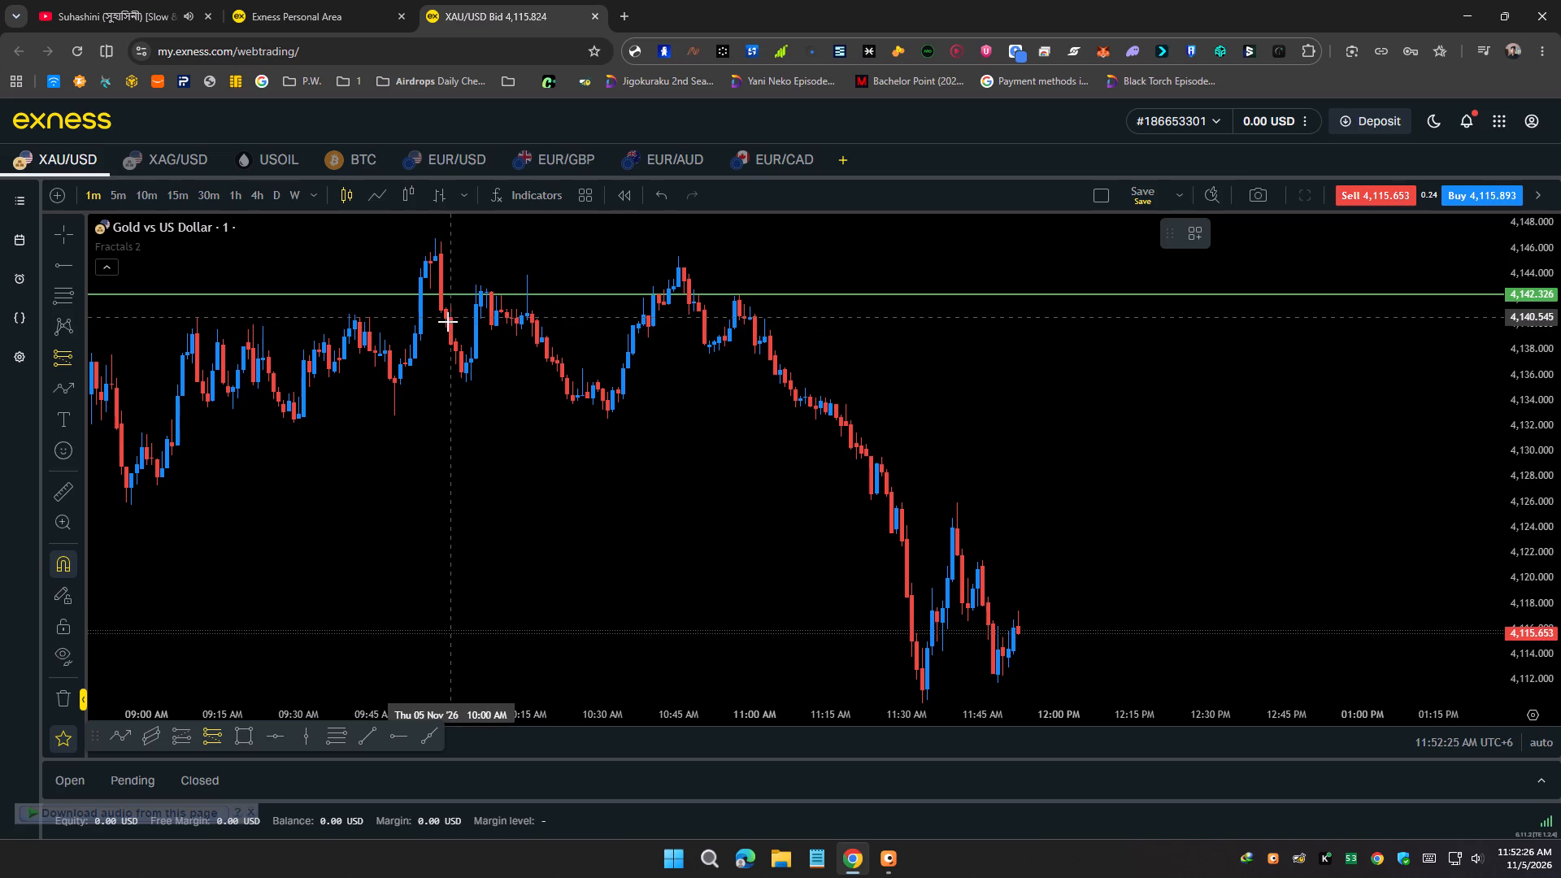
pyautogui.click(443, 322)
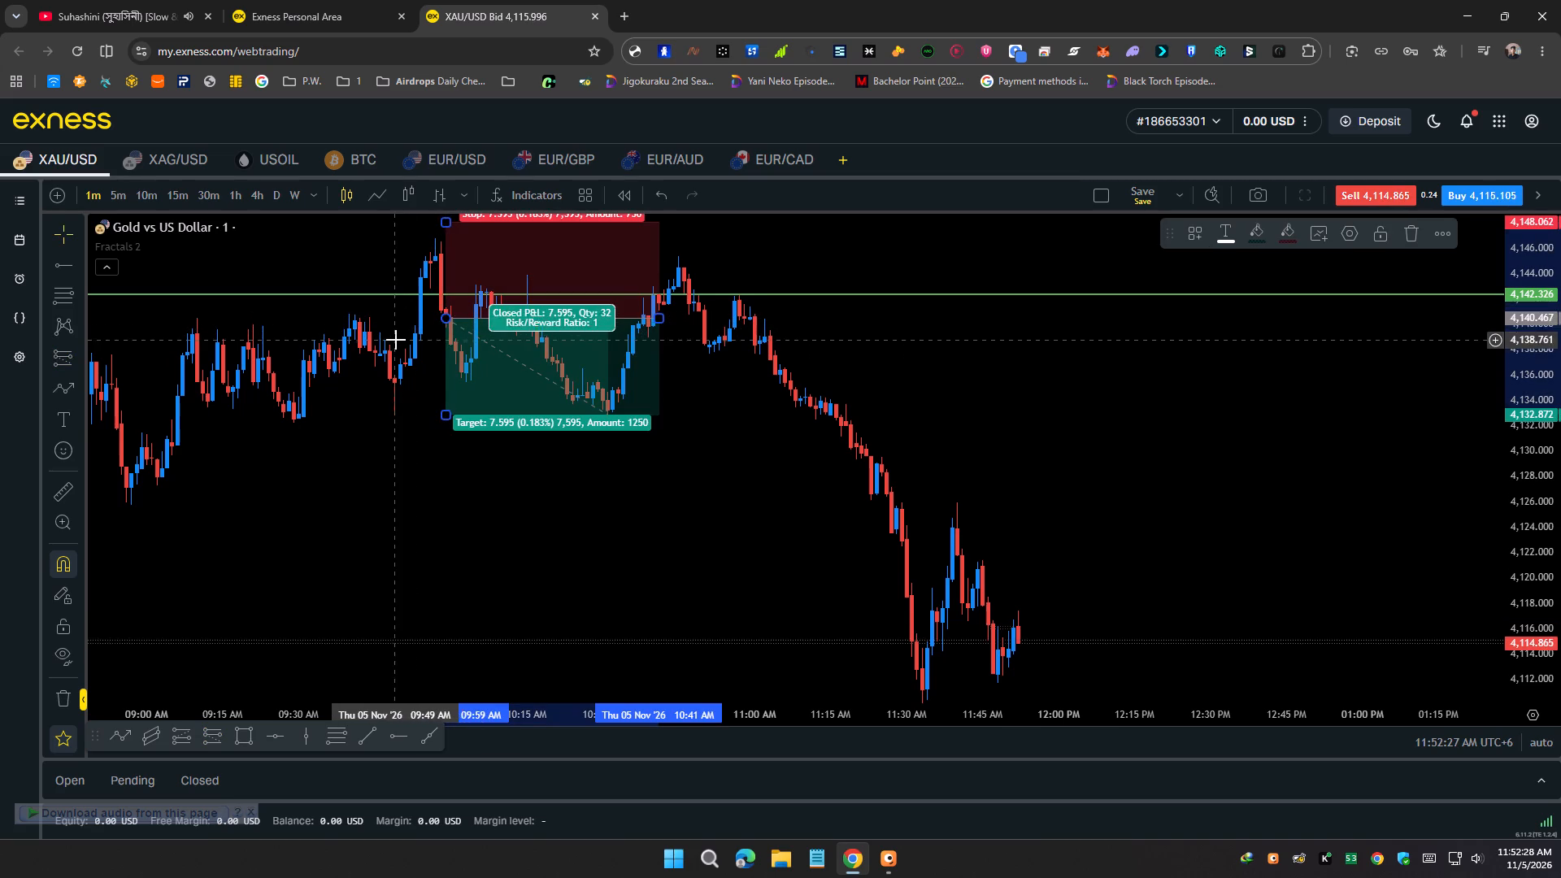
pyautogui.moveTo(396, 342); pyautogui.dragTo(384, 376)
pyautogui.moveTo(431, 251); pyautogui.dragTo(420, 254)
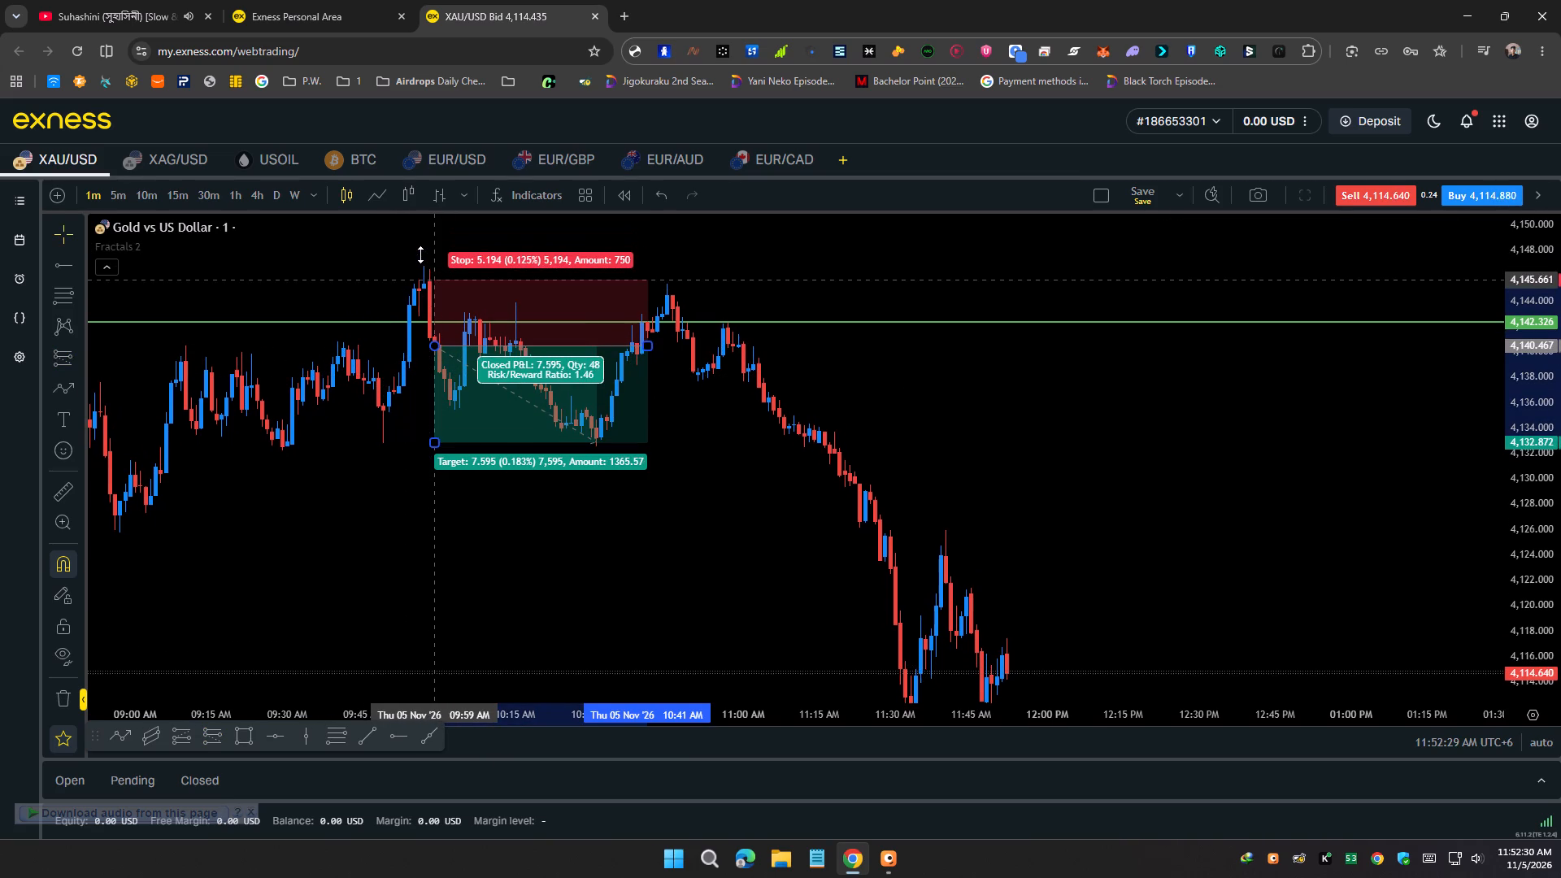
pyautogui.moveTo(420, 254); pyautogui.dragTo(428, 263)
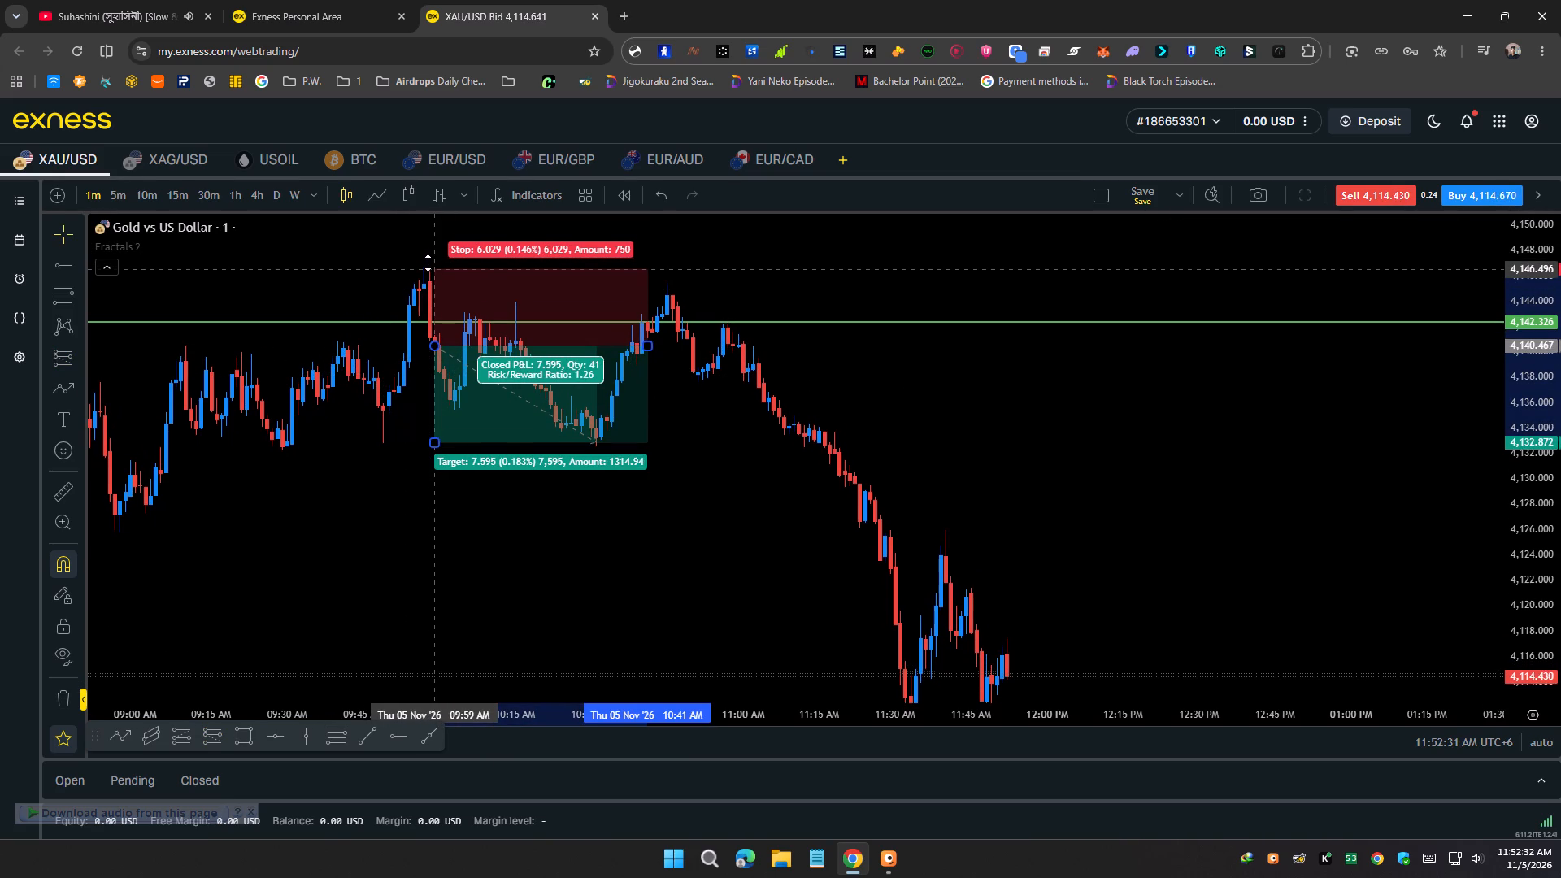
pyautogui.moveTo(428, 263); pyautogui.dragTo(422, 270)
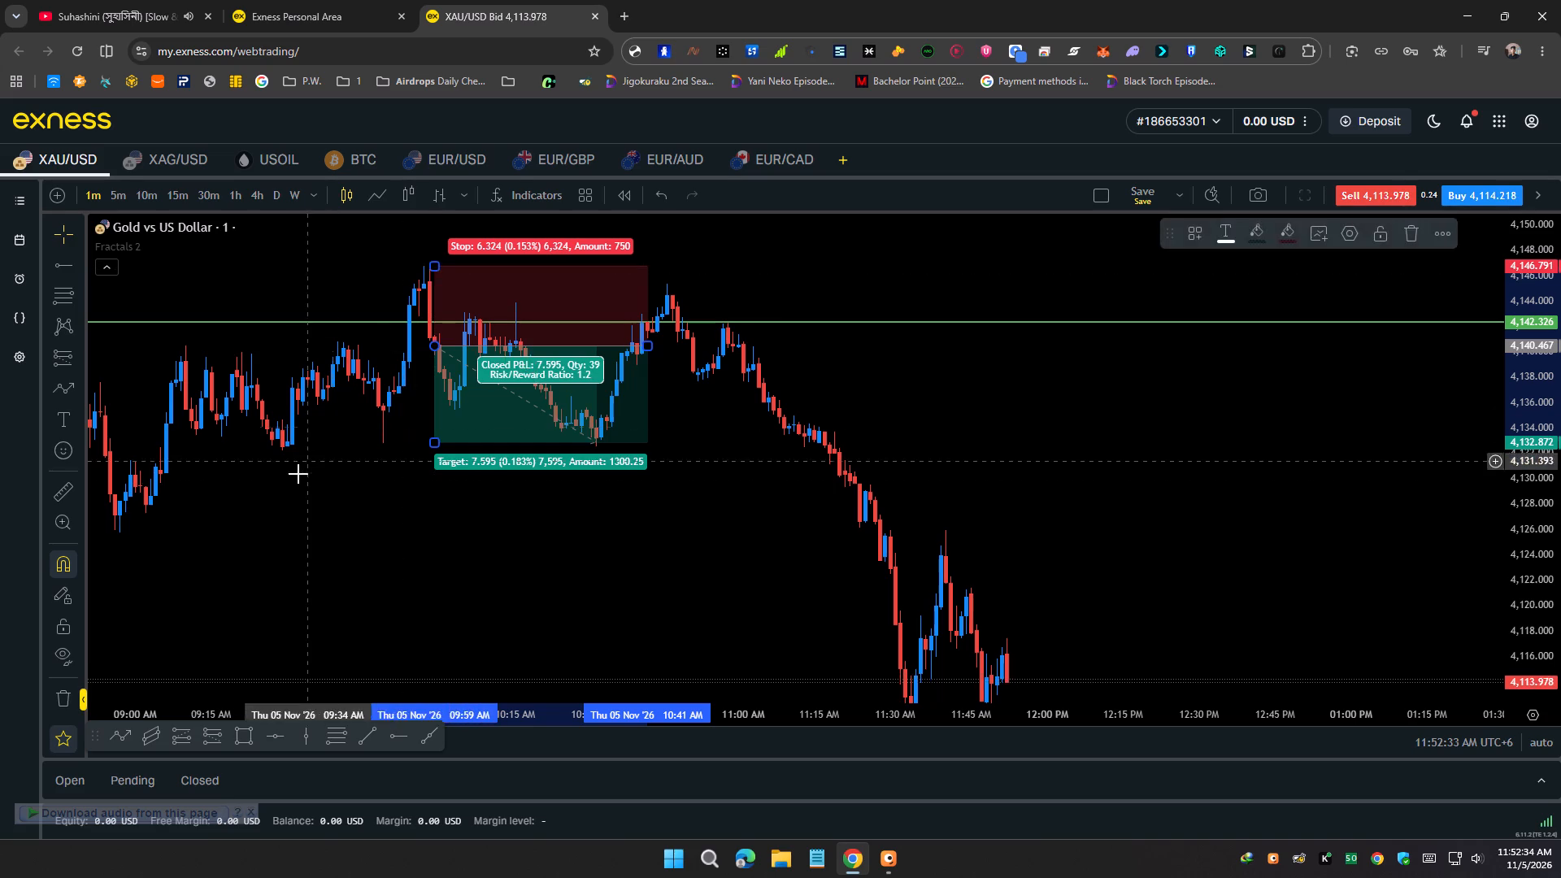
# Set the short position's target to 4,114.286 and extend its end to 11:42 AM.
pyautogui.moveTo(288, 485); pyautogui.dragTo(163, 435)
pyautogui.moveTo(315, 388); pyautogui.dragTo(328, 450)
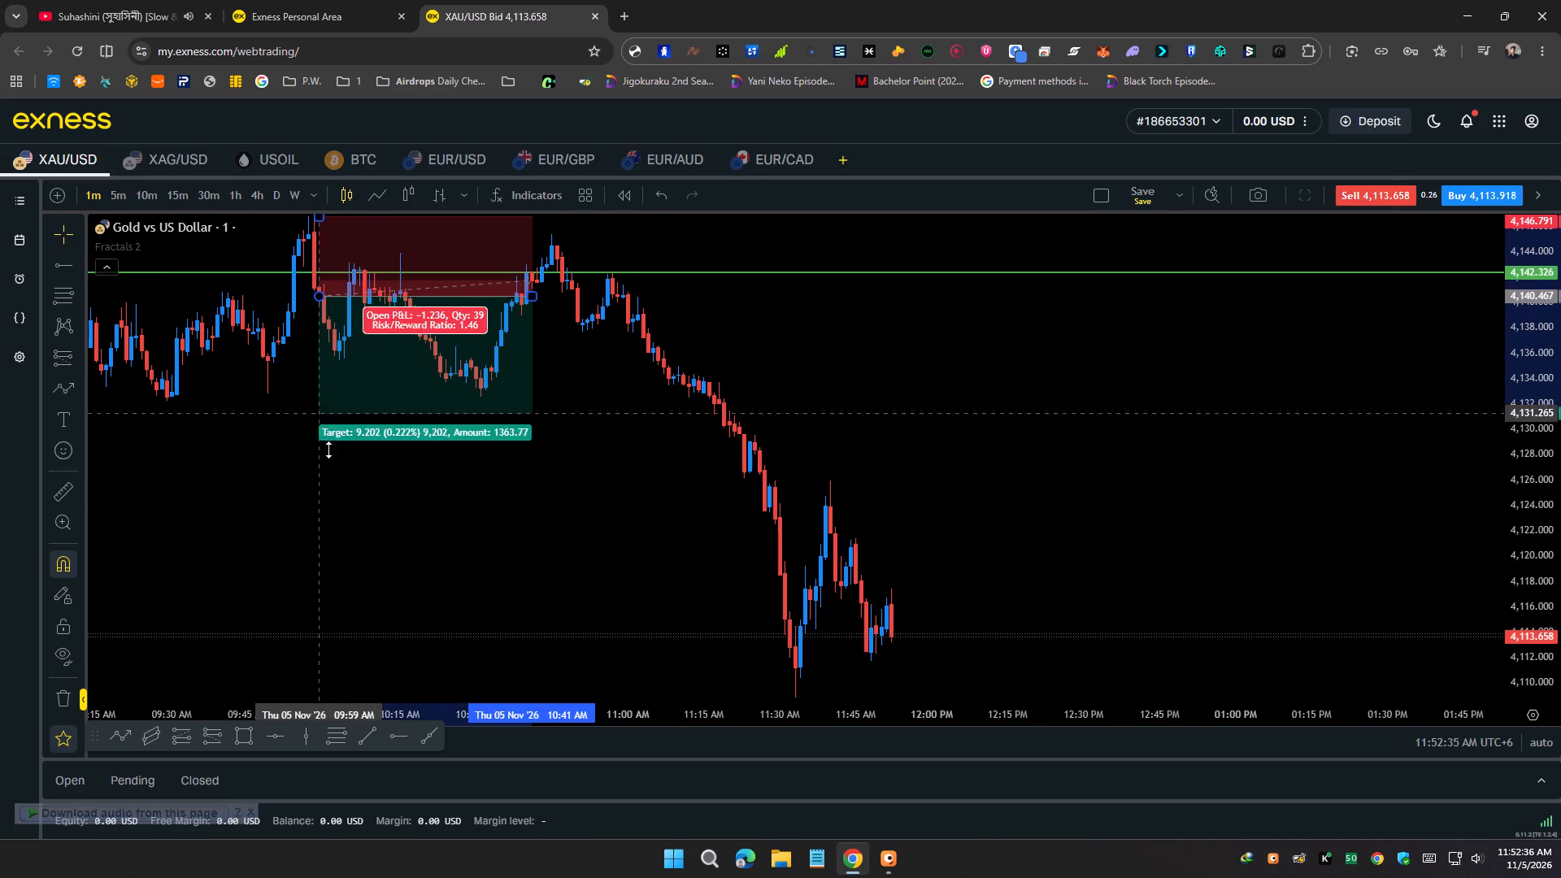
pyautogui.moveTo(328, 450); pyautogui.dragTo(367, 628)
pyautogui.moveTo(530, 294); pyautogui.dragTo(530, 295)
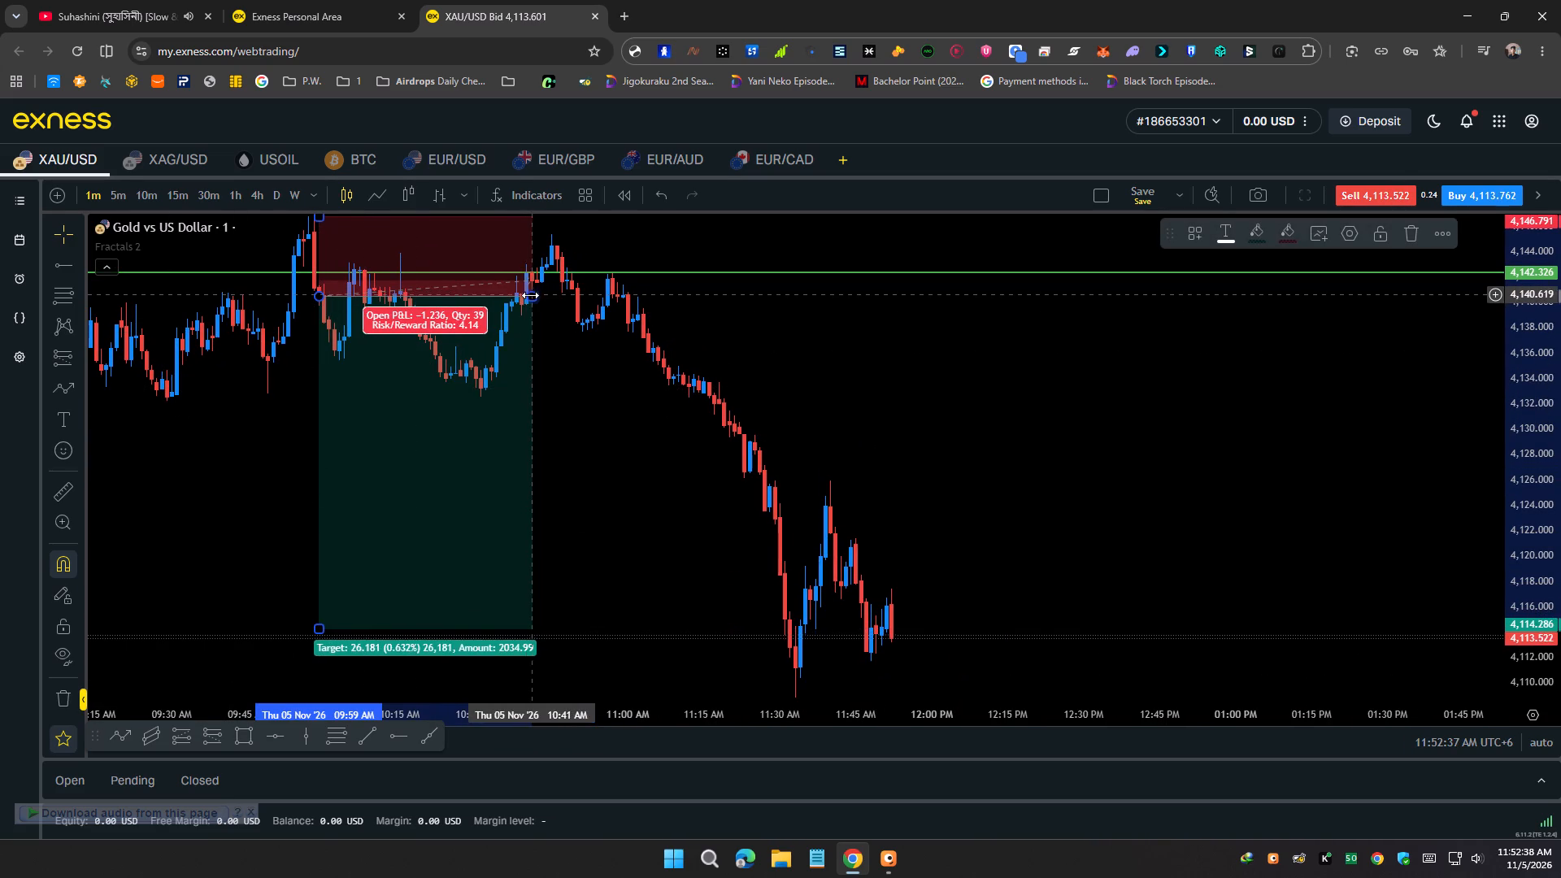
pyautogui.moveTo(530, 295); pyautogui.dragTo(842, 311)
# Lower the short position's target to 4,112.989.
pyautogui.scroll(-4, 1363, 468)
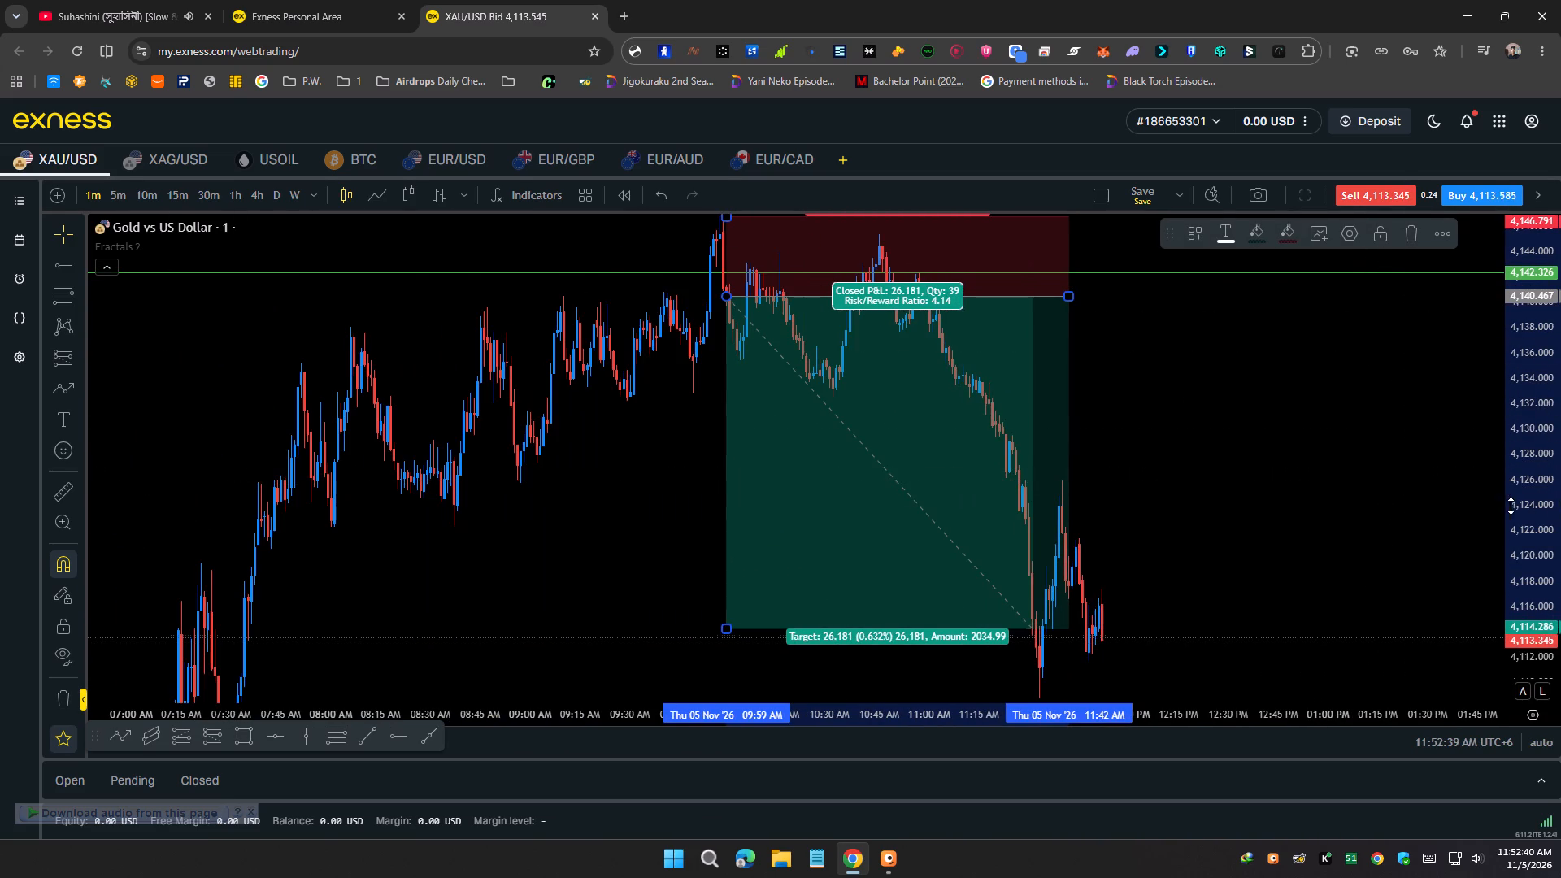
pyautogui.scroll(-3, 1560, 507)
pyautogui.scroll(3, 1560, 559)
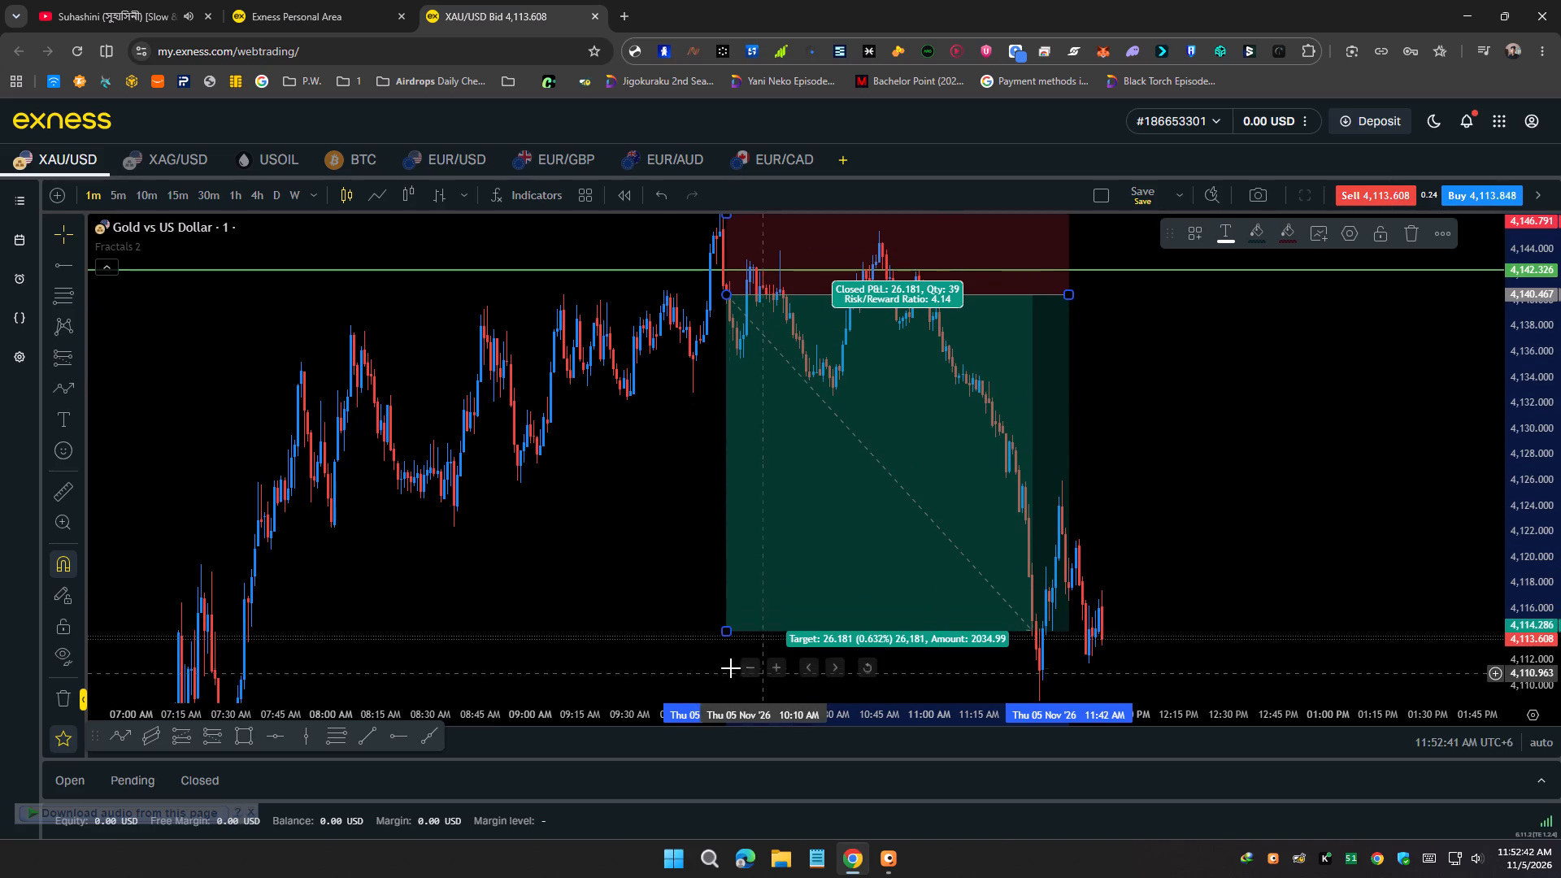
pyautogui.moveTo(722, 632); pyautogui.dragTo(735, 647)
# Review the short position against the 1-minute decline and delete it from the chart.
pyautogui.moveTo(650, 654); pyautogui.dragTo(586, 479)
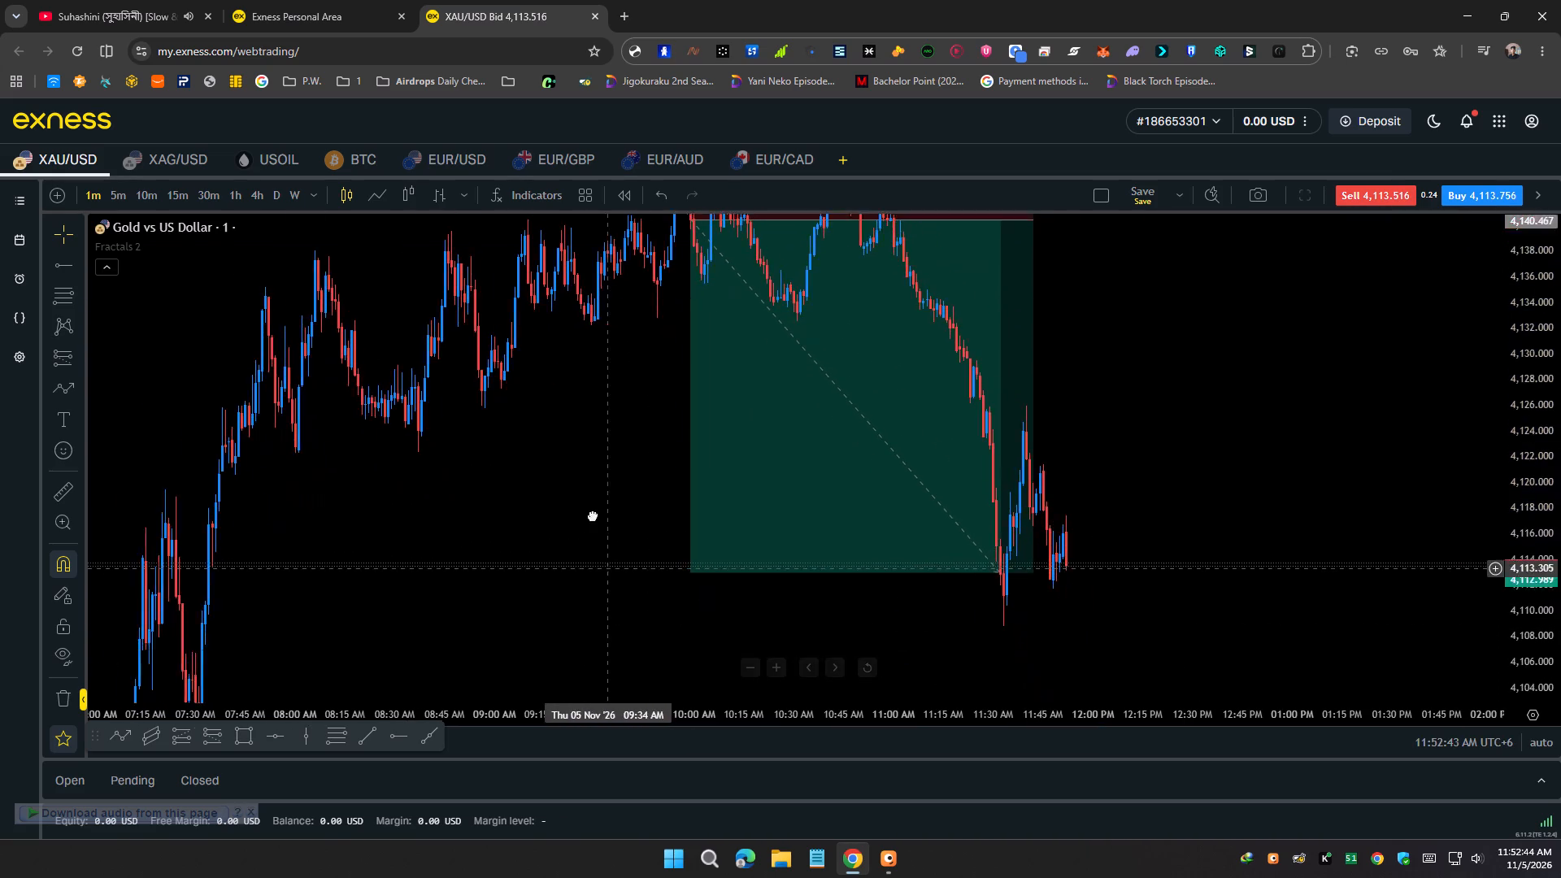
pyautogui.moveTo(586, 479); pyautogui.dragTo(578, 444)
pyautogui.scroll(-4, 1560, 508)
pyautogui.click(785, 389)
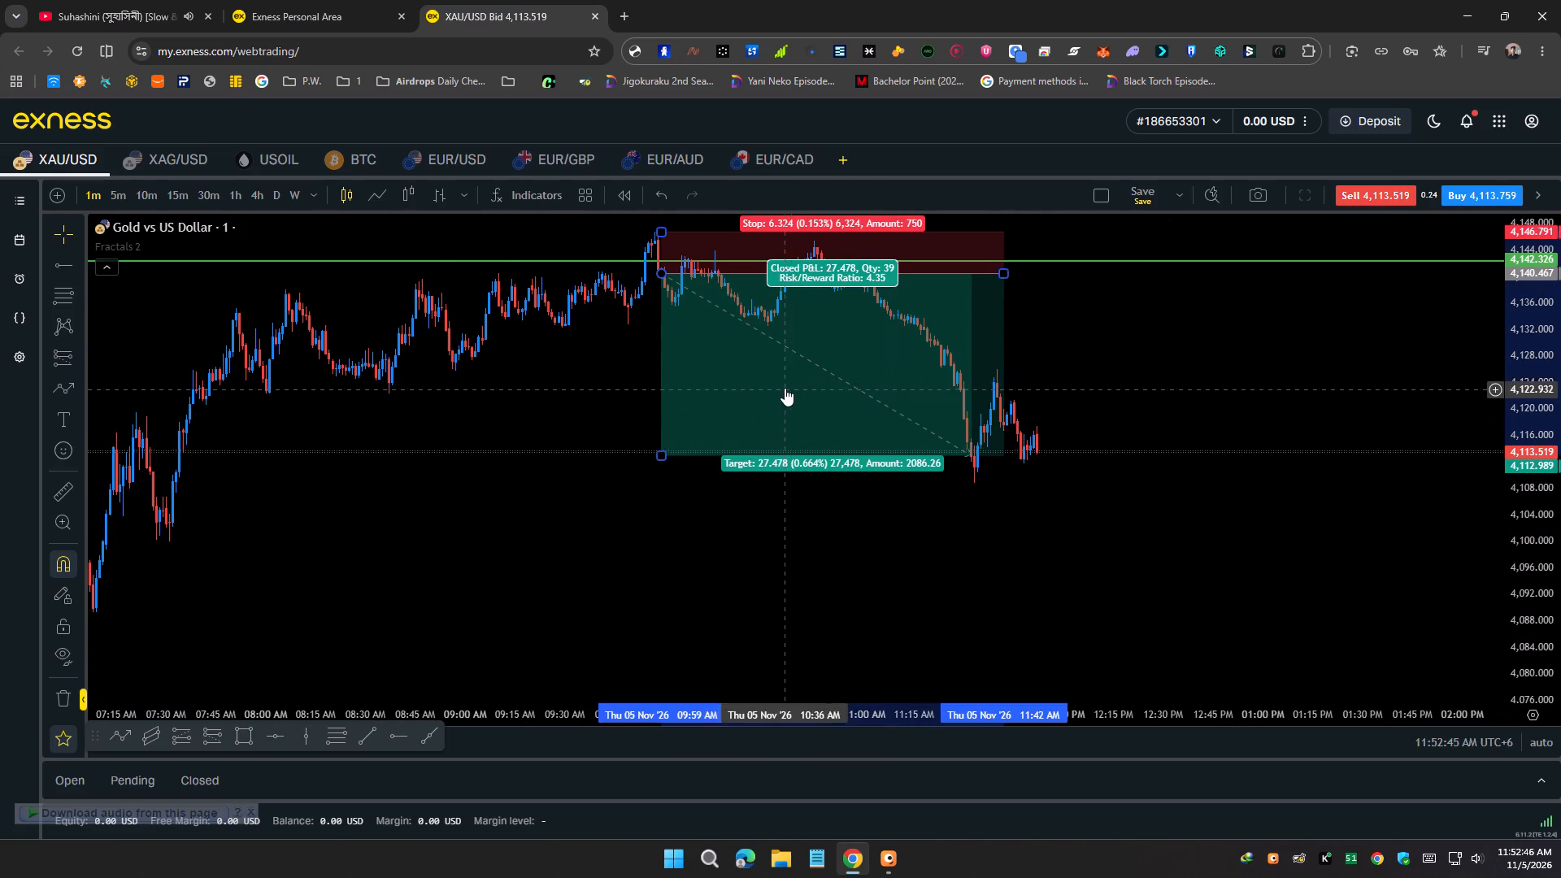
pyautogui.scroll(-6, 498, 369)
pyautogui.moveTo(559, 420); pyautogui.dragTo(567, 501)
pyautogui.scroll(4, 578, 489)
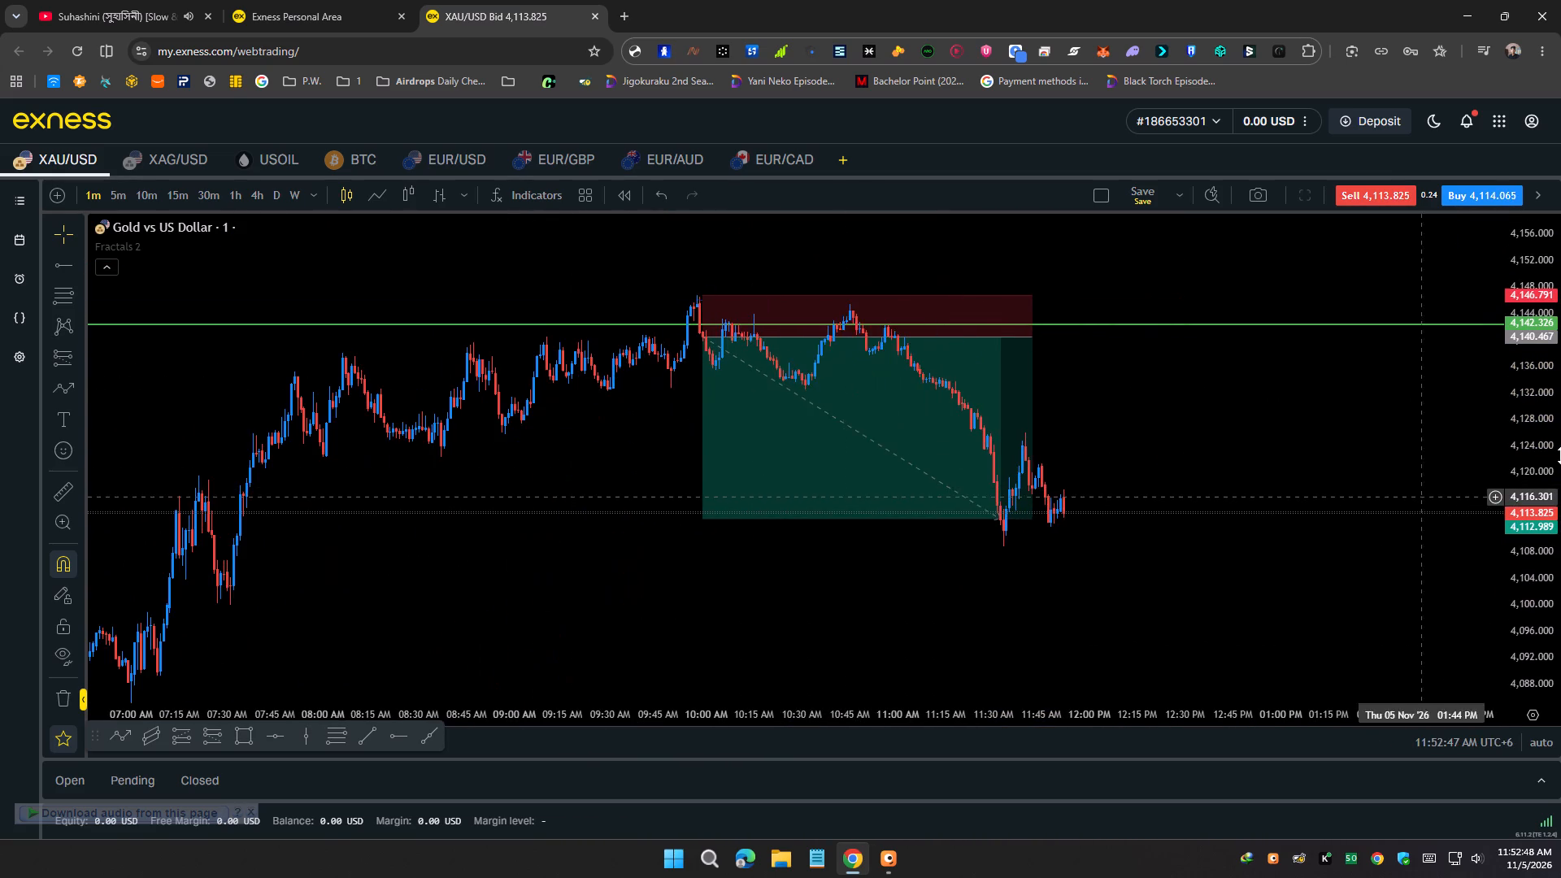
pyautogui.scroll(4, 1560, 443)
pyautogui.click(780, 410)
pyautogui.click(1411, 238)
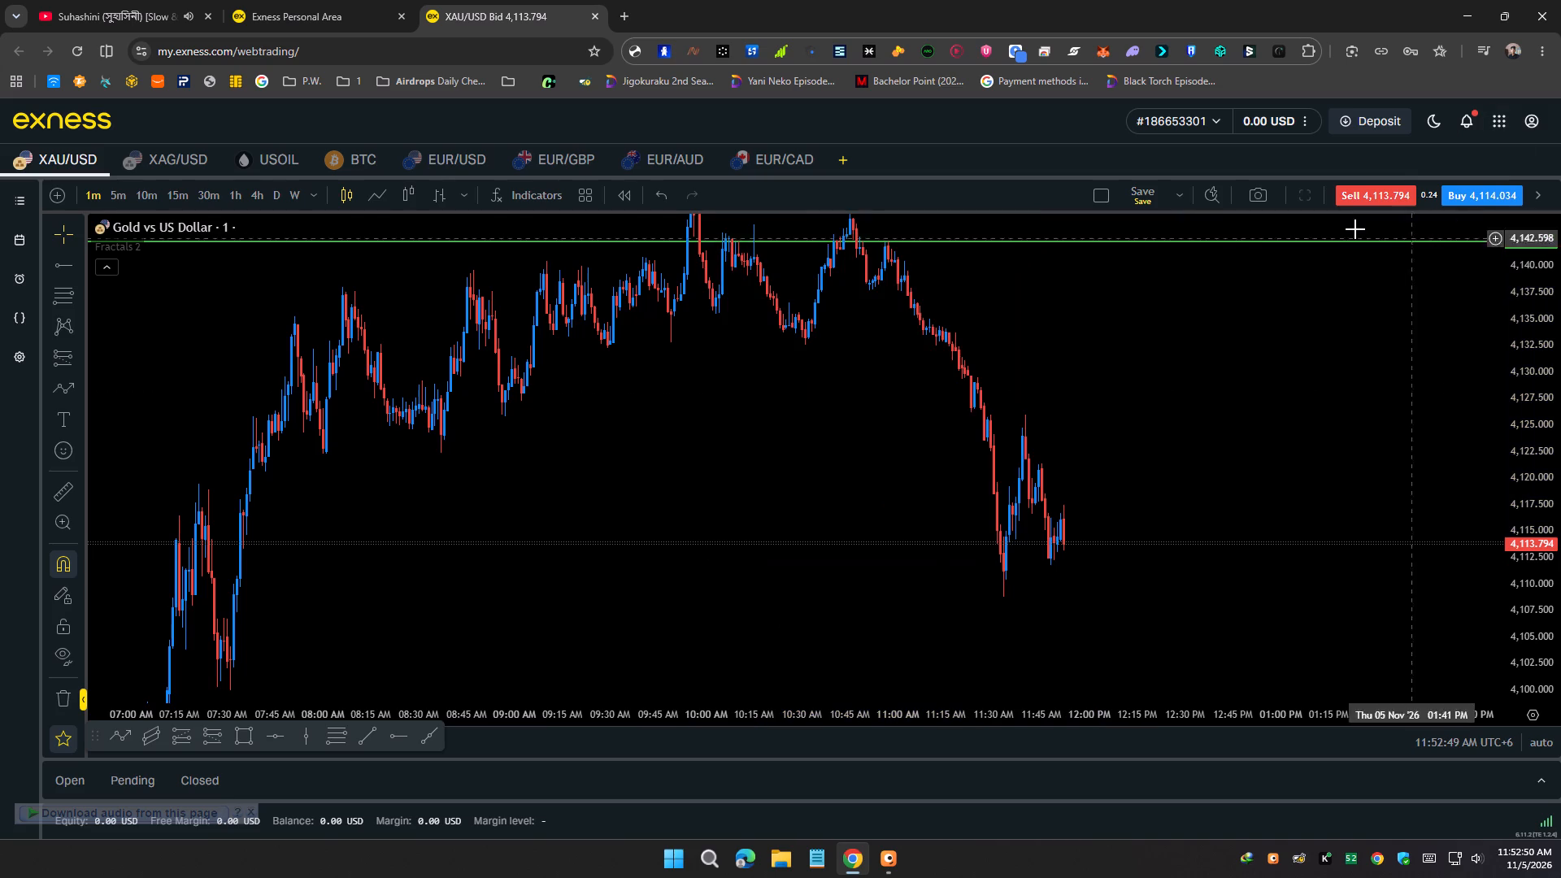
# On the 1-hour XAU/USD chart, move the 4,142.326 horizontal ray up to the 20 Oct swing high at 4,155.509.
pyautogui.click(231, 197)
pyautogui.scroll(-6, 1560, 382)
pyautogui.moveTo(801, 445); pyautogui.dragTo(945, 424)
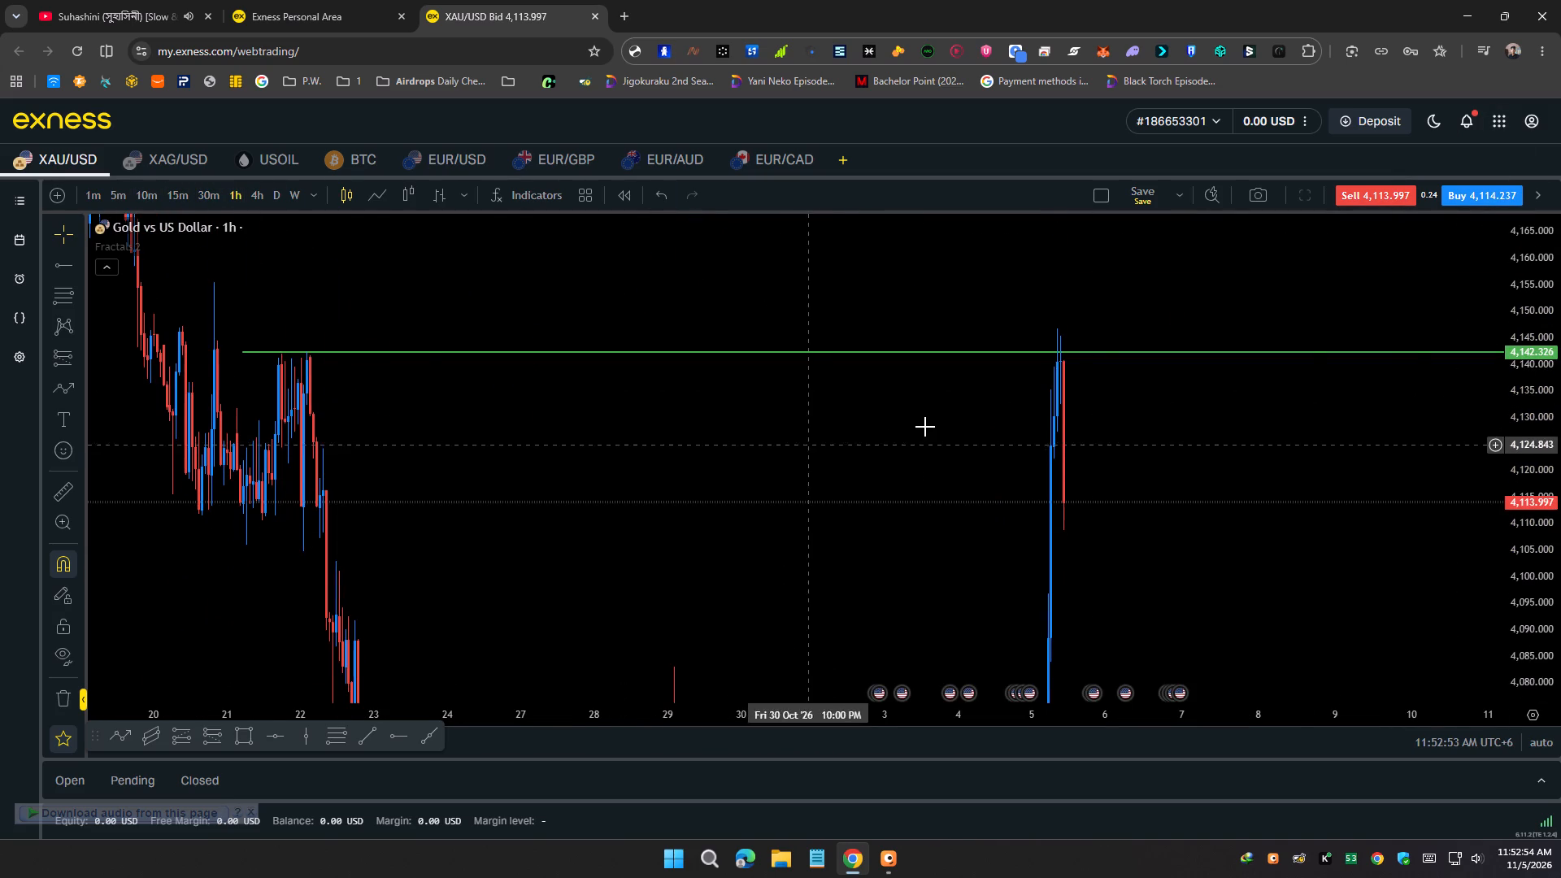
pyautogui.moveTo(945, 424); pyautogui.dragTo(1081, 399)
pyautogui.scroll(8, 1080, 398)
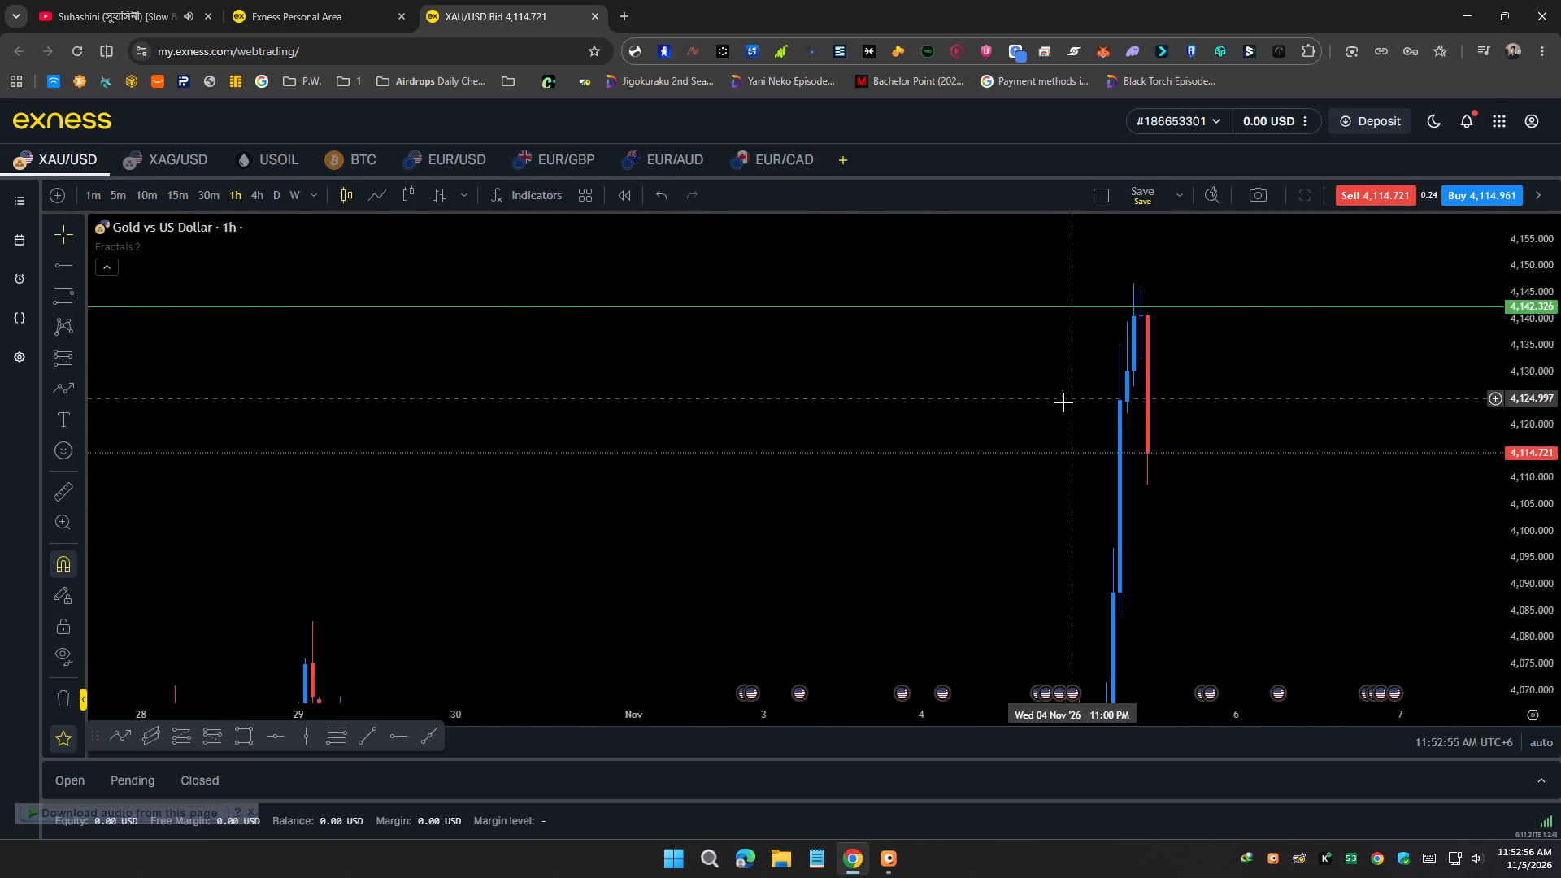
pyautogui.scroll(-1, 738, 413)
pyautogui.moveTo(458, 404); pyautogui.dragTo(578, 160)
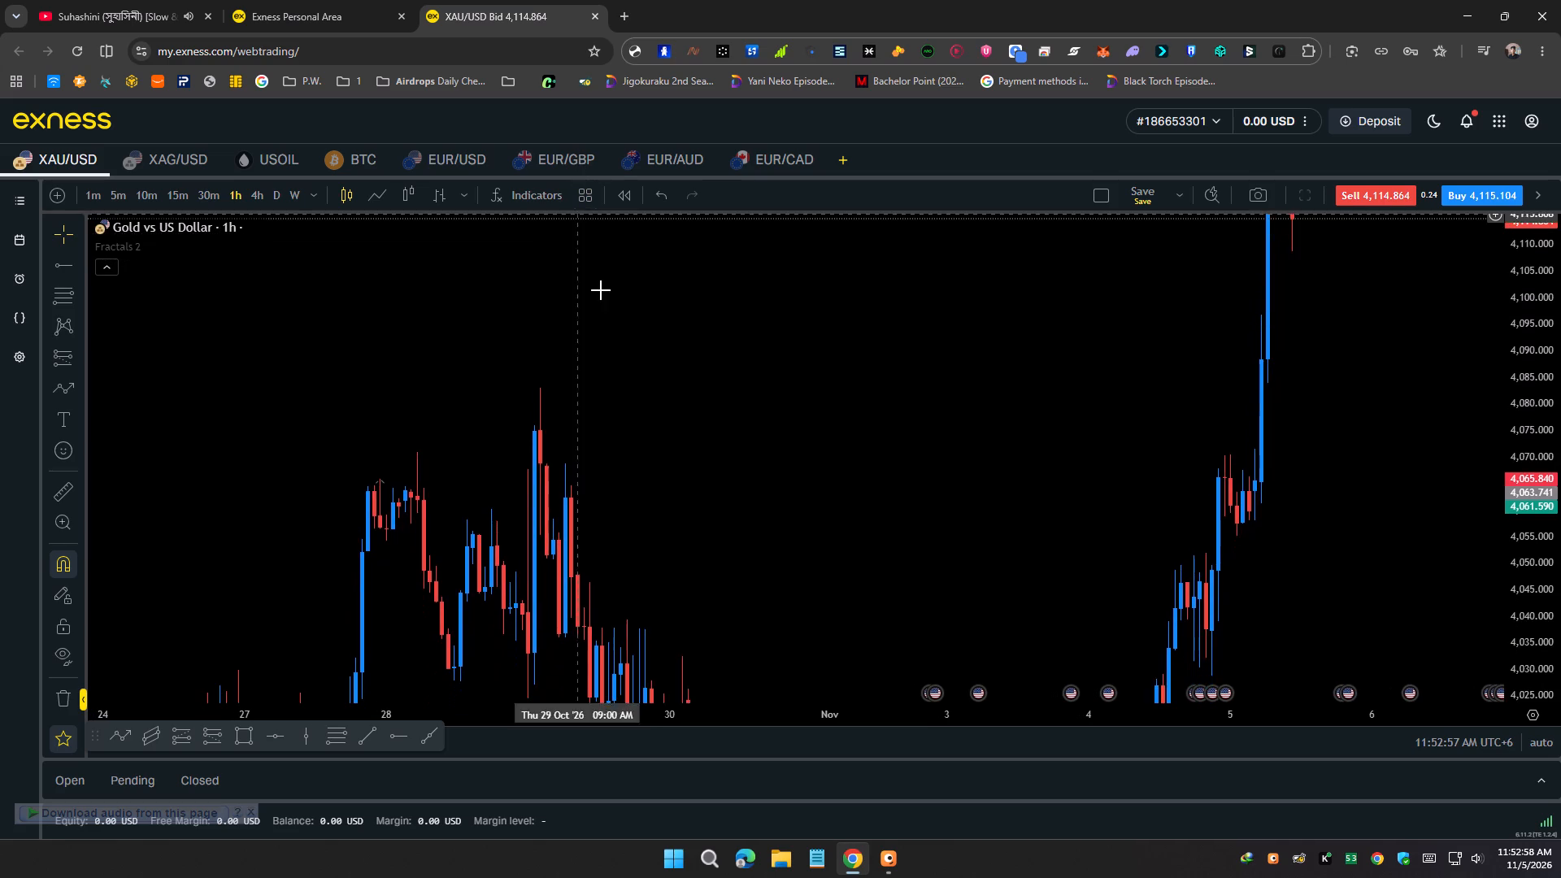
pyautogui.moveTo(702, 486); pyautogui.dragTo(670, 798)
pyautogui.scroll(-4, 576, 624)
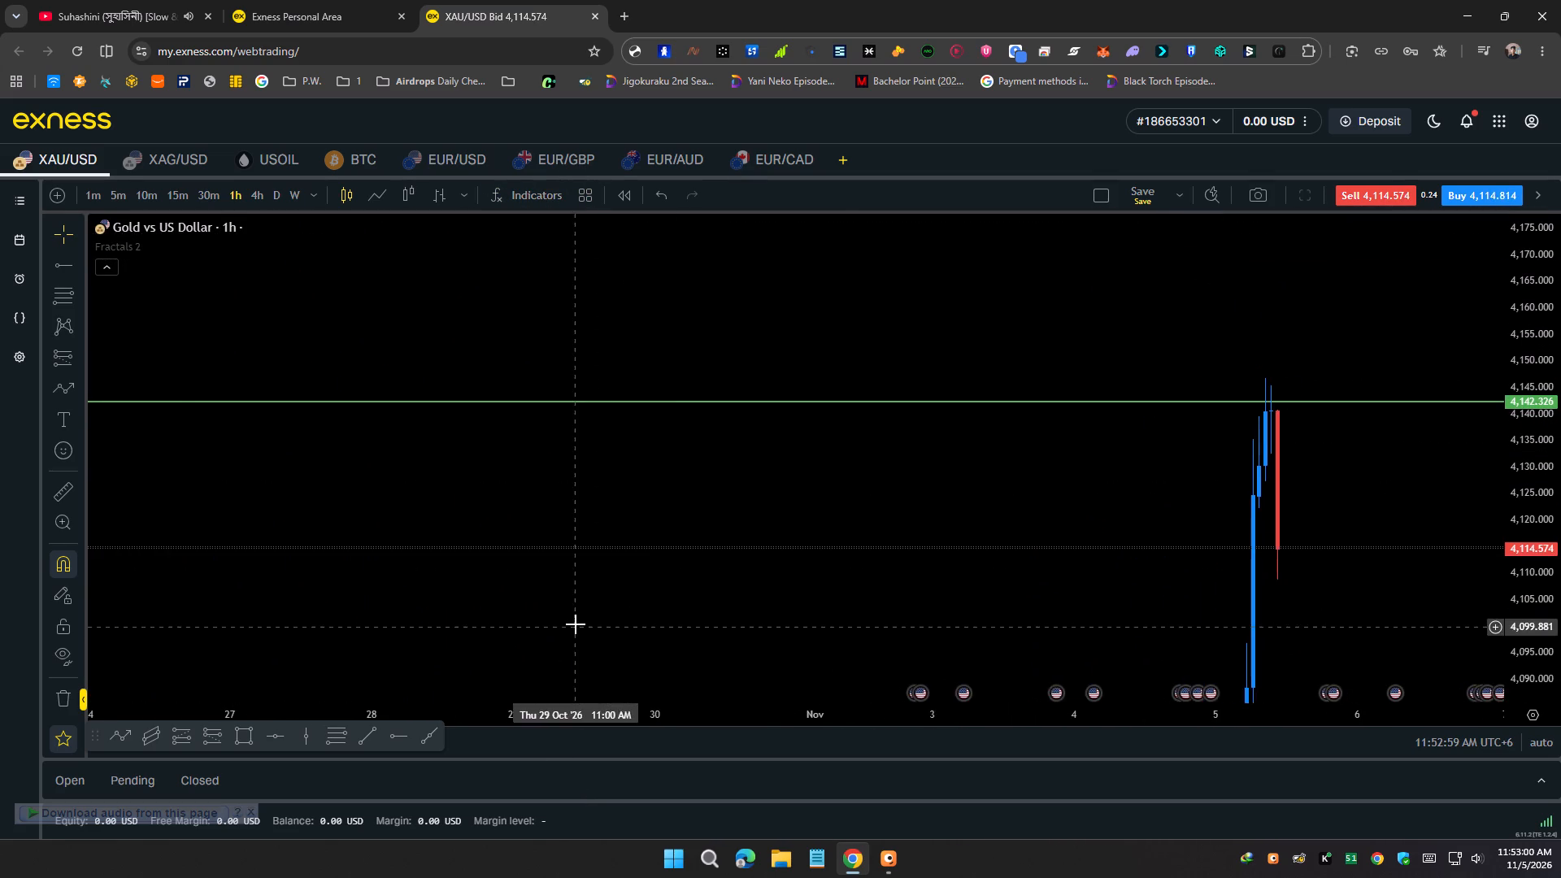
pyautogui.scroll(-2, 576, 624)
pyautogui.scroll(-4, 402, 529)
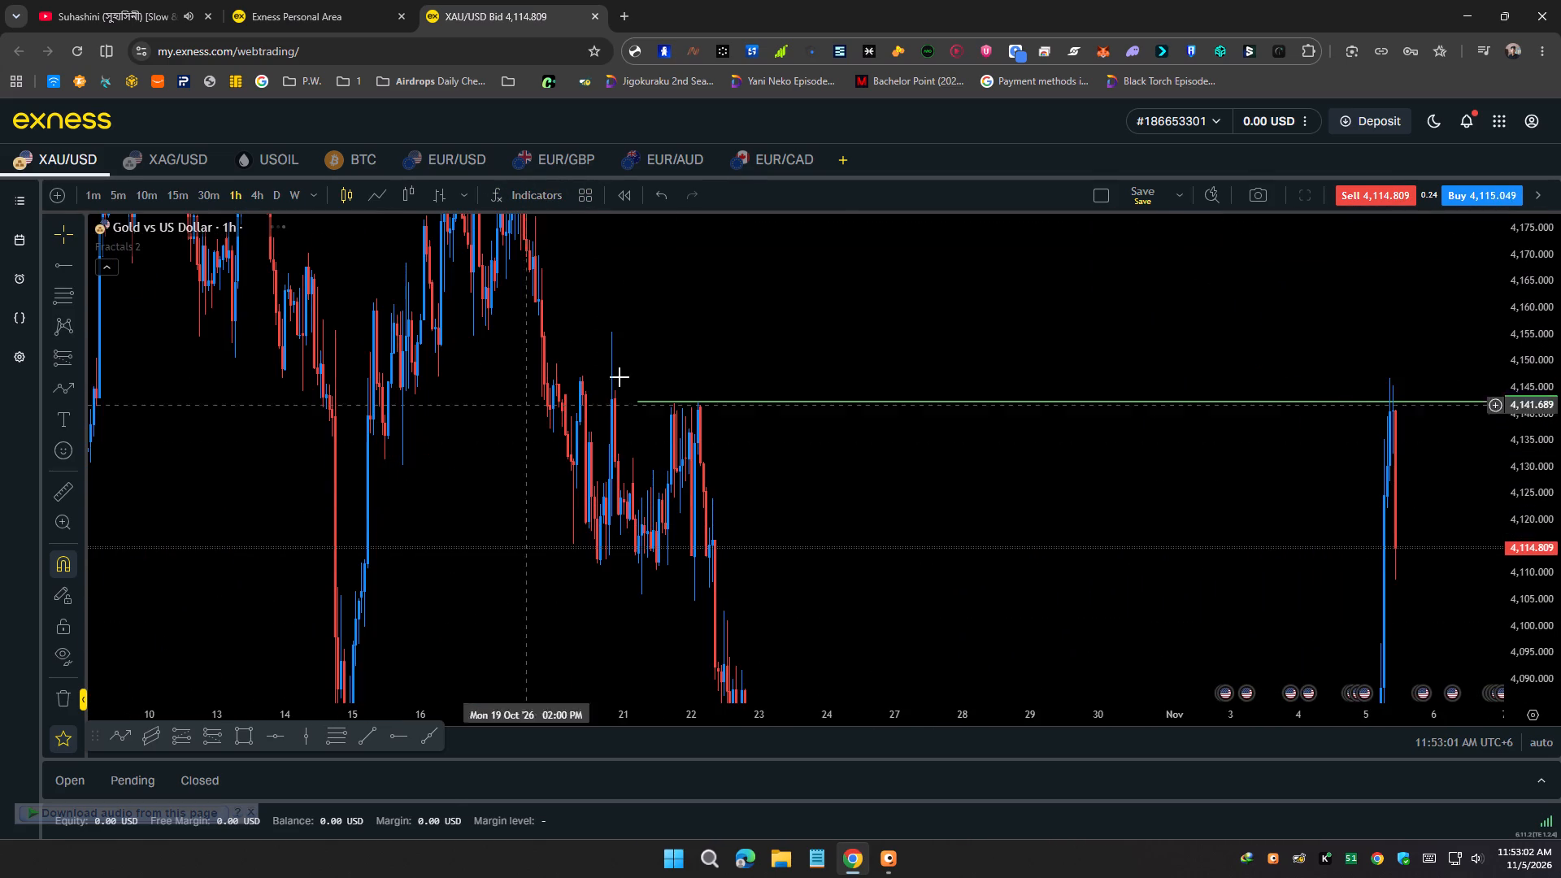
pyautogui.moveTo(639, 400); pyautogui.dragTo(607, 336)
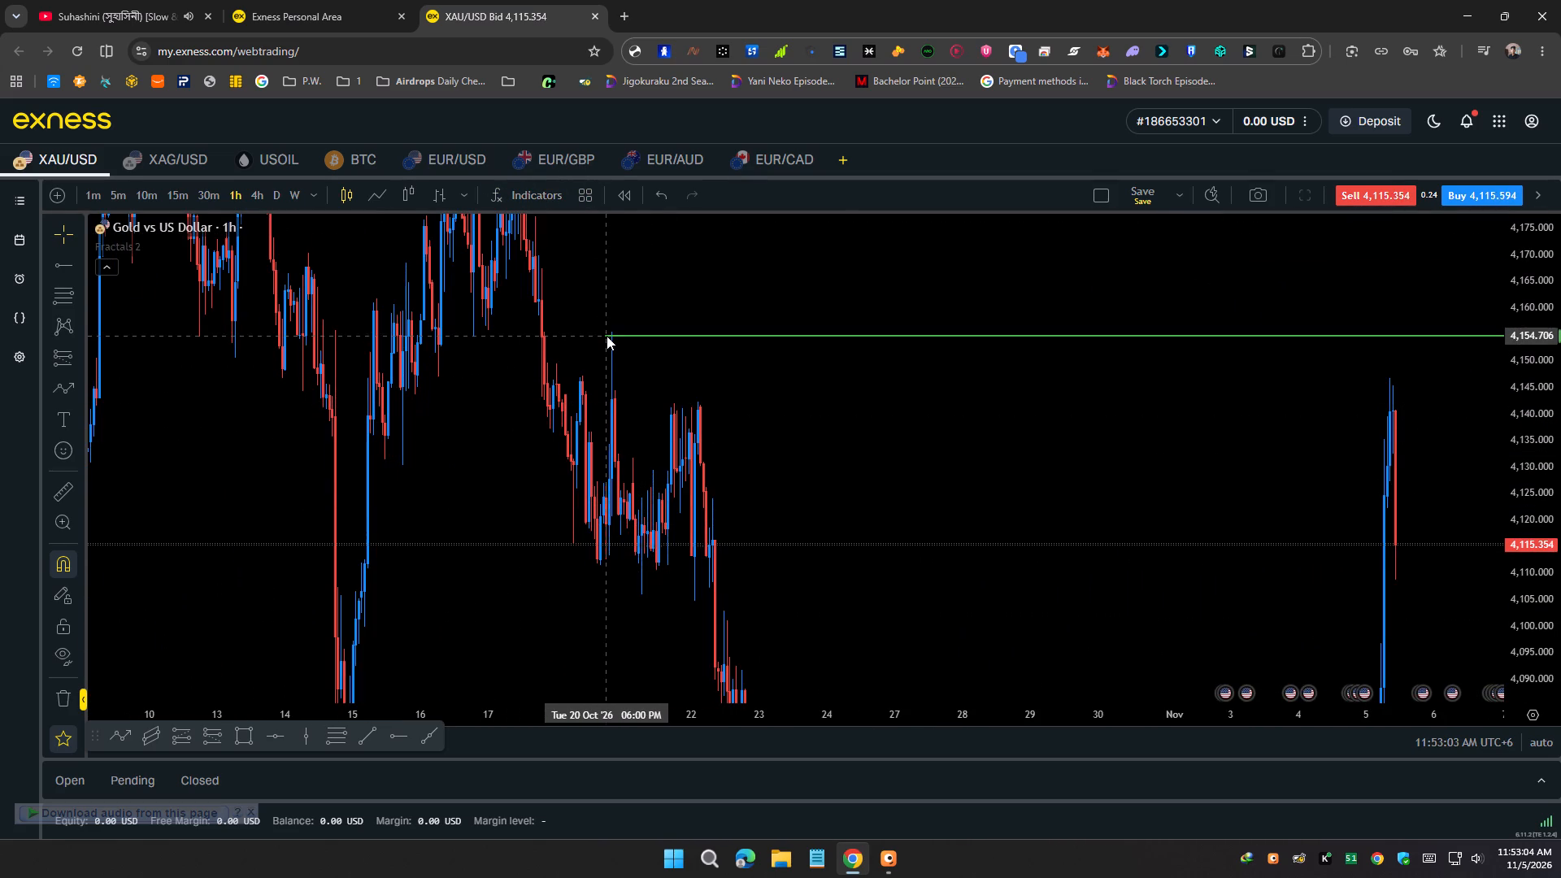
pyautogui.moveTo(607, 336); pyautogui.dragTo(613, 333)
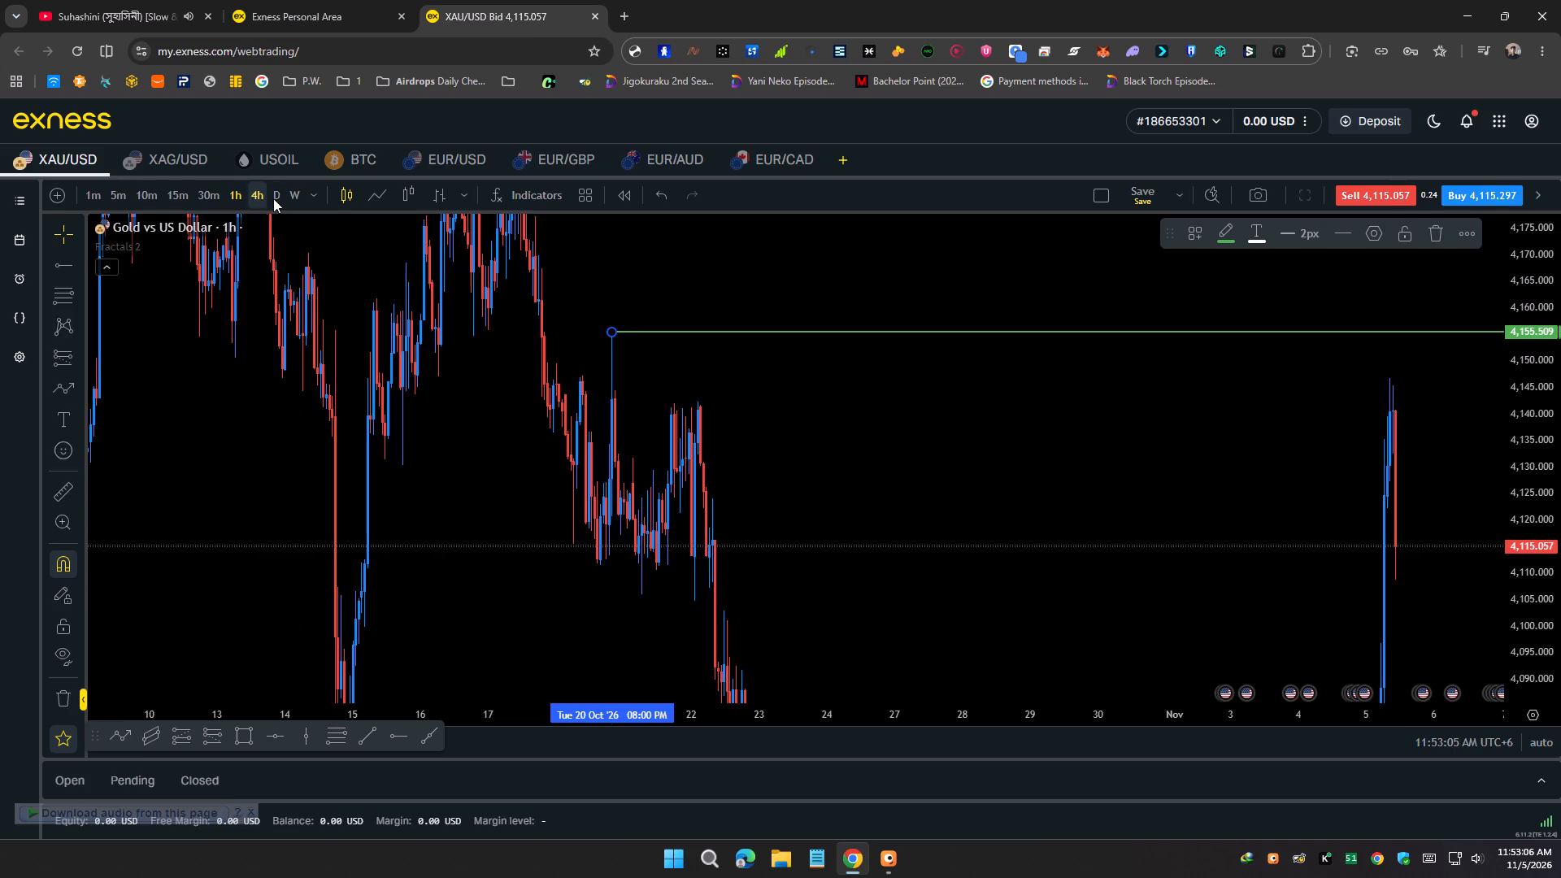
# Examine the daily XAU/USD chart around the raised horizontal ray and the lower green levels.
pyautogui.click(278, 198)
pyautogui.scroll(16, 285, 267)
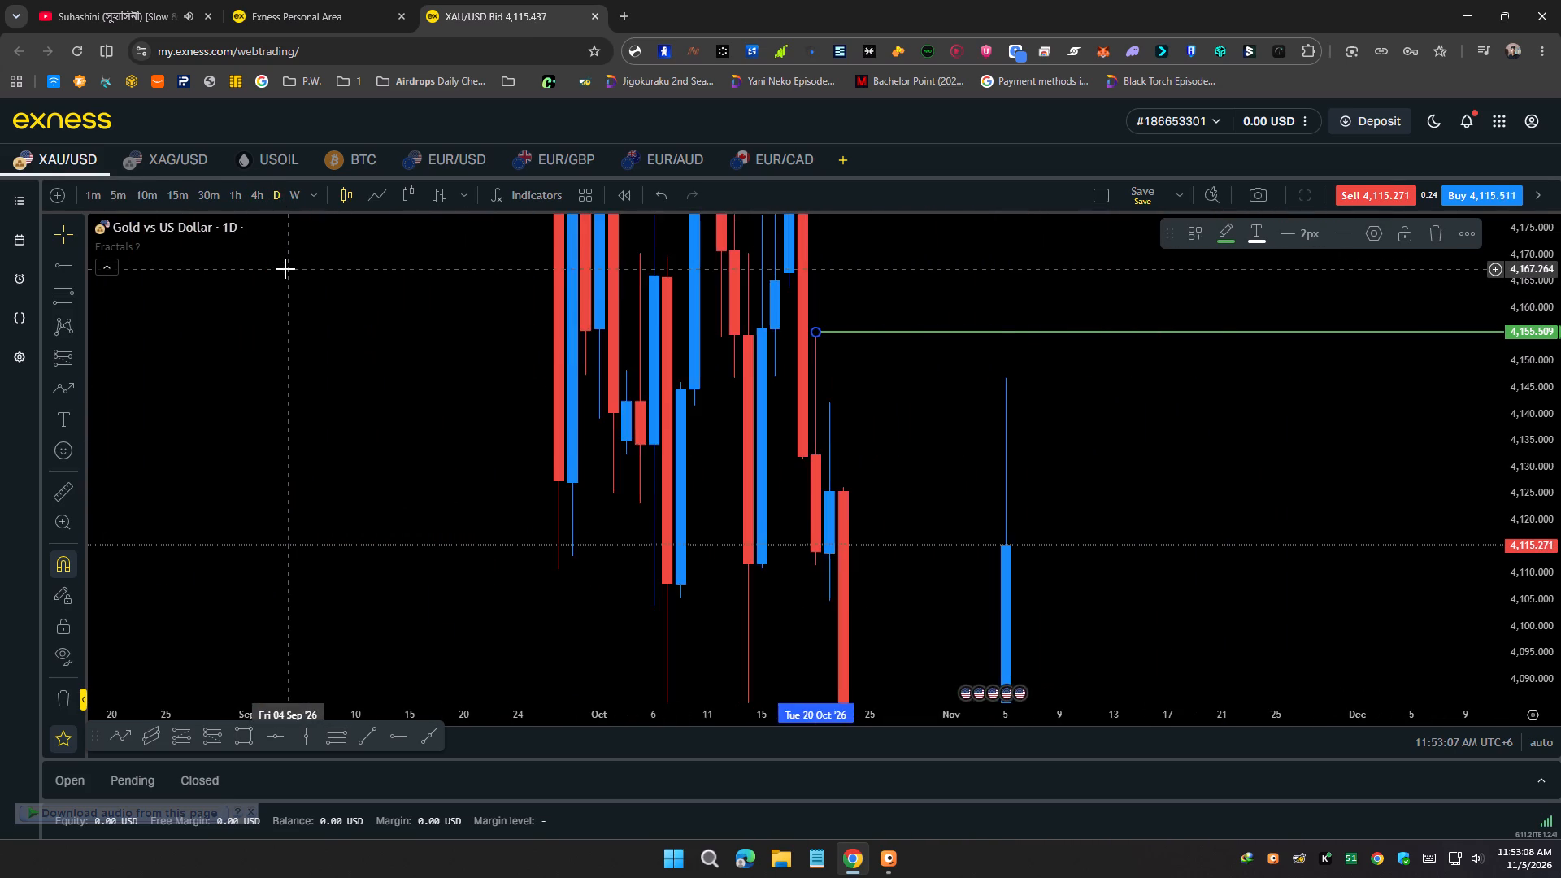
pyautogui.scroll(3, 285, 269)
pyautogui.scroll(-7, 1560, 341)
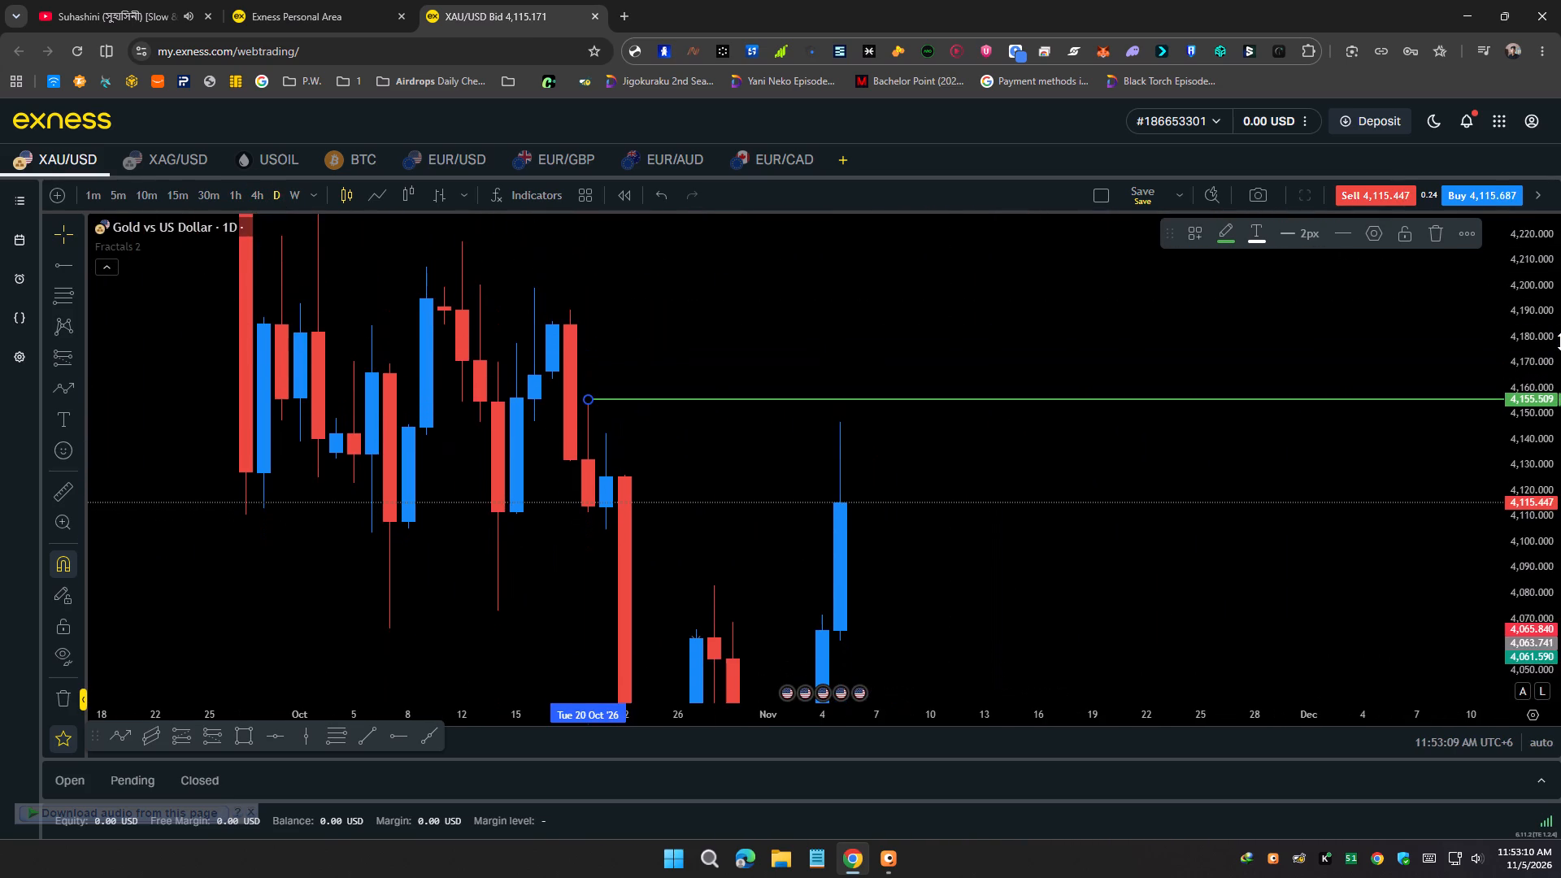
pyautogui.scroll(-2, 1560, 341)
pyautogui.scroll(2, 1560, 341)
pyautogui.moveTo(1343, 449); pyautogui.dragTo(1317, 386)
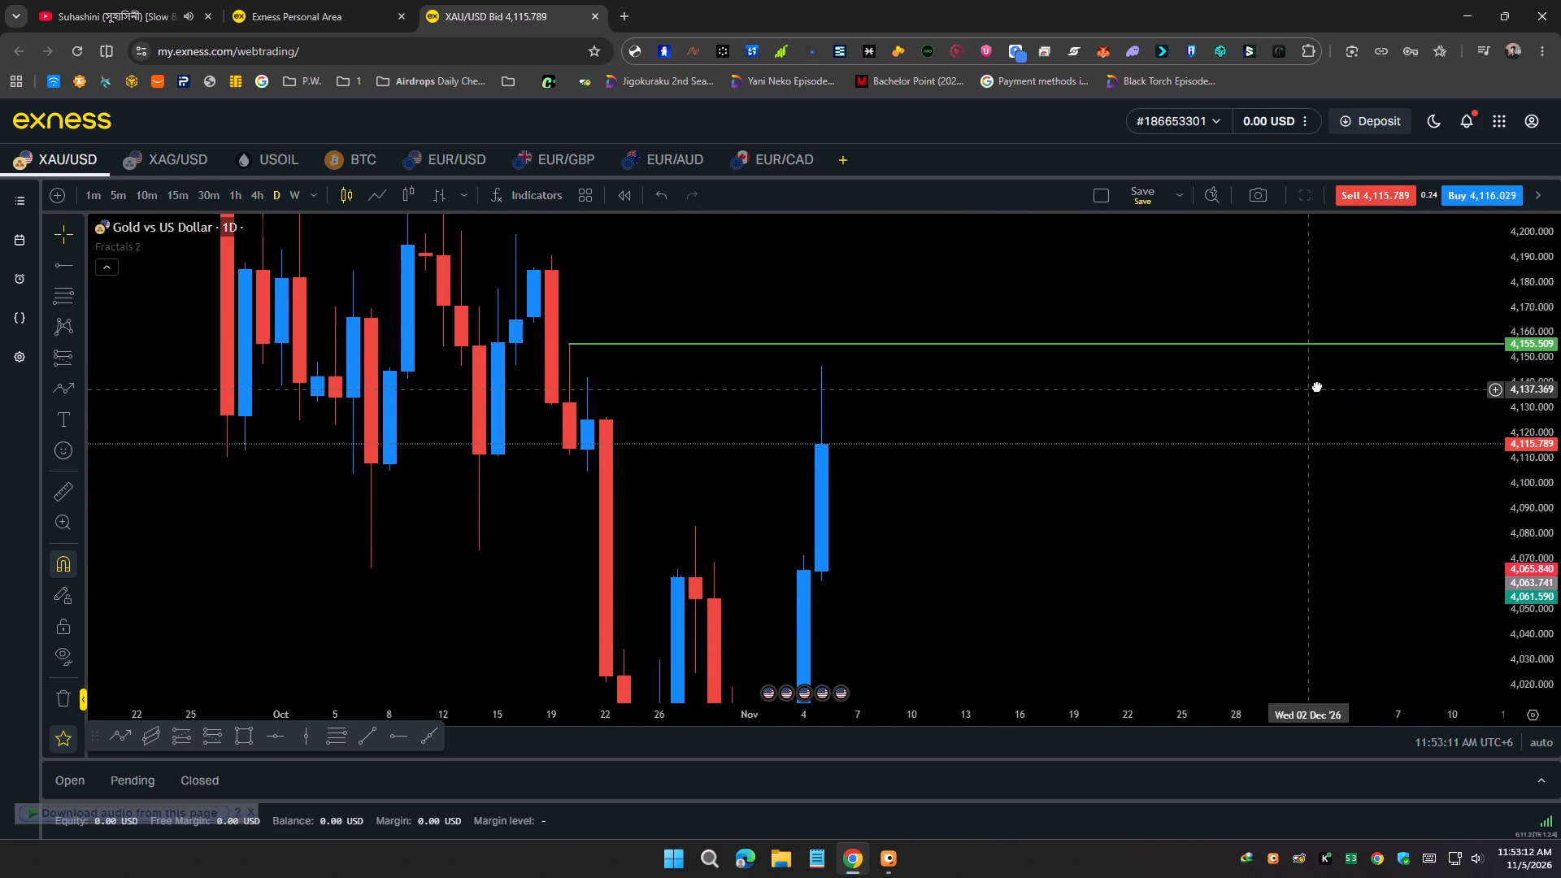
pyautogui.moveTo(1317, 386); pyautogui.dragTo(1320, 381)
pyautogui.scroll(-5, 1390, 366)
pyautogui.moveTo(1355, 493); pyautogui.dragTo(1271, 210)
pyautogui.scroll(-5, 1560, 475)
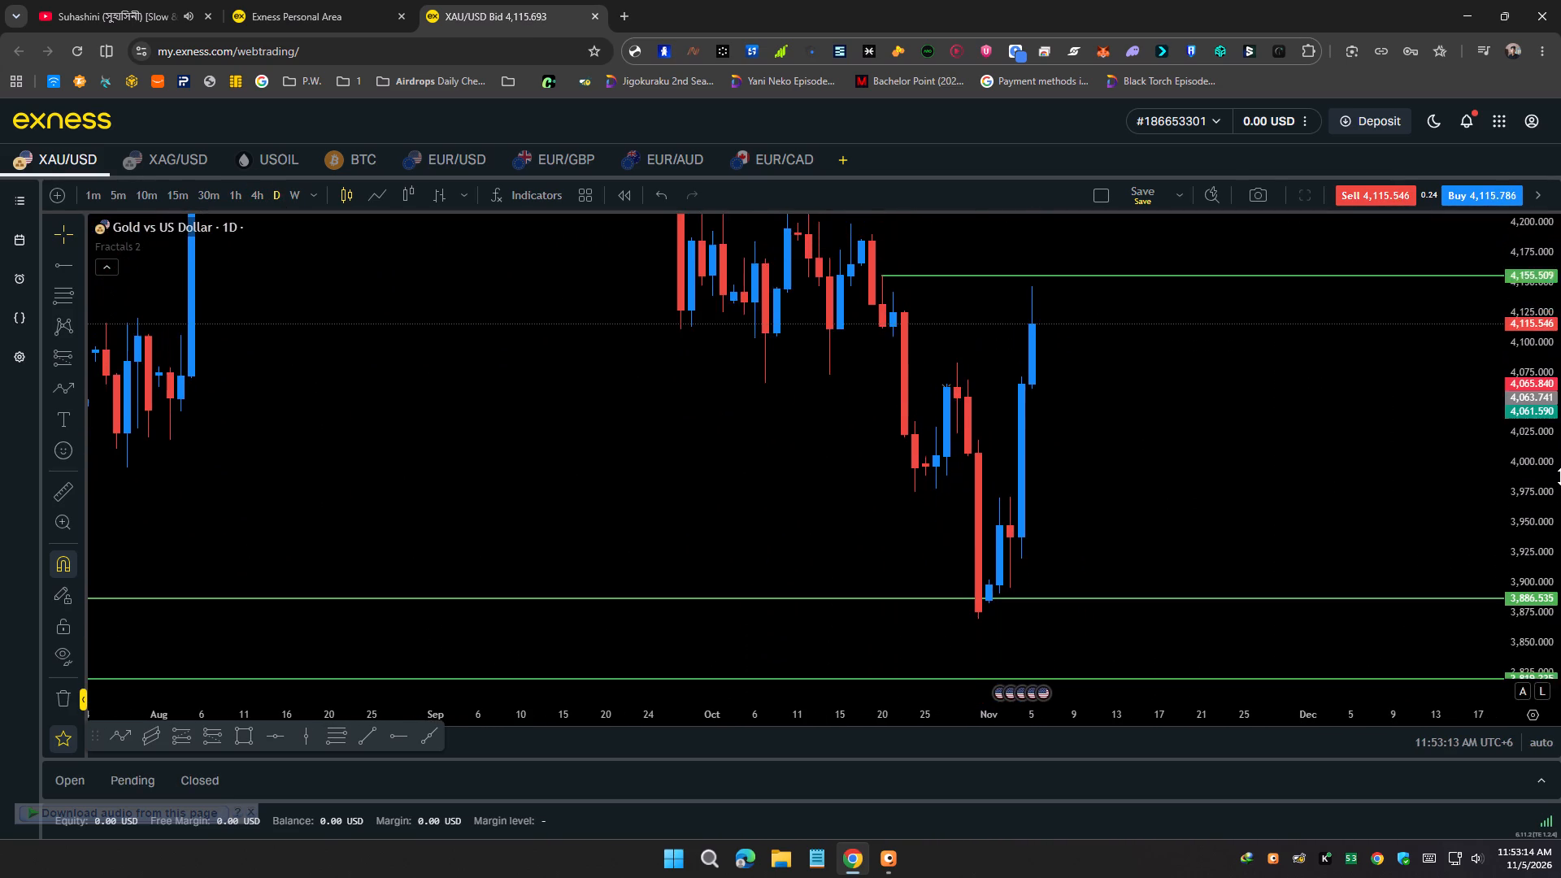
pyautogui.scroll(-1, 1560, 476)
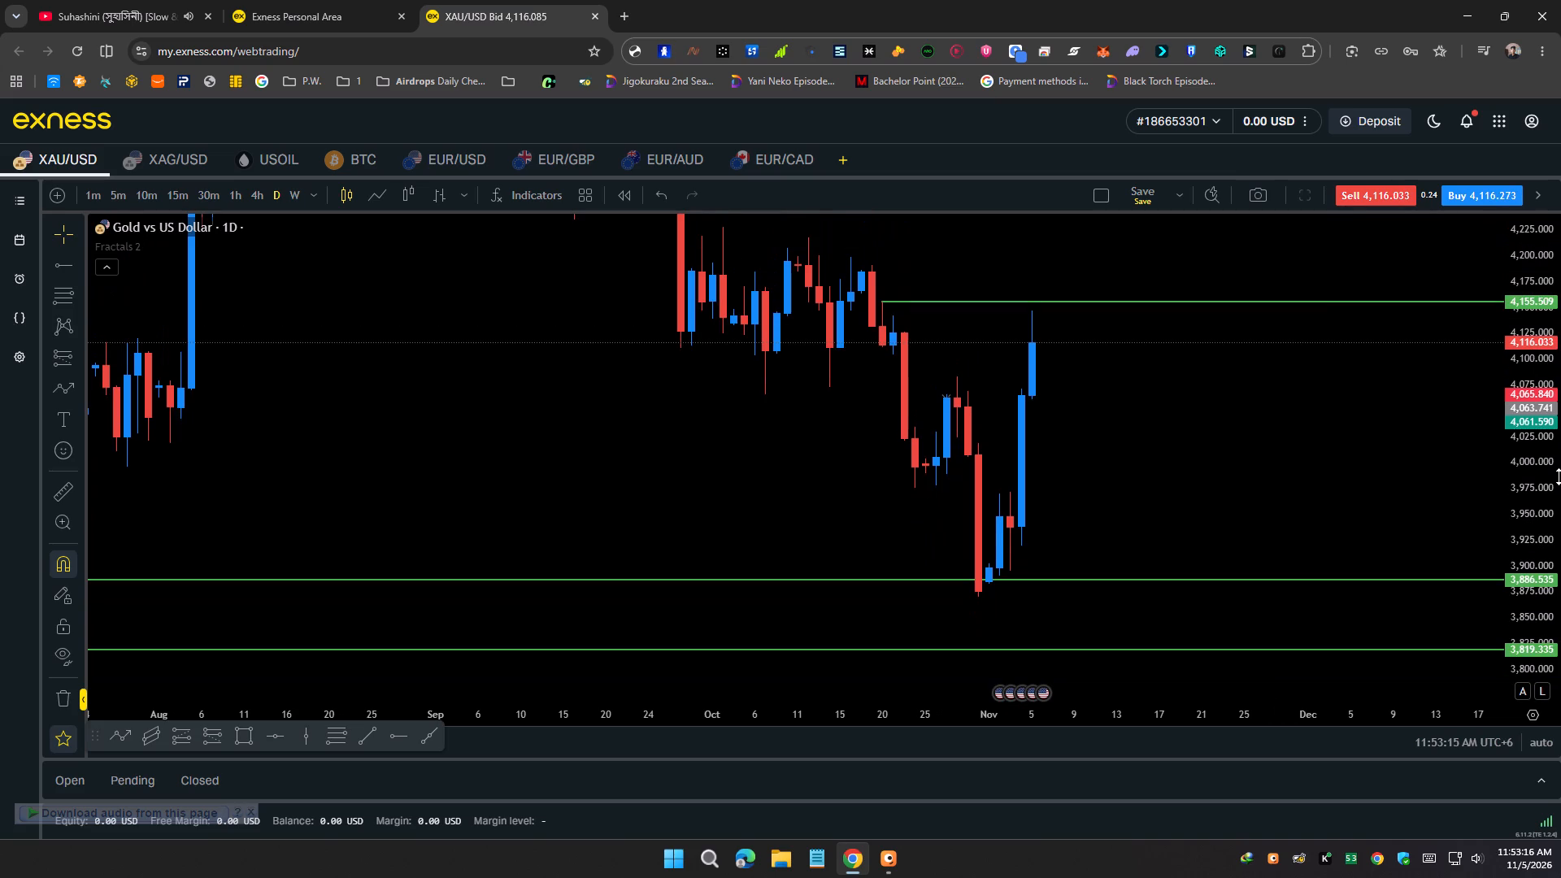
pyautogui.scroll(1, 1559, 476)
pyautogui.moveTo(1241, 524); pyautogui.dragTo(1211, 579)
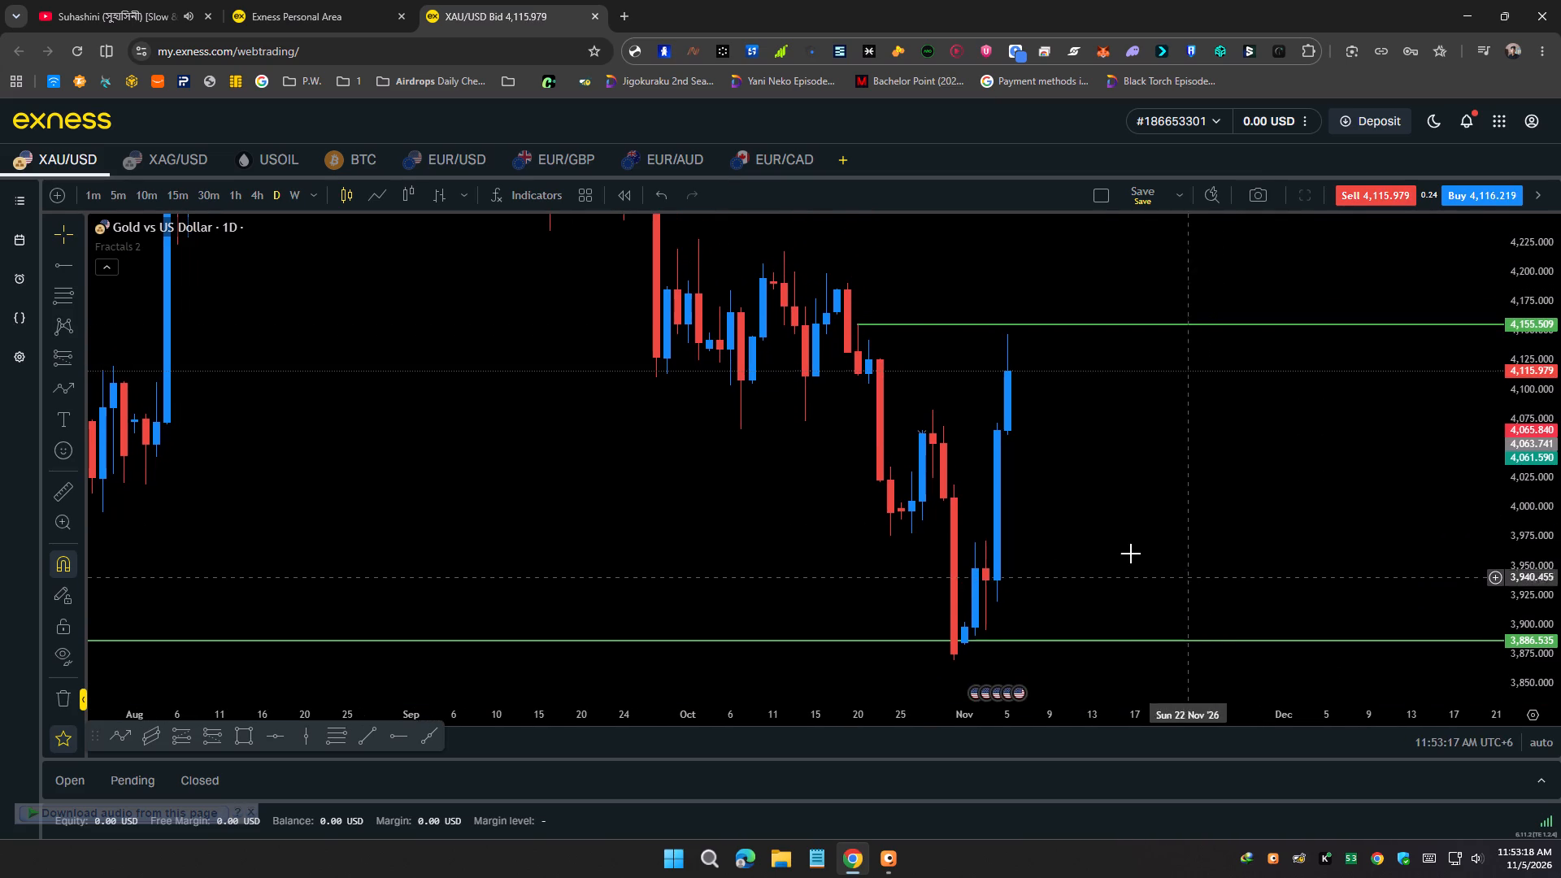
# Draw a horizontal ray from the 28 Oct daily candle's high at 4,082.964.
pyautogui.moveTo(936, 439); pyautogui.dragTo(911, 435)
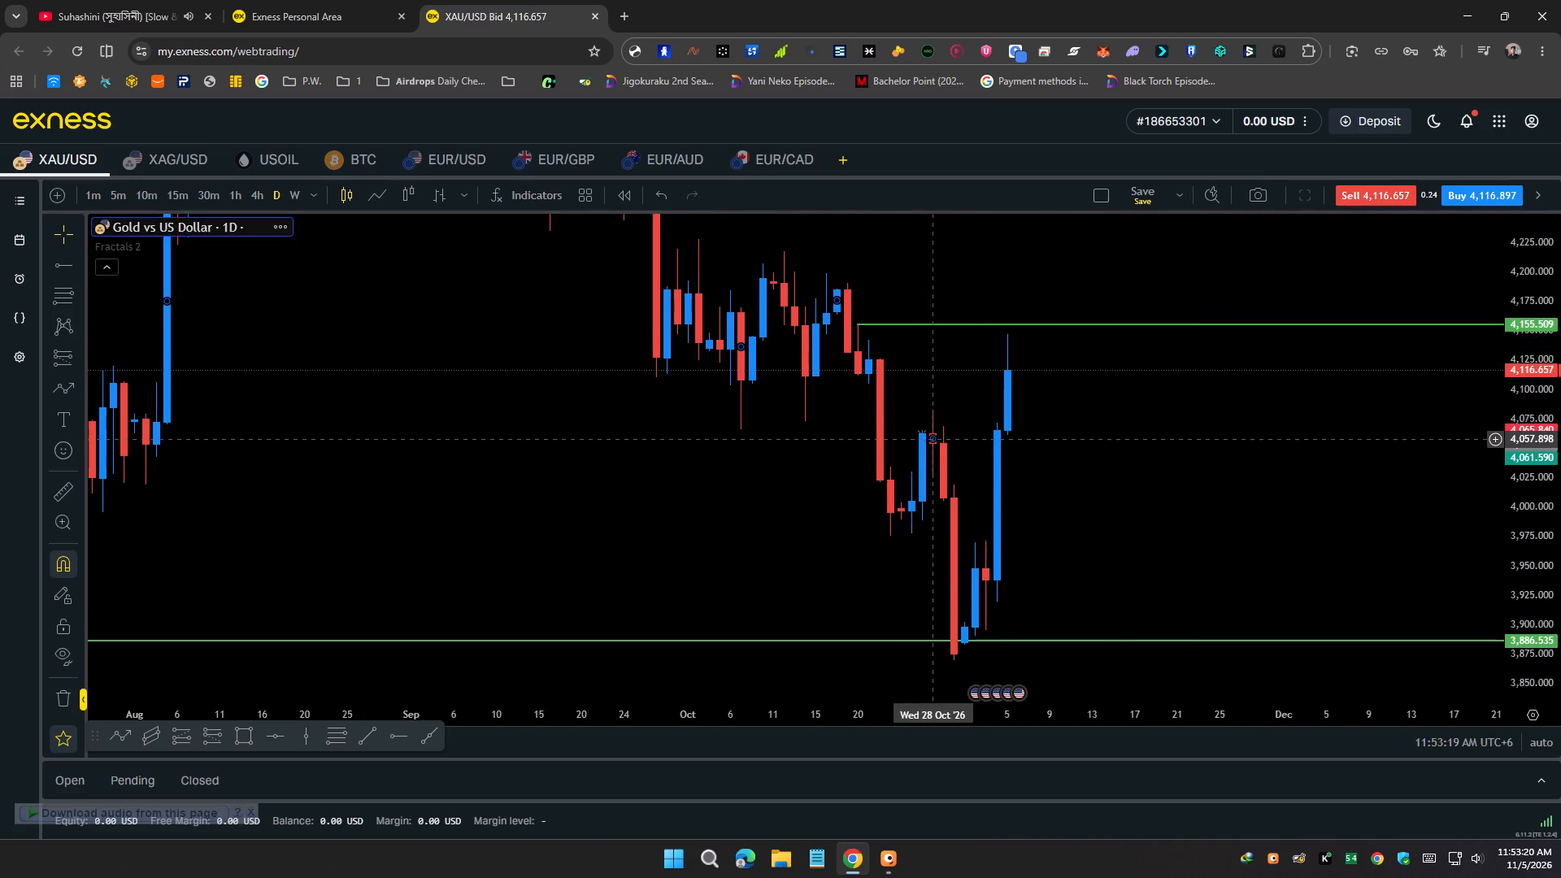
pyautogui.moveTo(911, 435); pyautogui.dragTo(835, 416)
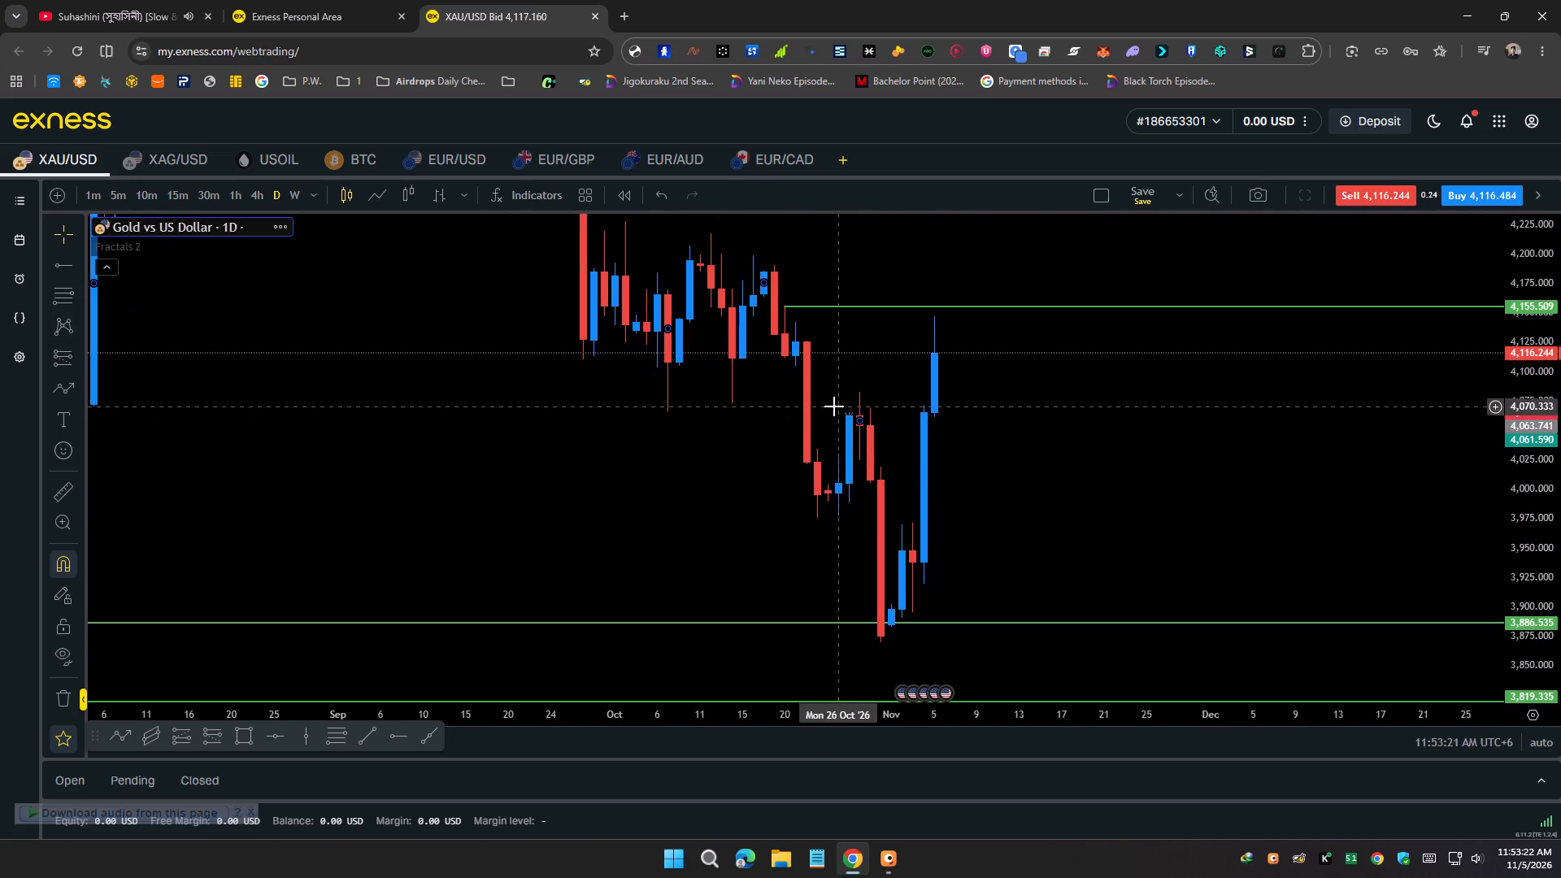
pyautogui.moveTo(833, 390); pyautogui.dragTo(669, 407)
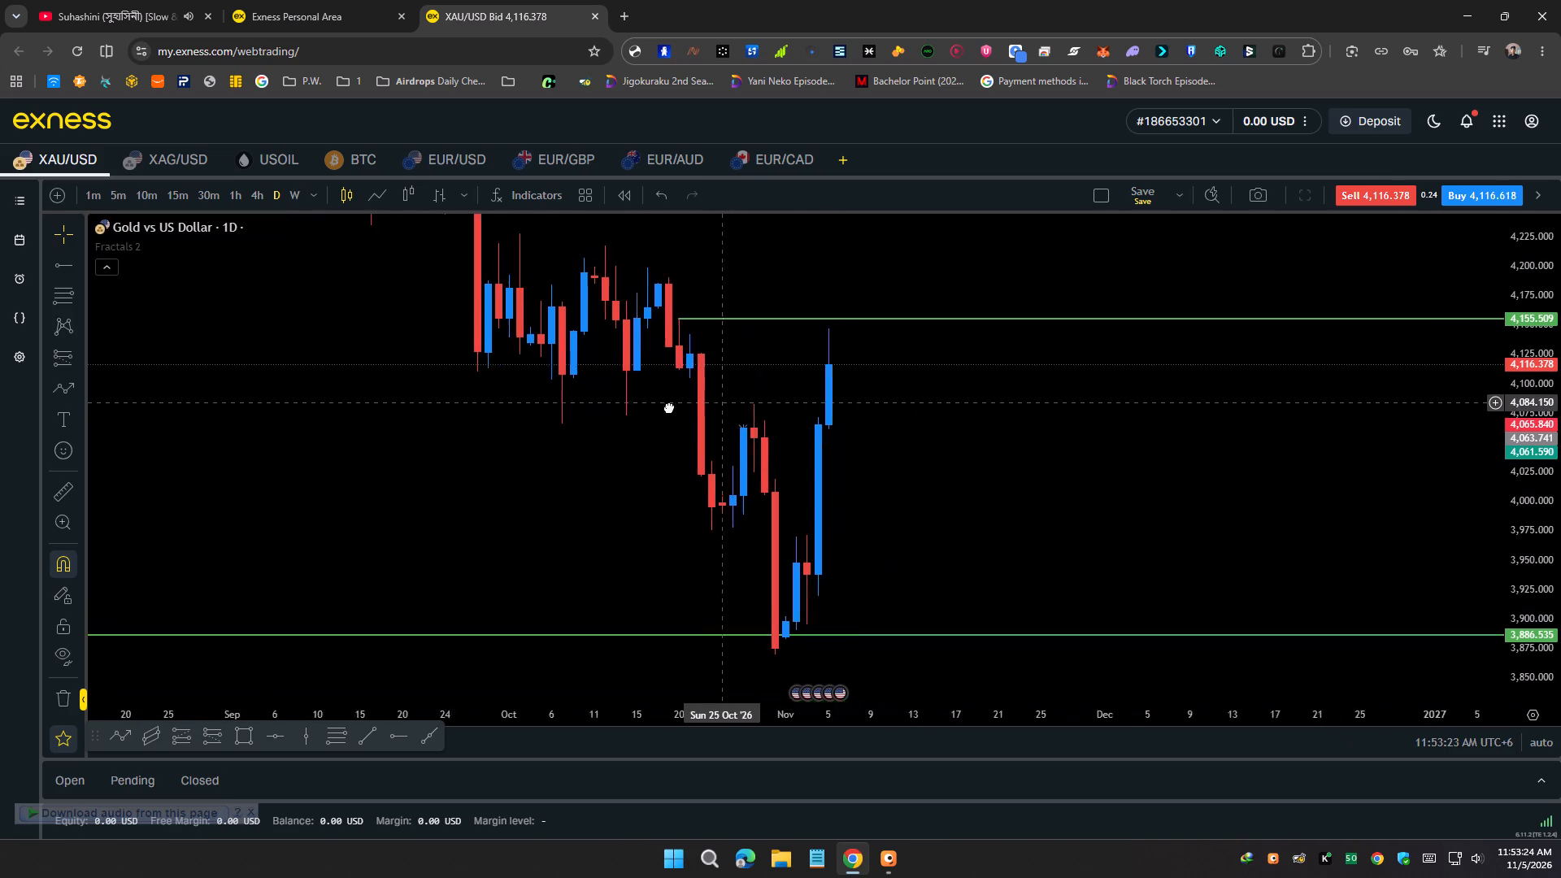
pyautogui.moveTo(669, 407); pyautogui.dragTo(638, 409)
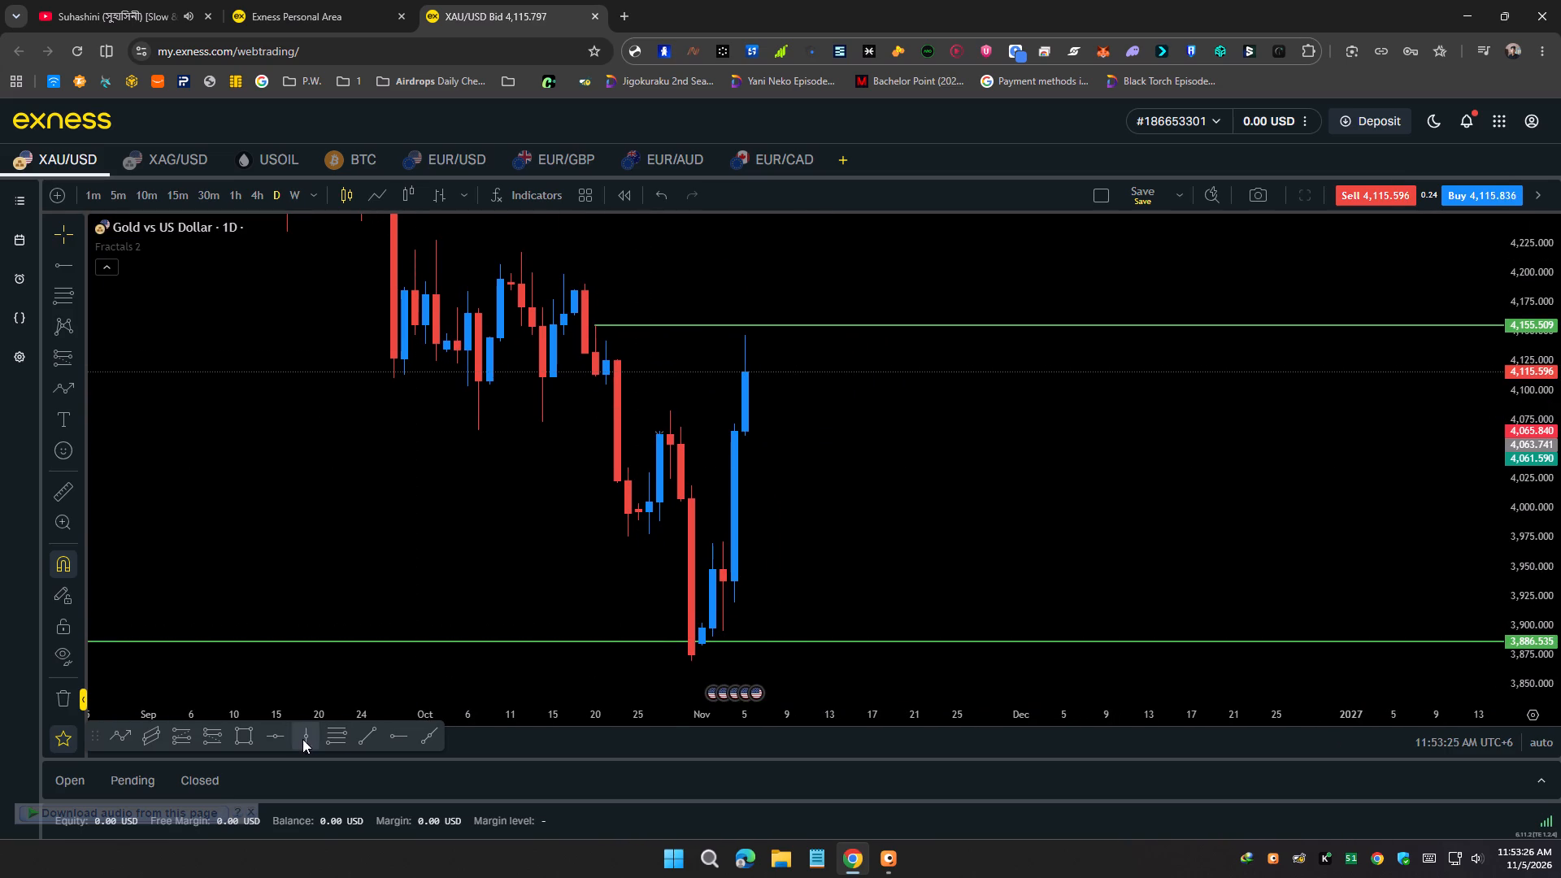
pyautogui.click(390, 742)
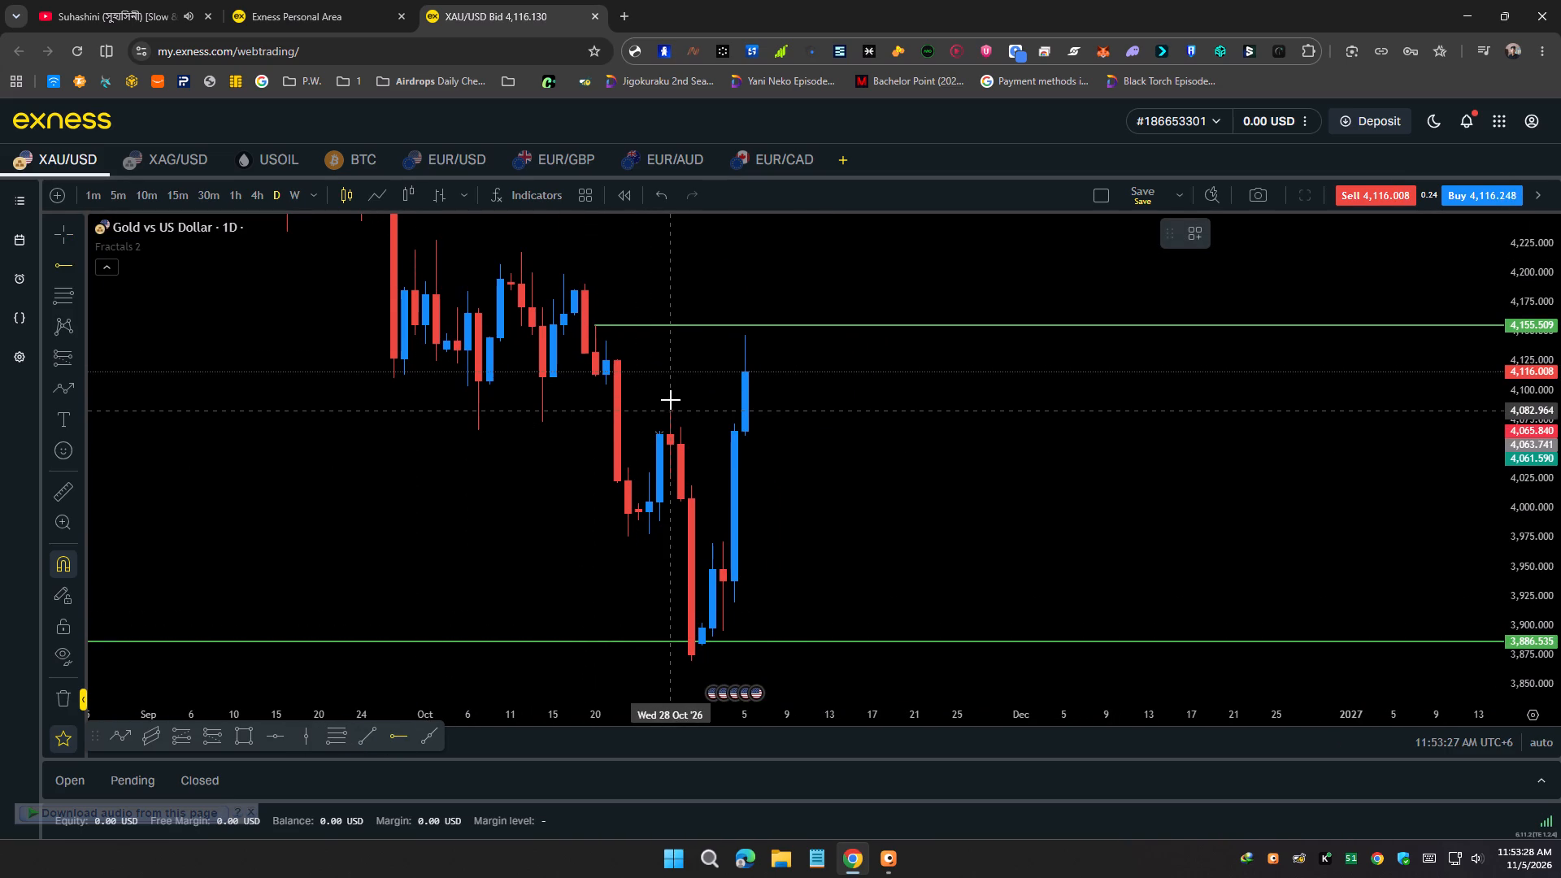
pyautogui.click(671, 400)
pyautogui.moveTo(527, 536); pyautogui.dragTo(474, 532)
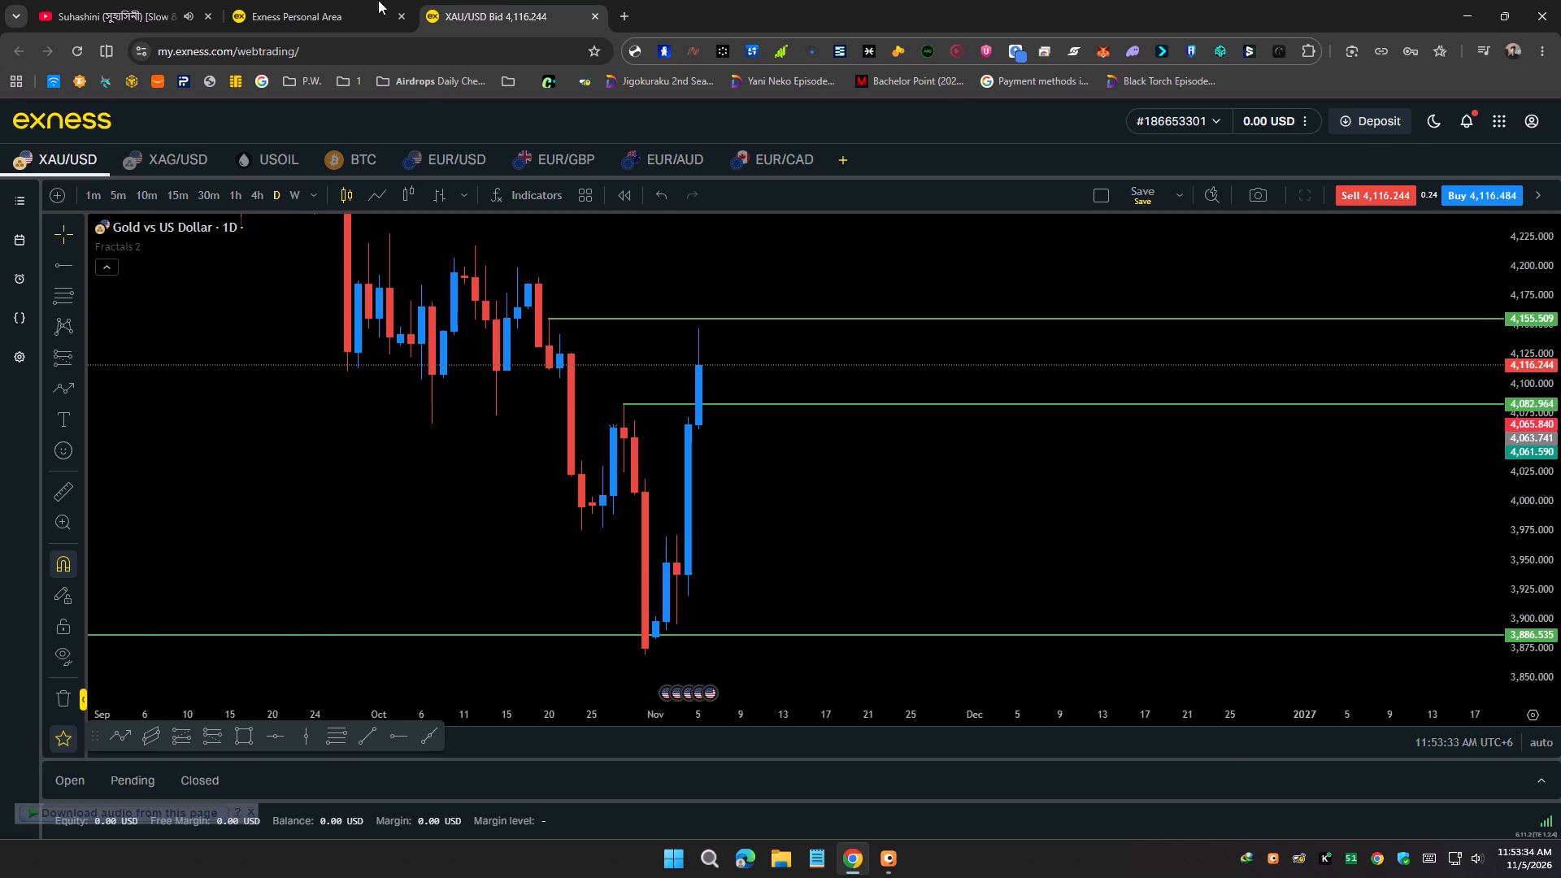
# Switch to the Exness Personal Area, view the NFP news banner's details and dismiss them.
pyautogui.click(210, 0)
pyautogui.click(333, 0)
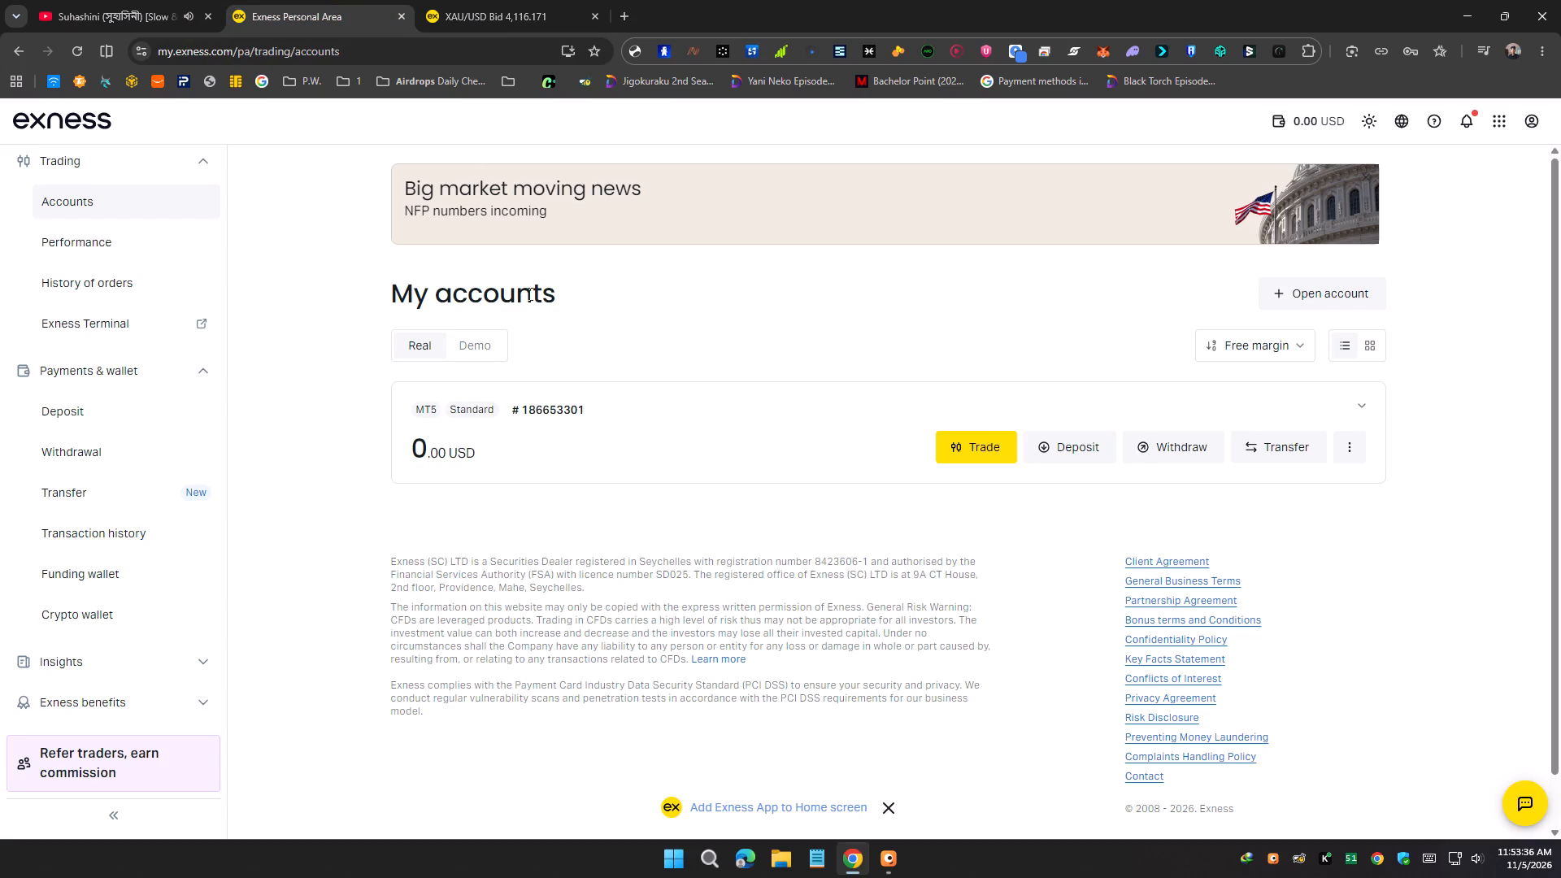
pyautogui.click(555, 182)
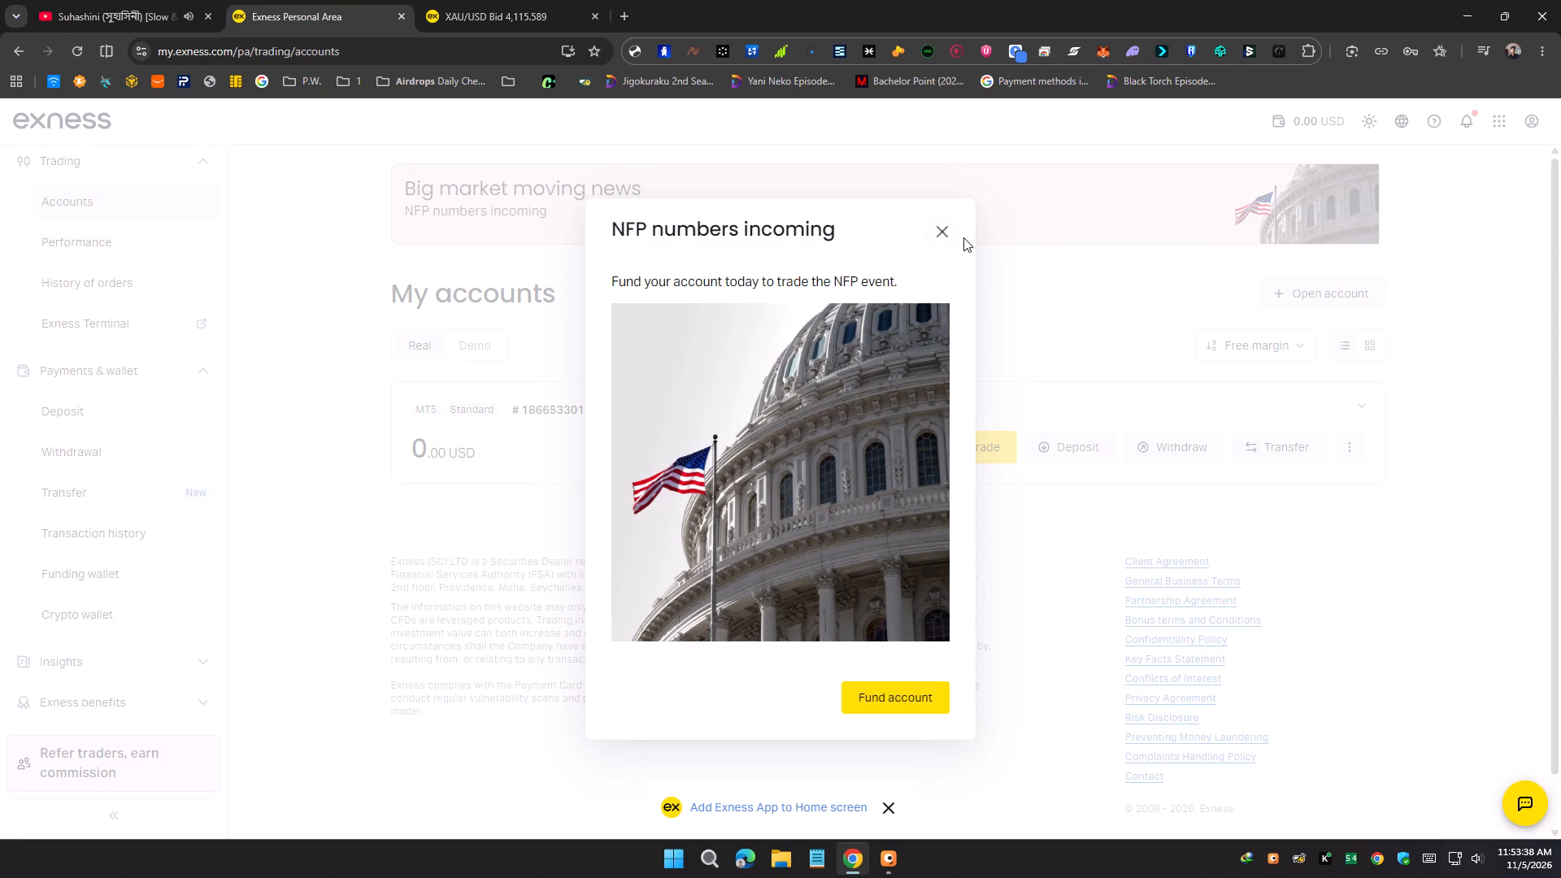
pyautogui.click(953, 229)
# Open a new browser tab.
pyautogui.click(637, 7)
pyautogui.click(627, 7)
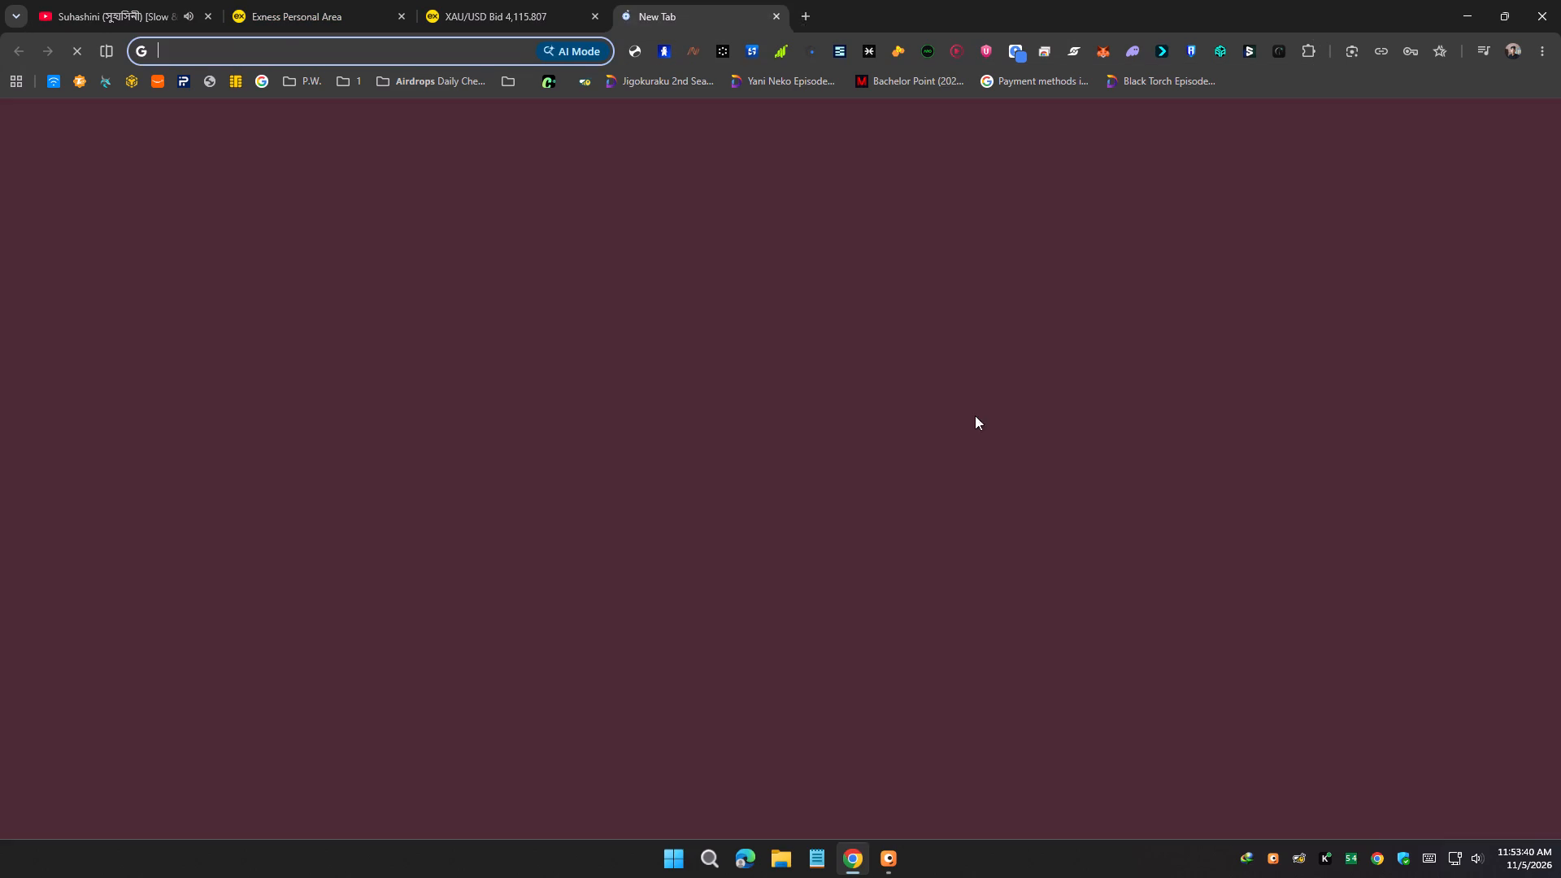
# Bring up the MinionLab window and close it.
pyautogui.click(876, 853)
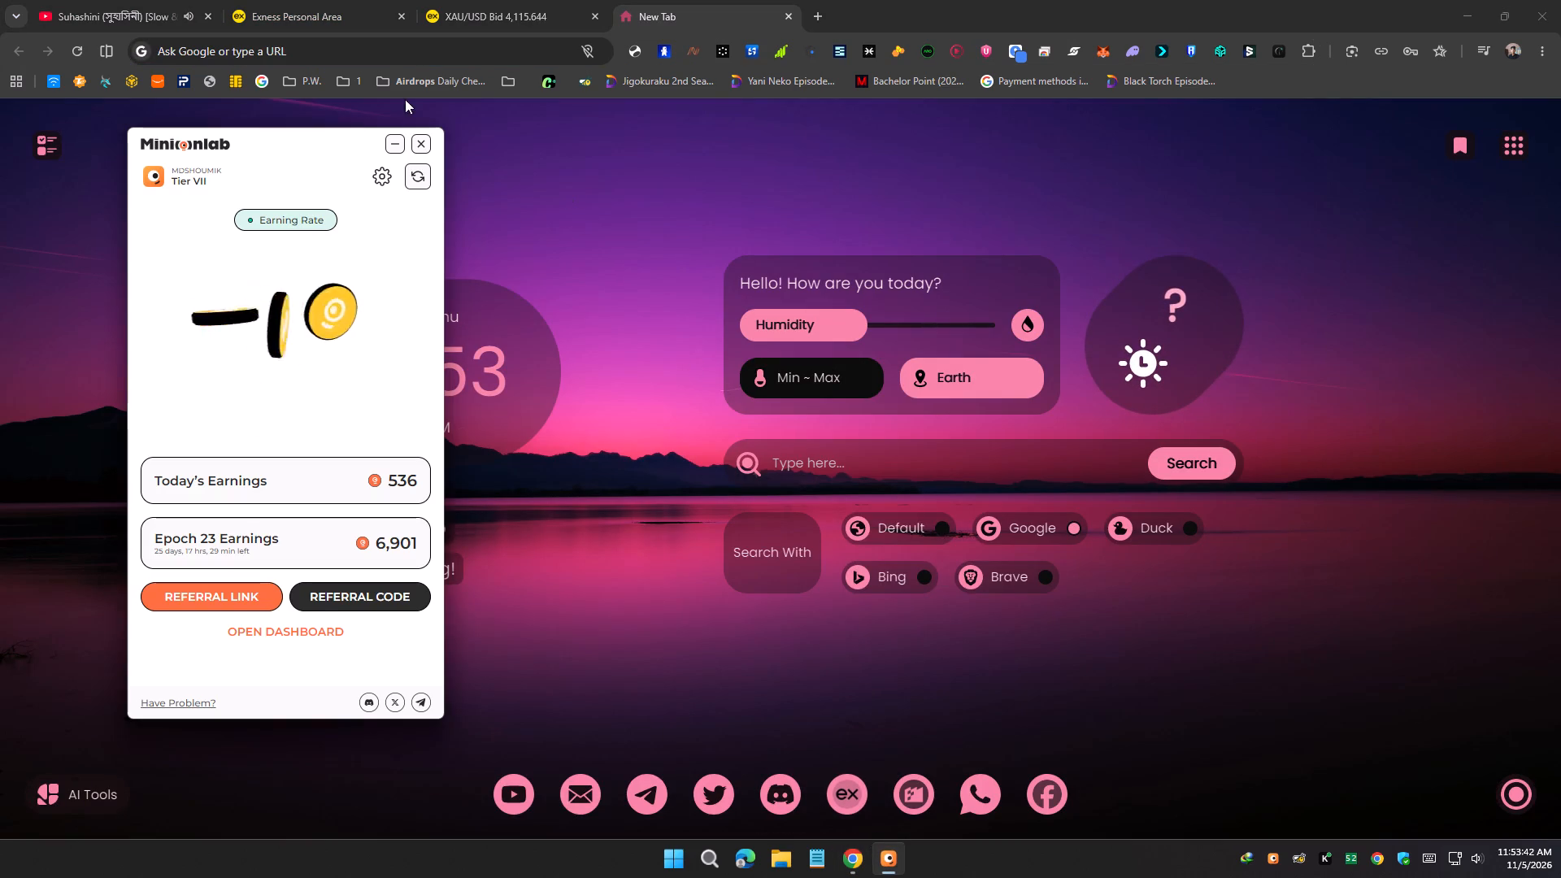
pyautogui.click(422, 146)
# Switch to the YouTube tab with the Suhashini lyrical video.
pyautogui.click(528, 2)
pyautogui.click(133, 0)
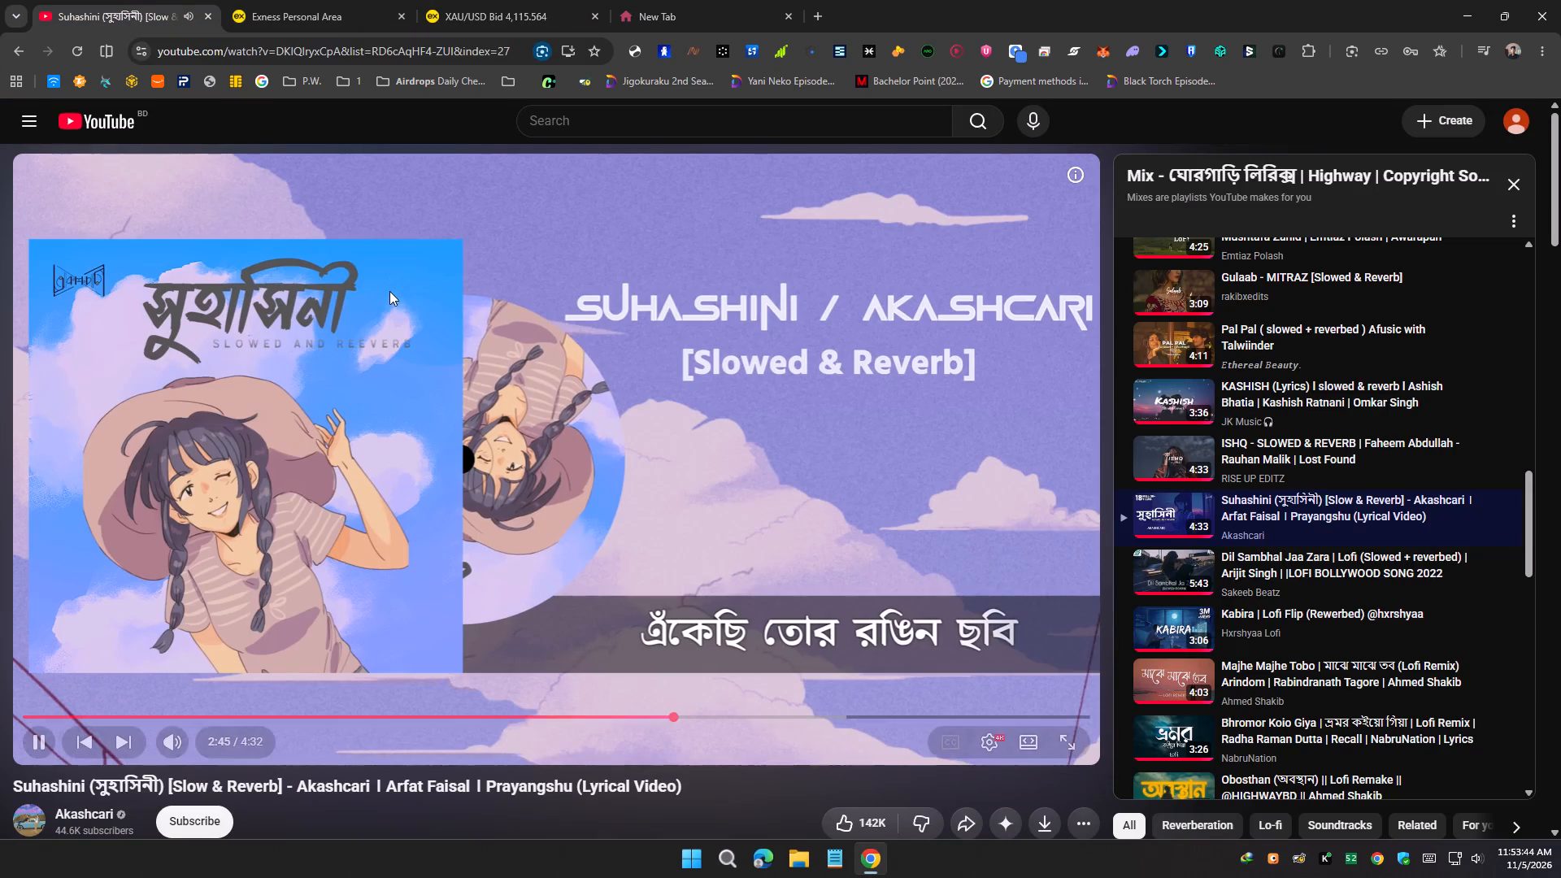
pyautogui.click(375, 124)
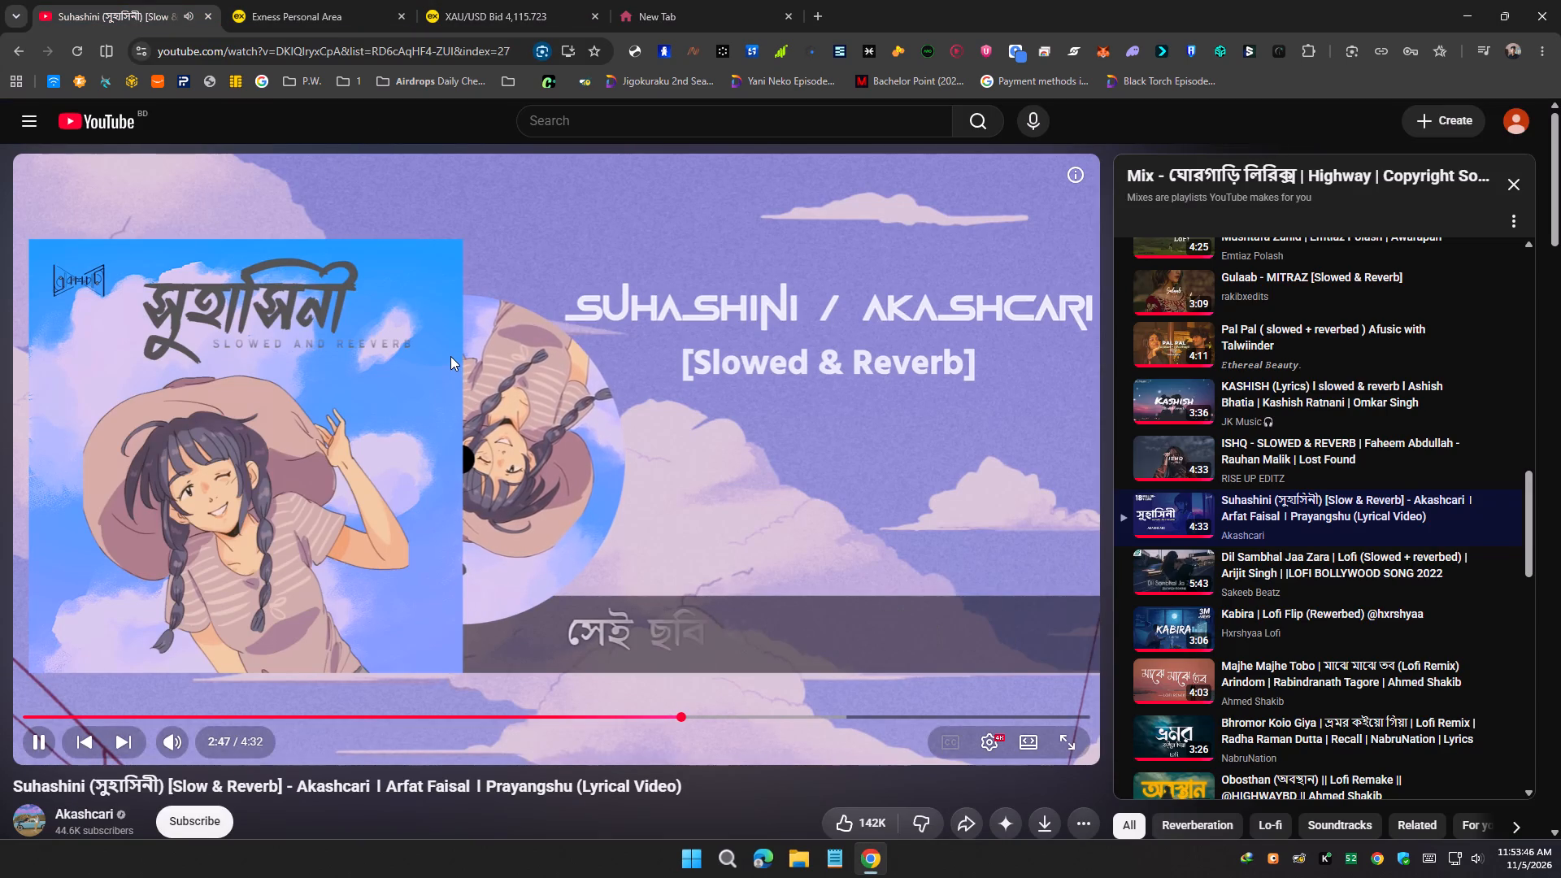
pyautogui.click(1322, 867)
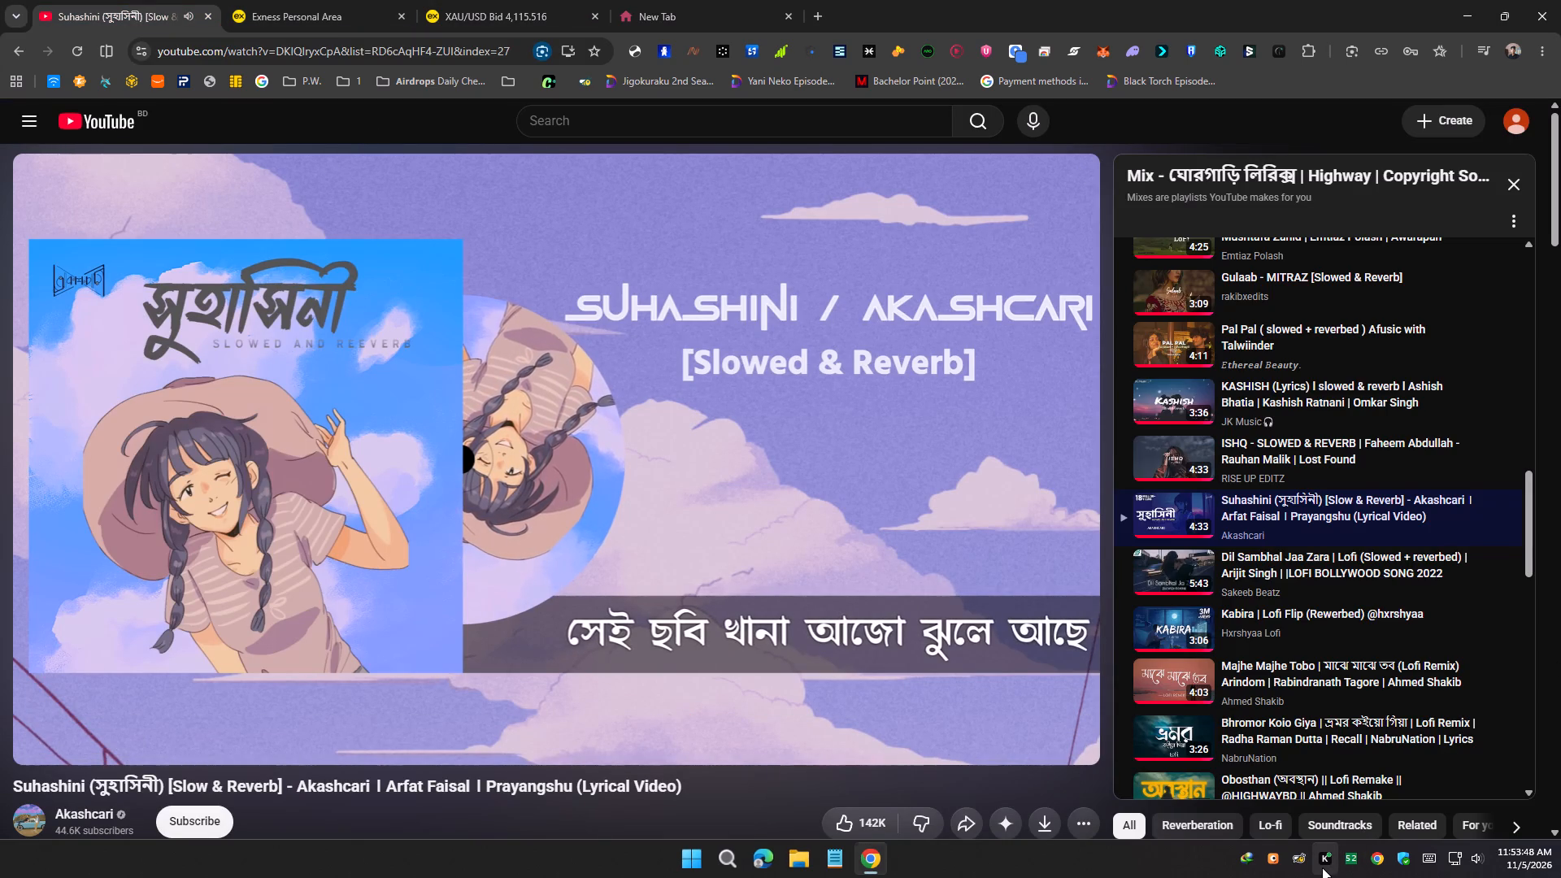